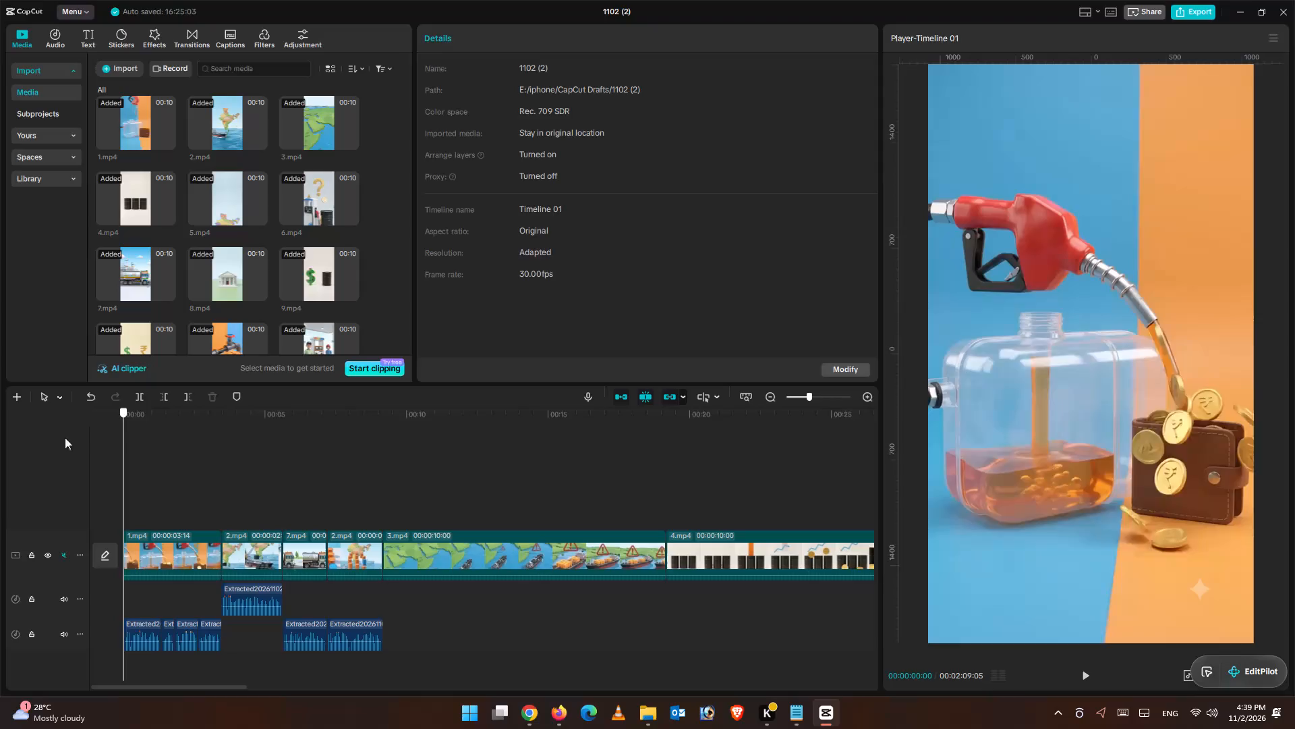
Play the timeline from the start through the beginning of the 3.mp4 clip to review picture and audio timing.
{"action": "left_click", "coordinate": [1093, 675]}
{"action": "left_click", "coordinate": [1093, 674]}
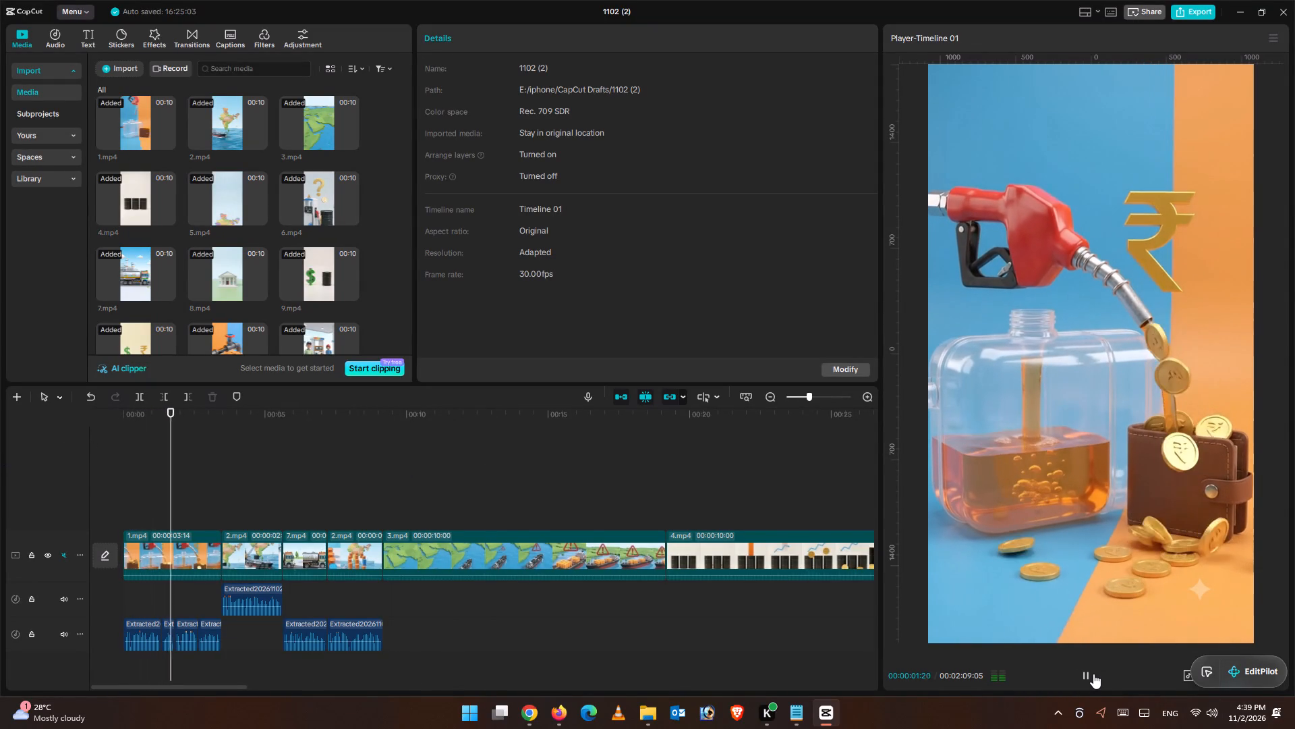
{"action": "left_click", "coordinate": [127, 504]}
{"action": "left_click", "coordinate": [1088, 674]}
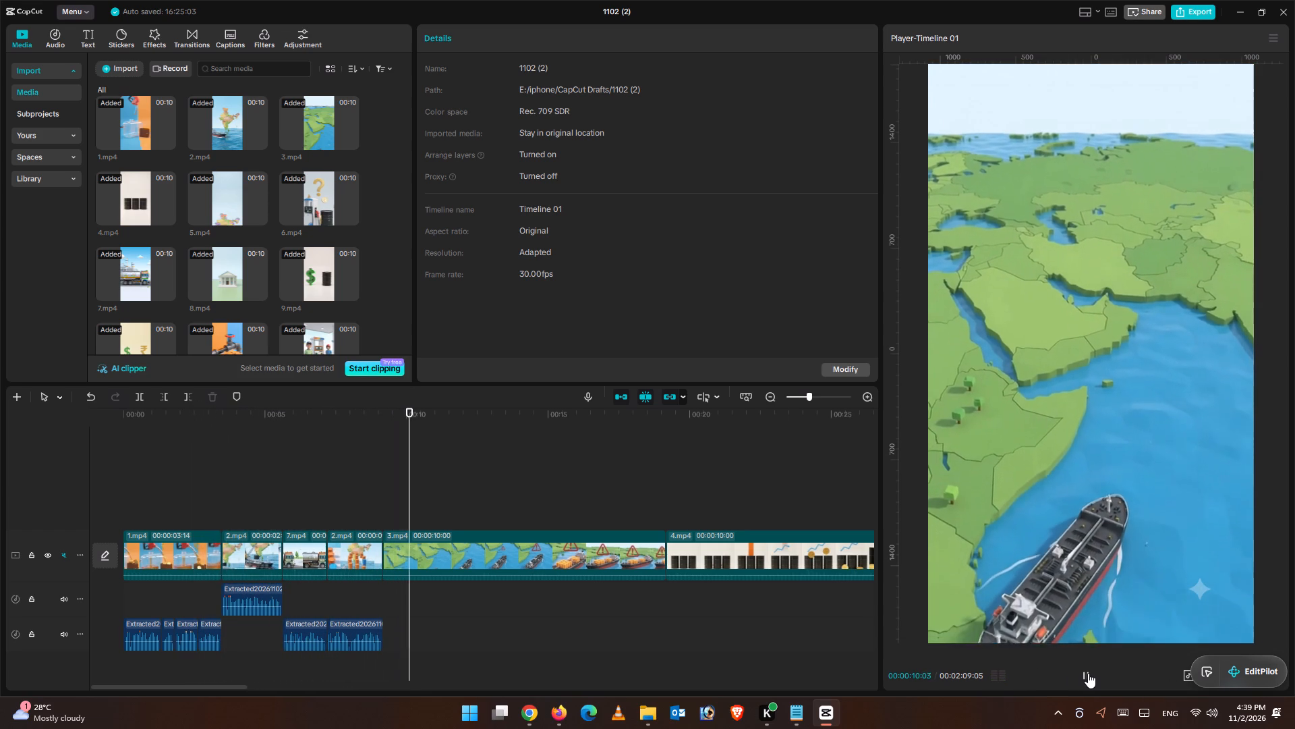
{"action": "left_click", "coordinate": [1088, 673]}
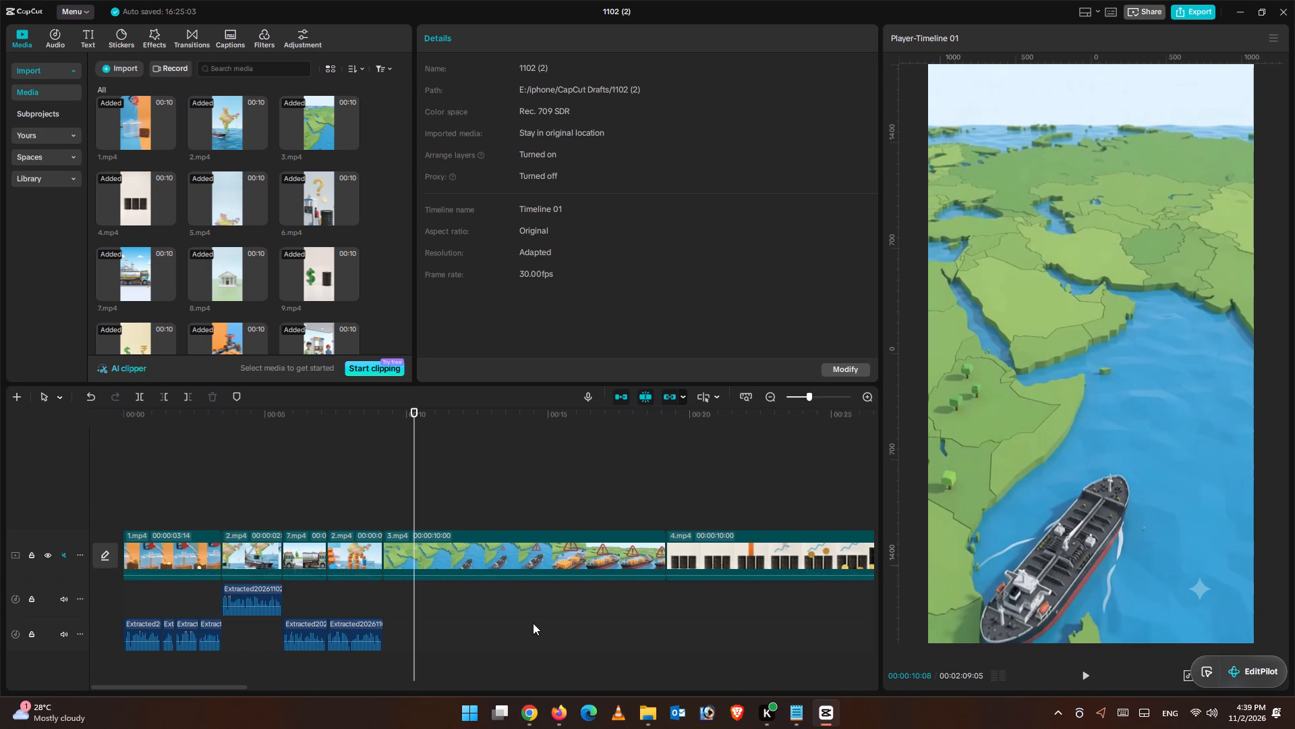
Extend the end of the last extracted audio clip so the narration runs past the whole 3.mp4 clip.
{"action": "key", "text": "ctrl+equal"}
{"action": "key", "text": "ctrl+minus"}
{"action": "key", "text": "ctrl+minus"}
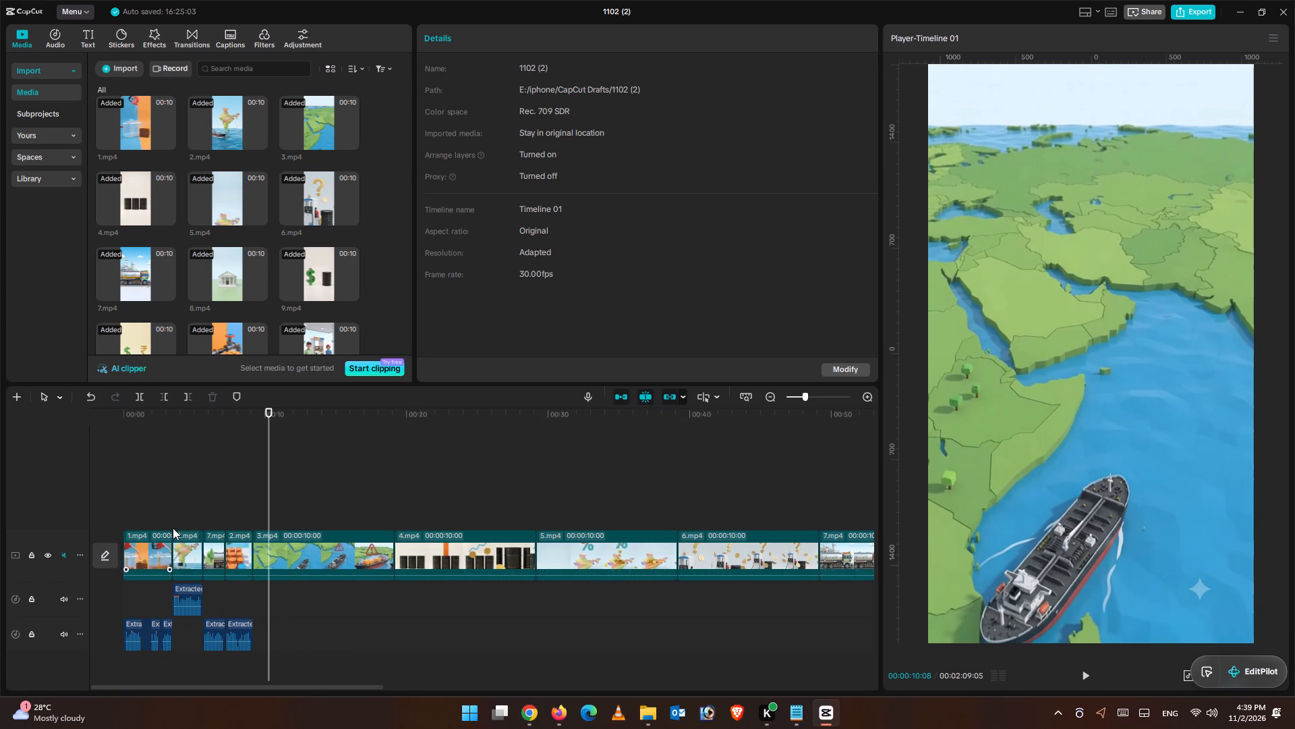
{"action": "left_click", "coordinate": [238, 502]}
{"action": "key", "text": "ctrl+equal"}
{"action": "key", "text": "ctrl+equal"}
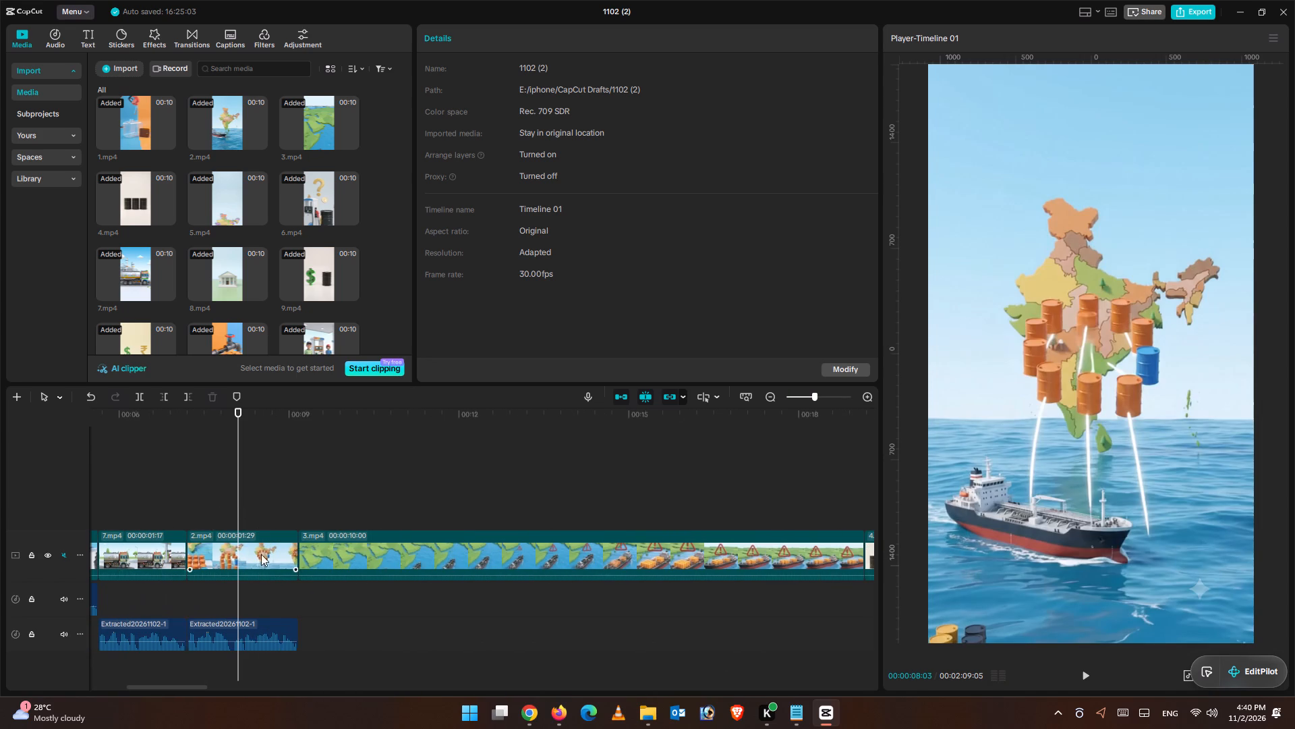
{"action": "left_click", "coordinate": [270, 634]}
{"action": "left_click_drag", "start_coordinate": [300, 630], "coordinate": [430, 630]}
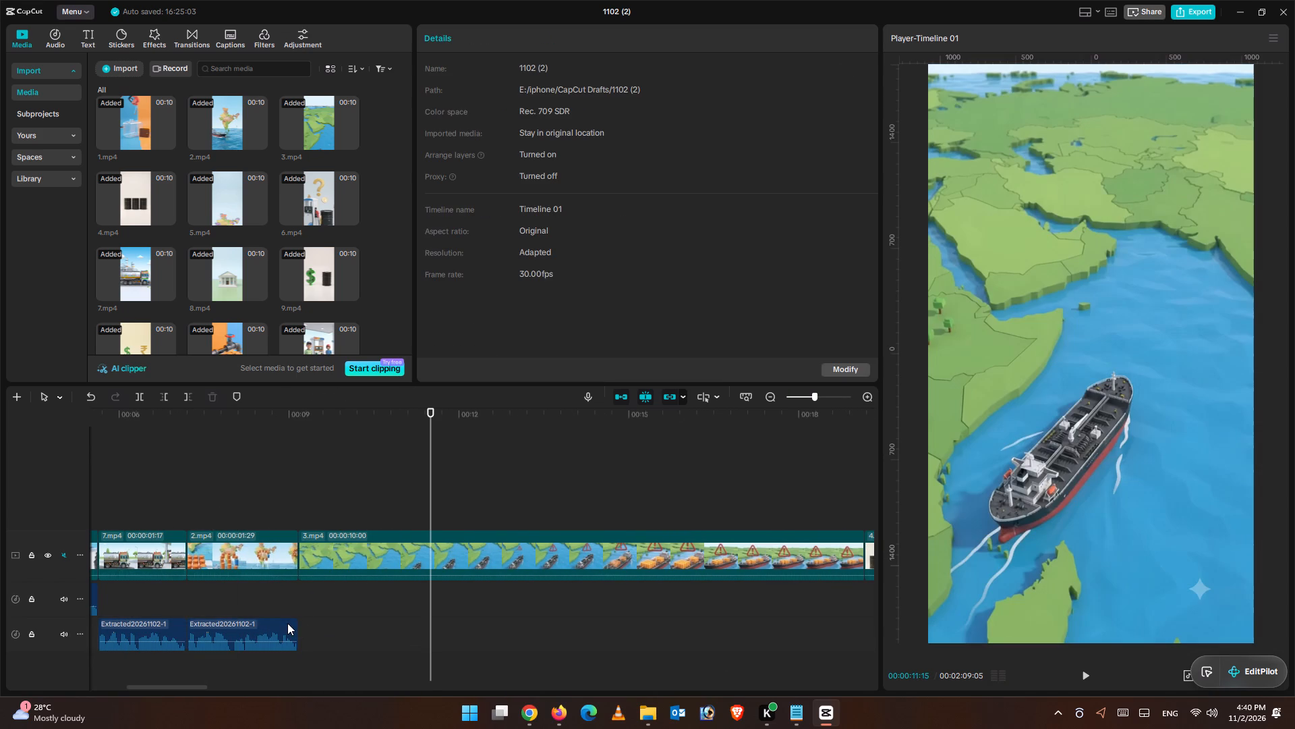
{"action": "left_click", "coordinate": [291, 623]}
{"action": "left_click_drag", "start_coordinate": [298, 627], "coordinate": [337, 626]}
{"action": "left_click", "coordinate": [278, 624]}
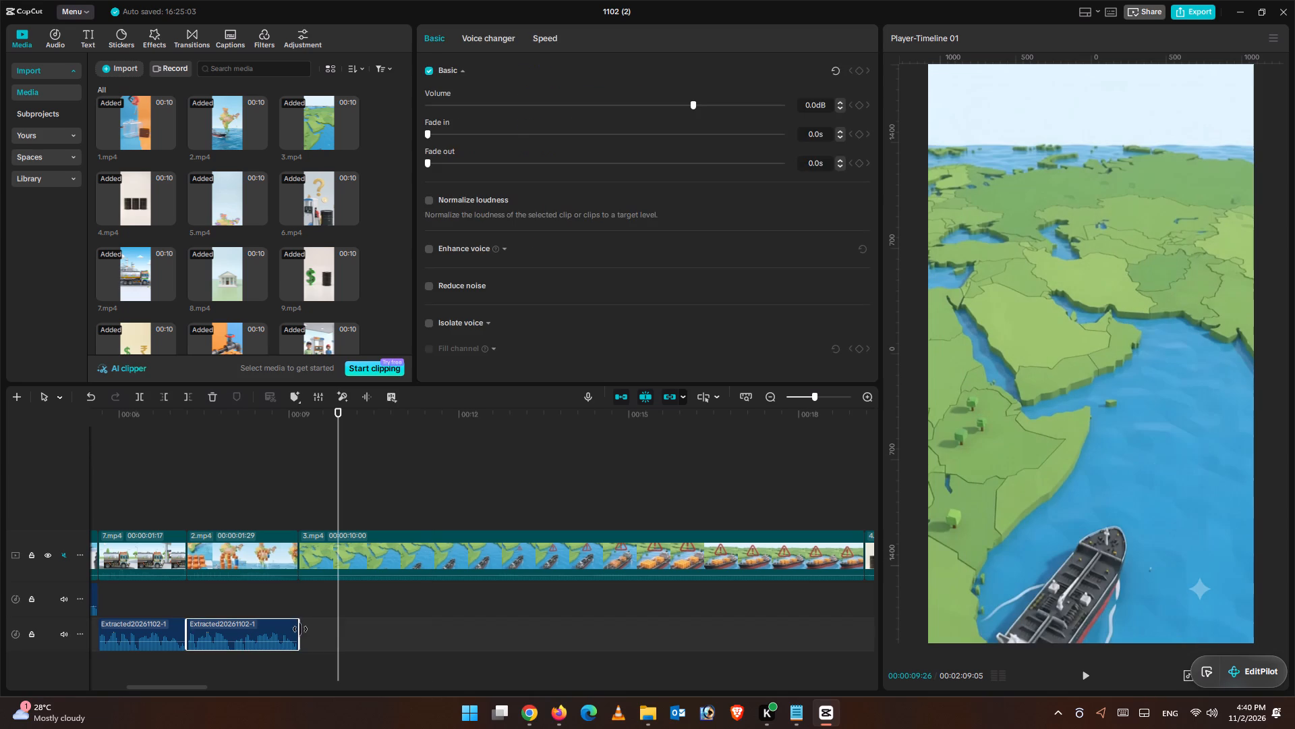
{"action": "left_click_drag", "start_coordinate": [298, 627], "coordinate": [326, 627]}
{"action": "left_click", "coordinate": [275, 635]}
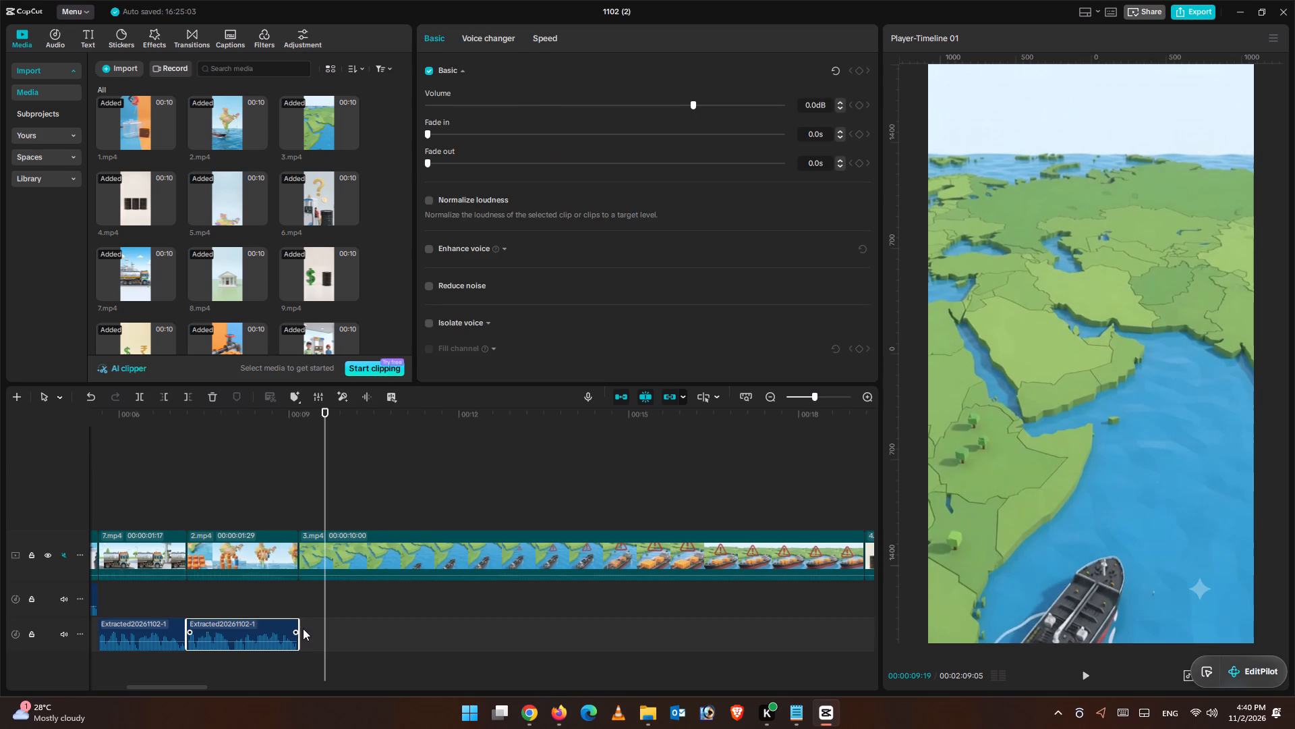
{"action": "left_click", "coordinate": [299, 628]}
{"action": "left_click", "coordinate": [288, 632]}
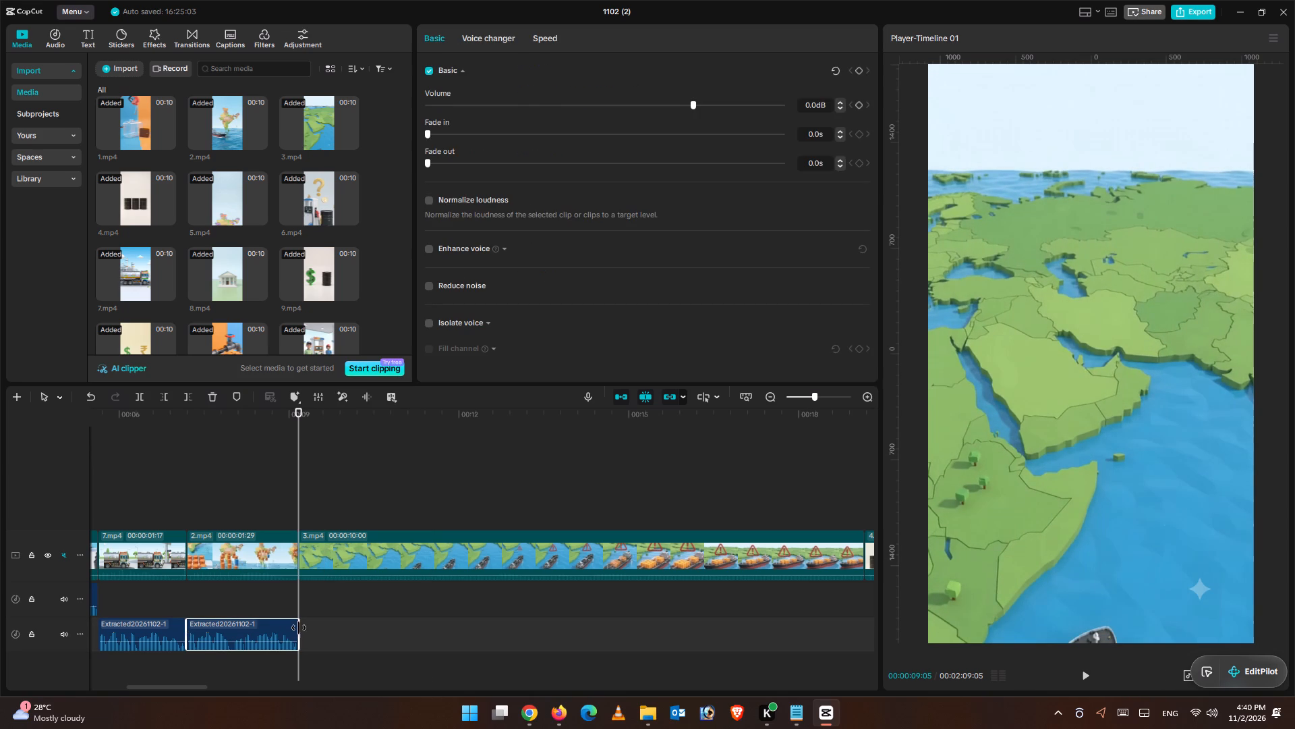
{"action": "left_click", "coordinate": [299, 628]}
{"action": "left_click", "coordinate": [292, 631]}
{"action": "left_click", "coordinate": [299, 628]}
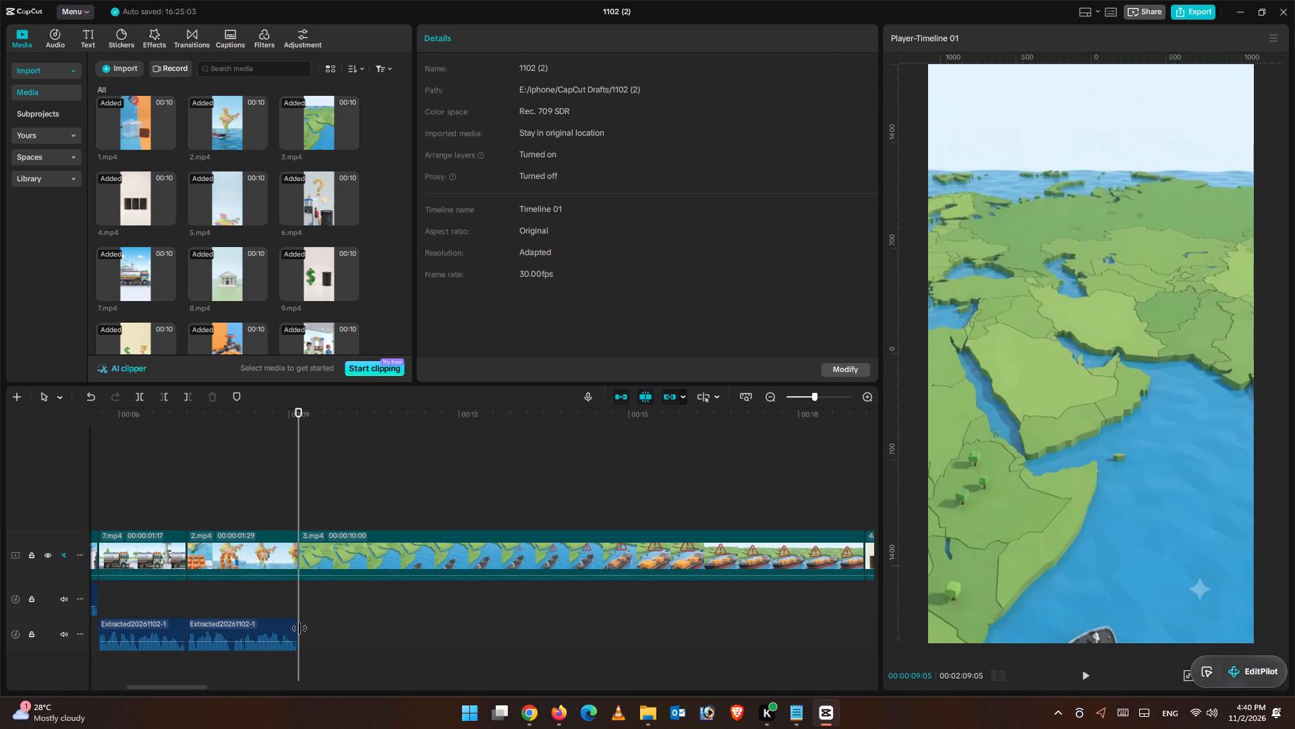
{"action": "left_click", "coordinate": [287, 632]}
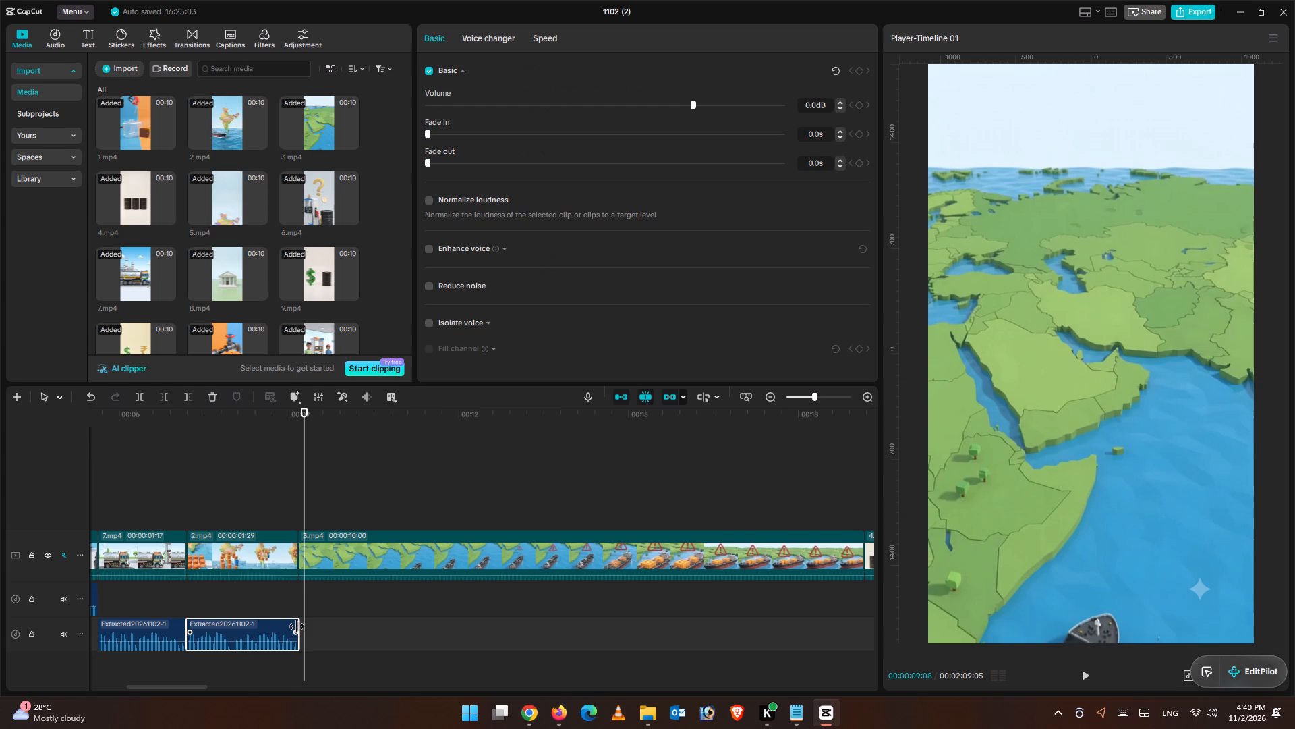
{"action": "left_click_drag", "start_coordinate": [297, 626], "coordinate": [1092, 614]}
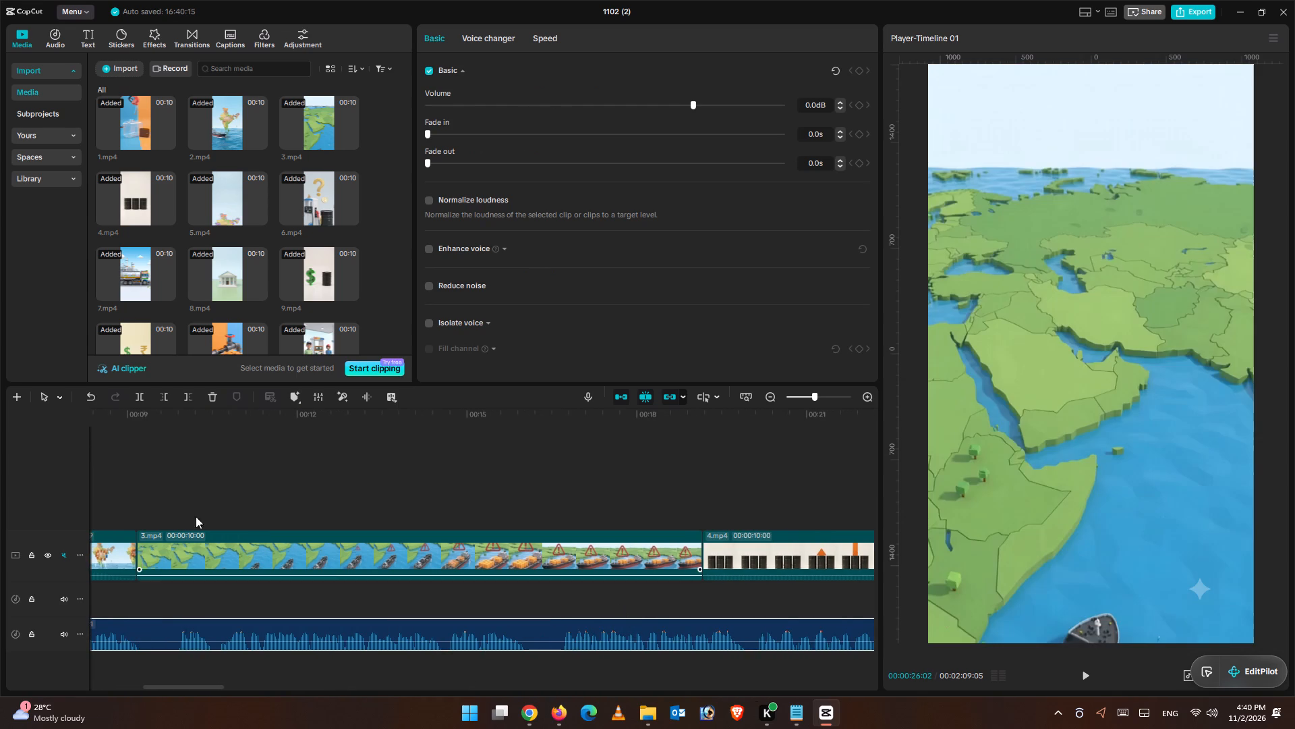
Extend the end of the second 2.mp4 clip, just before 3.mp4, to a duration of 00:00:02:03.
{"action": "left_click", "coordinate": [114, 468]}
{"action": "left_click_drag", "start_coordinate": [117, 468], "coordinate": [183, 490]}
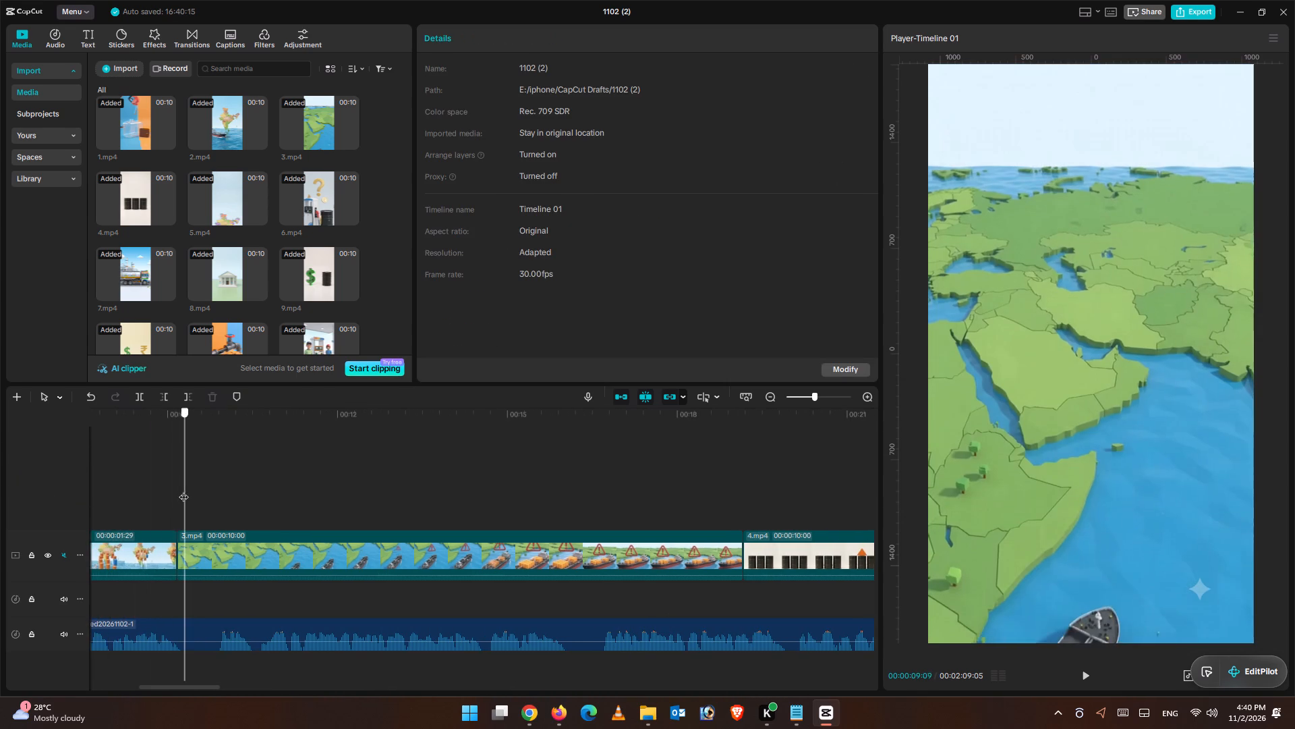
{"action": "left_click_drag", "start_coordinate": [183, 490], "coordinate": [179, 490]}
{"action": "left_click", "coordinate": [206, 616]}
{"action": "left_click", "coordinate": [185, 605]}
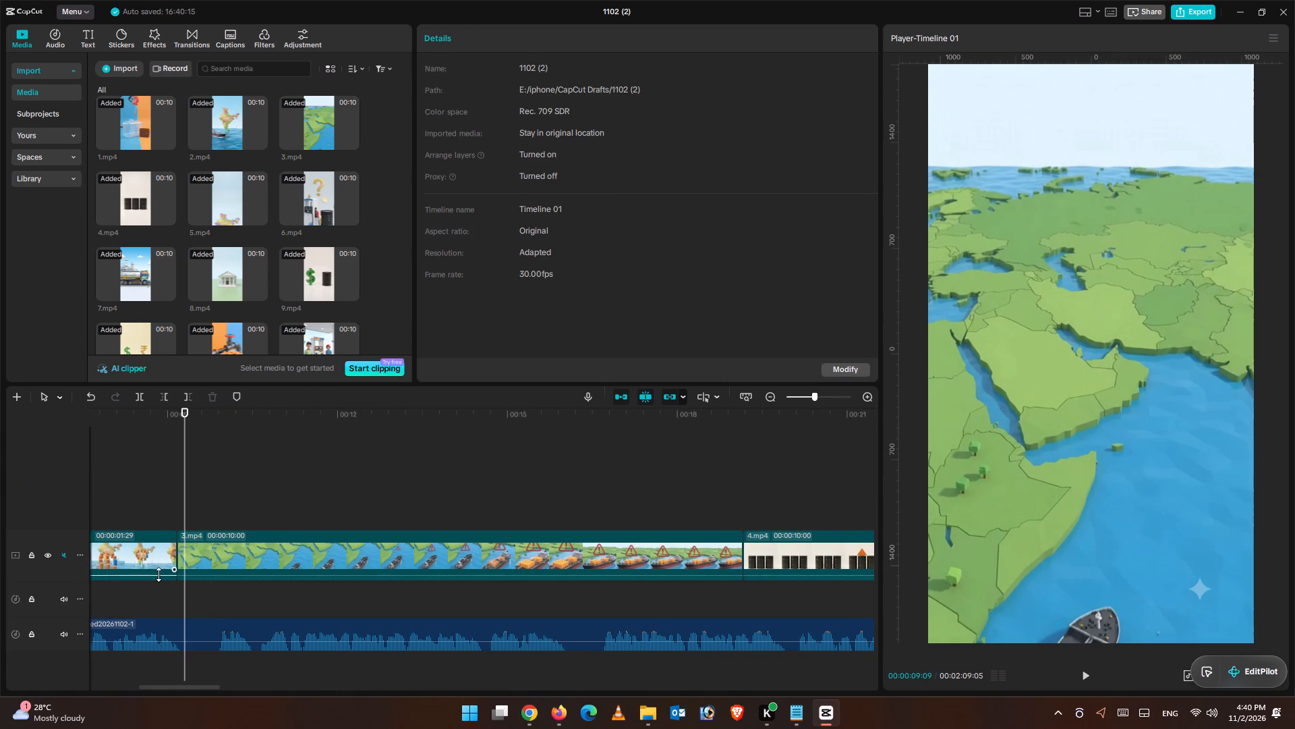
{"action": "left_click", "coordinate": [152, 568]}
{"action": "left_click_drag", "start_coordinate": [175, 550], "coordinate": [208, 551]}
Split the extended audio clip at 00:00:09:06, in the pause near the end of the second 2.mp4 clip.
{"action": "left_click", "coordinate": [163, 514]}
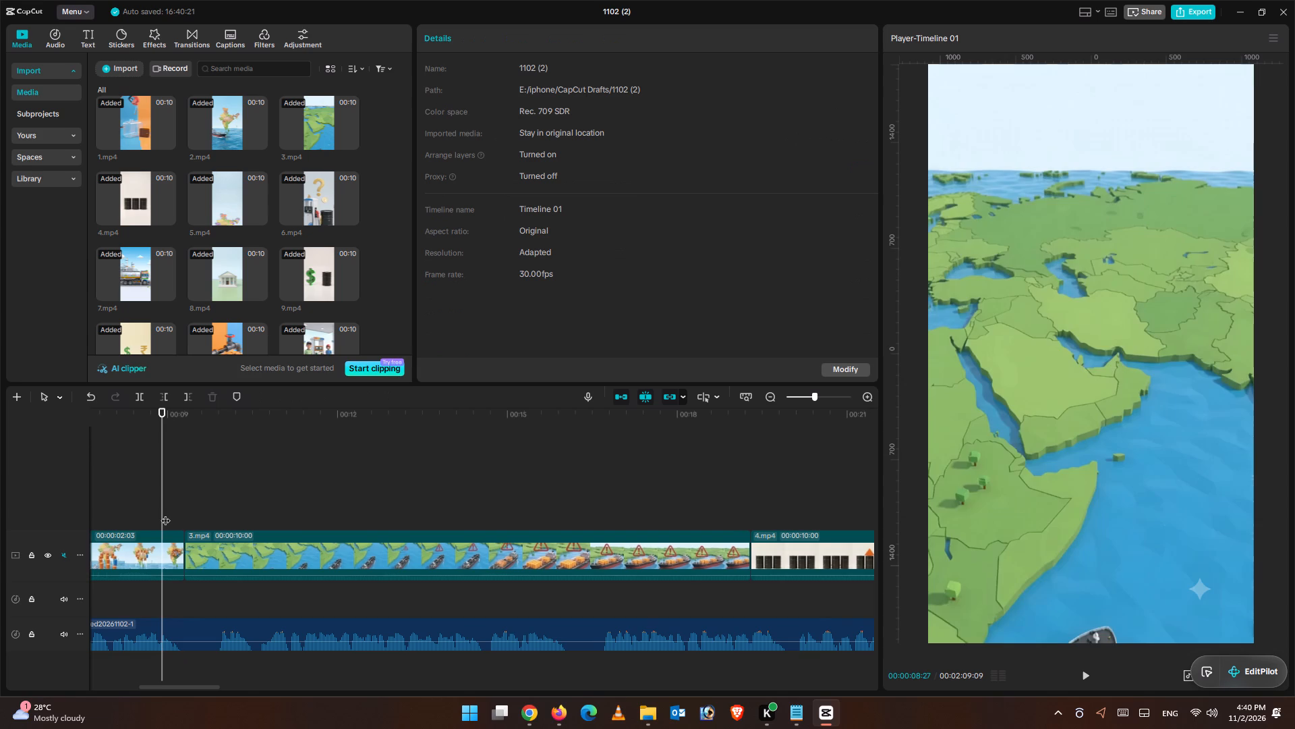
{"action": "key", "text": "ctrl+equal"}
{"action": "left_click_drag", "start_coordinate": [167, 475], "coordinate": [198, 491]}
{"action": "left_click", "coordinate": [208, 622]}
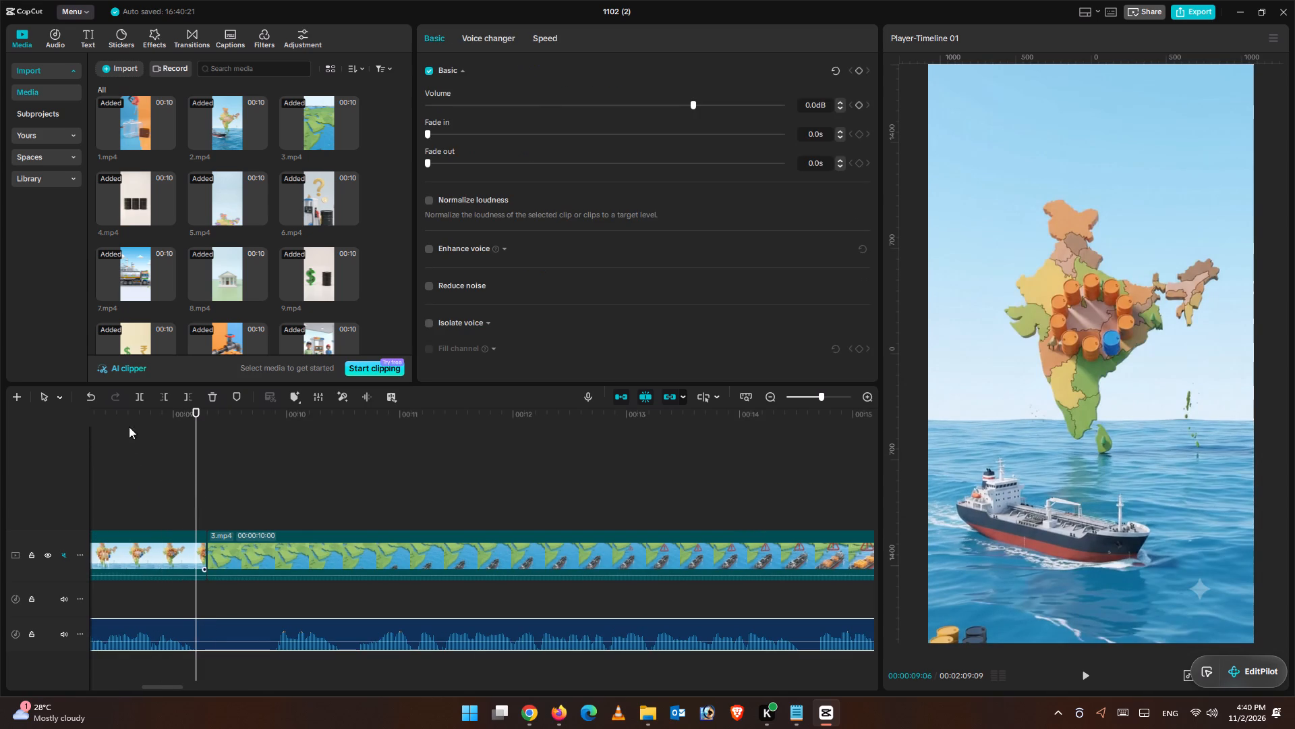
{"action": "left_click", "coordinate": [140, 396]}
Trim the end of the second 2.mp4 clip to the audio split at 00:00:09:06.
{"action": "left_click", "coordinate": [185, 547]}
{"action": "double_click", "coordinate": [179, 398]}
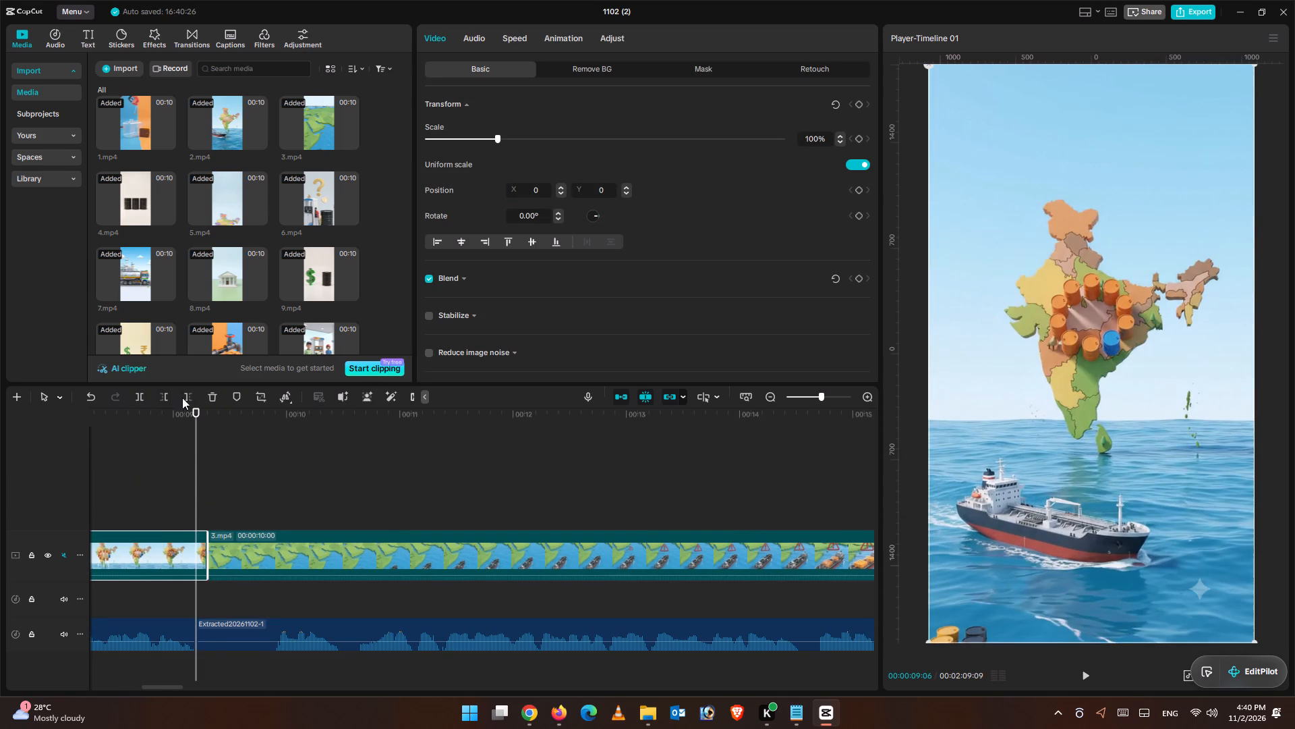
Remove the unwanted beginning of the audio under 3.mp4 by trimming its start to 00:00:09:27.
{"action": "left_click", "coordinate": [1085, 677]}
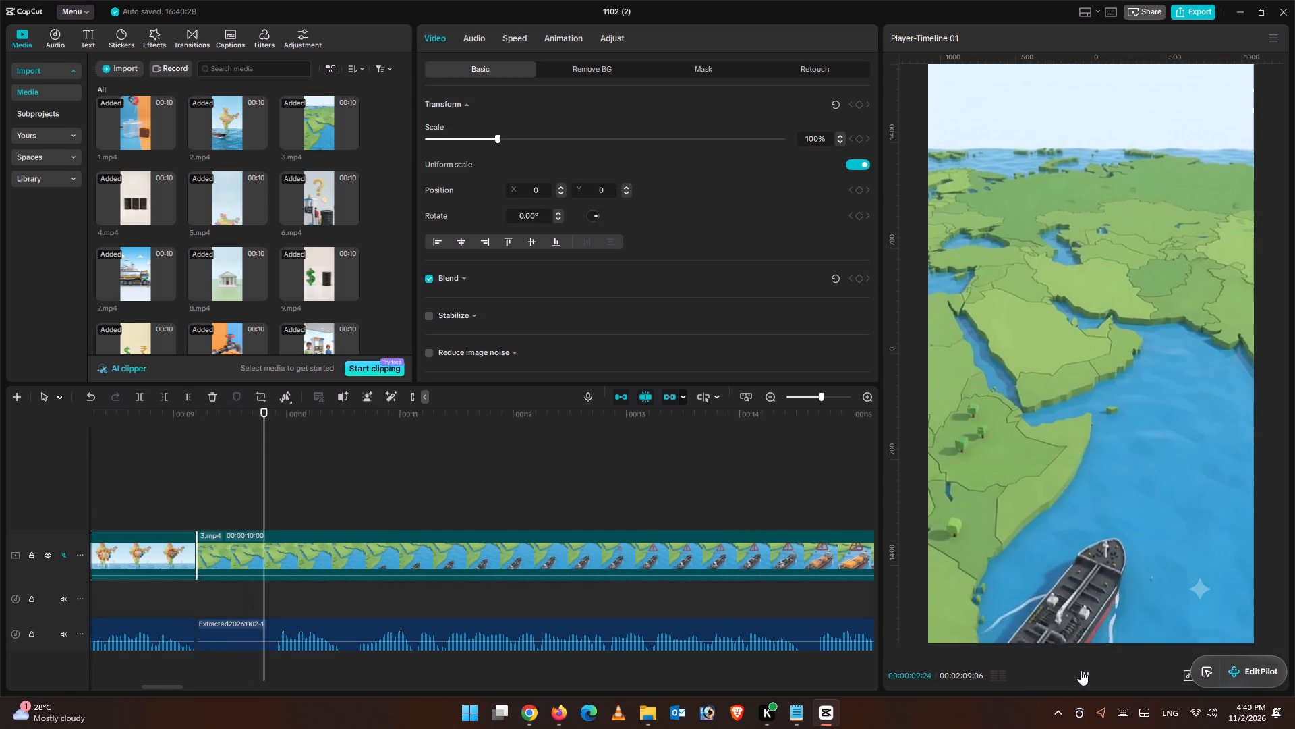
{"action": "left_click", "coordinate": [1078, 668]}
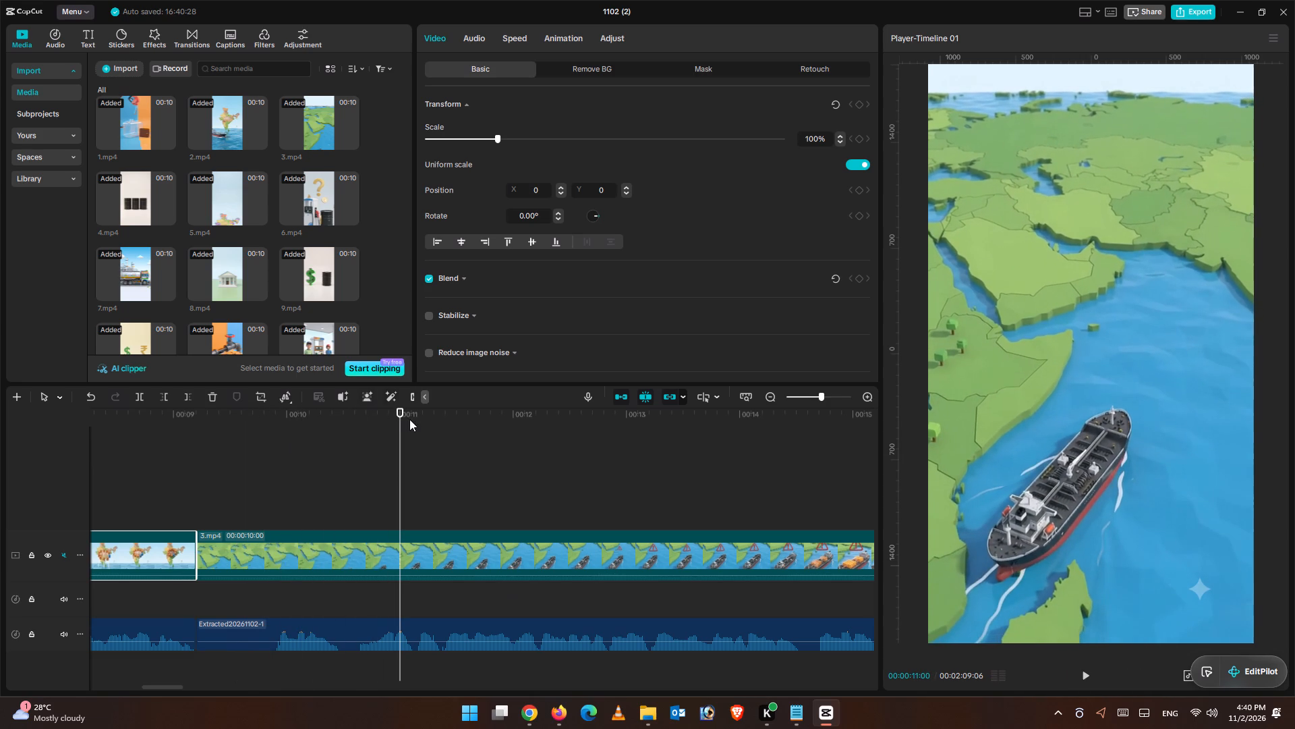
{"action": "left_click_drag", "start_coordinate": [398, 418], "coordinate": [277, 433]}
{"action": "left_click", "coordinate": [295, 624]}
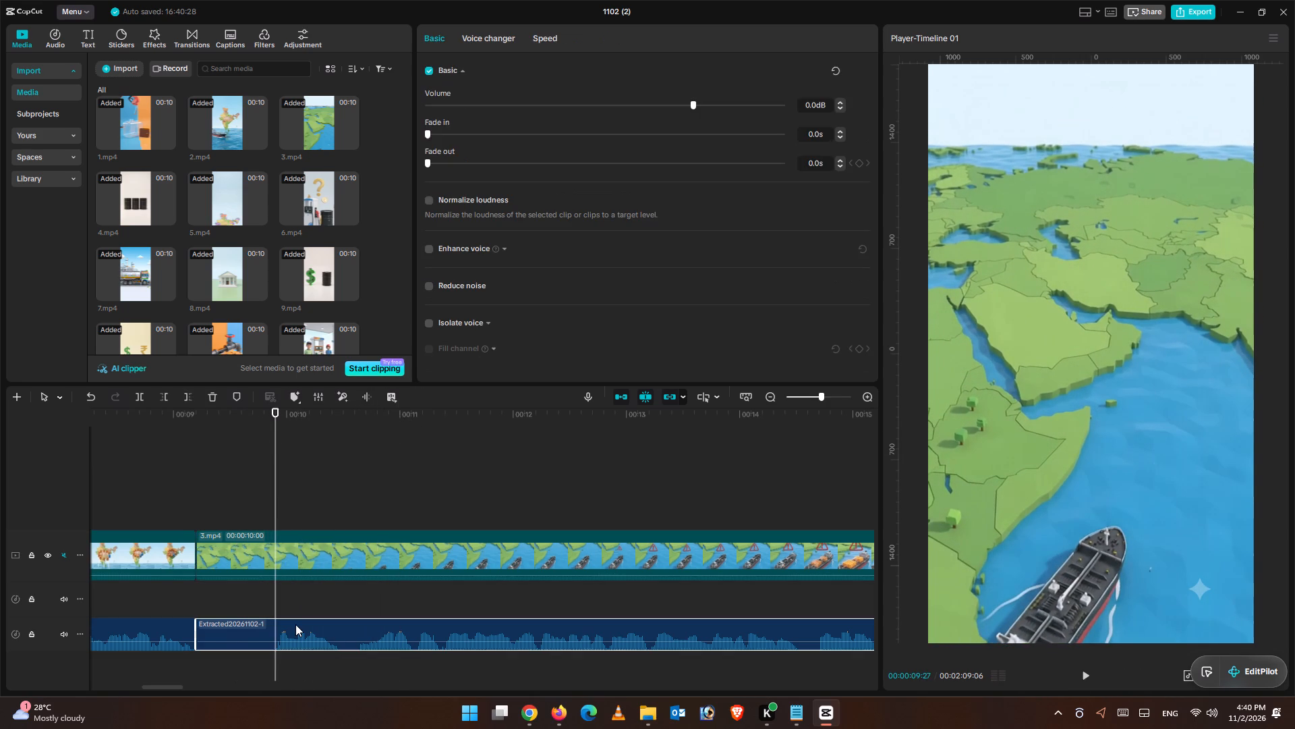
{"action": "left_click", "coordinate": [167, 396]}
Split the audio under 3.mp4 at 00:00:10:13.
{"action": "left_click_drag", "start_coordinate": [275, 422], "coordinate": [315, 460]}
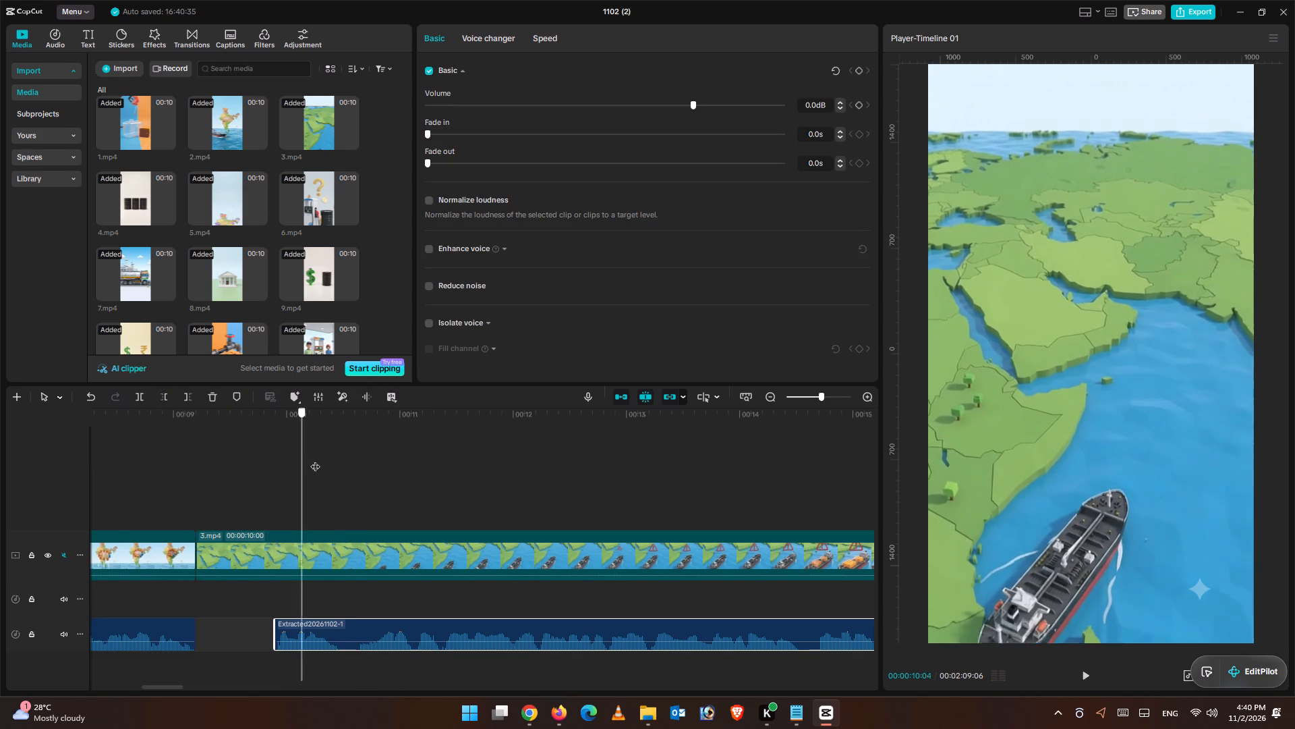
{"action": "left_click_drag", "start_coordinate": [315, 460], "coordinate": [339, 477]}
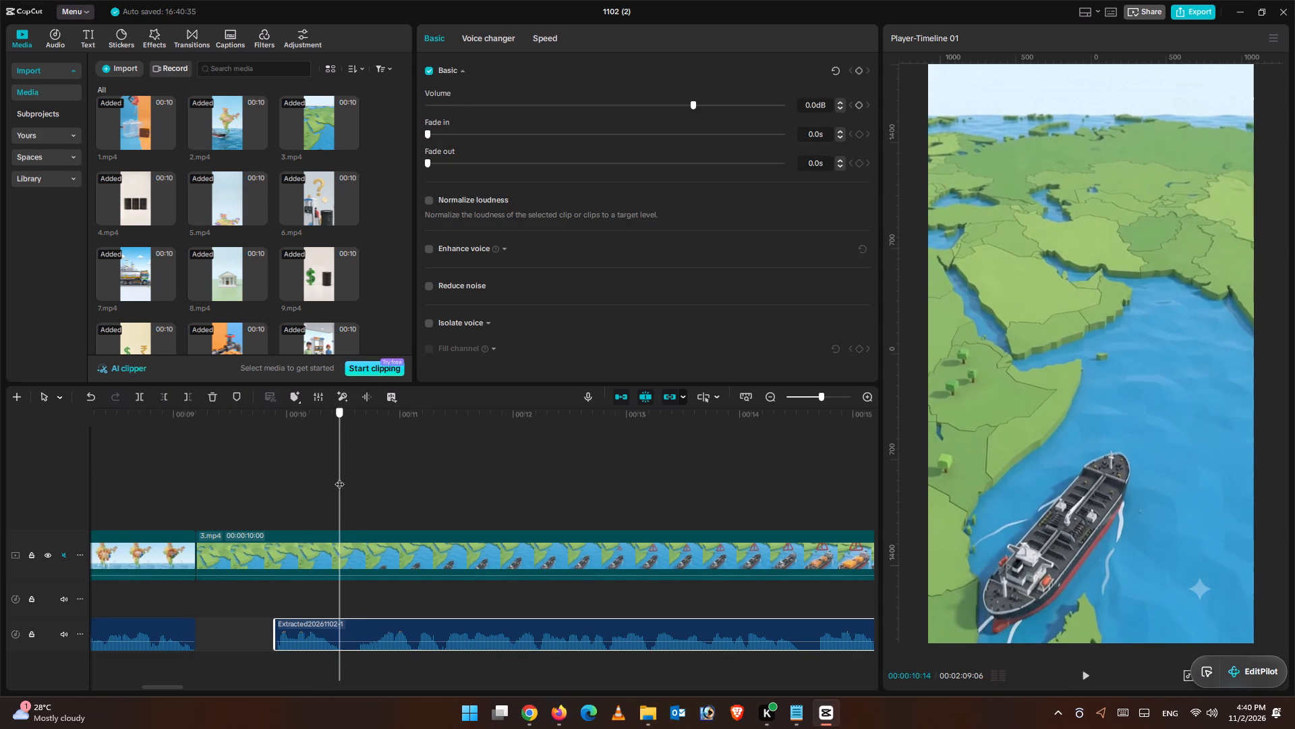
{"action": "left_click_drag", "start_coordinate": [339, 477], "coordinate": [337, 477]}
{"action": "left_click", "coordinate": [137, 394]}
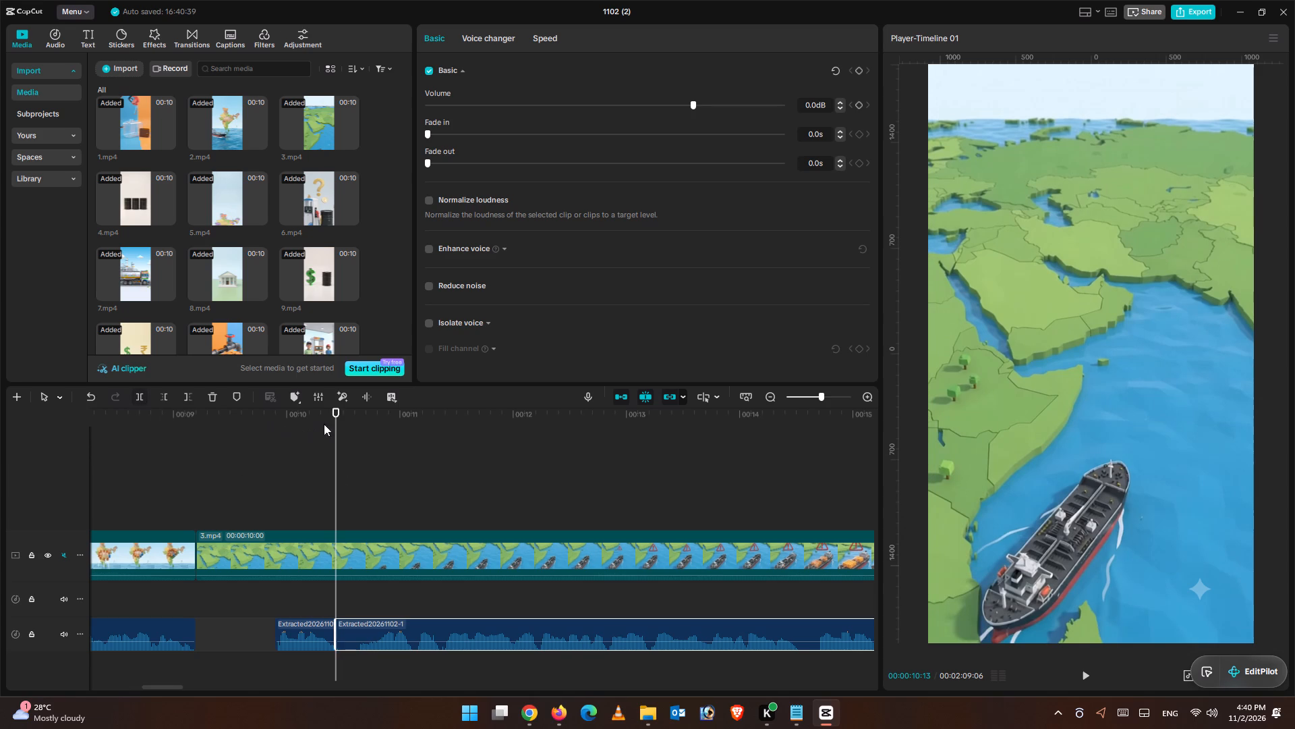
Trim the start of the remaining long audio piece to 00:00:10:19 and move it against the preceding short piece.
{"action": "left_click_drag", "start_coordinate": [335, 410], "coordinate": [357, 441]}
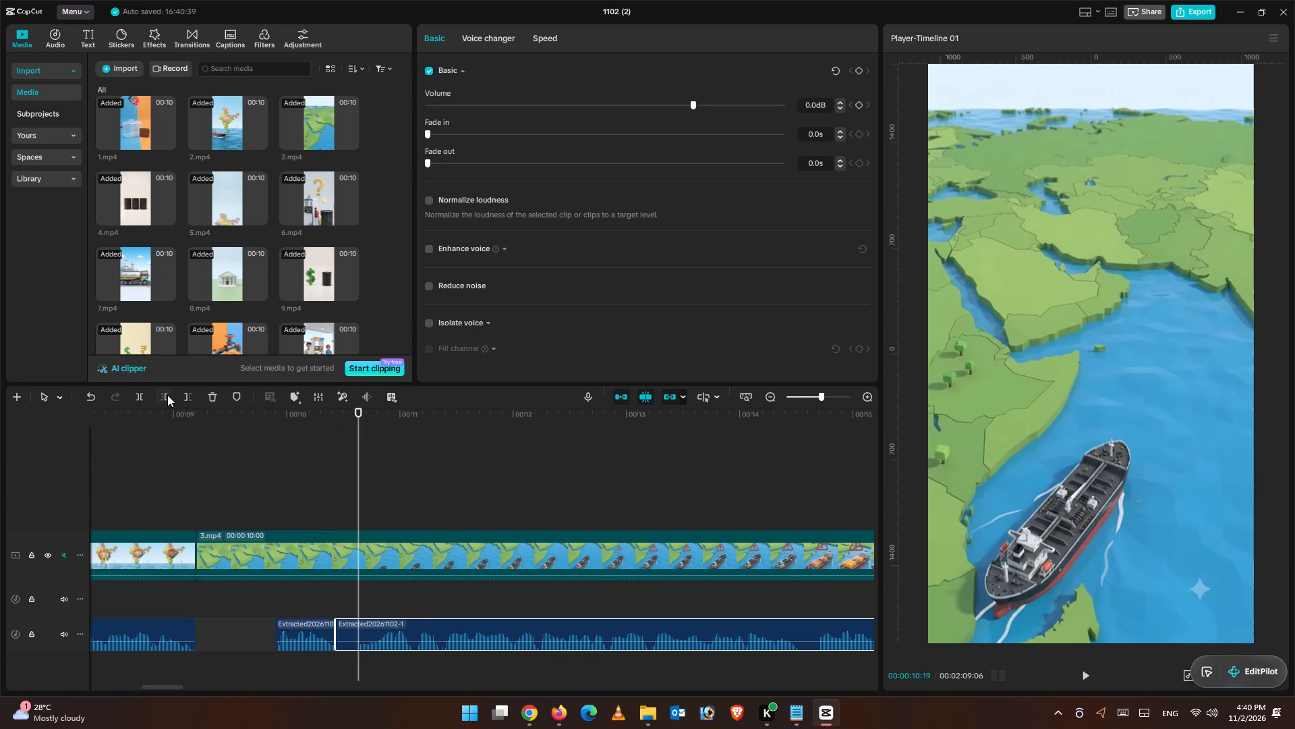
{"action": "left_click", "coordinate": [167, 395]}
{"action": "left_click_drag", "start_coordinate": [377, 637], "coordinate": [357, 636]}
Move both audio pieces under 3.mp4 earlier together so they meet the previous audio clip at 00:00:09:06.
{"action": "left_click_drag", "start_coordinate": [276, 577], "coordinate": [293, 604]}
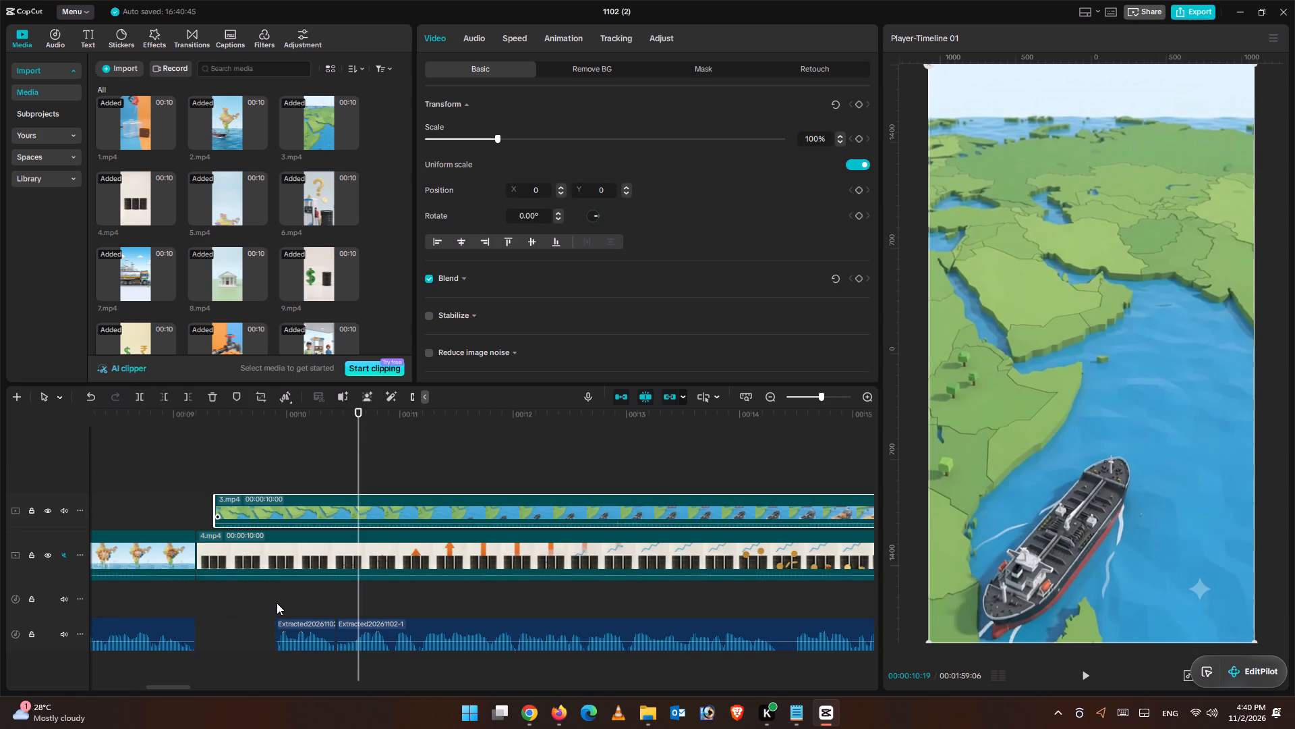
{"action": "key", "text": "ctrl+z"}
{"action": "left_click_drag", "start_coordinate": [257, 595], "coordinate": [386, 650]}
{"action": "left_click_drag", "start_coordinate": [381, 626], "coordinate": [330, 622]}
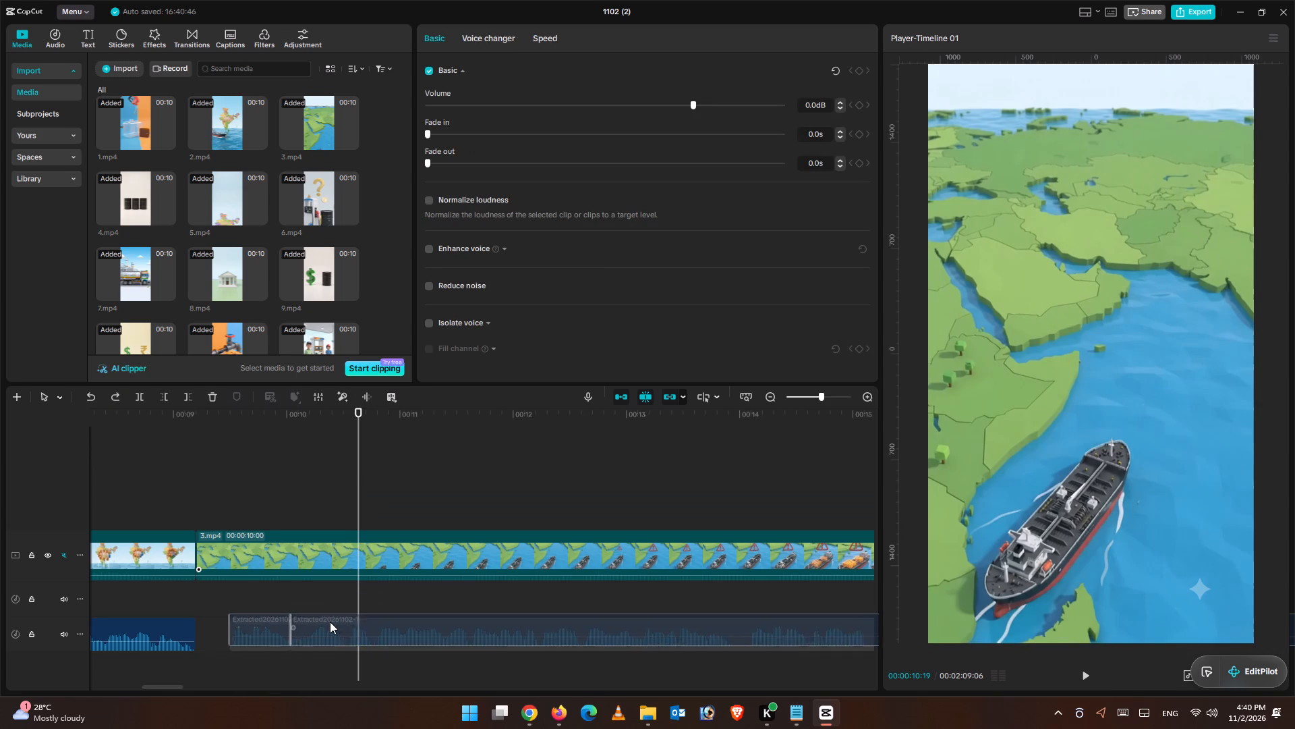
{"action": "left_click_drag", "start_coordinate": [330, 622], "coordinate": [302, 622]}
Play back the joined audio from 00:00:09:06, and split the long audio piece at 00:00:10:06.
{"action": "left_click", "coordinate": [198, 478]}
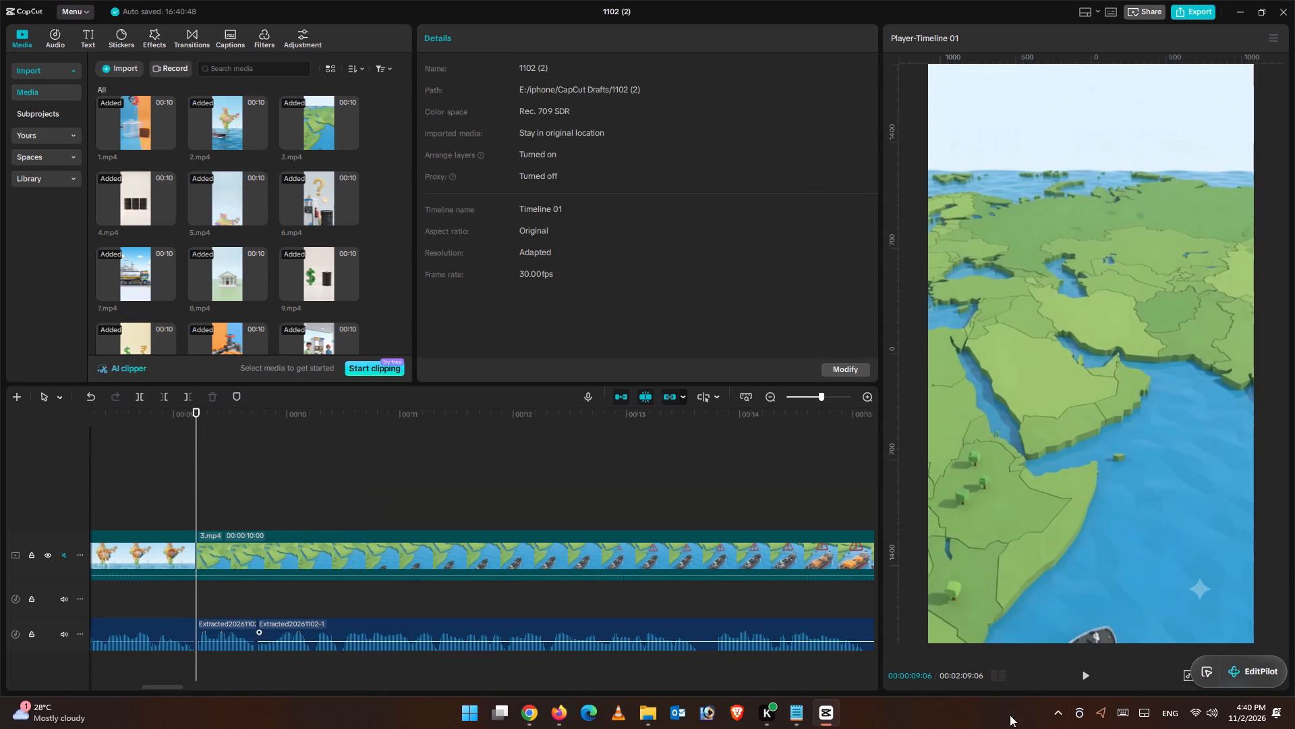
{"action": "left_click", "coordinate": [1088, 678]}
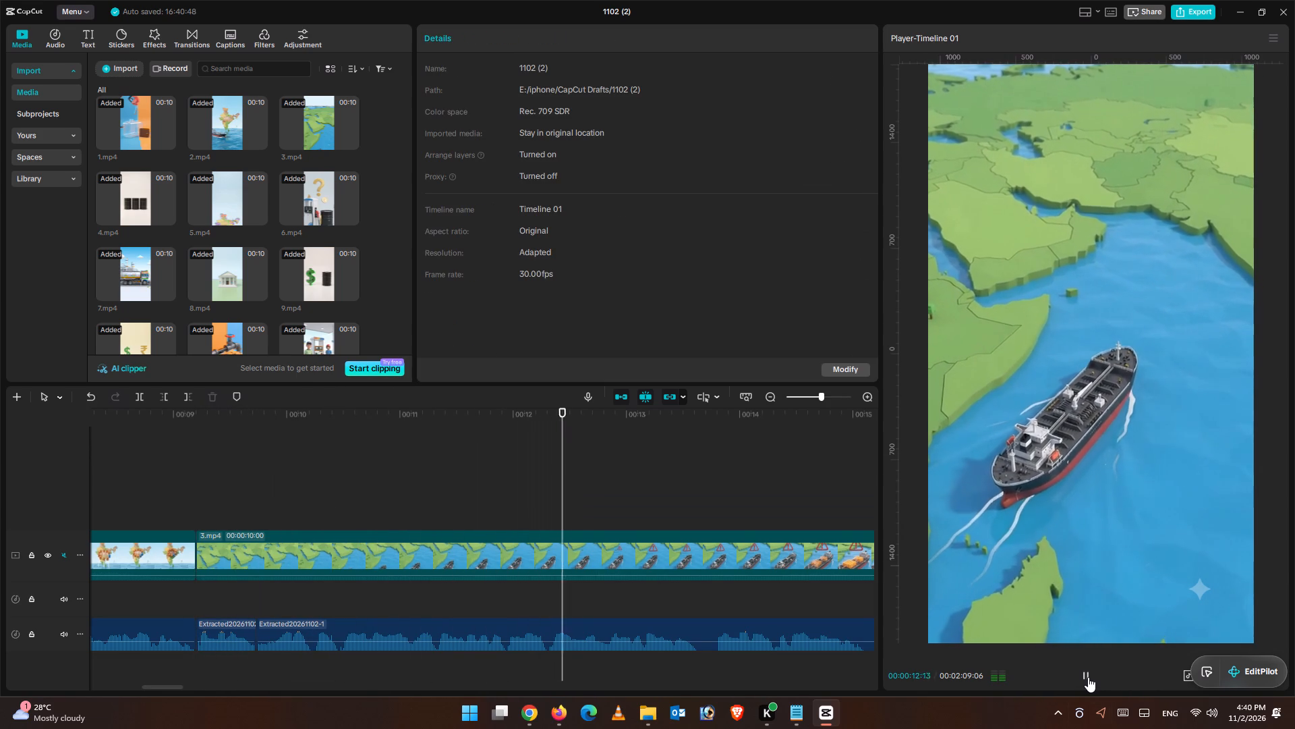
{"action": "left_click", "coordinate": [1088, 677]}
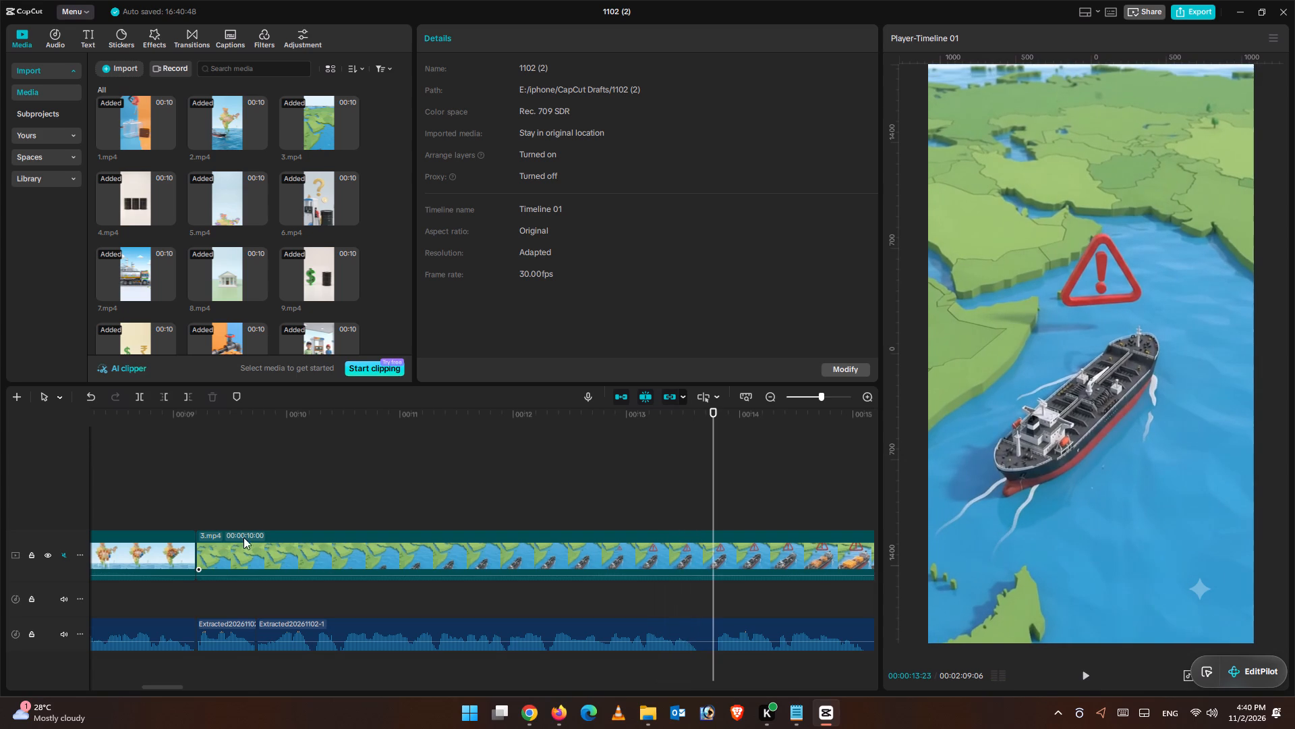
{"action": "left_click", "coordinate": [258, 506]}
{"action": "left_click", "coordinate": [299, 497]}
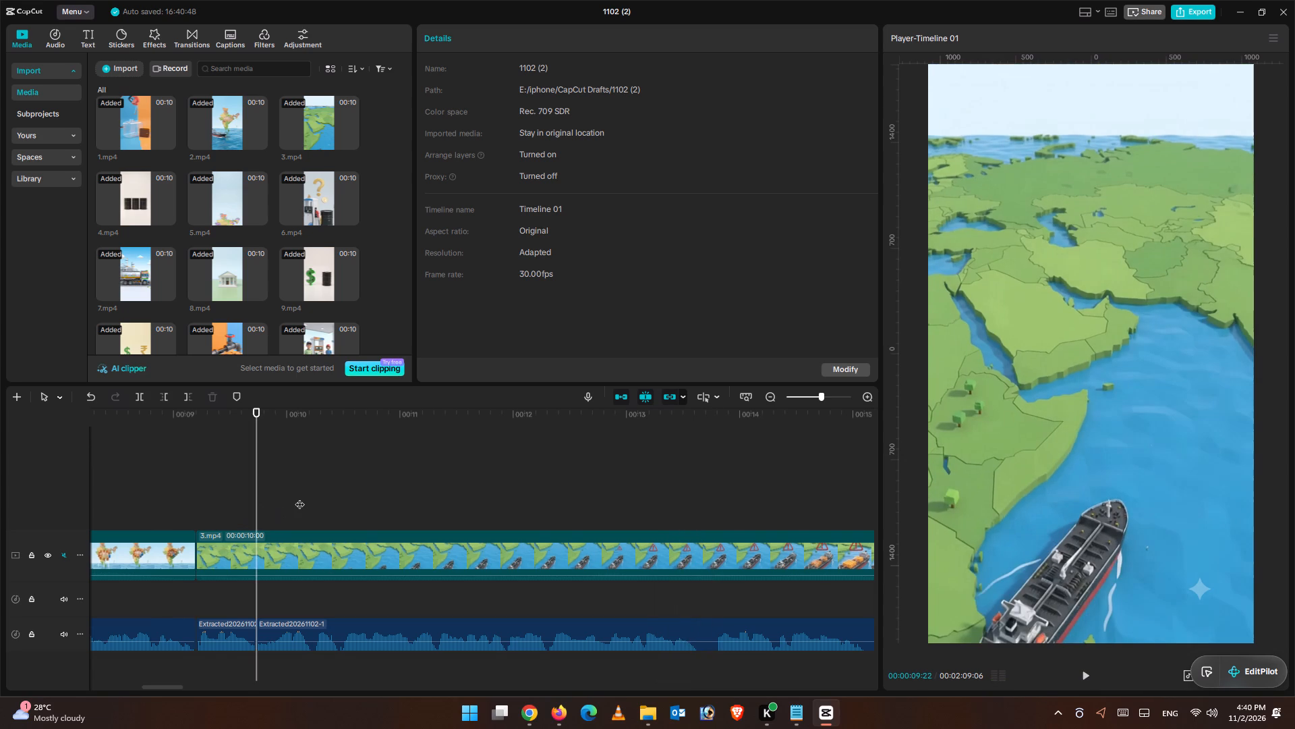
{"action": "key", "text": "ctrl+equal"}
{"action": "left_click_drag", "start_coordinate": [299, 485], "coordinate": [318, 504]}
{"action": "left_click", "coordinate": [337, 638]}
{"action": "left_click", "coordinate": [144, 394]}
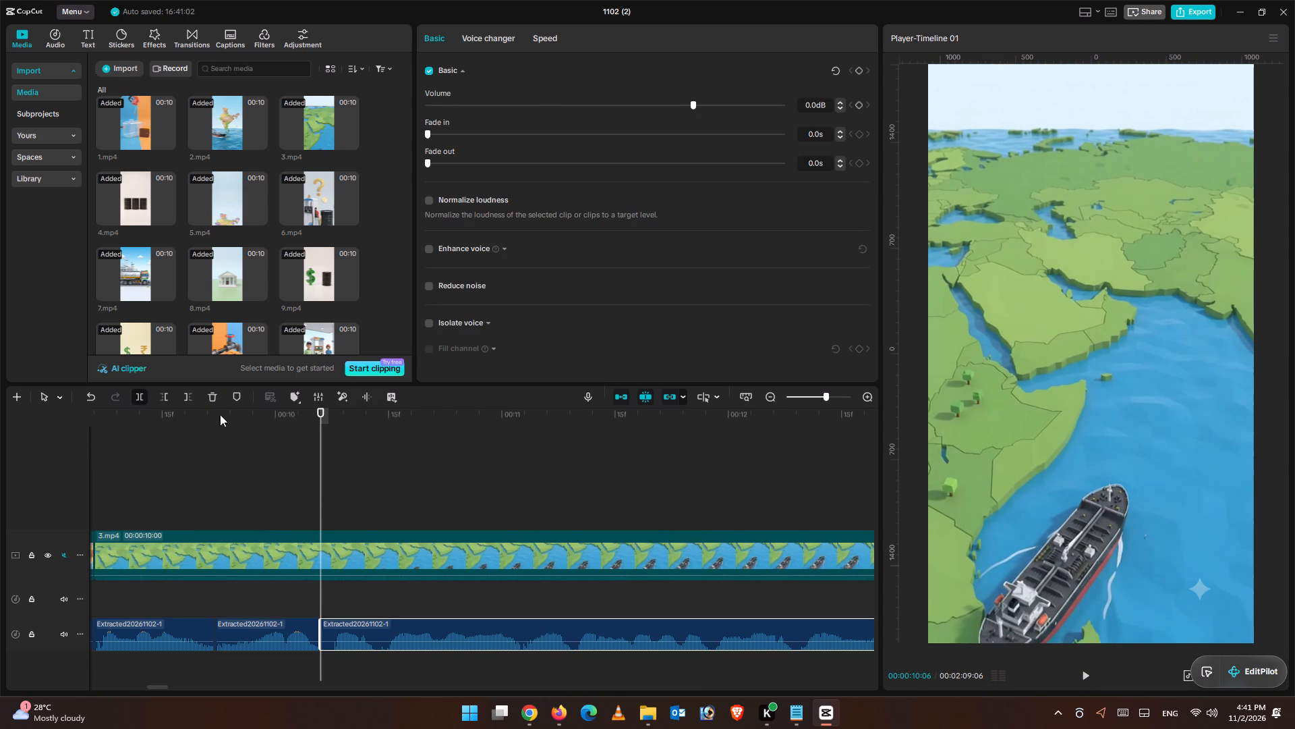
Trim the start of the new long audio piece to 00:00:10:08 and close the gap before it.
{"action": "left_click_drag", "start_coordinate": [324, 415], "coordinate": [334, 426]}
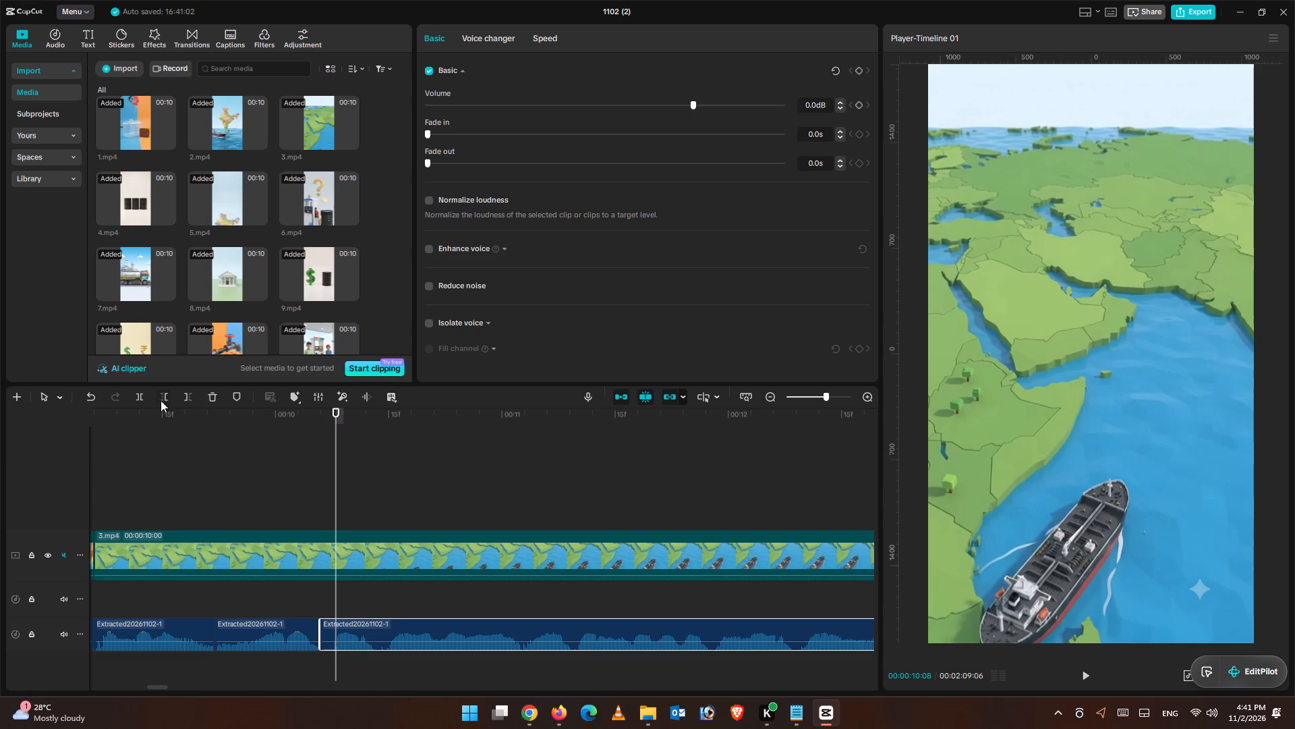
{"action": "left_click", "coordinate": [157, 397]}
{"action": "left_click_drag", "start_coordinate": [401, 617], "coordinate": [387, 618]}
{"action": "left_click_drag", "start_coordinate": [388, 637], "coordinate": [376, 638]}
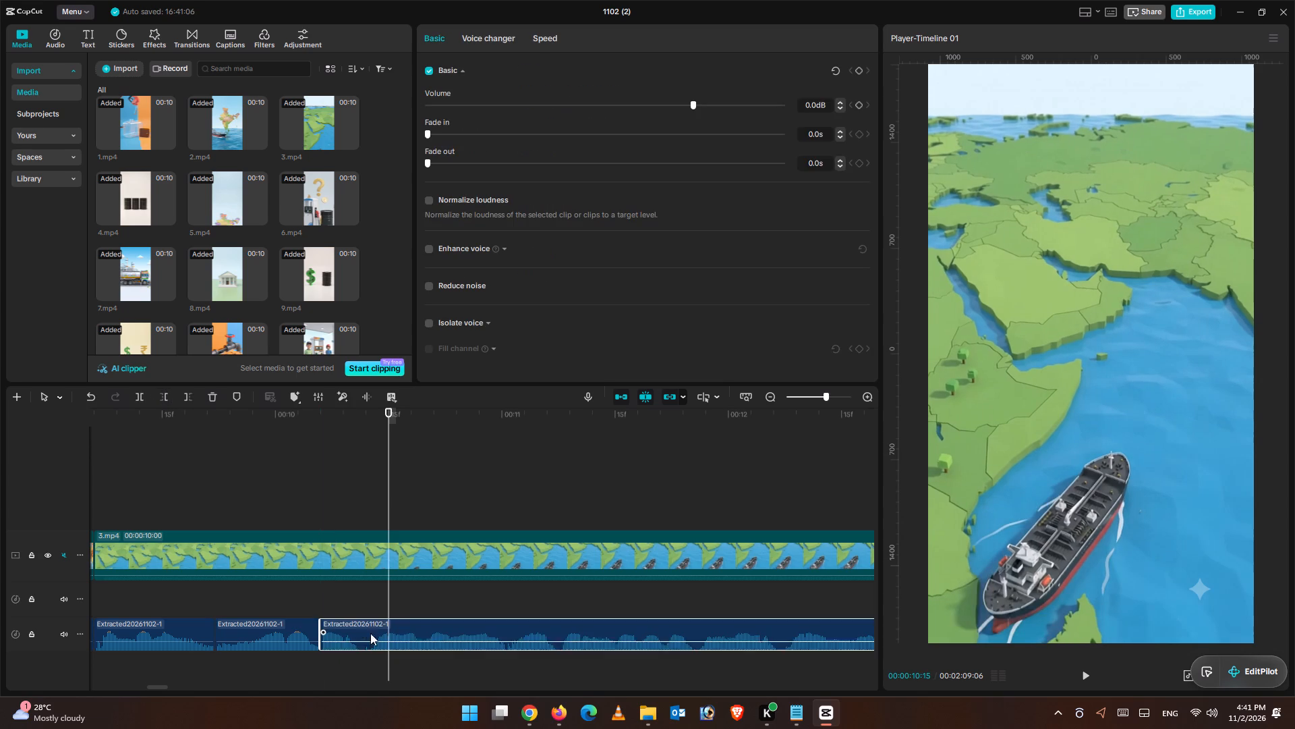
Scrub through 3.mp4 into the start of 4.mp4 to compare the pictures with the narration waveform.
{"action": "left_click", "coordinate": [270, 483]}
{"action": "key", "text": "ctrl+minus"}
{"action": "key", "text": "ctrl+minus"}
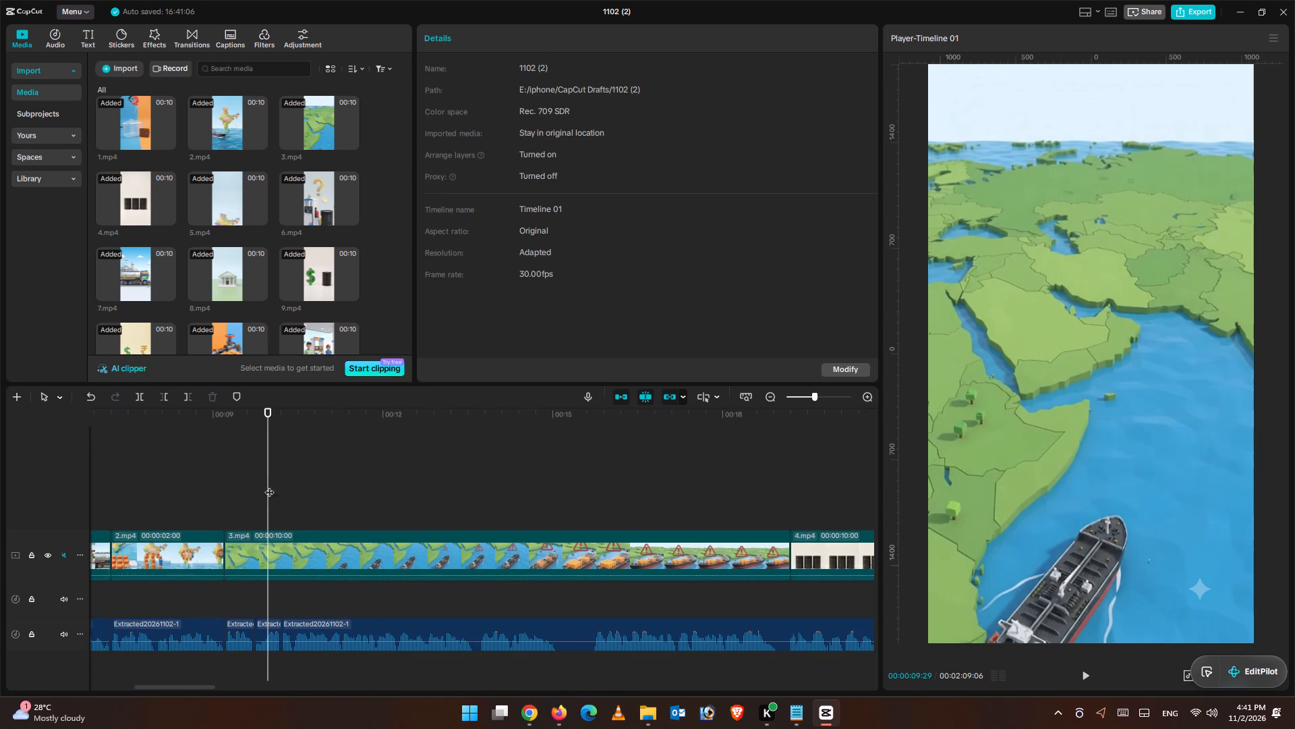
{"action": "left_click", "coordinate": [591, 487]}
{"action": "left_click", "coordinate": [685, 484]}
{"action": "left_click", "coordinate": [710, 486]}
{"action": "left_click", "coordinate": [718, 487]}
{"action": "left_click", "coordinate": [731, 493]}
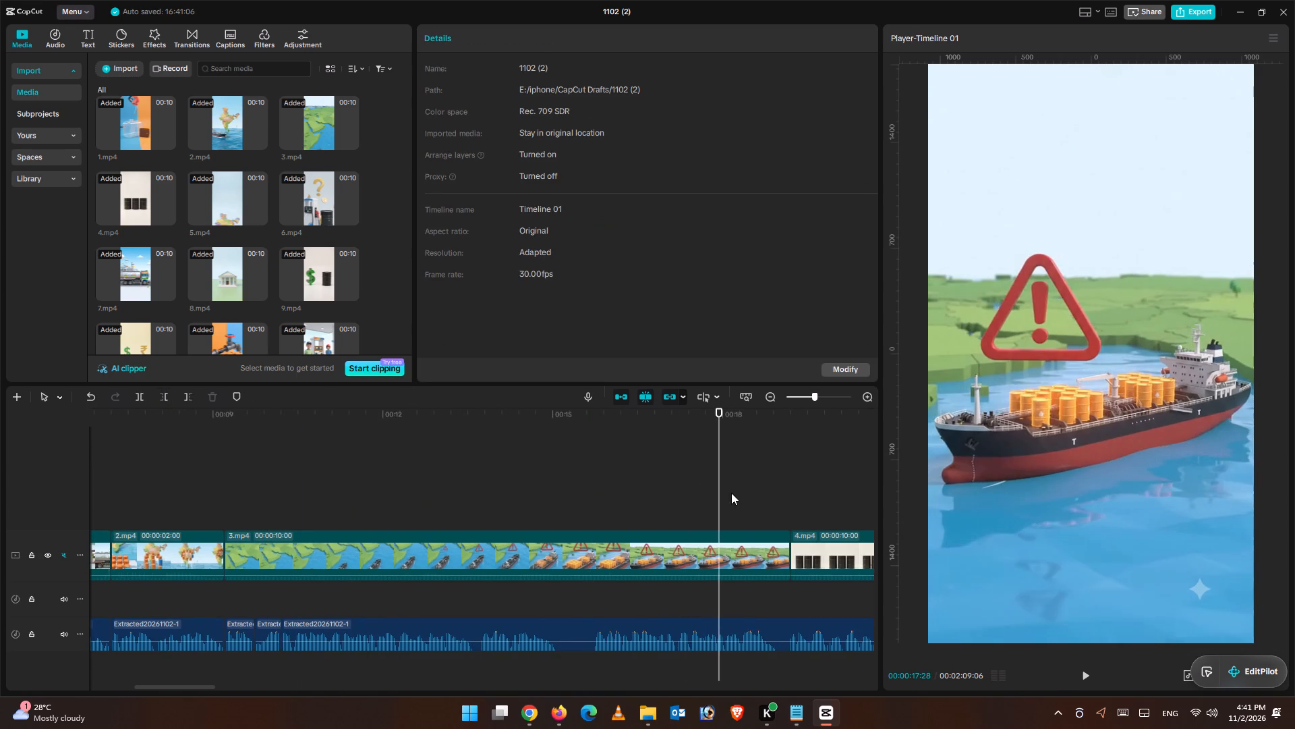
{"action": "left_click", "coordinate": [743, 497]}
{"action": "left_click", "coordinate": [750, 500]}
{"action": "left_click", "coordinate": [754, 501]}
{"action": "left_click", "coordinate": [808, 516]}
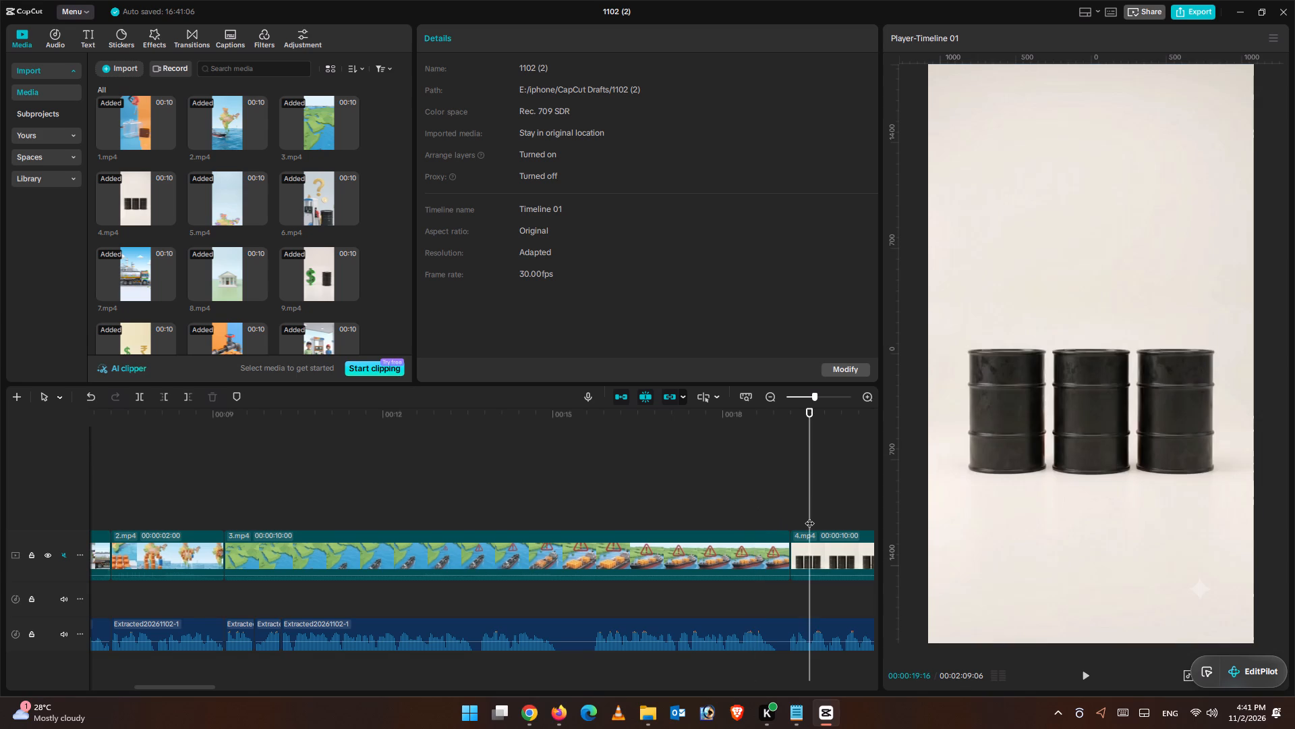
{"action": "left_click", "coordinate": [830, 518]}
Play back the narration under 3.mp4 from about 00:00:10 to past 00:00:15 to locate the pauses.
{"action": "left_click", "coordinate": [268, 531]}
{"action": "left_click", "coordinate": [287, 492]}
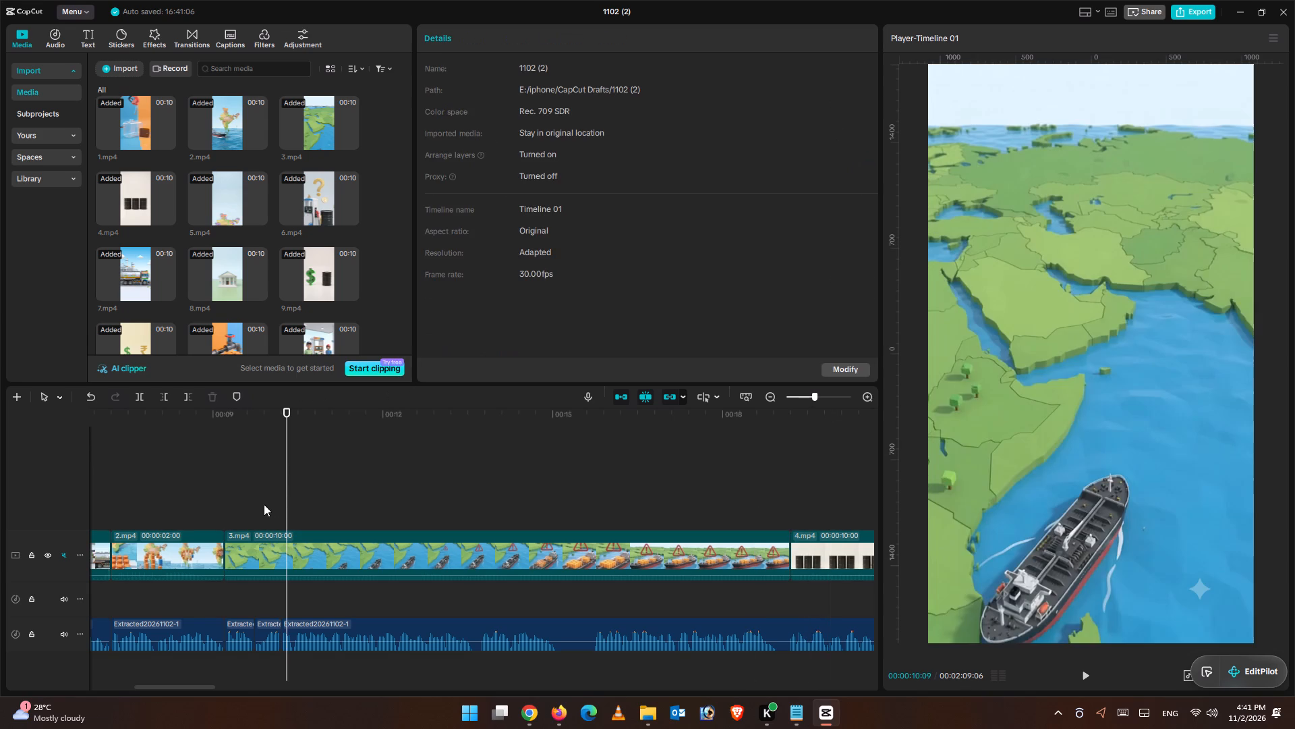
{"action": "left_click", "coordinate": [256, 503]}
{"action": "left_click", "coordinate": [1091, 682]}
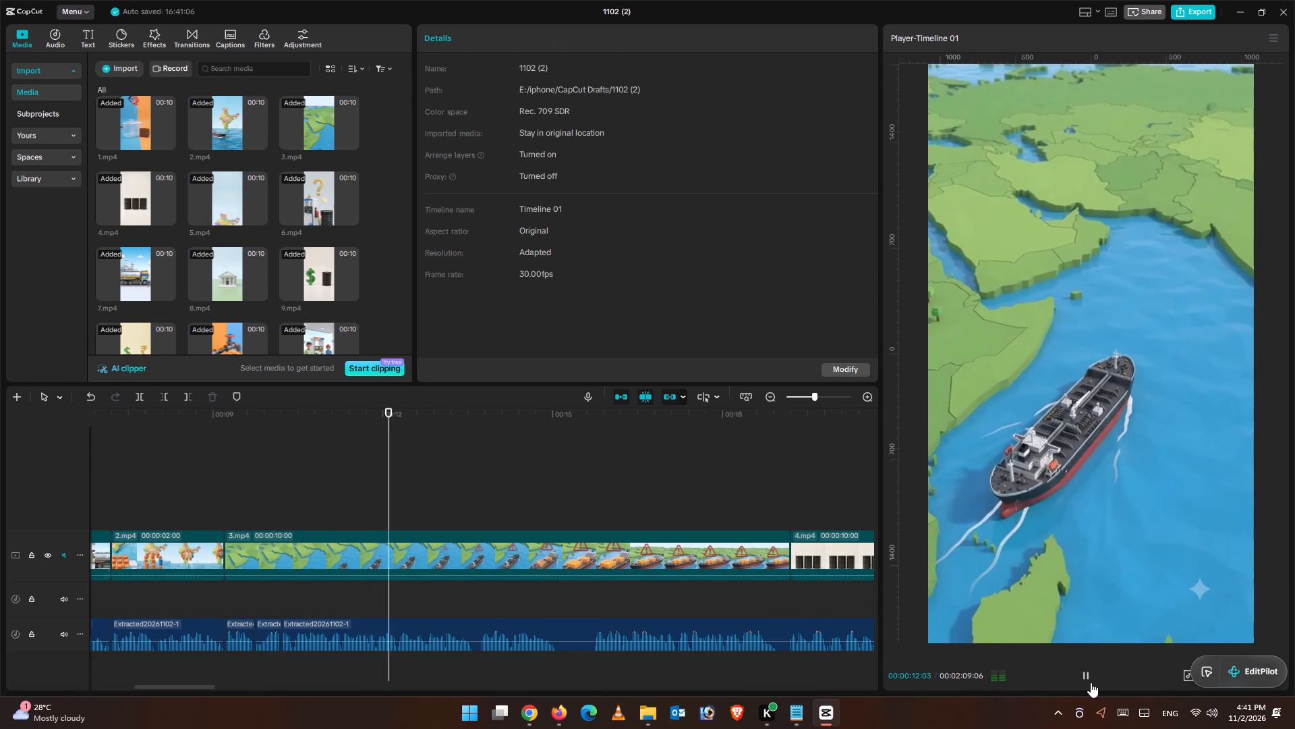
{"action": "left_click", "coordinate": [1091, 682]}
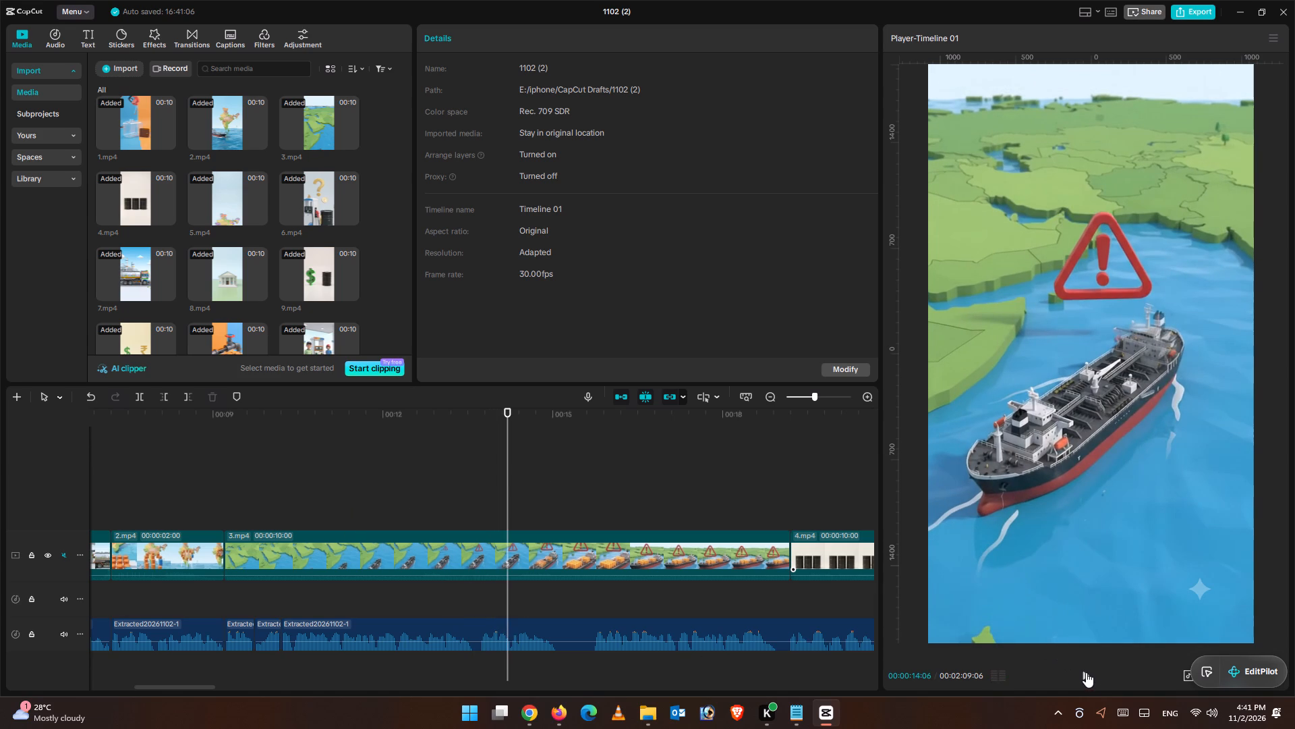
{"action": "left_click", "coordinate": [1086, 672]}
{"action": "left_click", "coordinate": [1086, 670]}
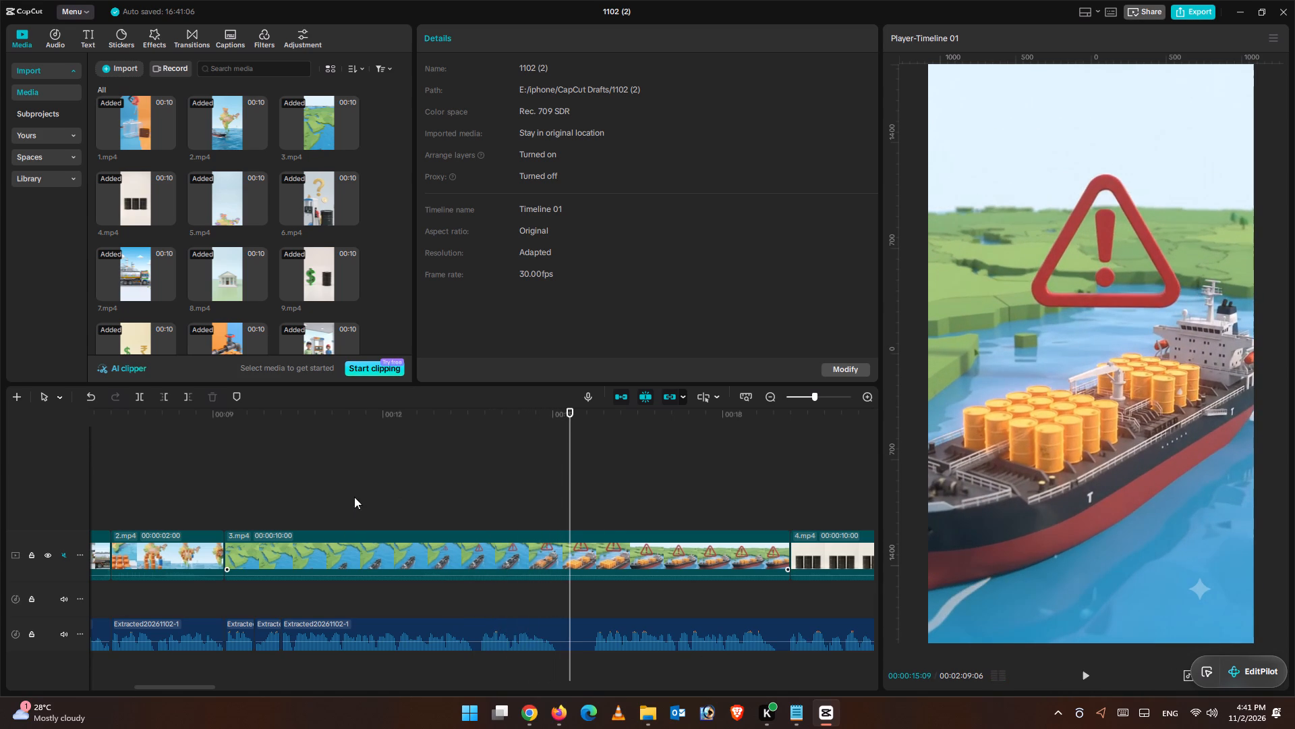
{"action": "left_click", "coordinate": [272, 495]}
{"action": "left_click", "coordinate": [1083, 678]}
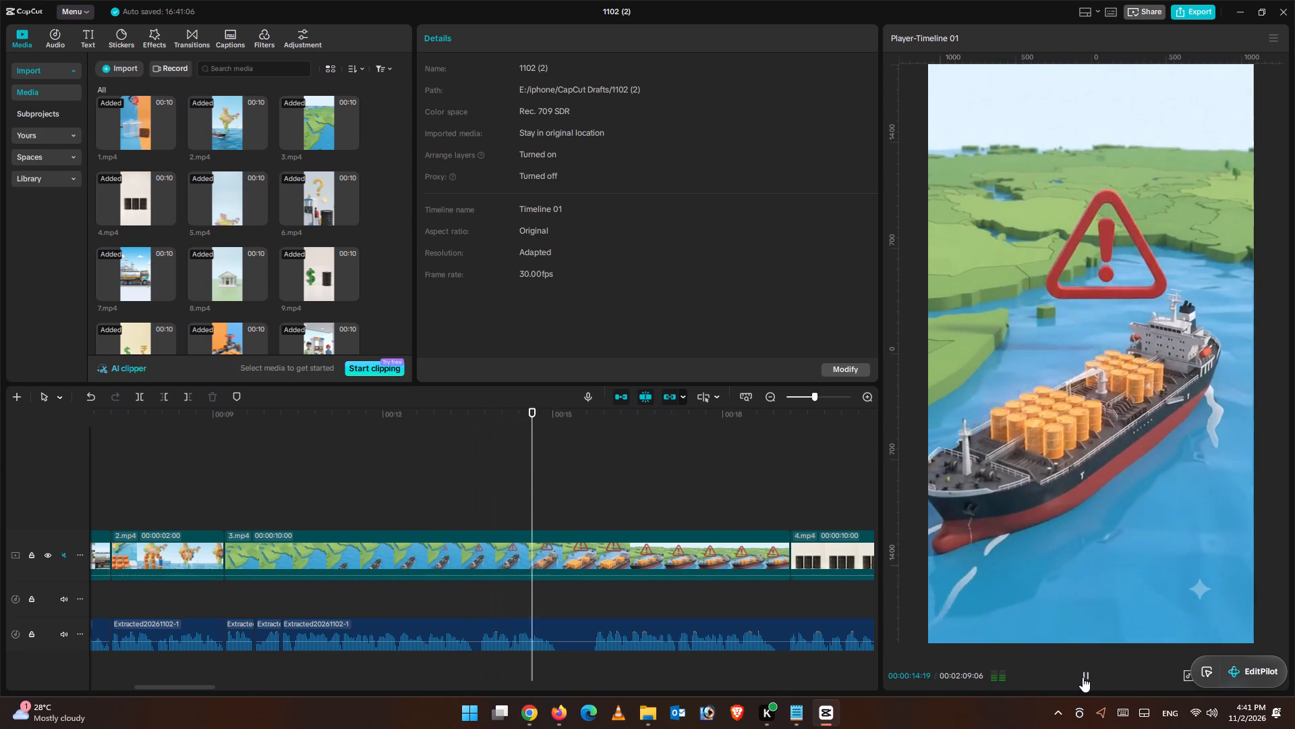
{"action": "left_click", "coordinate": [1083, 677]}
Split the long audio piece under 3.mp4 at 00:00:13:17.
{"action": "left_click", "coordinate": [467, 488]}
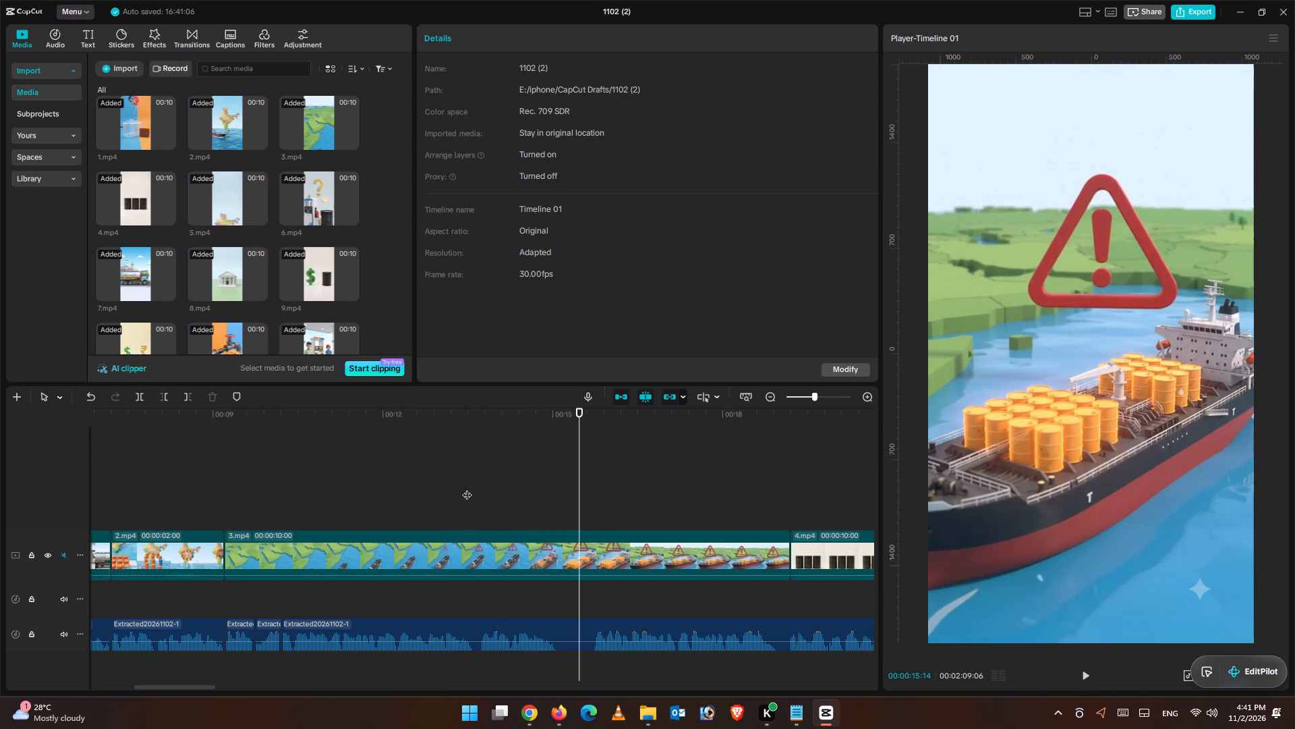
{"action": "key", "text": "ctrl+equal"}
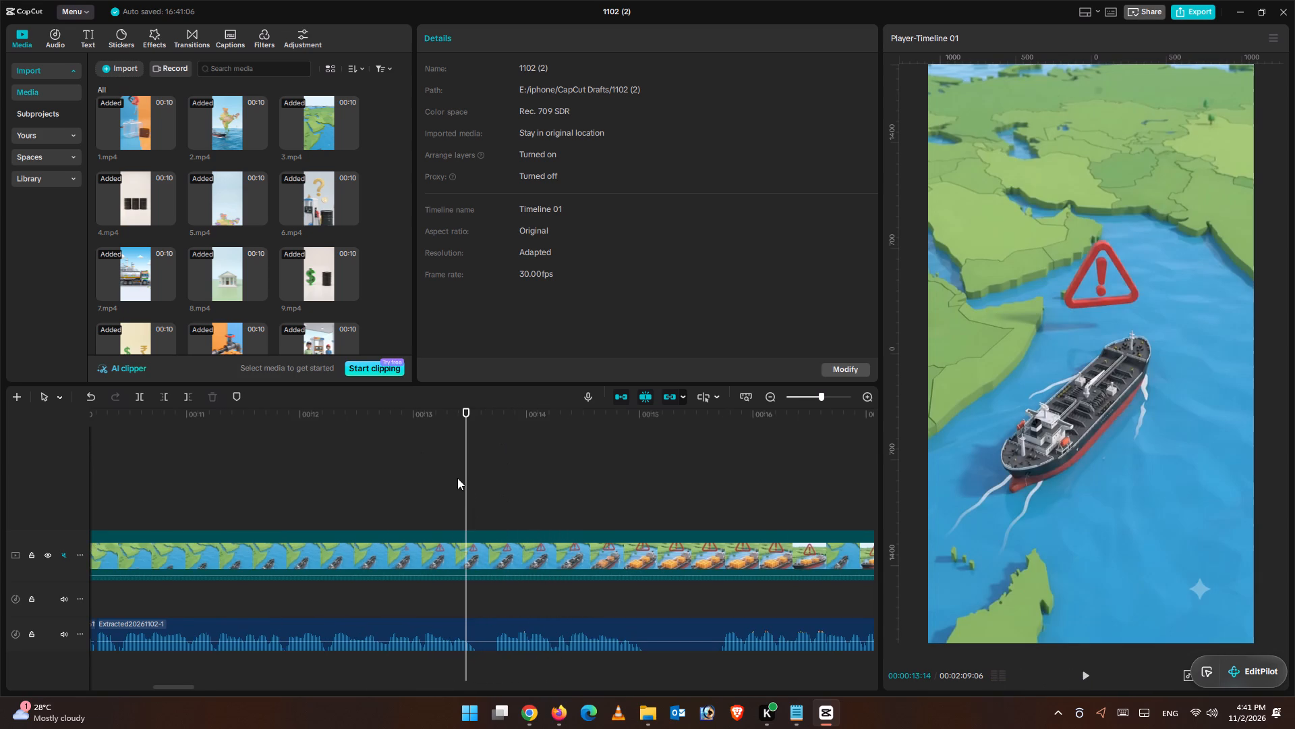
{"action": "left_click_drag", "start_coordinate": [465, 479], "coordinate": [476, 490]}
{"action": "left_click", "coordinate": [484, 629]}
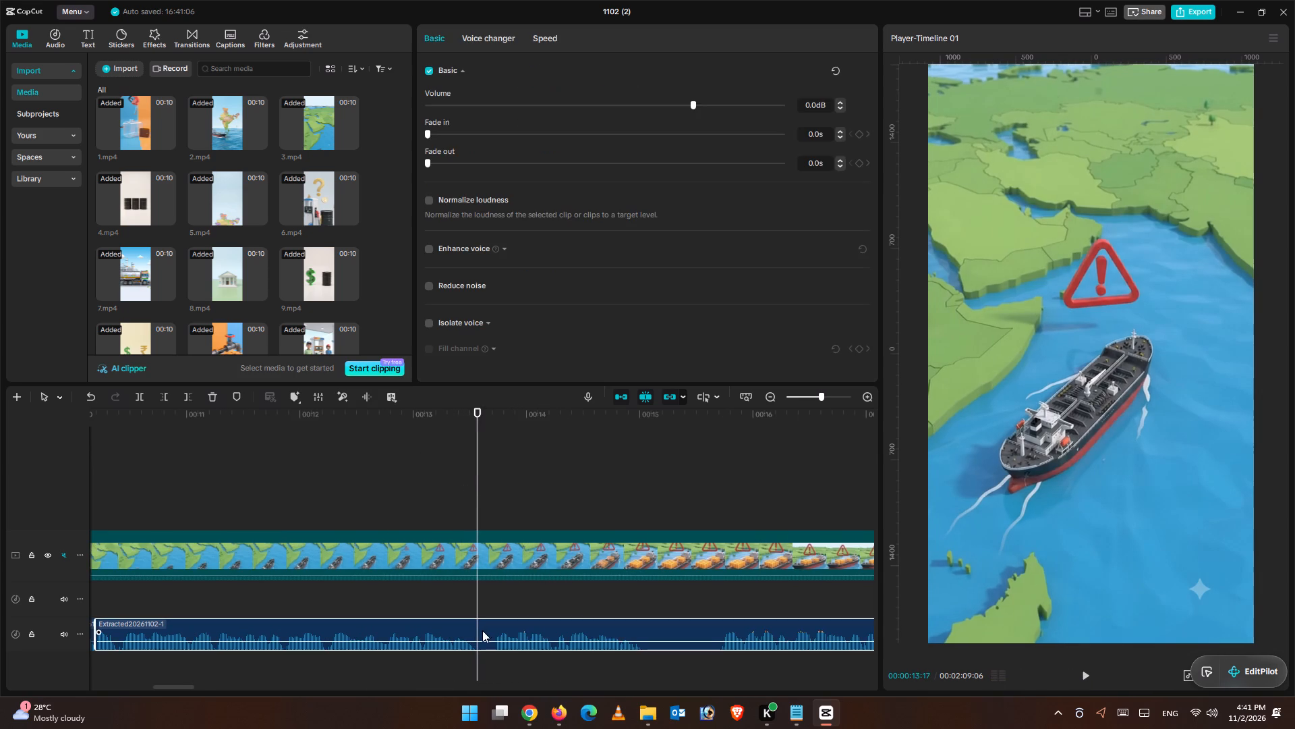
{"action": "left_click", "coordinate": [141, 389]}
Trim the start of the new long audio piece to 00:00:13:22 and move it against the preceding piece.
{"action": "left_click_drag", "start_coordinate": [480, 414], "coordinate": [494, 424]}
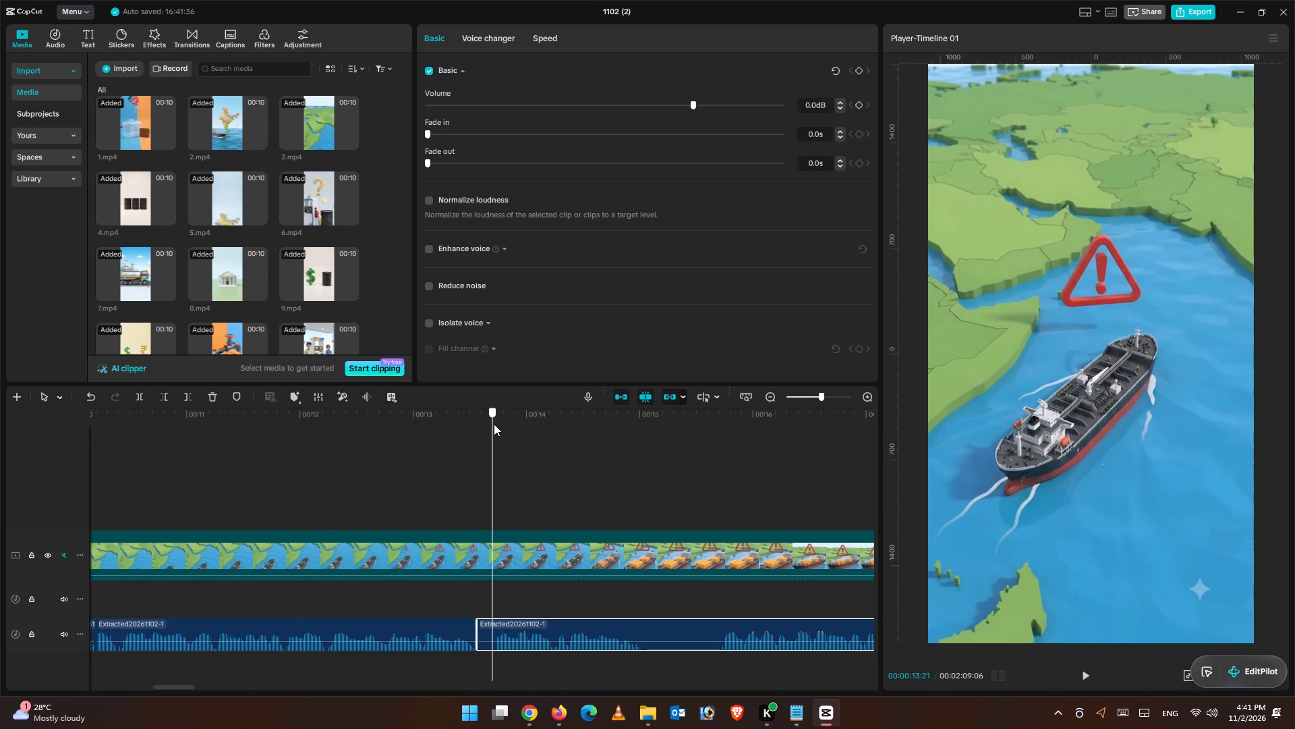
{"action": "left_click_drag", "start_coordinate": [494, 424], "coordinate": [495, 425]}
{"action": "left_click", "coordinate": [168, 396]}
{"action": "left_click_drag", "start_coordinate": [550, 639], "coordinate": [534, 642]}
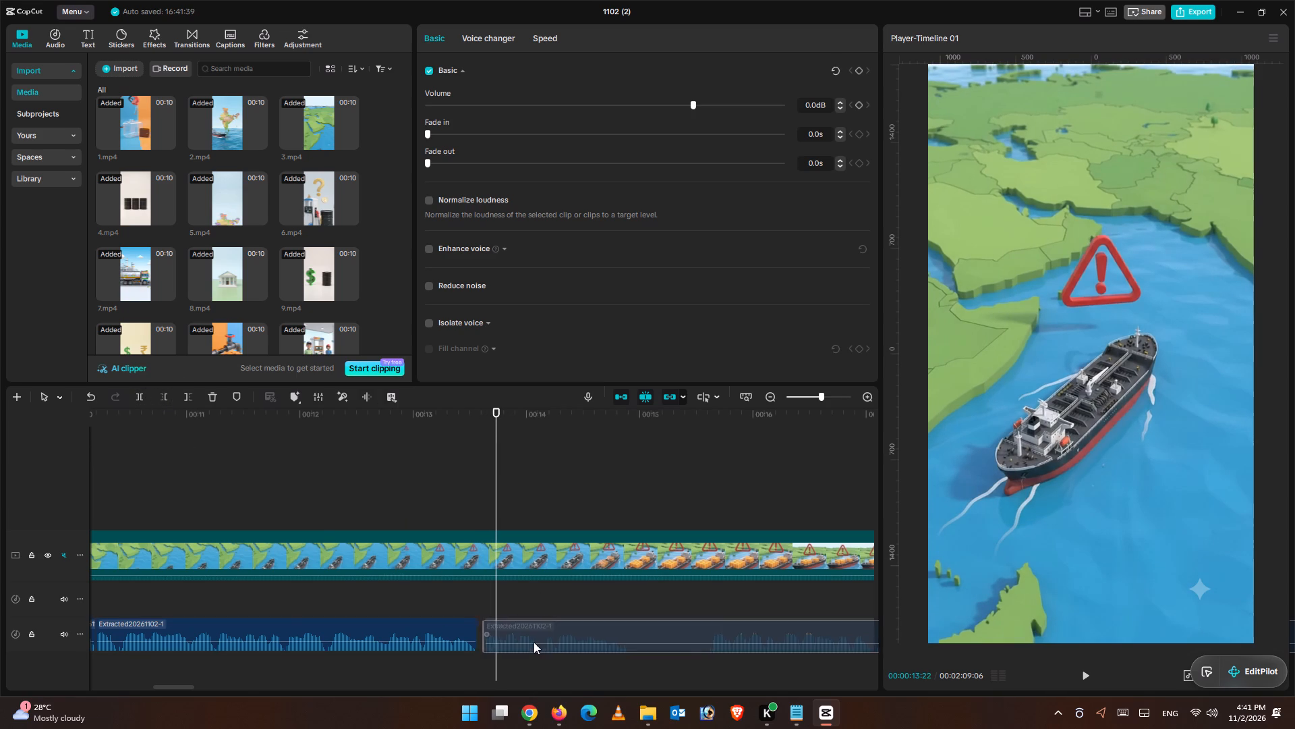
{"action": "left_click_drag", "start_coordinate": [534, 642], "coordinate": [533, 642]}
Play back the join from 00:00:13:11, and trim the end of 3.mp4 to 00:00:14:26, where the sentence ends.
{"action": "left_click", "coordinate": [458, 490]}
{"action": "left_click", "coordinate": [454, 481]}
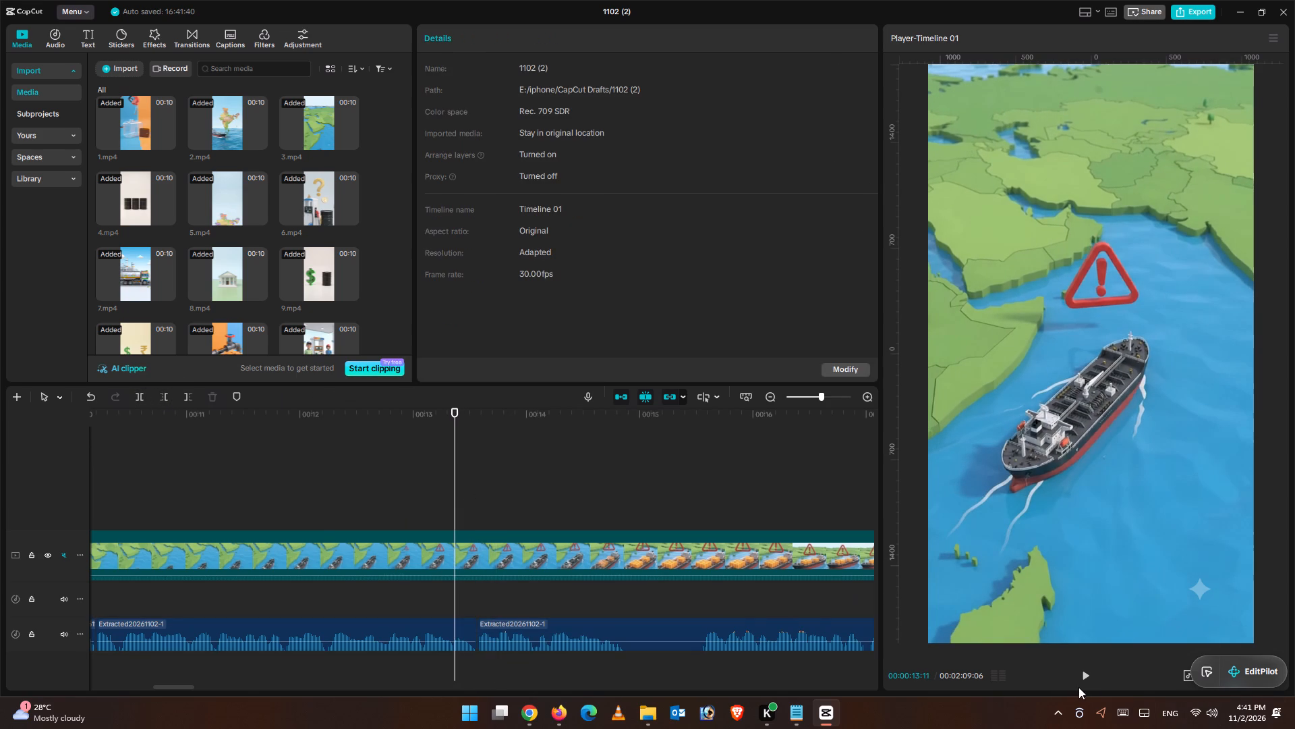
{"action": "left_click", "coordinate": [1089, 681]}
{"action": "left_click", "coordinate": [1085, 672]}
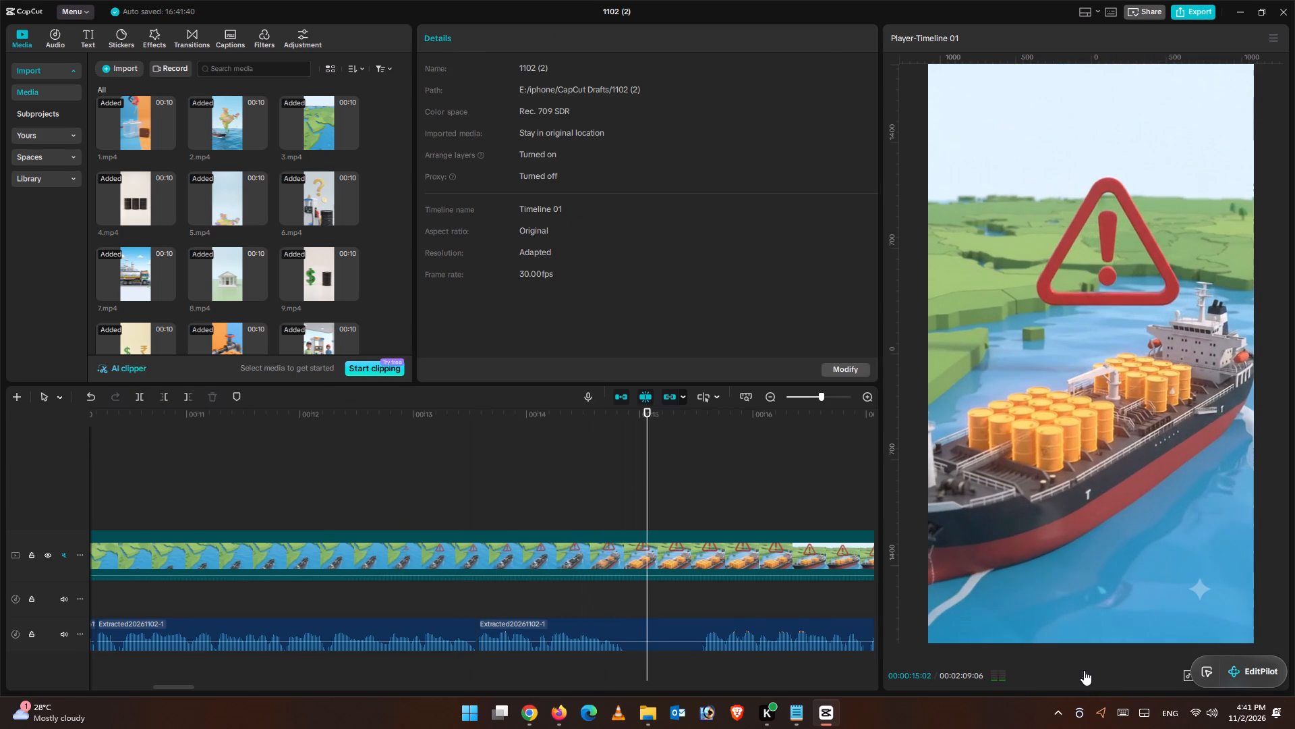
{"action": "left_click_drag", "start_coordinate": [648, 457], "coordinate": [624, 458]}
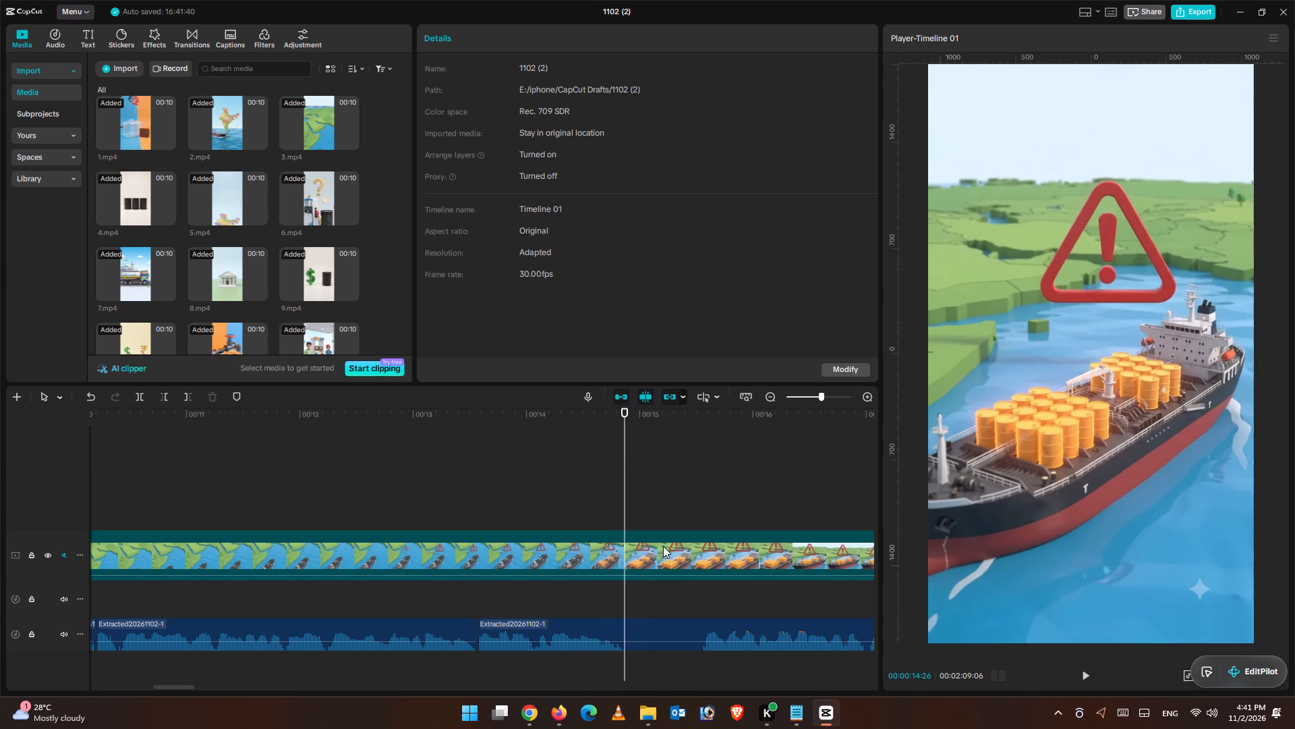
{"action": "left_click", "coordinate": [666, 551]}
{"action": "left_click", "coordinate": [188, 396]}
Isolate the pause at the start of 4.mp4 by splitting the long audio piece at 00:00:14:26 and 00:00:15:16.
{"action": "left_click", "coordinate": [620, 626]}
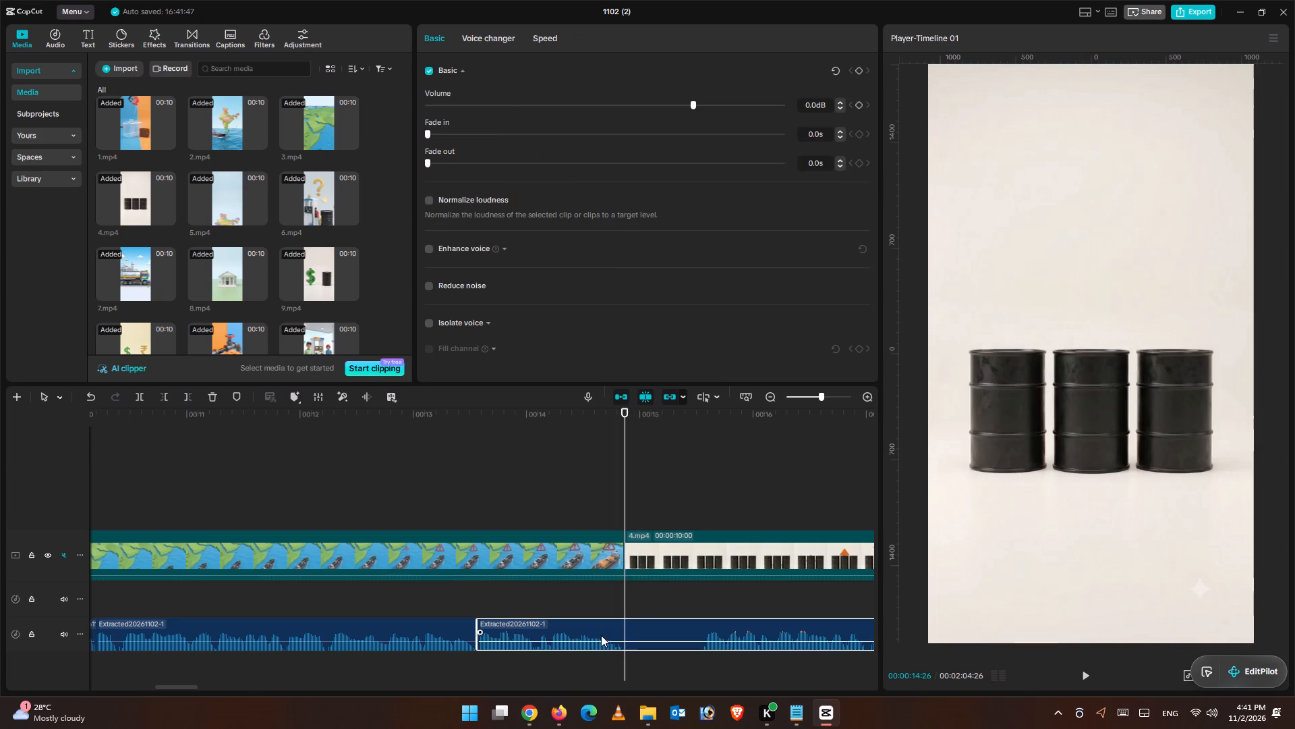
{"action": "left_click", "coordinate": [139, 391]}
{"action": "left_click", "coordinate": [1093, 679]}
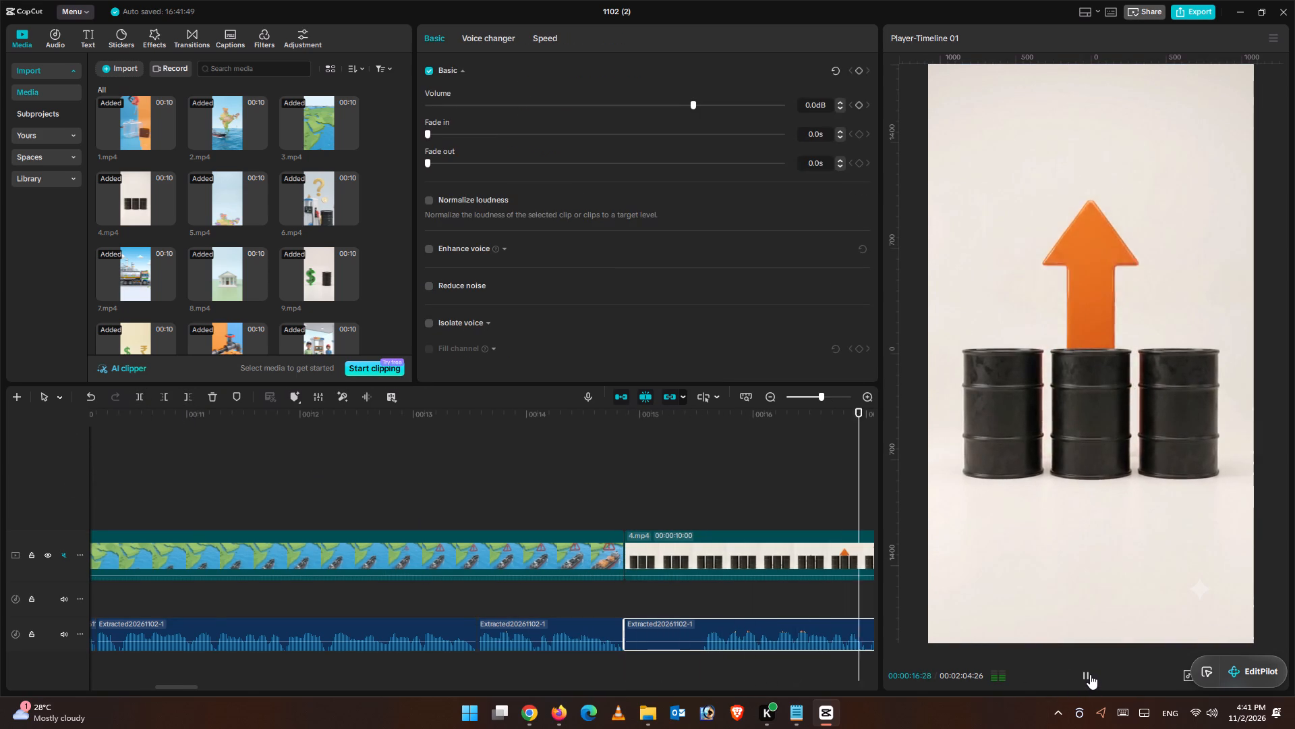
{"action": "left_click_drag", "start_coordinate": [1089, 673], "coordinate": [1084, 670]}
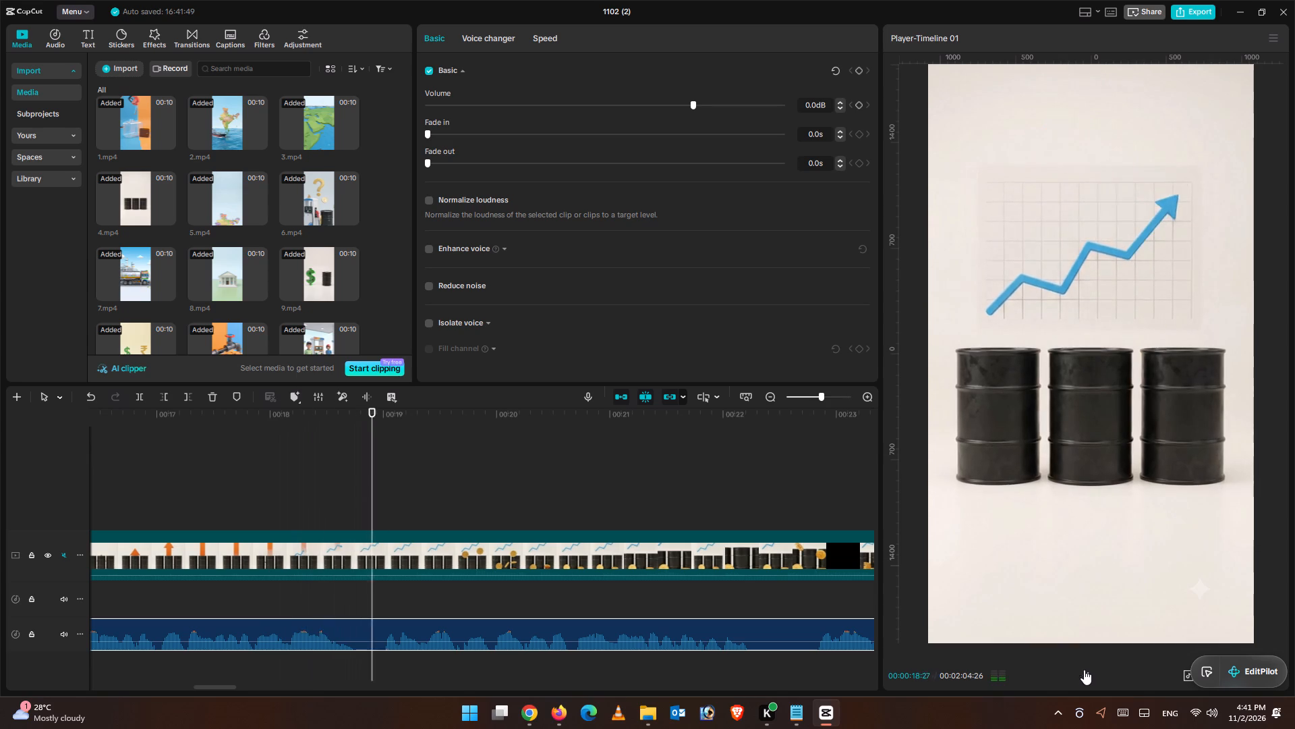
{"action": "left_click_drag", "start_coordinate": [1084, 670], "coordinate": [1071, 665]}
{"action": "left_click_drag", "start_coordinate": [482, 423], "coordinate": [63, 425]}
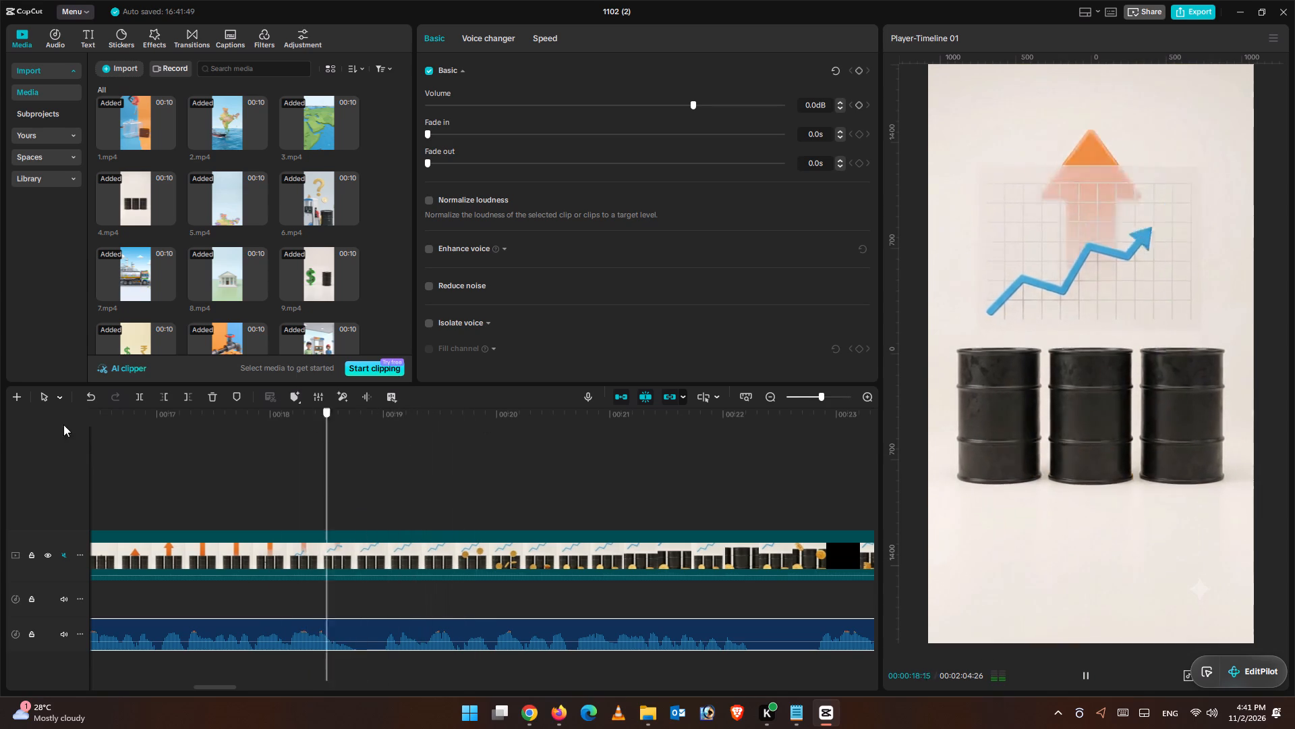
{"action": "left_click_drag", "start_coordinate": [63, 425], "coordinate": [134, 526]}
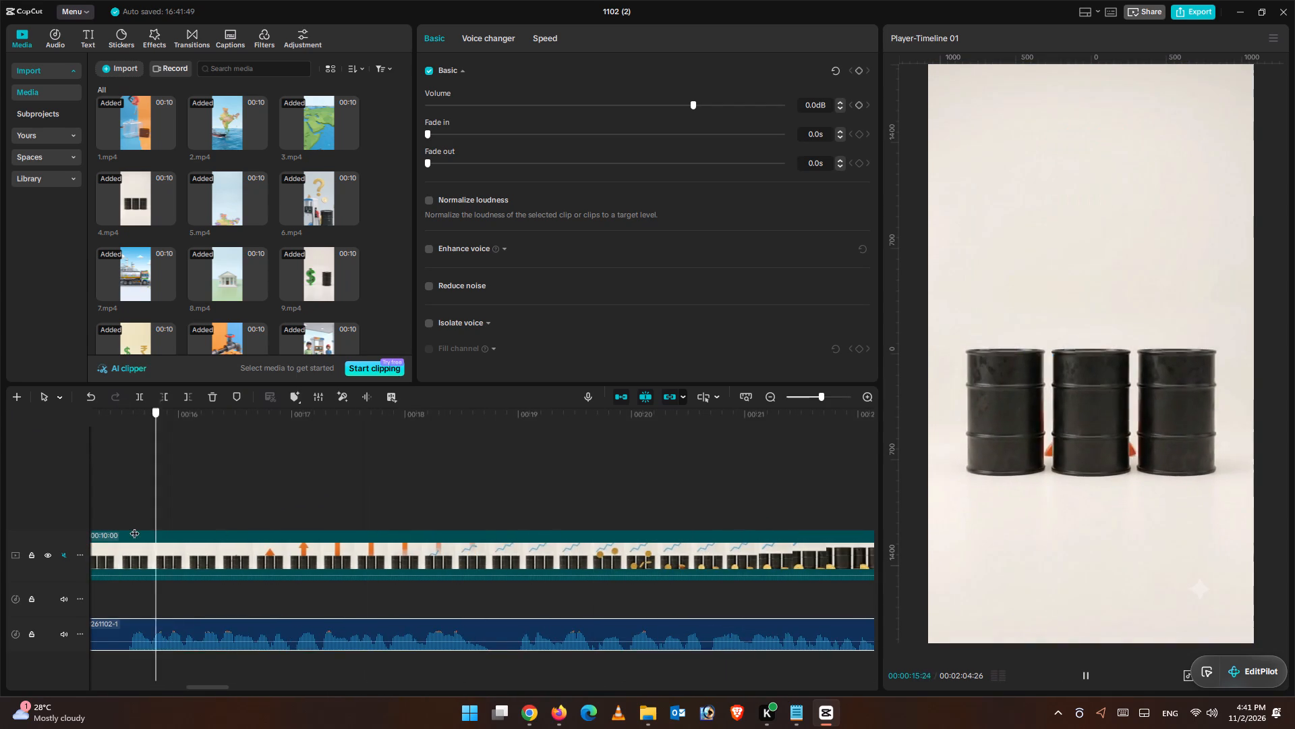
{"action": "left_click_drag", "start_coordinate": [134, 526], "coordinate": [284, 539]}
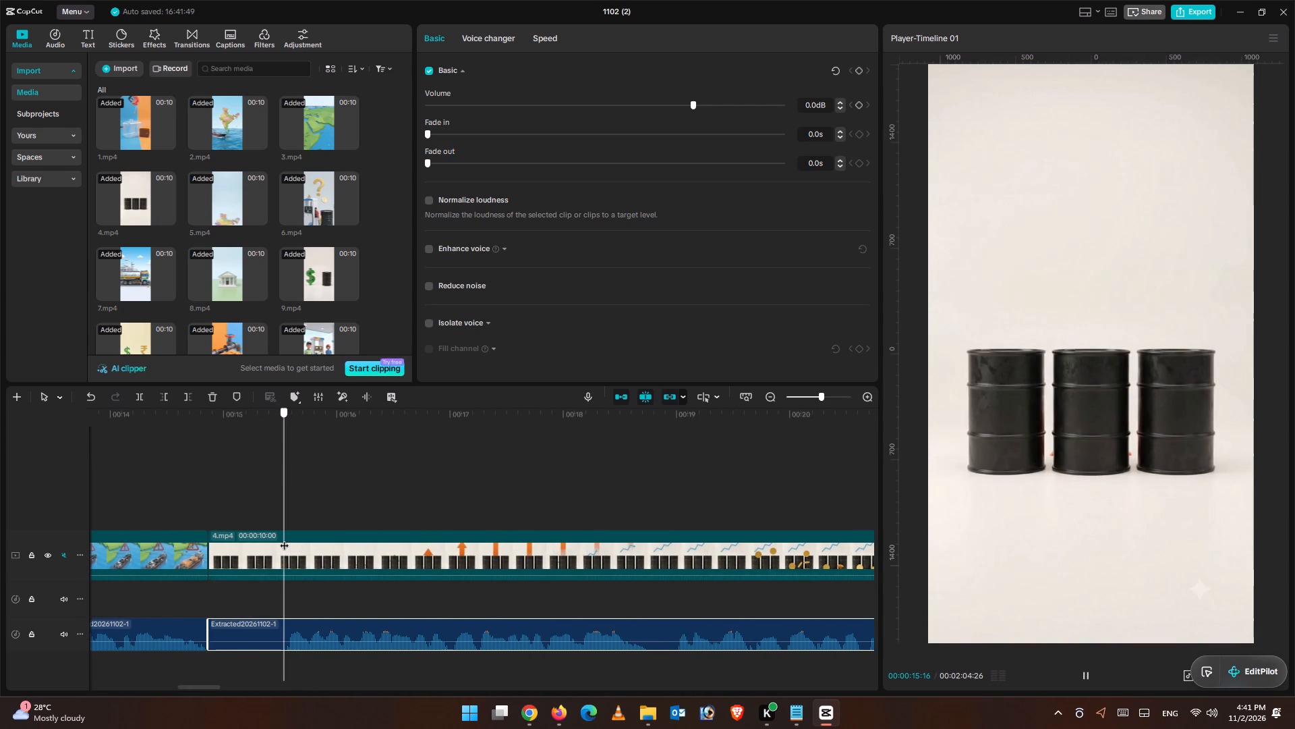
{"action": "left_click_drag", "start_coordinate": [284, 539], "coordinate": [285, 541]}
{"action": "left_click", "coordinate": [134, 398]}
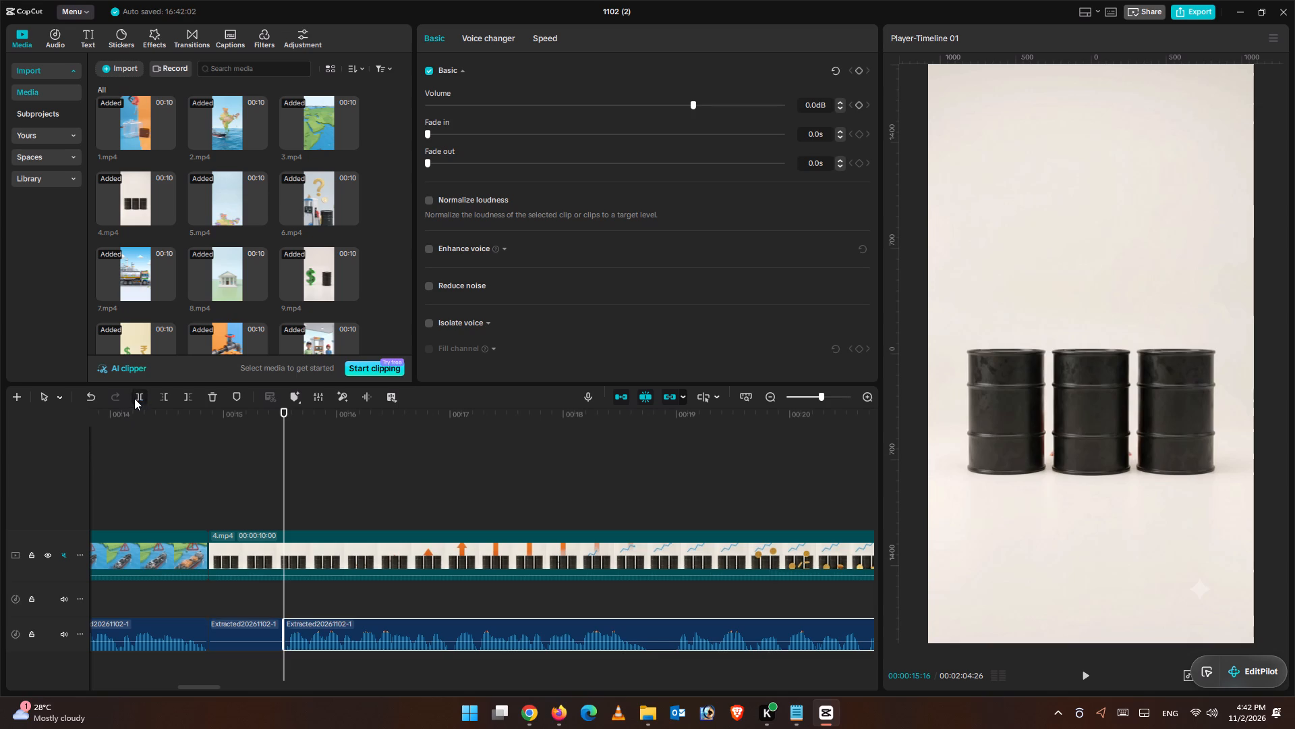
Delete the isolated pause and move the remaining audio to the start of 4.mp4 at 00:00:14:26.
{"action": "left_click", "coordinate": [272, 641]}
{"action": "left_click", "coordinate": [207, 396]}
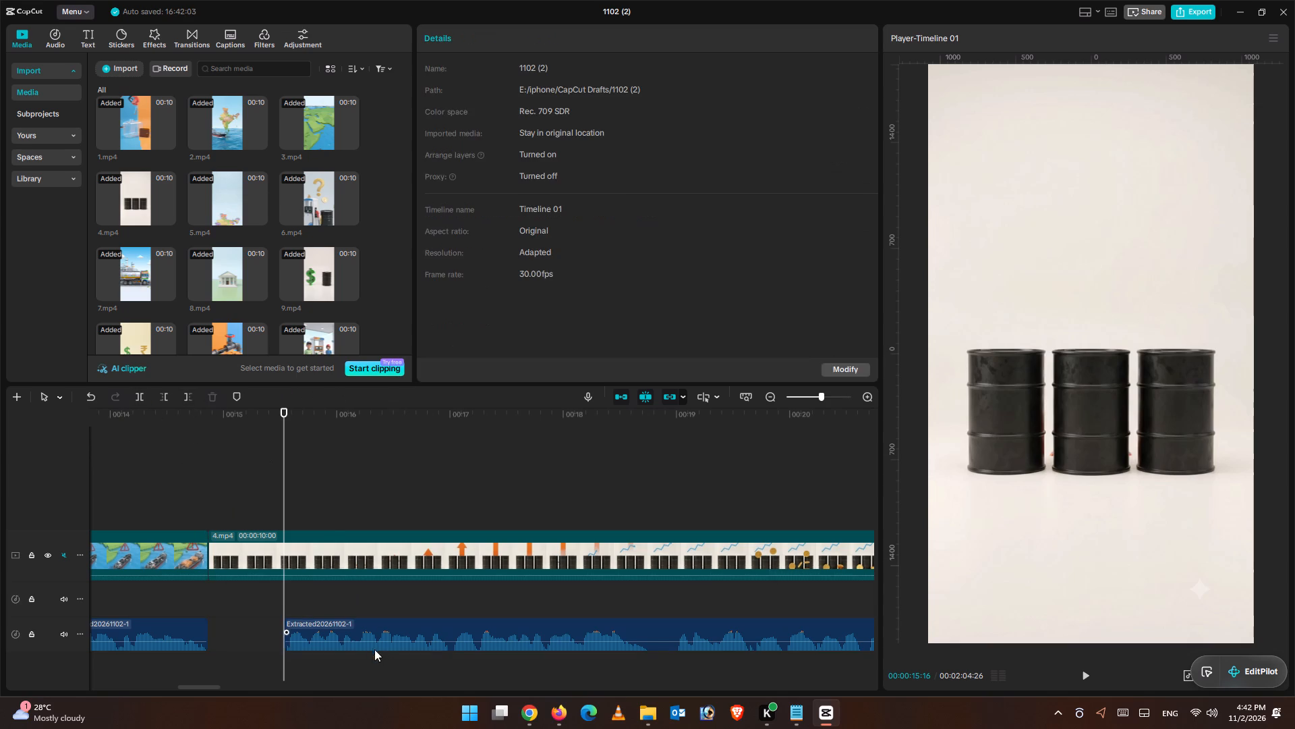
{"action": "left_click_drag", "start_coordinate": [362, 635], "coordinate": [287, 644]}
Play 4.mp4 from its start and cut off its opening before 00:00:15:19, leaving a 00:00:09:07 clip.
{"action": "left_click", "coordinate": [206, 493]}
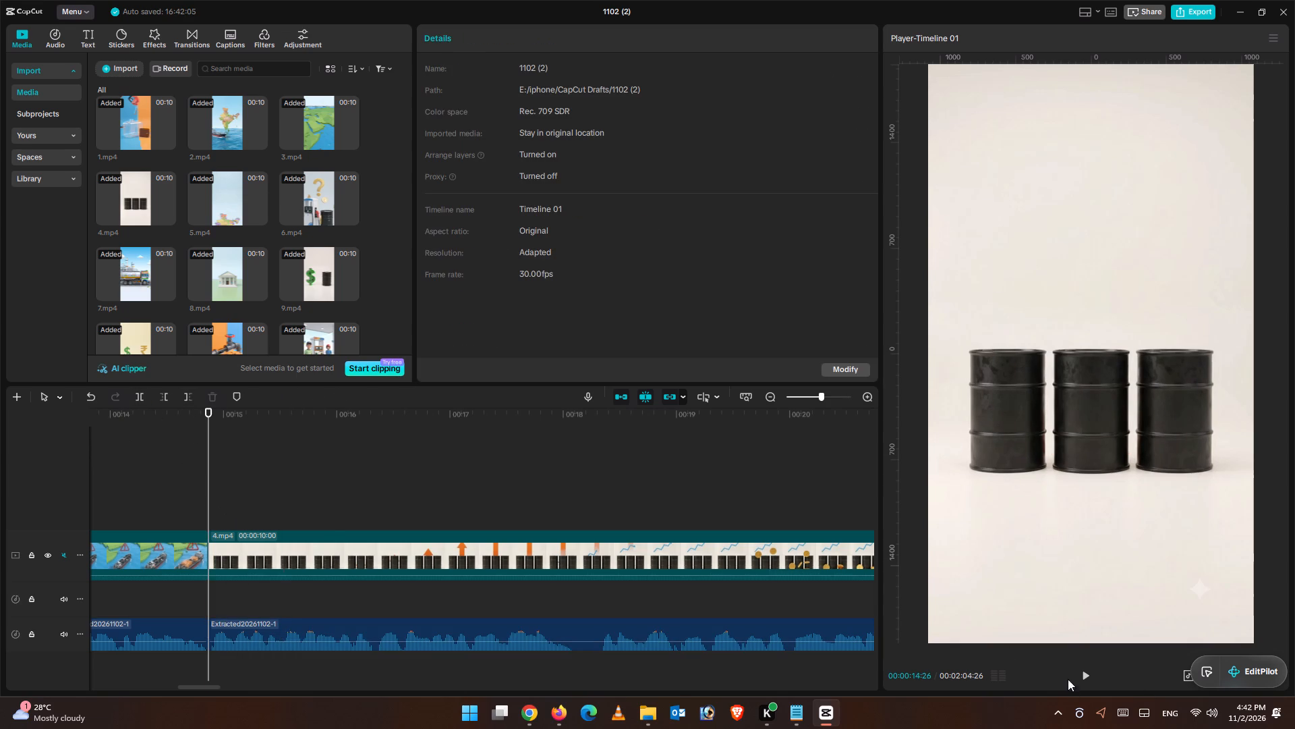
{"action": "left_click", "coordinate": [1080, 678]}
{"action": "left_click", "coordinate": [1080, 678]}
{"action": "left_click", "coordinate": [454, 560]}
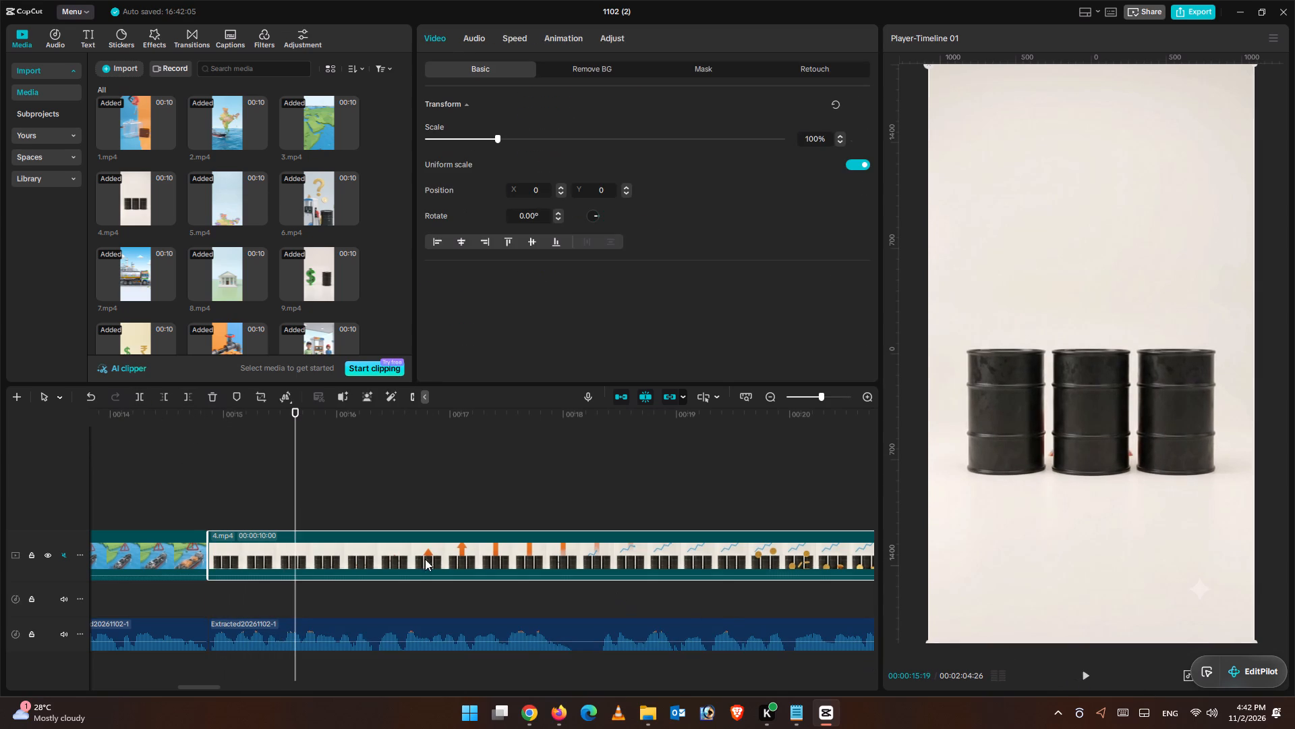
{"action": "left_click", "coordinate": [167, 397]}
Play back the narration under 4.mp4, and split the long audio piece at the pause at 00:00:18:02.
{"action": "left_click", "coordinate": [1088, 680]}
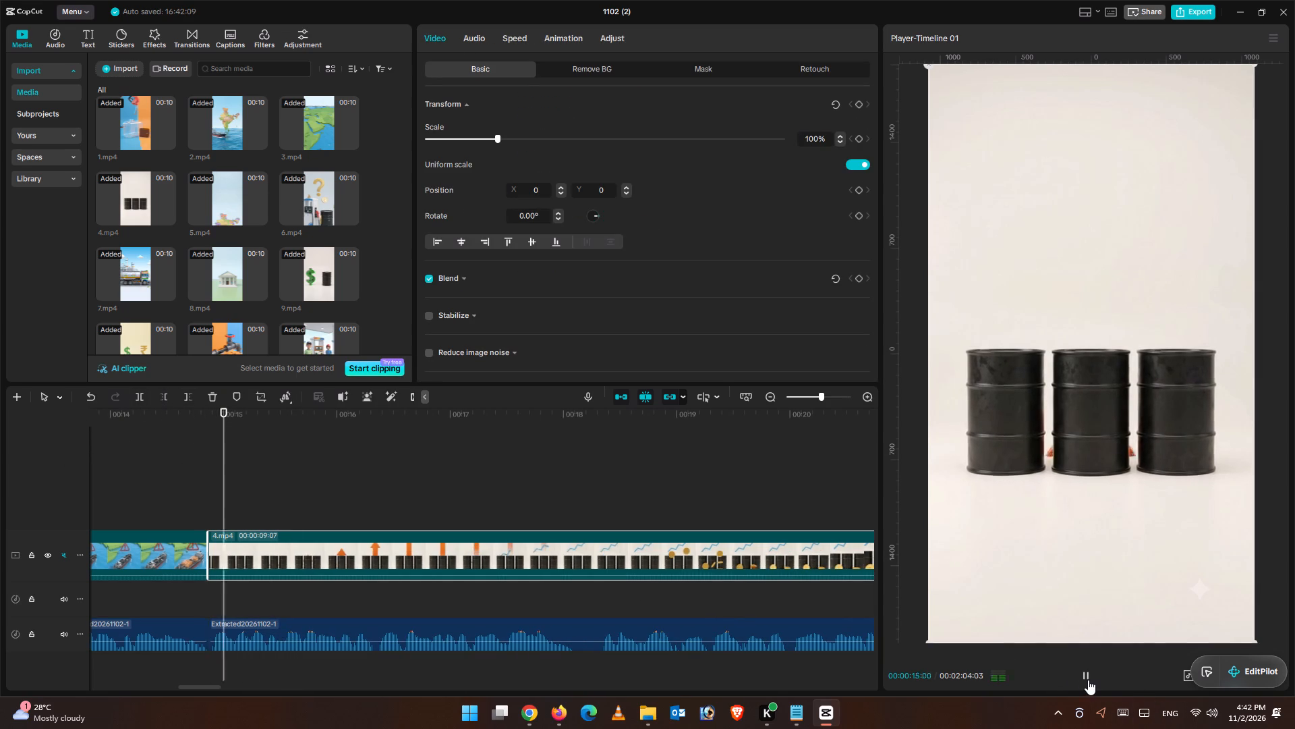
{"action": "key", "text": "ctrl+minus"}
{"action": "key", "text": "ctrl+minus"}
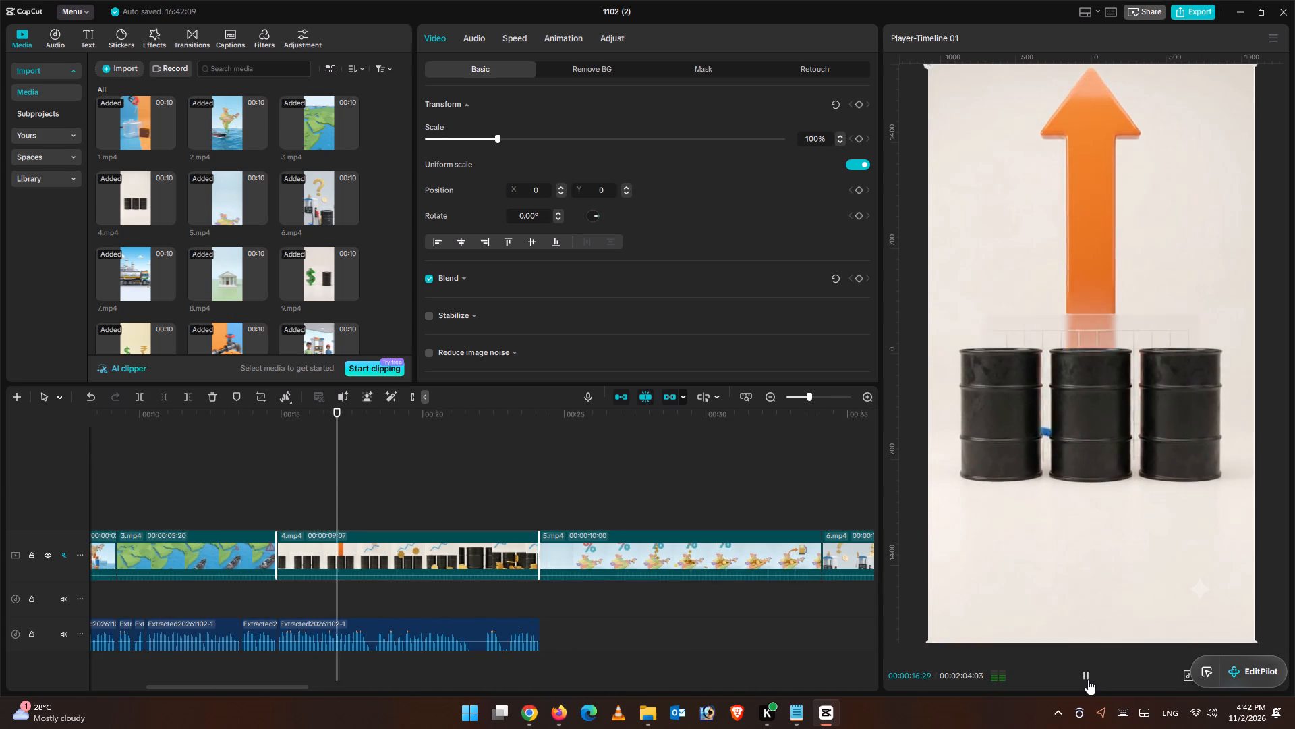
{"action": "left_click", "coordinate": [1088, 680]}
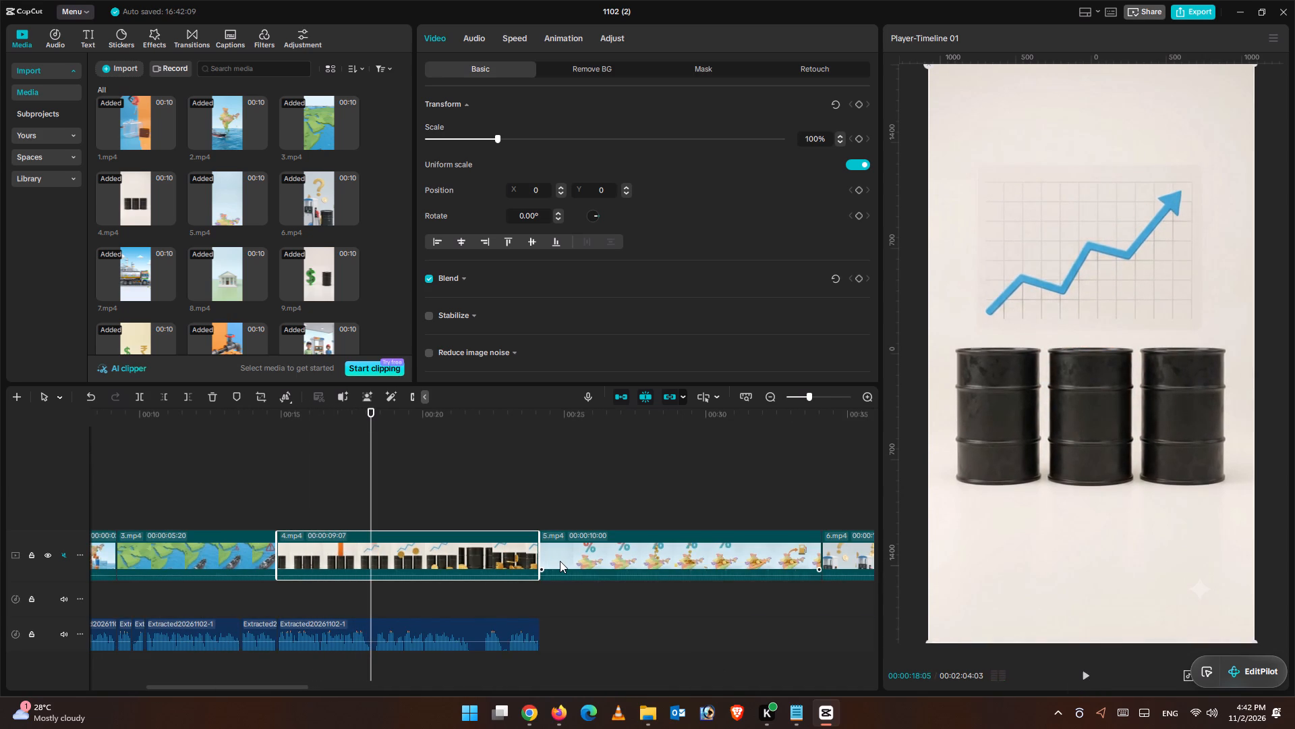
{"action": "key", "text": "ctrl+equal"}
{"action": "key", "text": "ctrl+equal"}
{"action": "left_click_drag", "start_coordinate": [368, 458], "coordinate": [359, 461]}
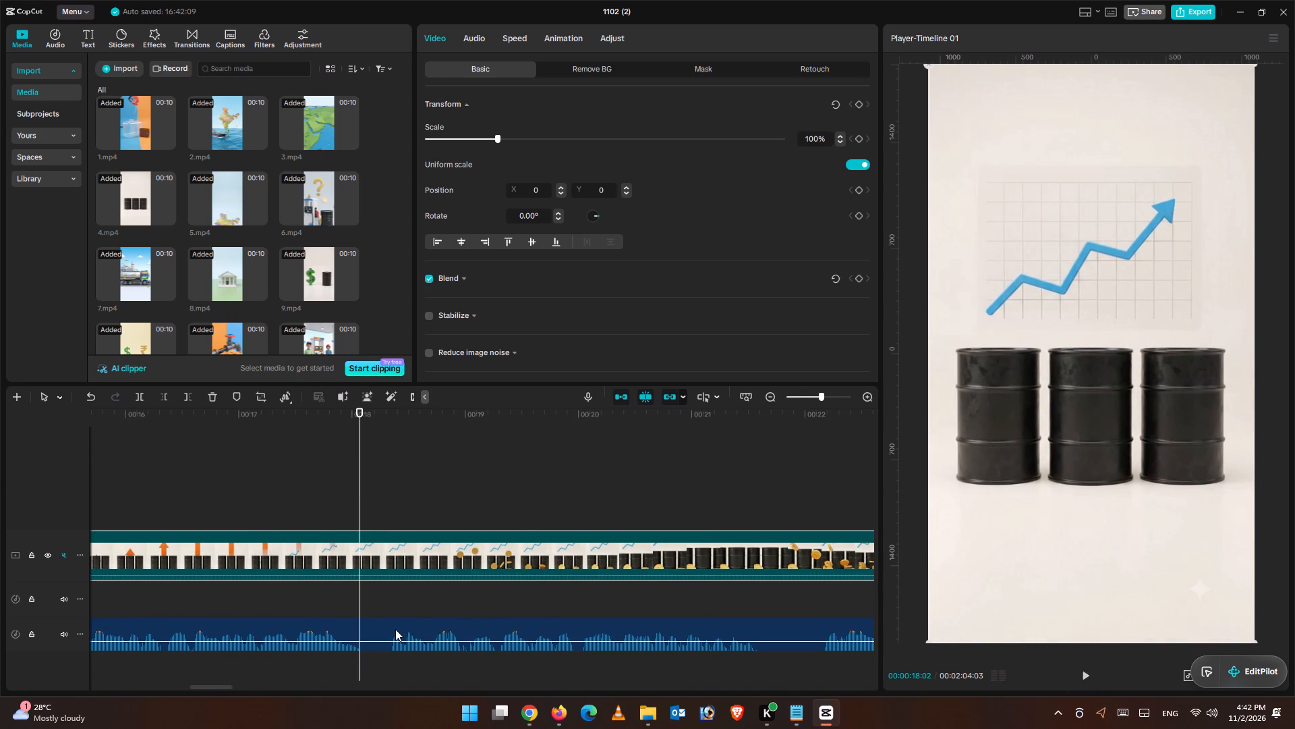
{"action": "left_click", "coordinate": [395, 629]}
{"action": "left_click", "coordinate": [150, 392]}
{"action": "left_click", "coordinate": [146, 391]}
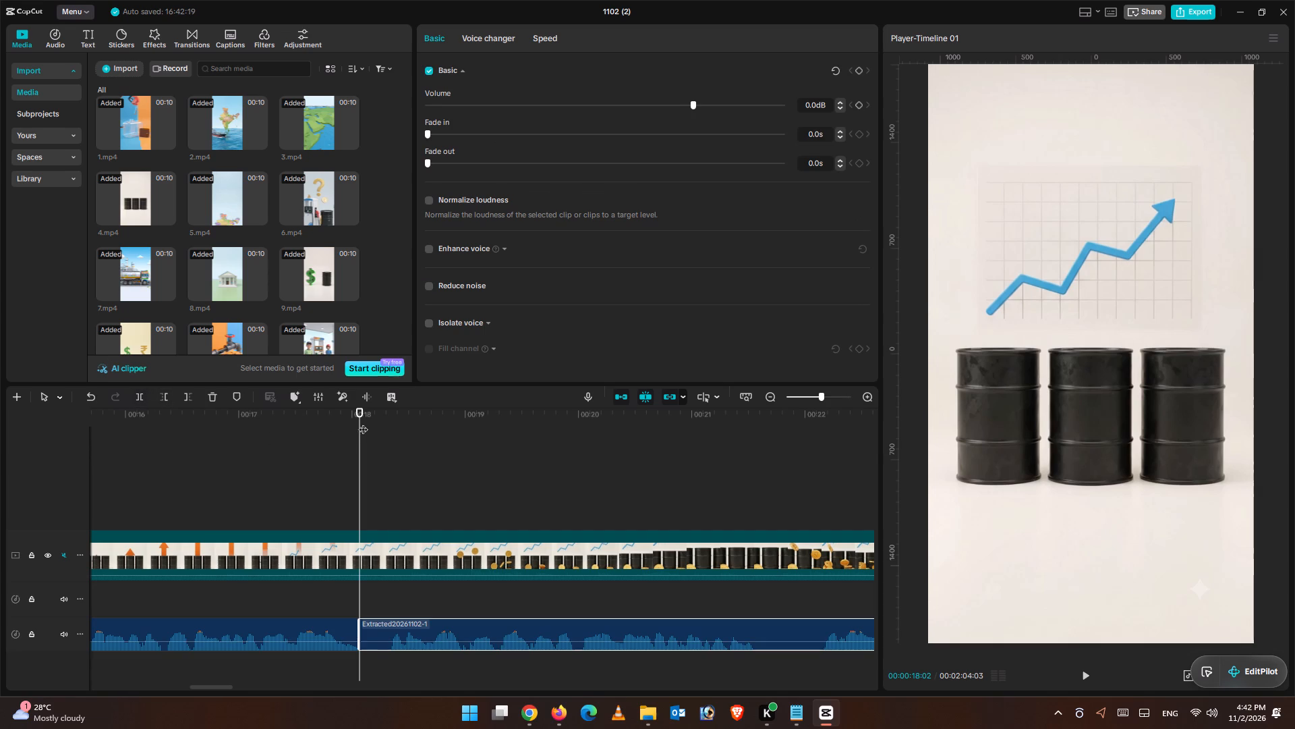
Trim the start of the new long audio piece to 00:00:18:09 and move it back to 00:00:18:02.
{"action": "left_click_drag", "start_coordinate": [364, 422], "coordinate": [388, 445]}
{"action": "left_click", "coordinate": [165, 395]}
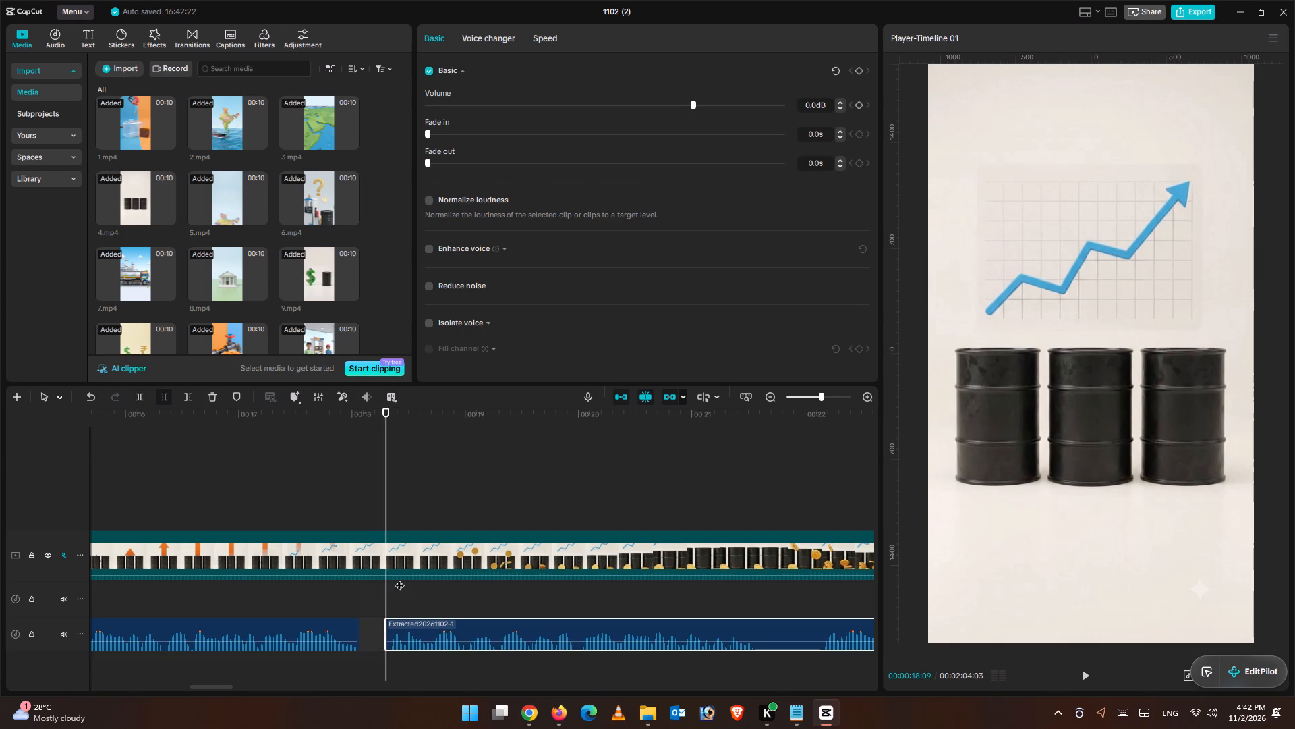
{"action": "left_click_drag", "start_coordinate": [433, 628], "coordinate": [403, 628]}
Play back the narration under 4.mp4 from 00:00:18:00 and check the pauses near 00:00:21:10 and 00:00:19:22.
{"action": "left_click_drag", "start_coordinate": [386, 456], "coordinate": [353, 456]}
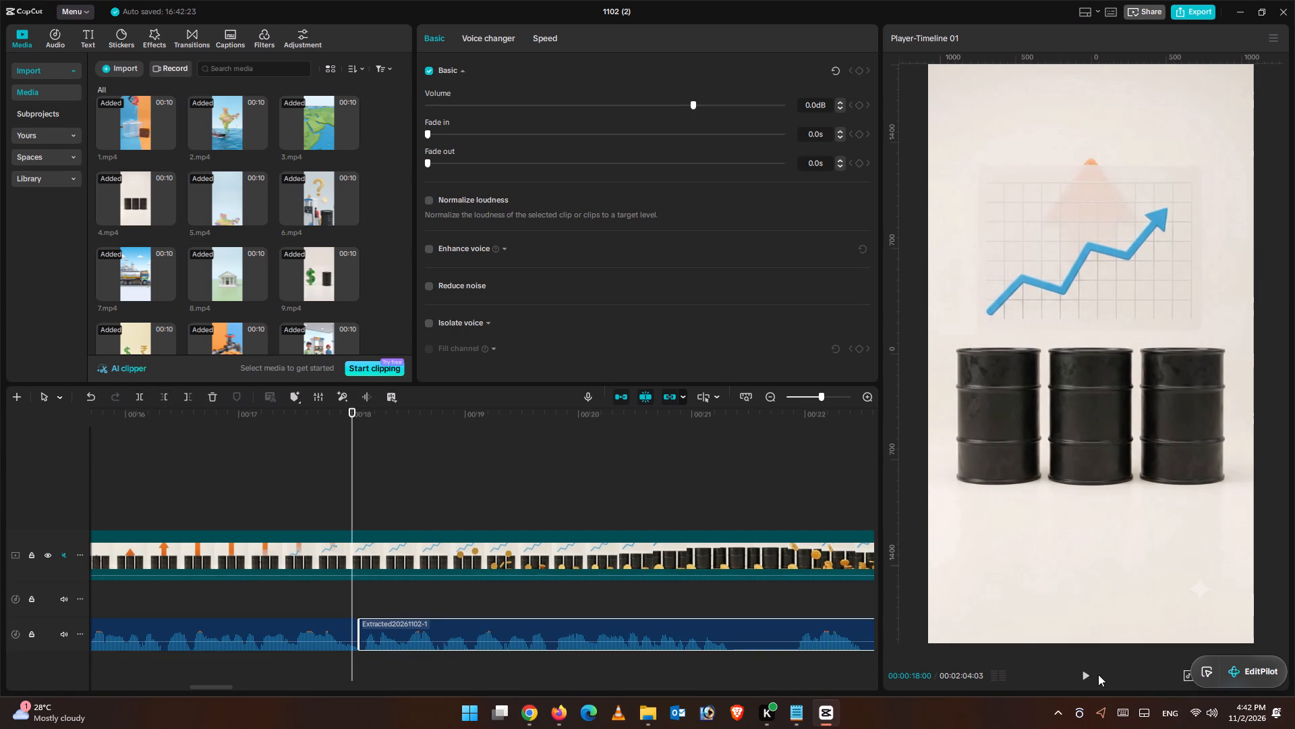
{"action": "left_click", "coordinate": [1097, 674]}
{"action": "left_click", "coordinate": [1083, 673]}
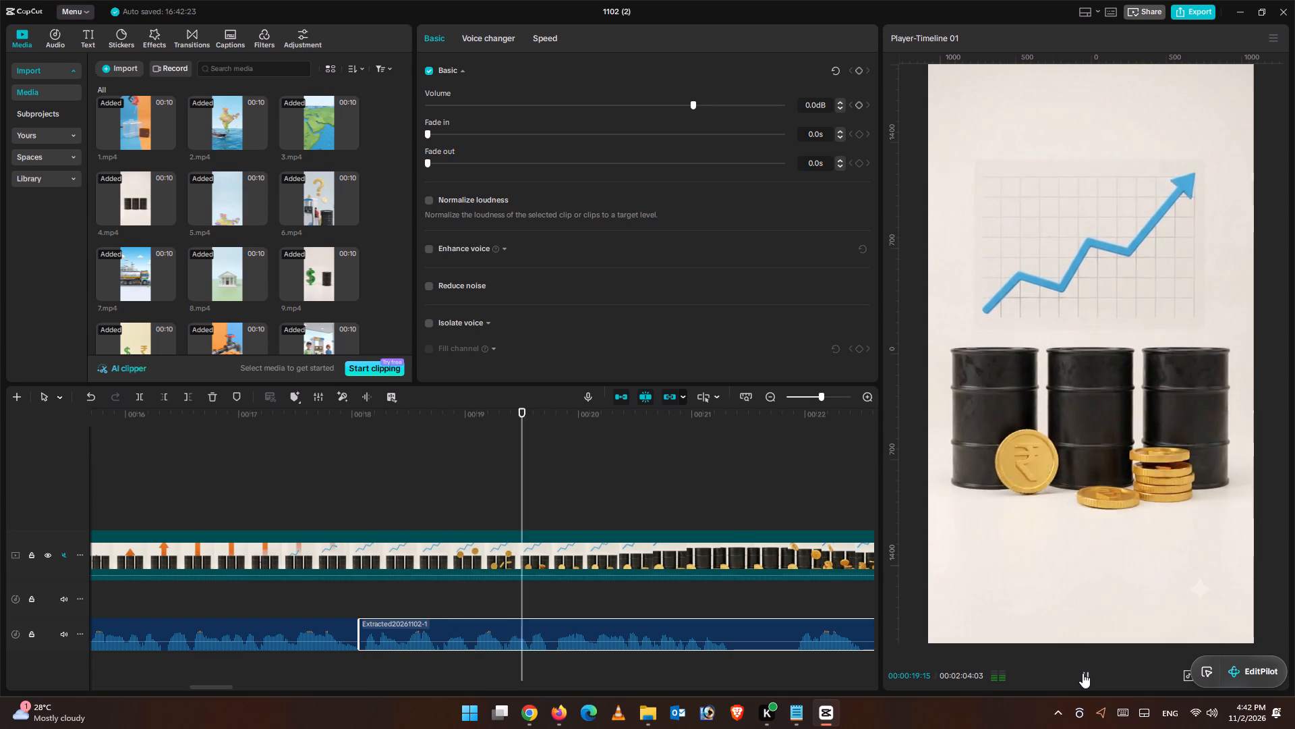
{"action": "left_click", "coordinate": [1083, 673]}
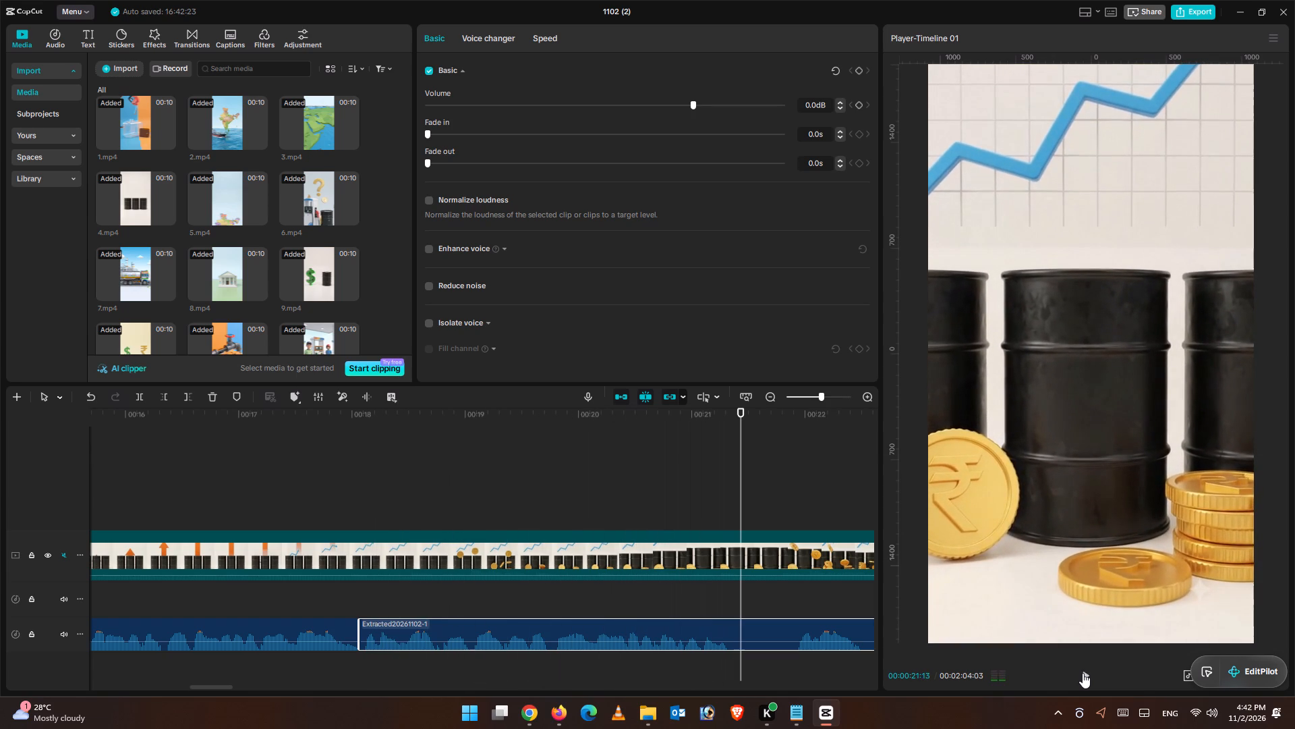
{"action": "left_click_drag", "start_coordinate": [746, 487], "coordinate": [733, 487]}
{"action": "left_click_drag", "start_coordinate": [733, 487], "coordinate": [731, 487]}
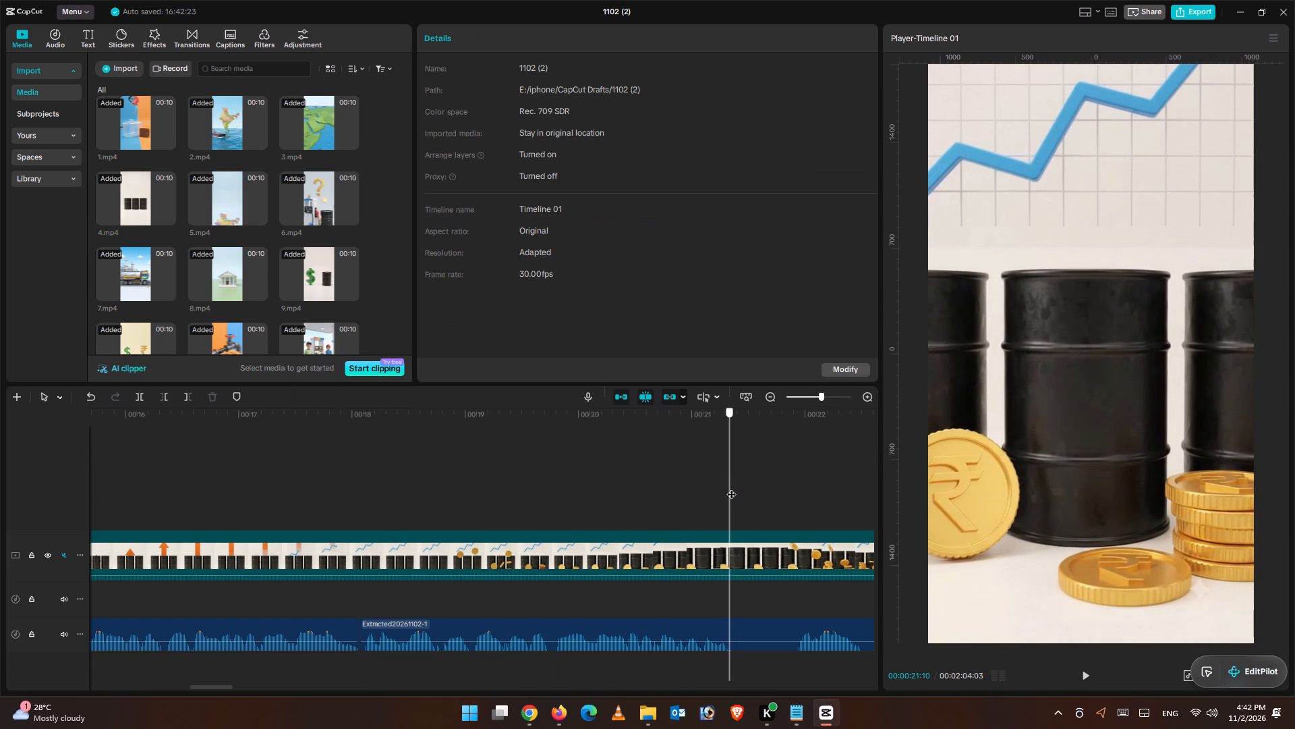
{"action": "left_click_drag", "start_coordinate": [731, 487], "coordinate": [547, 512]}
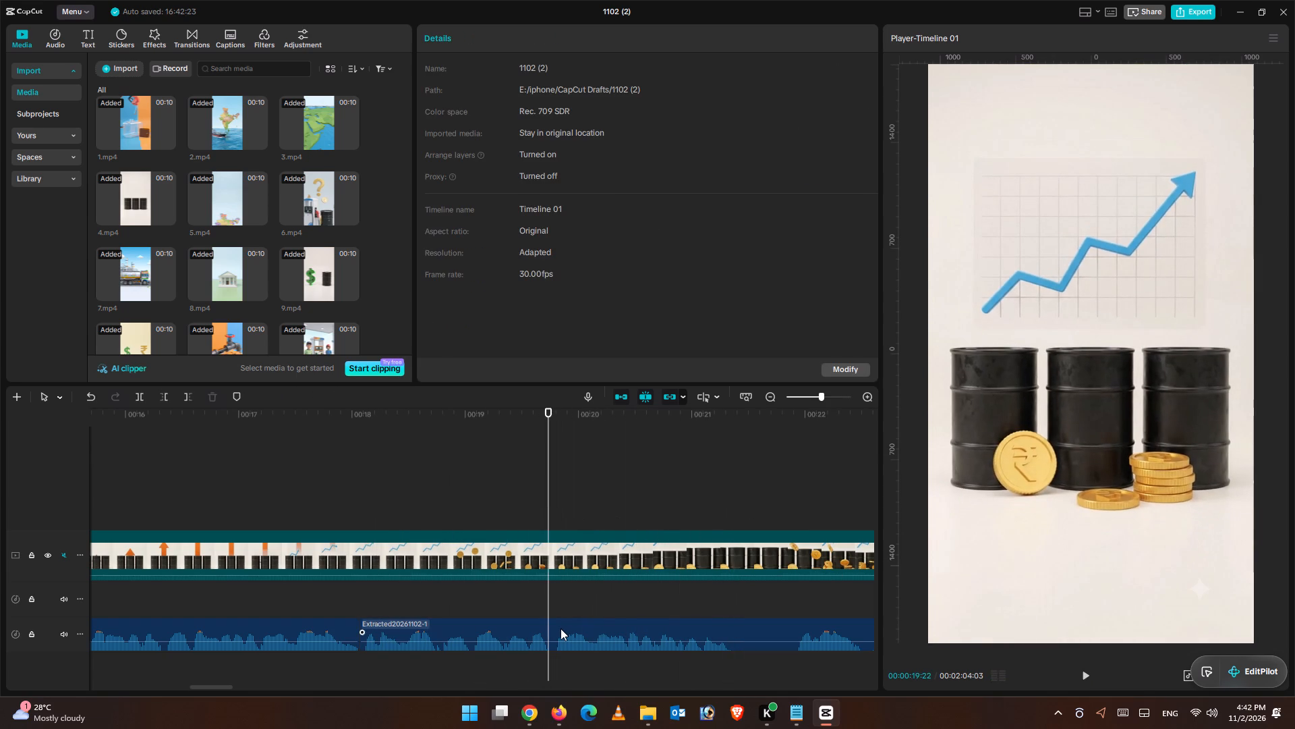
Trim the start of the long narration piece that begins at 00:00:18:02 to 00:00:18:03.
{"action": "left_click", "coordinate": [560, 628]}
{"action": "key", "text": "ctrl+equal"}
{"action": "key", "text": "ctrl+equal"}
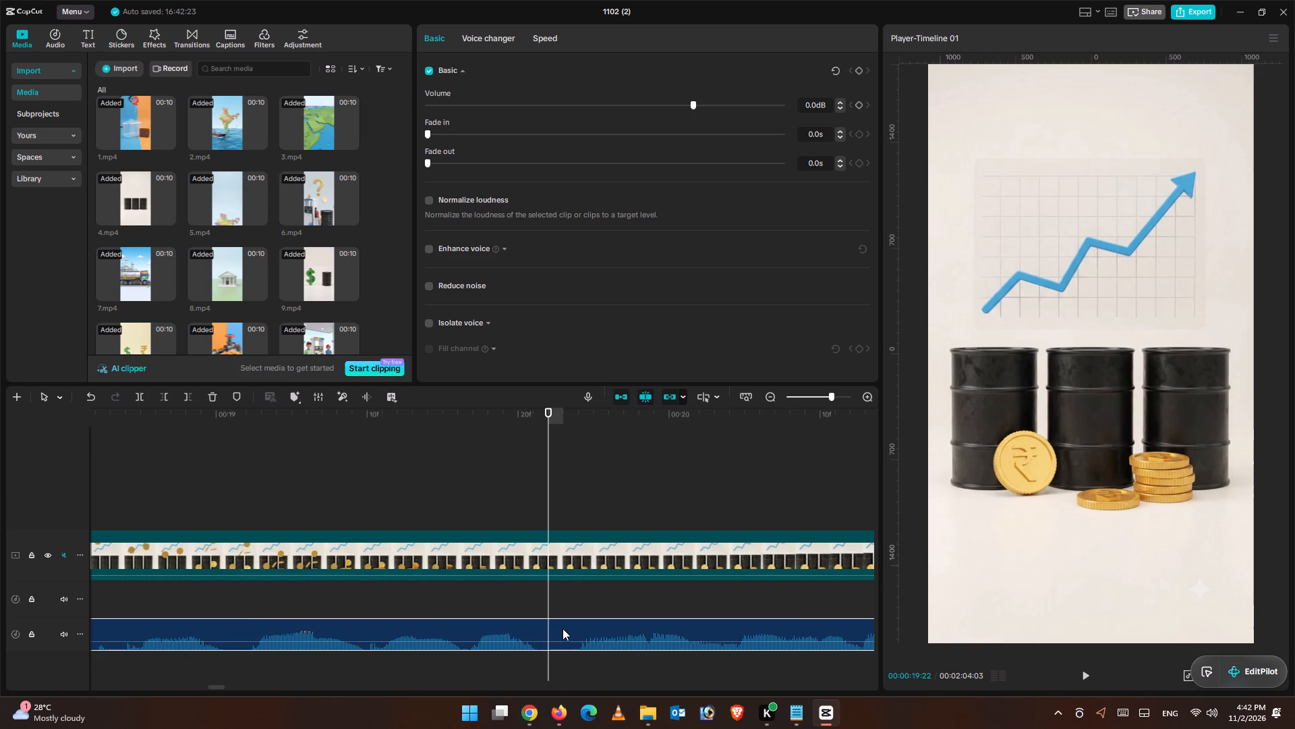
{"action": "left_click", "coordinate": [380, 536]}
{"action": "key", "text": "ctrl+minus"}
{"action": "key", "text": "ctrl+minus"}
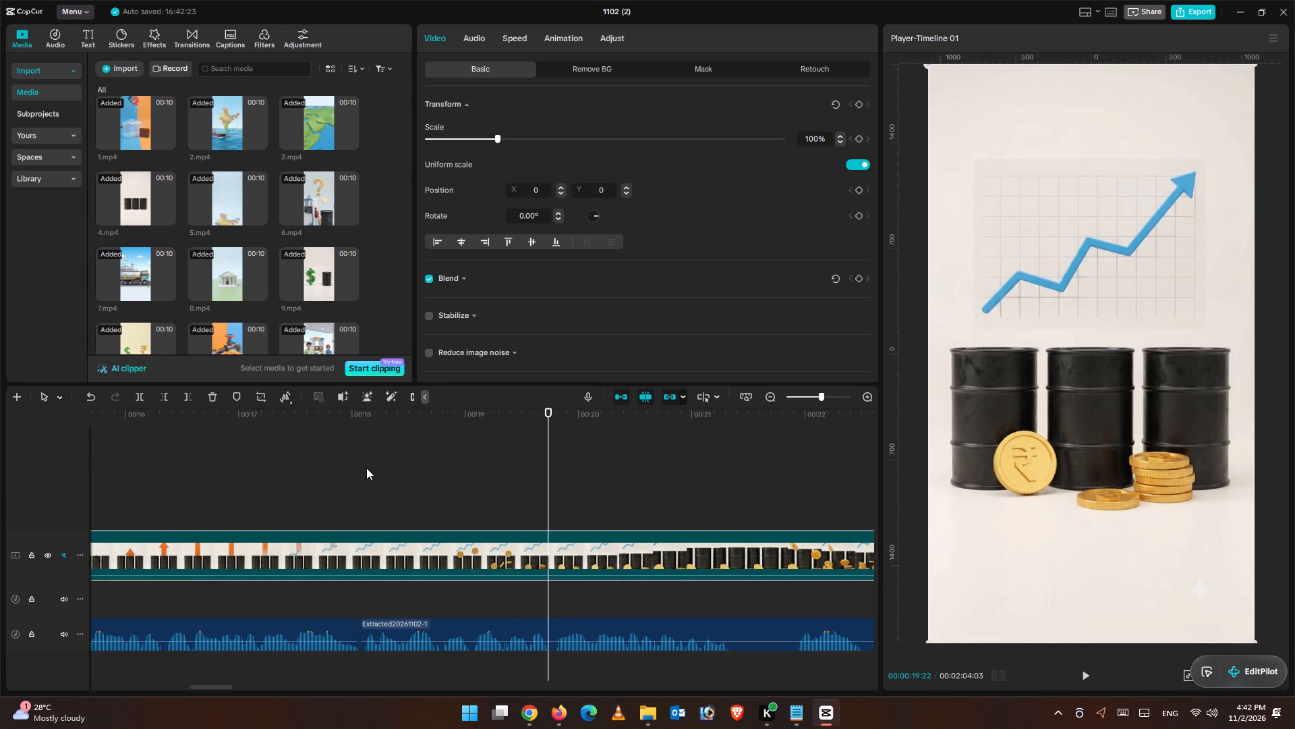
{"action": "left_click", "coordinate": [331, 459]}
{"action": "key", "text": "ctrl+equal"}
{"action": "key", "text": "ctrl+equal"}
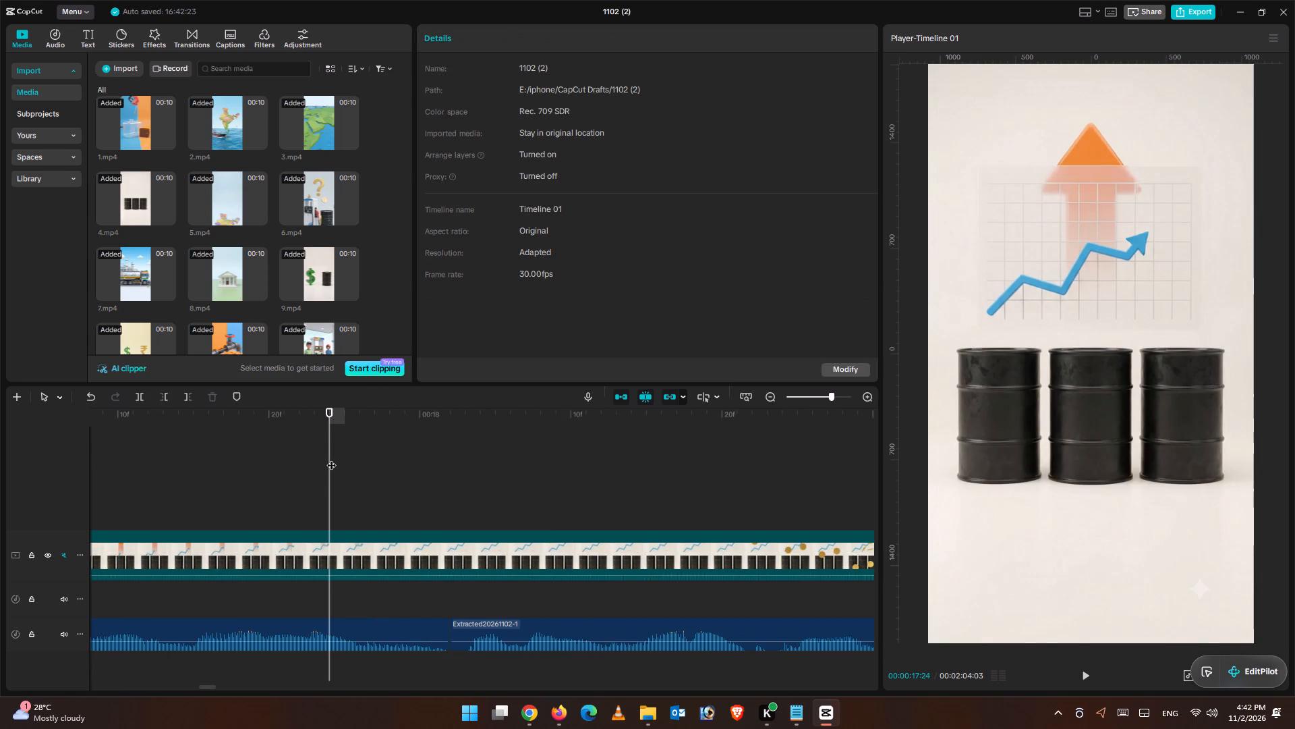
{"action": "left_click", "coordinate": [478, 506]}
{"action": "left_click_drag", "start_coordinate": [482, 497], "coordinate": [469, 498]}
{"action": "left_click", "coordinate": [461, 638]}
{"action": "left_click", "coordinate": [166, 398]}
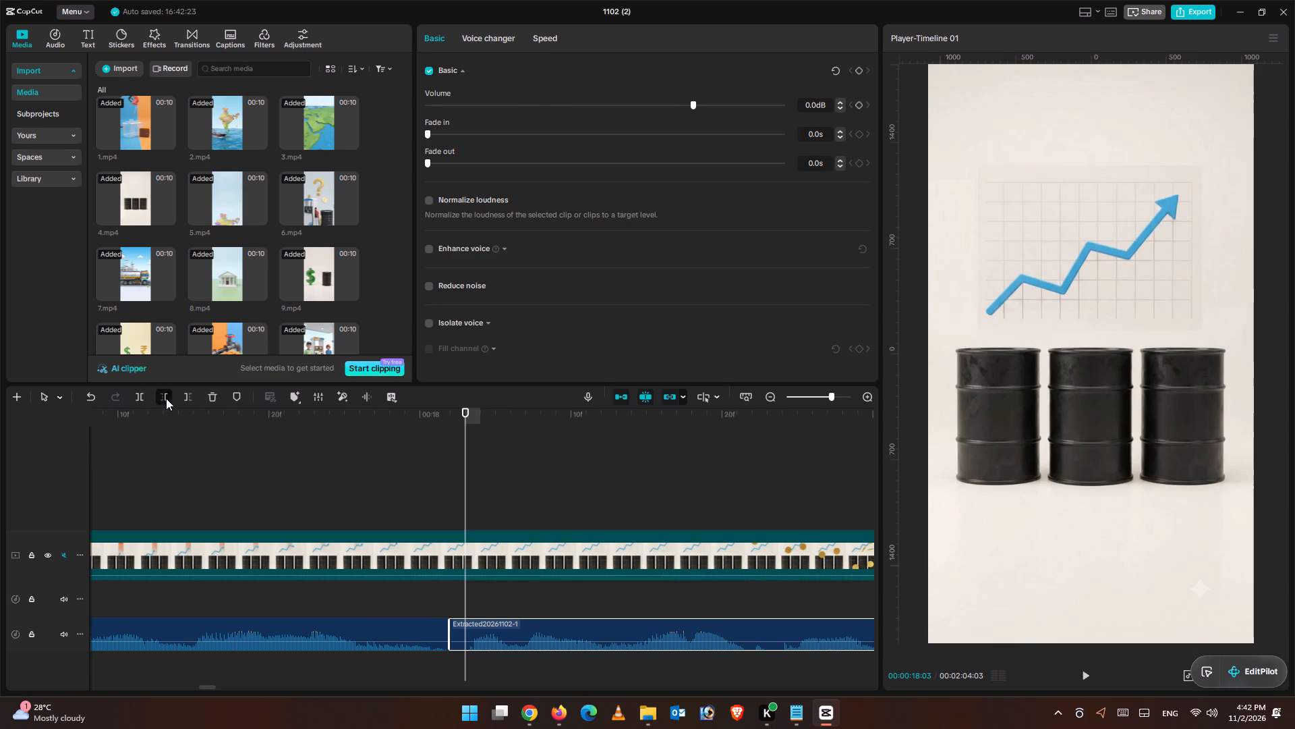
Split the preceding narration piece under 4.mp4 at the pause at 00:00:16:09.
{"action": "left_click", "coordinate": [418, 428]}
{"action": "key", "text": "ctrl+minus"}
{"action": "key", "text": "ctrl+minus"}
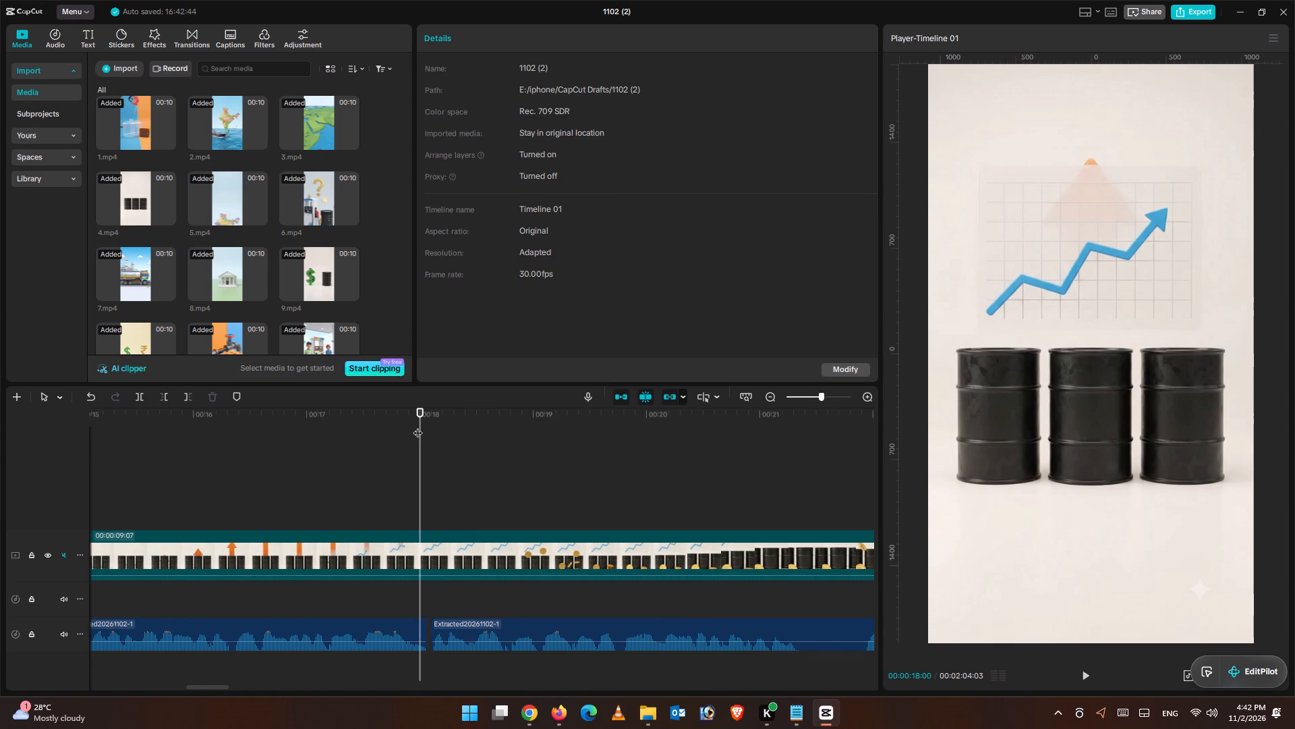
{"action": "left_click", "coordinate": [235, 483]}
{"action": "key", "text": "ctrl+equal"}
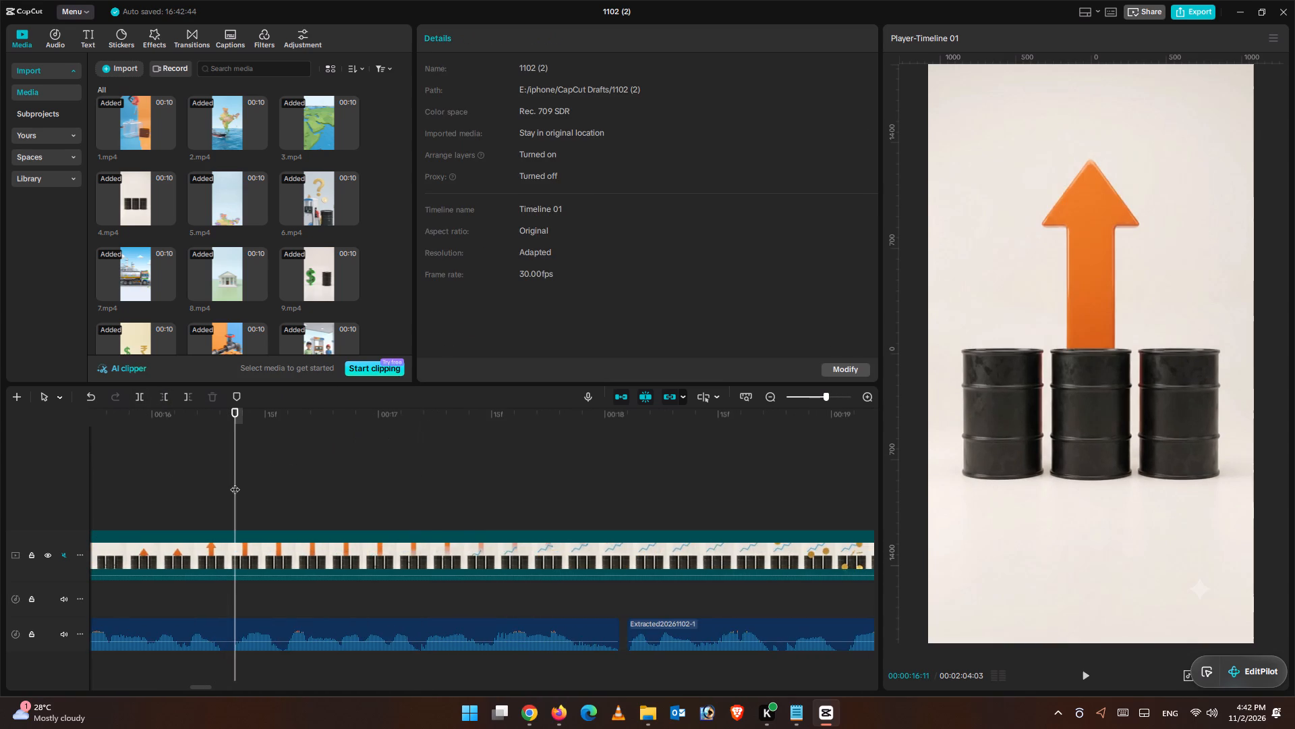
{"action": "left_click", "coordinate": [231, 475]}
{"action": "left_click", "coordinate": [223, 465]}
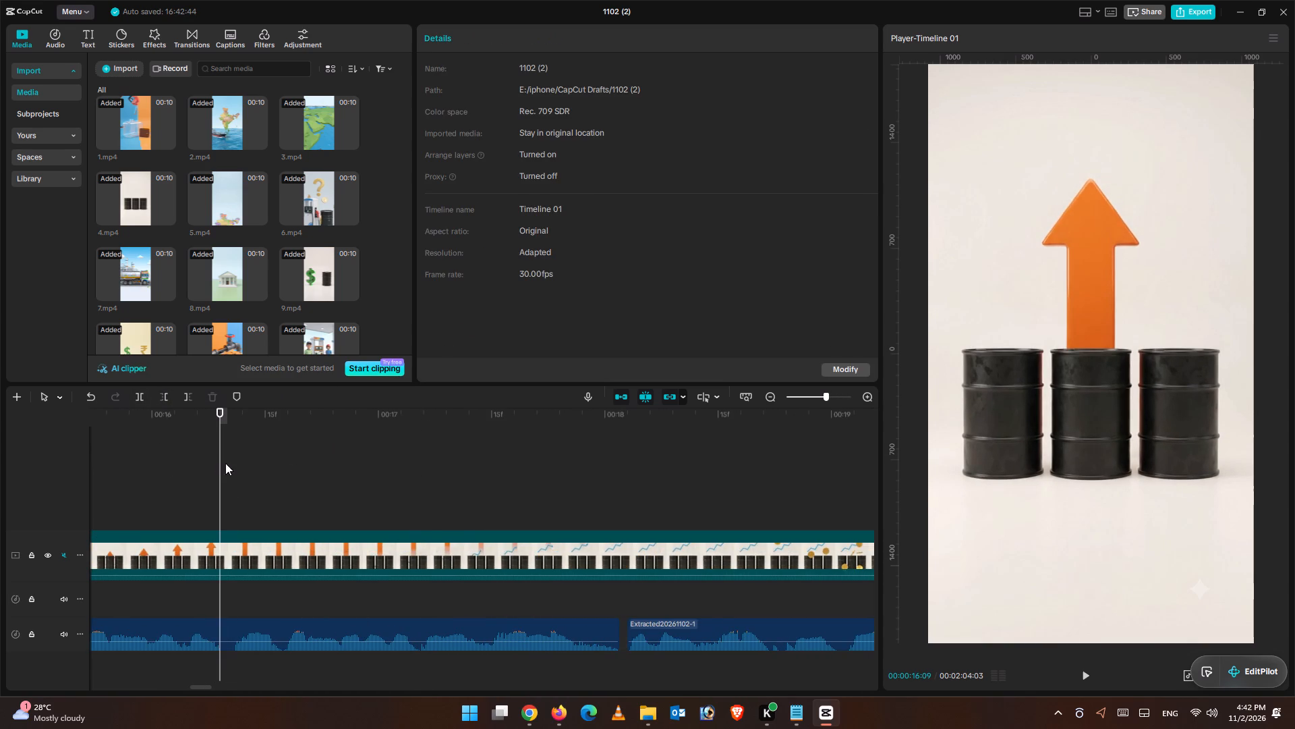
{"action": "left_click", "coordinate": [262, 637]}
{"action": "left_click", "coordinate": [138, 392]}
Trim the start of the new narration piece to 00:00:16:10 and move it back to about 00:00:16:08 on a new audio track below.
{"action": "left_click_drag", "start_coordinate": [225, 421], "coordinate": [227, 424]}
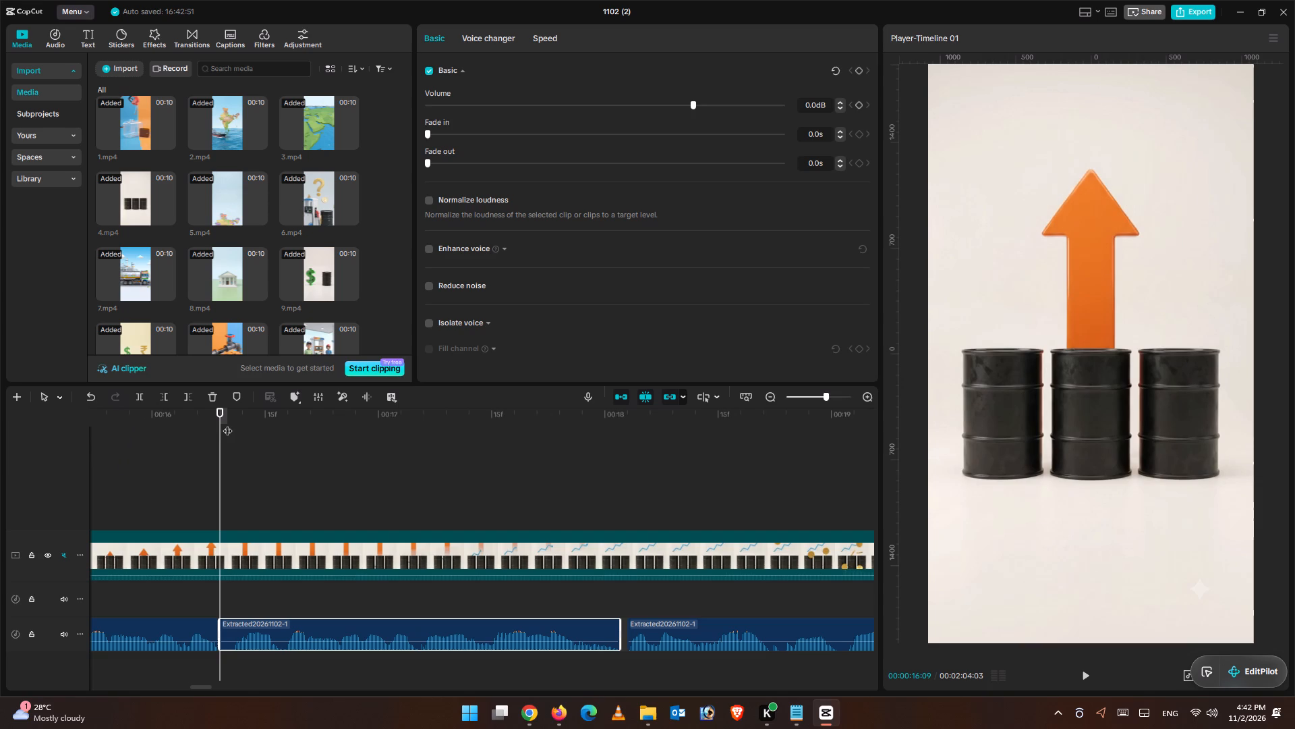
{"action": "left_click_drag", "start_coordinate": [227, 424], "coordinate": [231, 437]}
{"action": "left_click", "coordinate": [167, 400]}
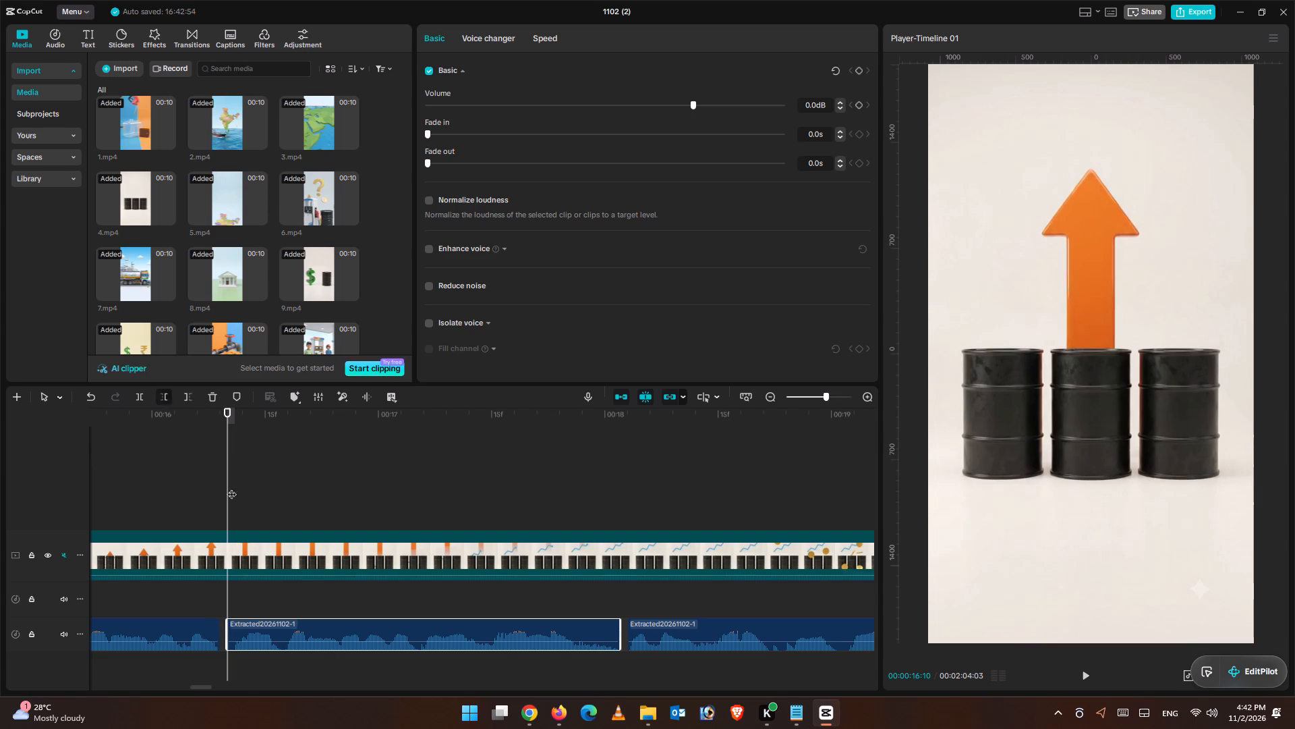
{"action": "left_click_drag", "start_coordinate": [279, 626], "coordinate": [266, 627]}
{"action": "left_click", "coordinate": [262, 587]}
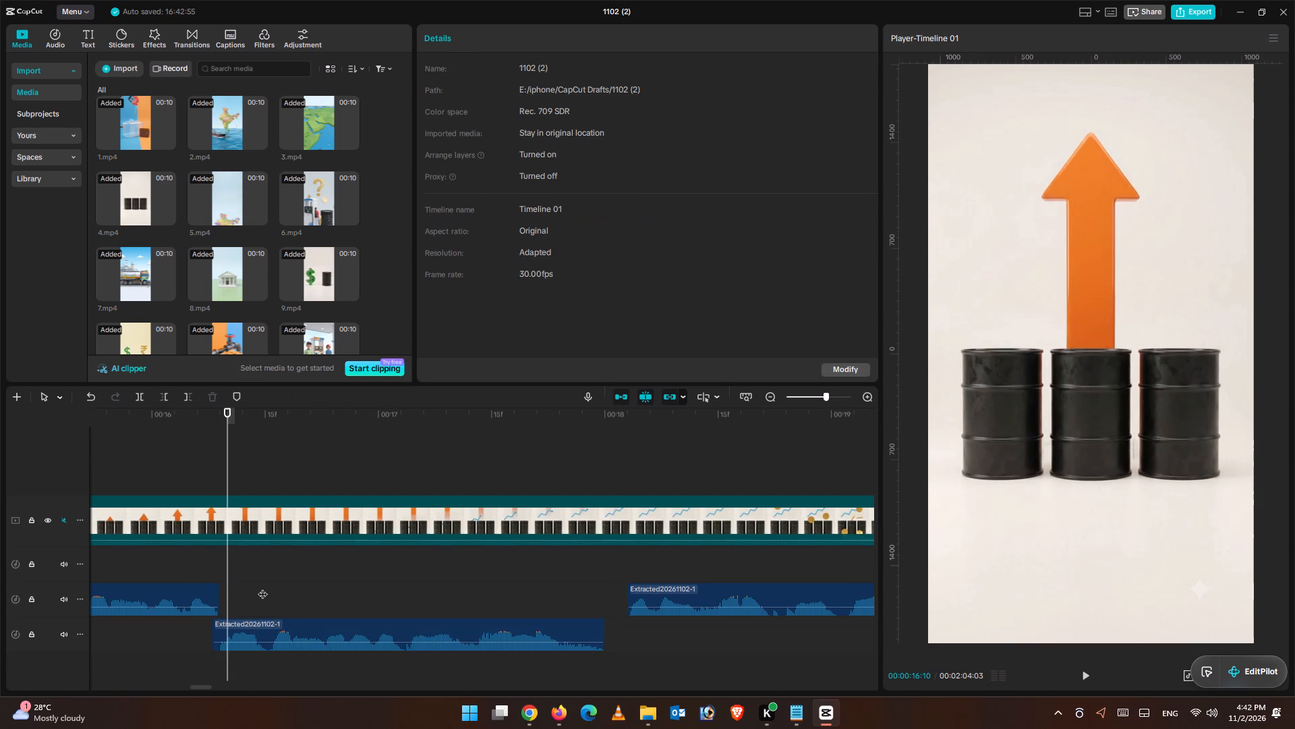
Play the timeline from its beginning into 4.mp4 and scrub back over 3.mp4, checking the narration against the clips.
{"action": "key", "text": "ctrl+equal"}
{"action": "key", "text": "ctrl+equal"}
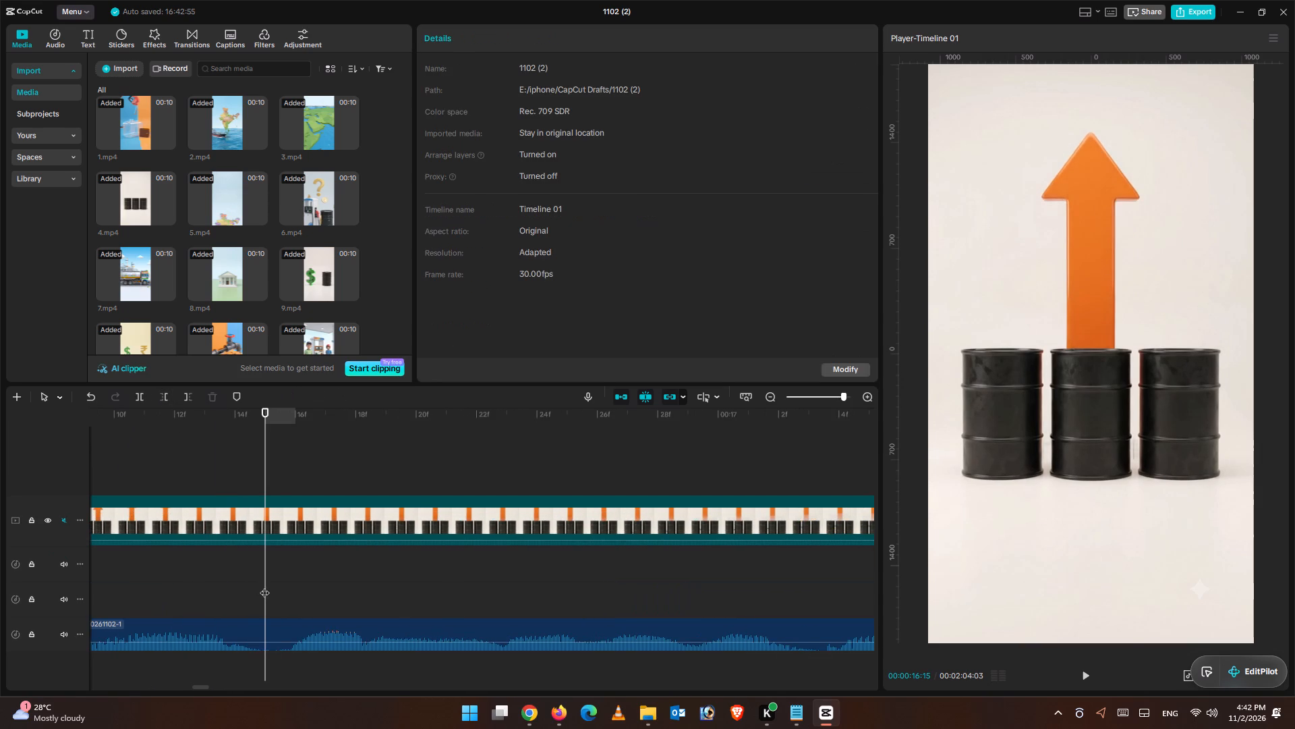
{"action": "key", "text": "ctrl+minus"}
{"action": "key", "text": "ctrl+minus"}
{"action": "key", "text": "ctrl+minus"}
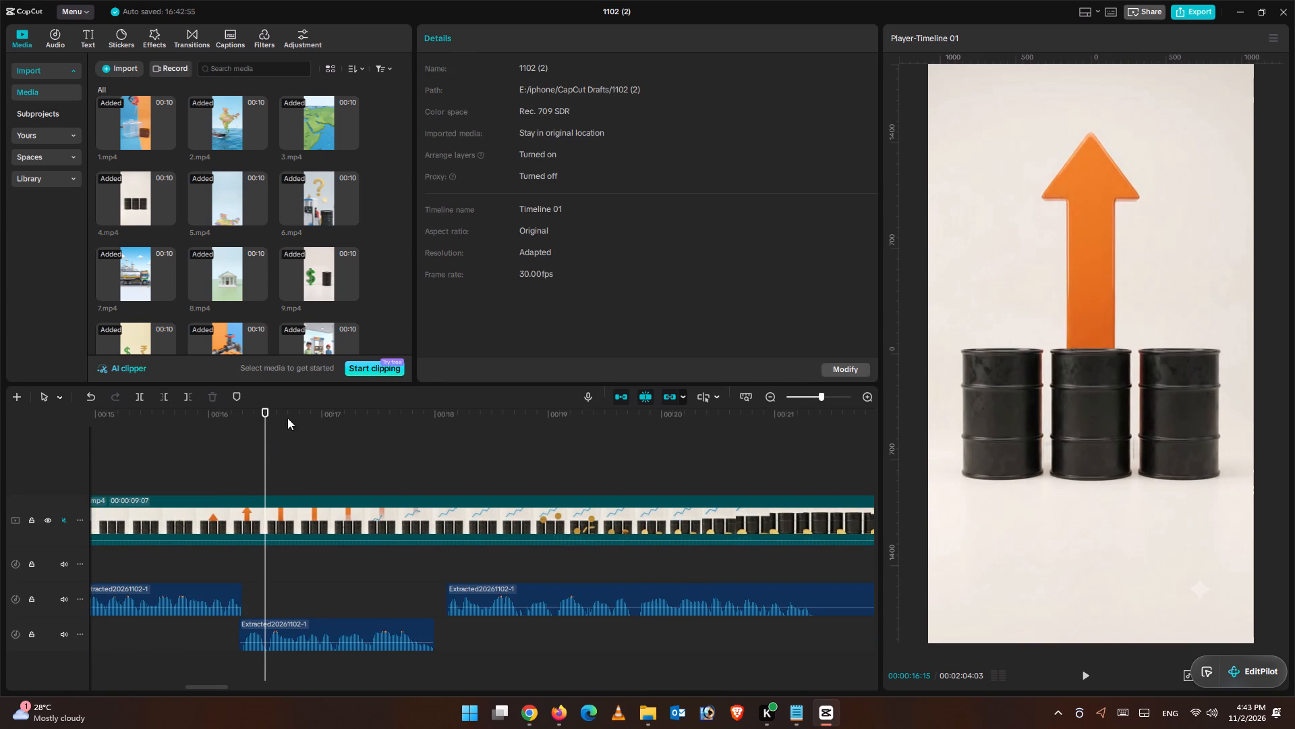
{"action": "left_click_drag", "start_coordinate": [261, 423], "coordinate": [0, 429]}
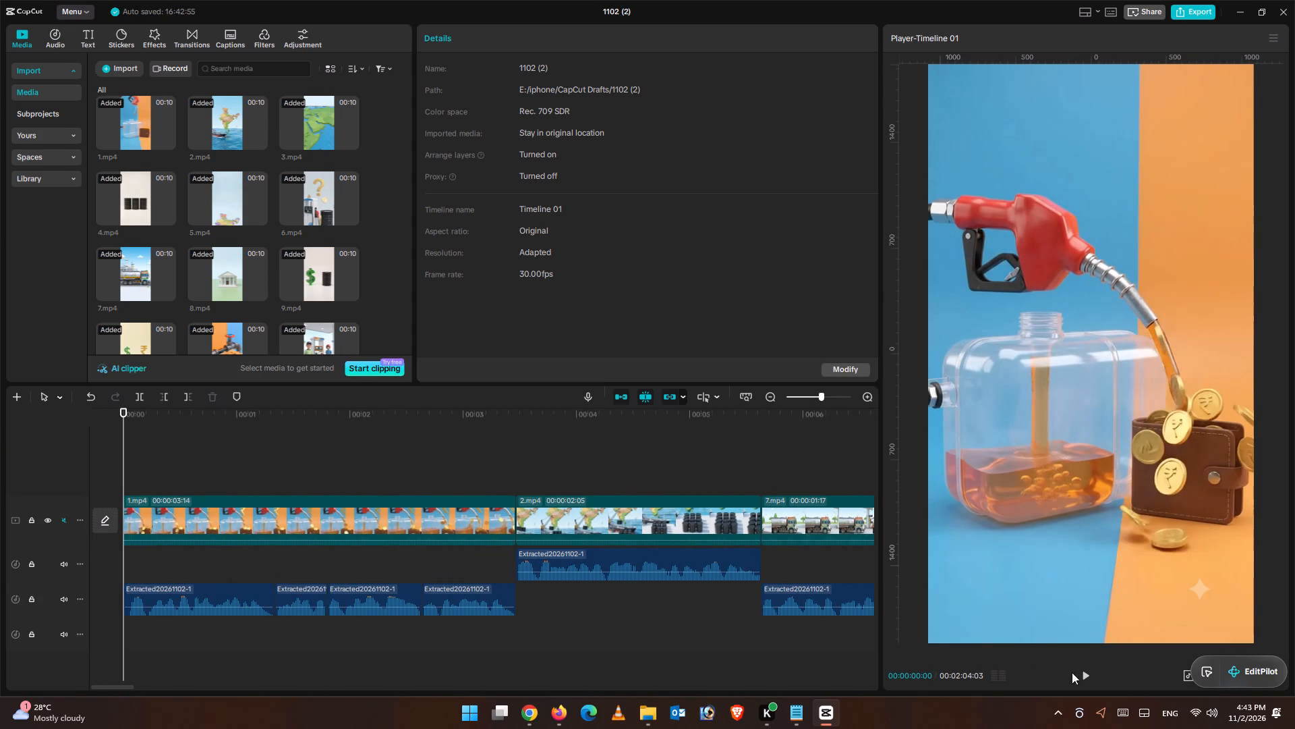
{"action": "left_click", "coordinate": [1089, 677]}
{"action": "key", "text": "ctrl+minus"}
{"action": "key", "text": "ctrl+minus"}
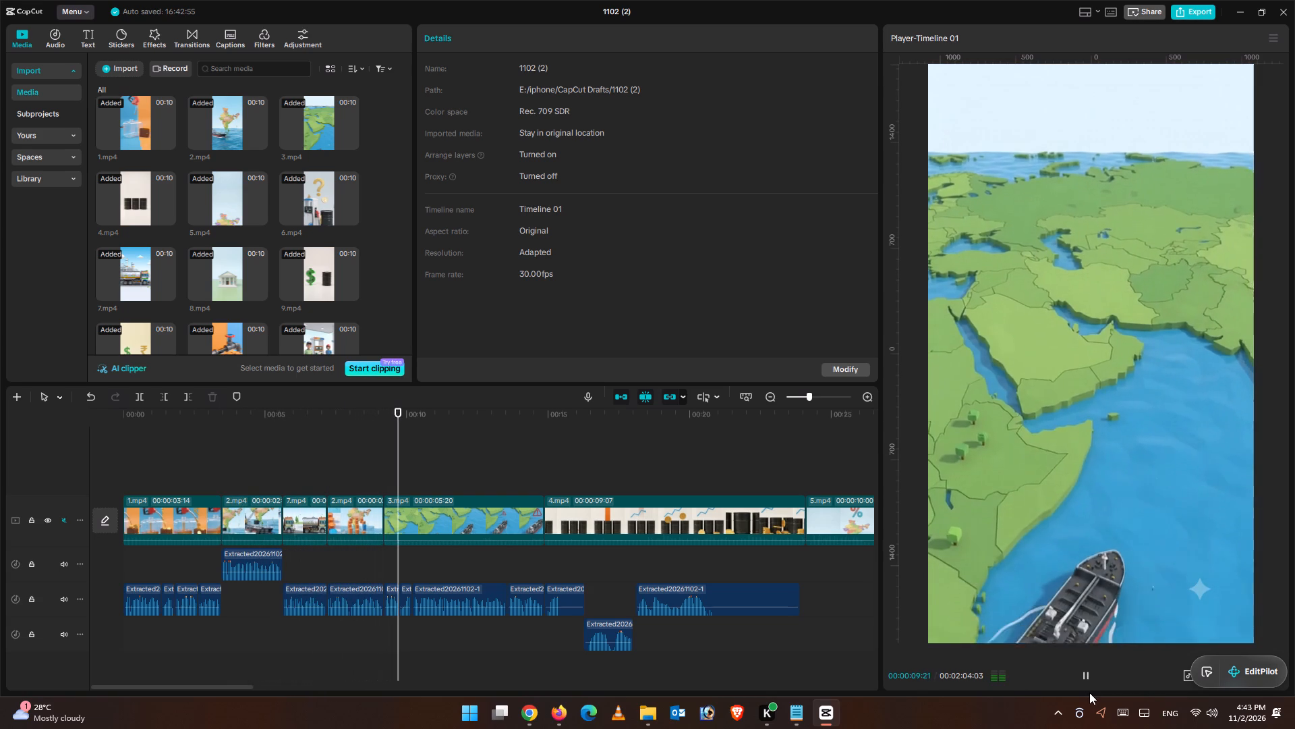
{"action": "key", "text": "ctrl+equal"}
{"action": "key", "text": "ctrl+equal"}
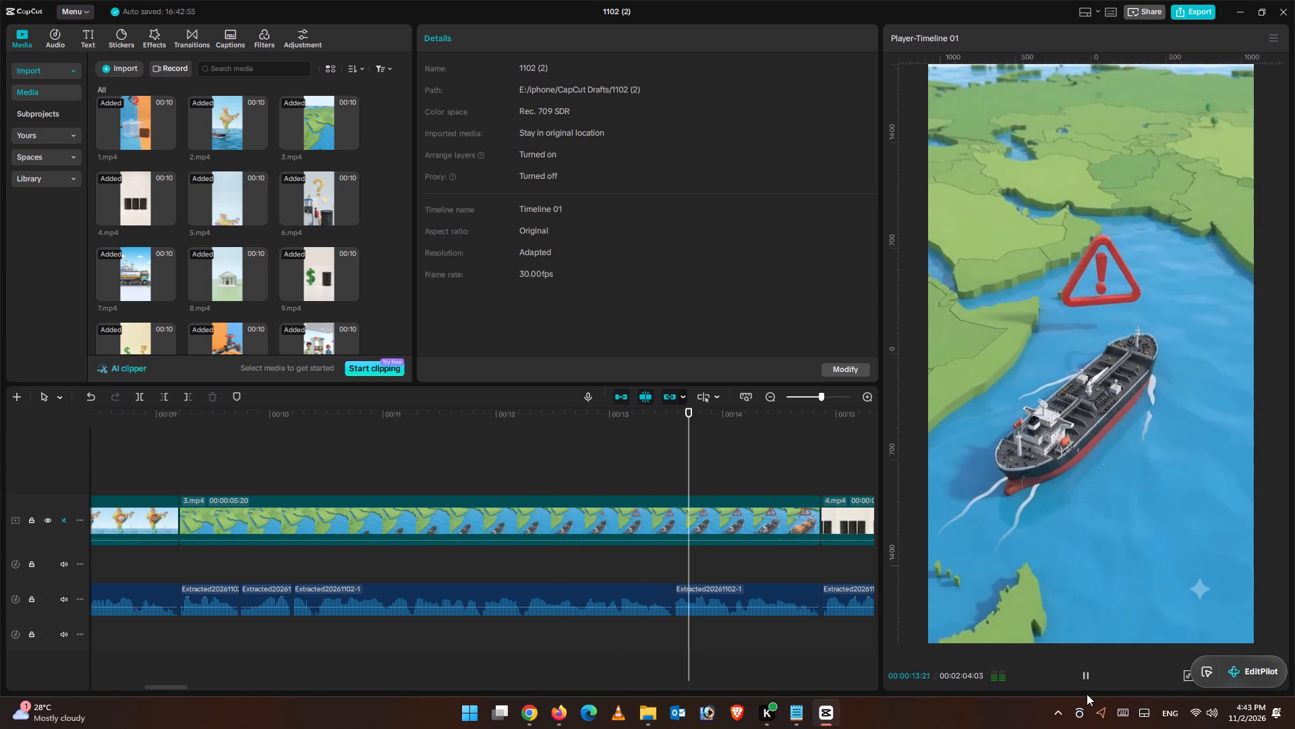
{"action": "left_click", "coordinate": [1087, 694]}
{"action": "left_click", "coordinate": [1087, 694]}
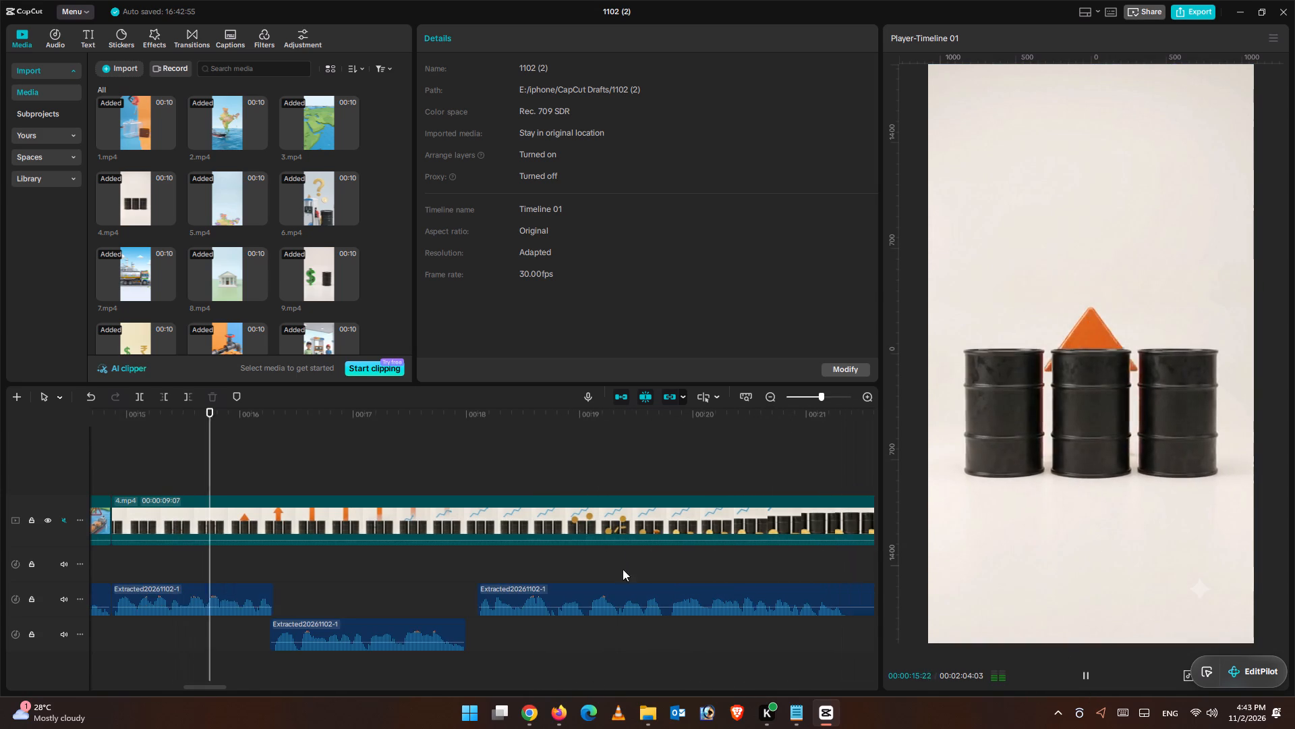
{"action": "left_click_drag", "start_coordinate": [389, 415], "coordinate": [0, 385]}
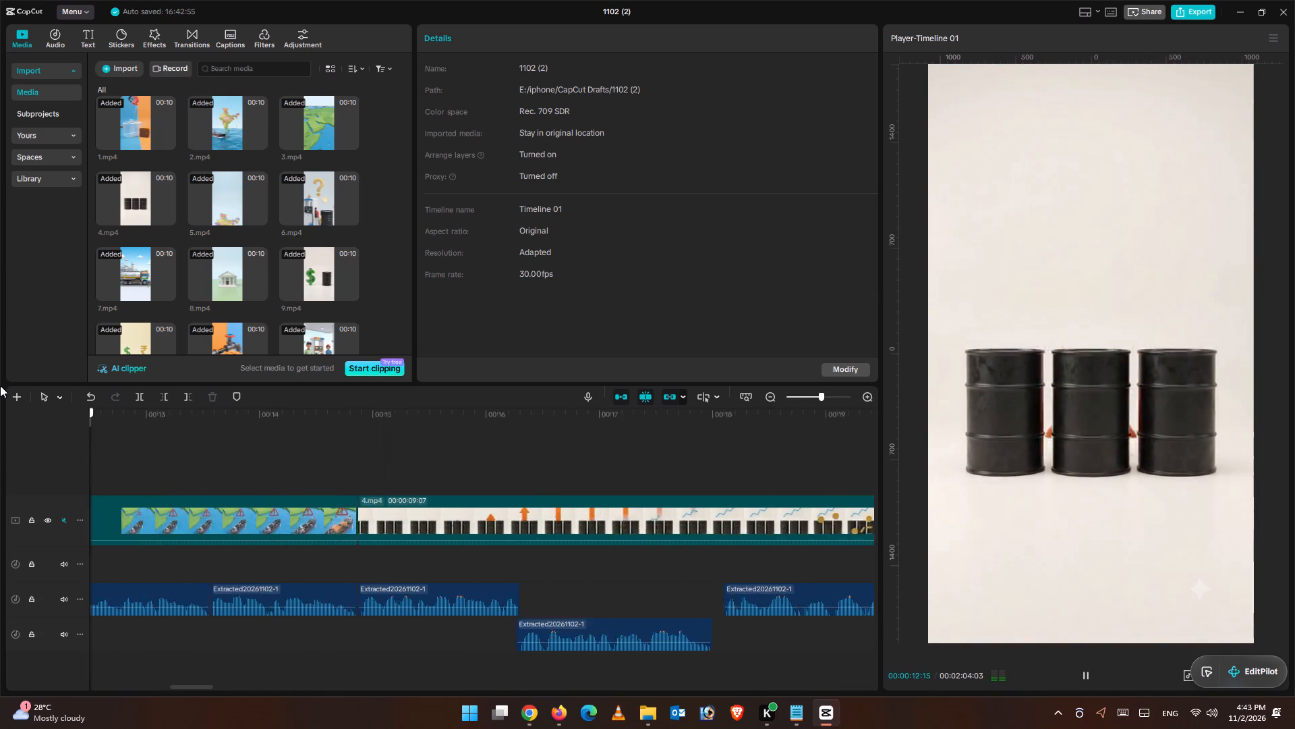
{"action": "left_click_drag", "start_coordinate": [0, 385], "coordinate": [311, 516]}
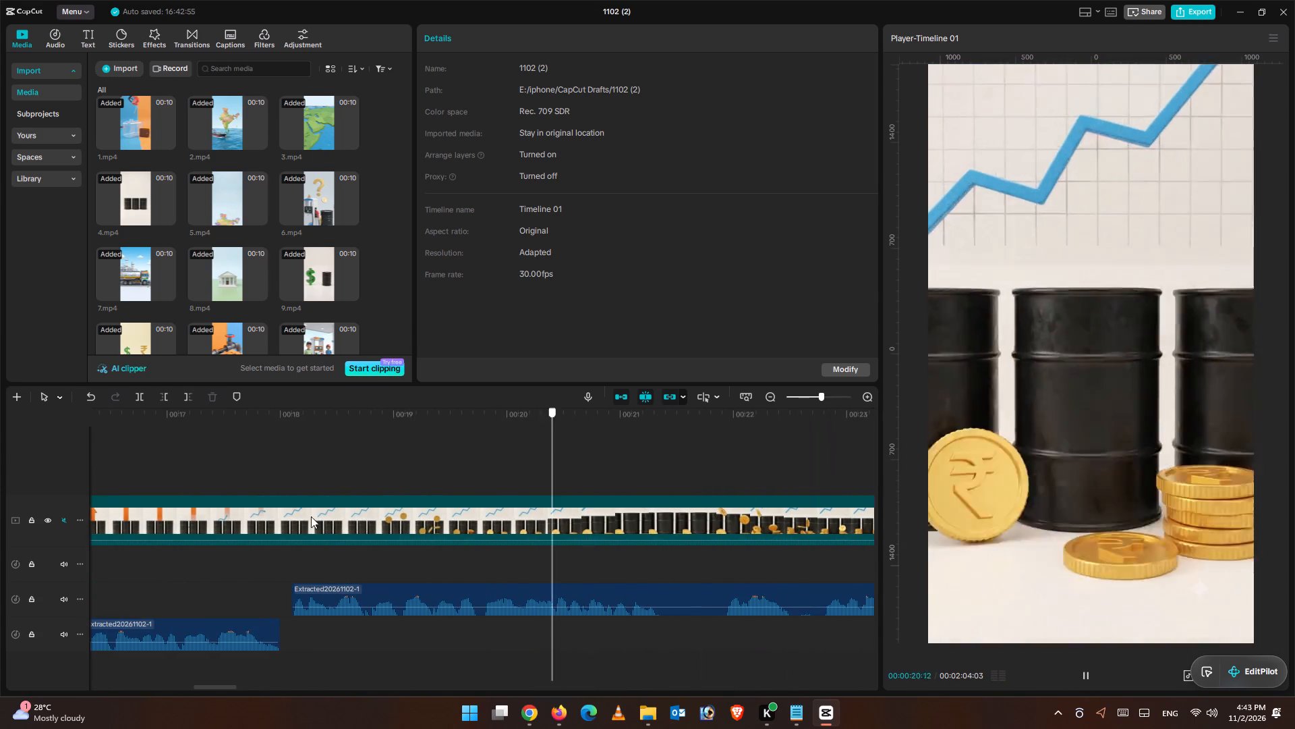
{"action": "left_click_drag", "start_coordinate": [311, 516], "coordinate": [662, 530]}
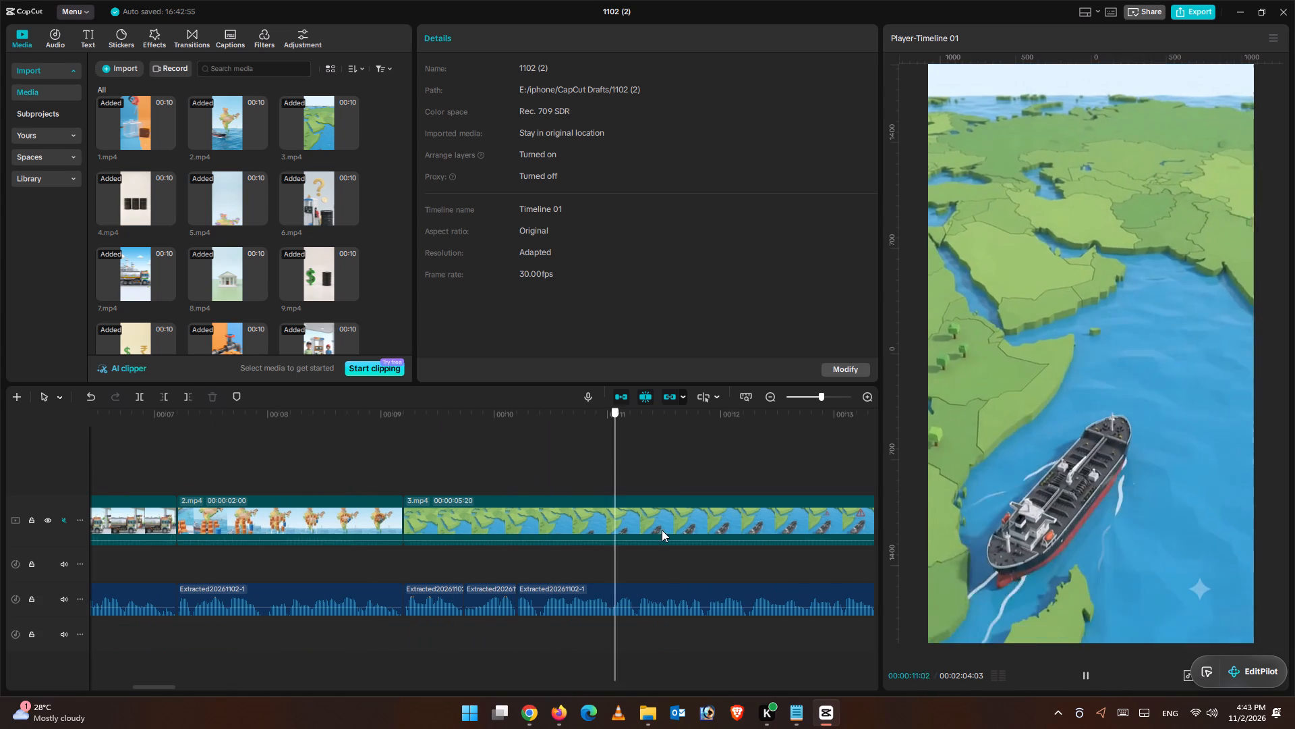
{"action": "left_click_drag", "start_coordinate": [662, 530], "coordinate": [683, 536]}
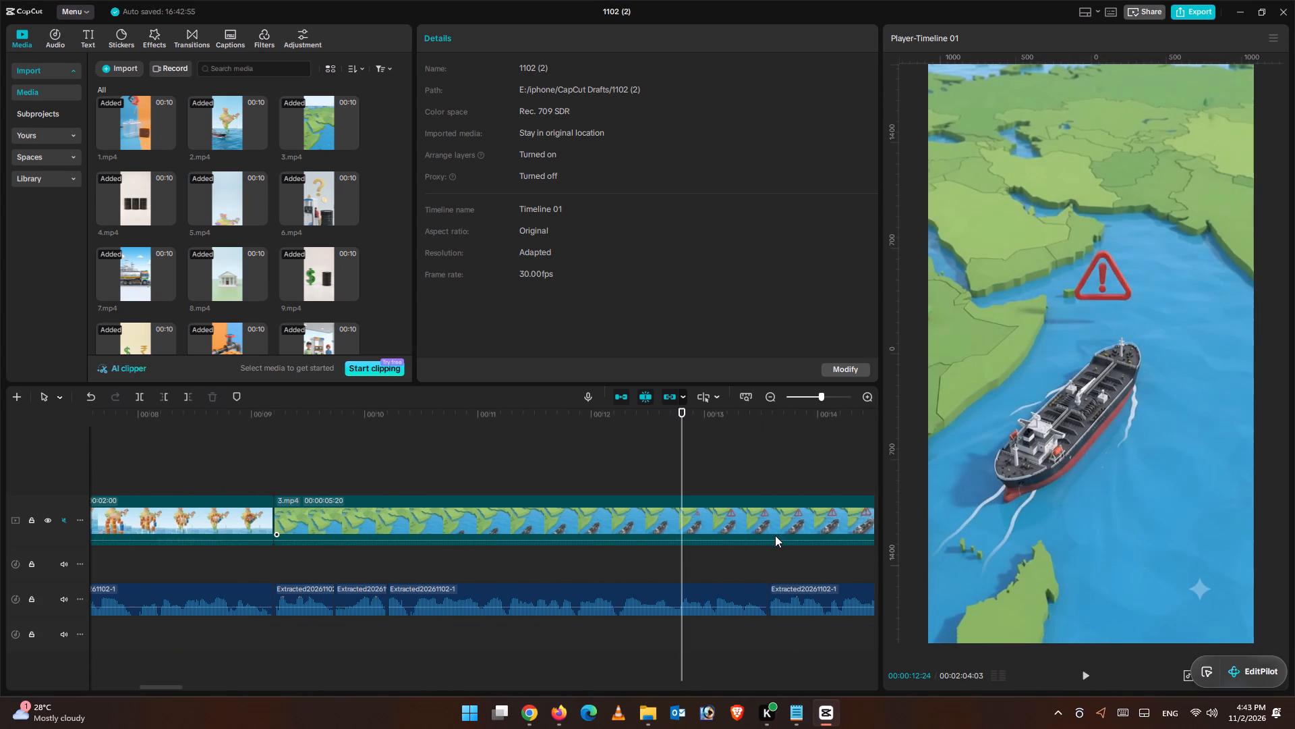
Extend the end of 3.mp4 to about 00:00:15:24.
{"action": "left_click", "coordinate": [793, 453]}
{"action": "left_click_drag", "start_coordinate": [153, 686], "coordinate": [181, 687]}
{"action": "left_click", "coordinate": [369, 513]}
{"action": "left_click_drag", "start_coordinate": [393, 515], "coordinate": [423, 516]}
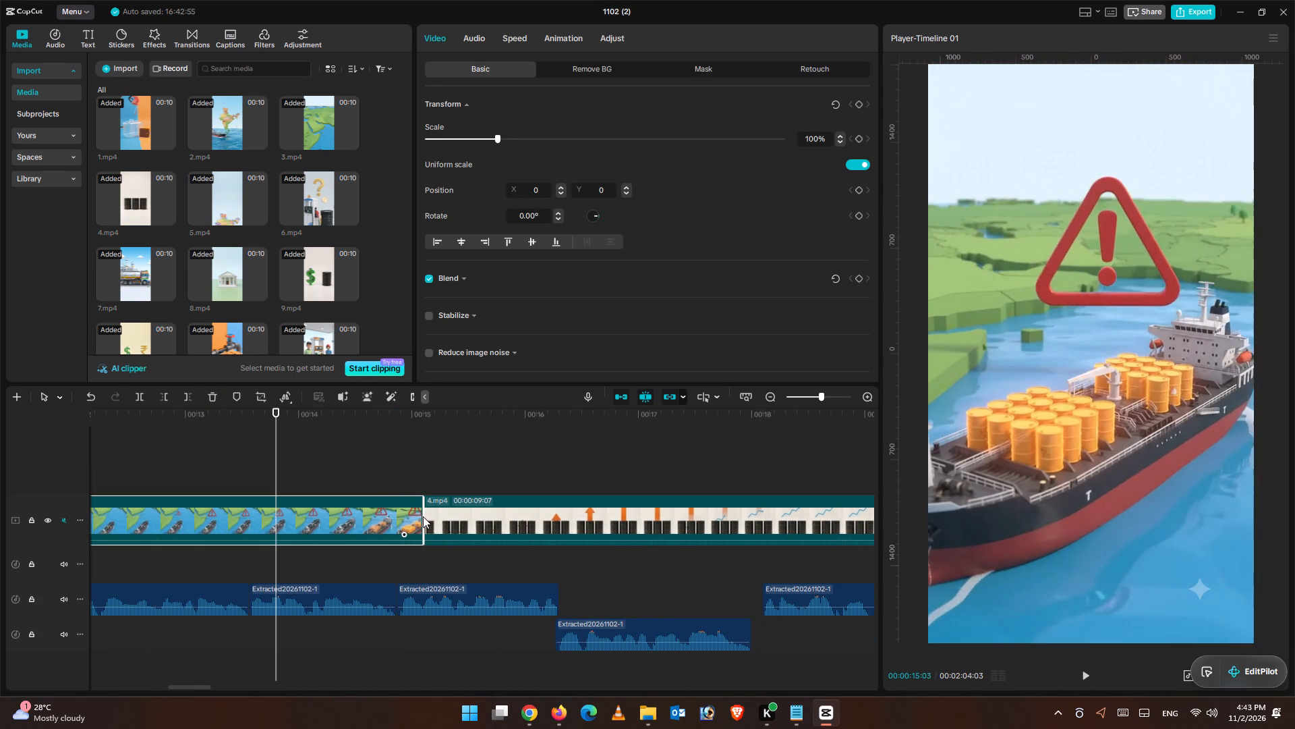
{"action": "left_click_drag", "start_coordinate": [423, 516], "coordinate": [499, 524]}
Play back the narration under the end of 3.mp4 around 00:00:14:01 and 00:00:13:18 to find where 4.mp4 should begin.
{"action": "left_click", "coordinate": [300, 473]}
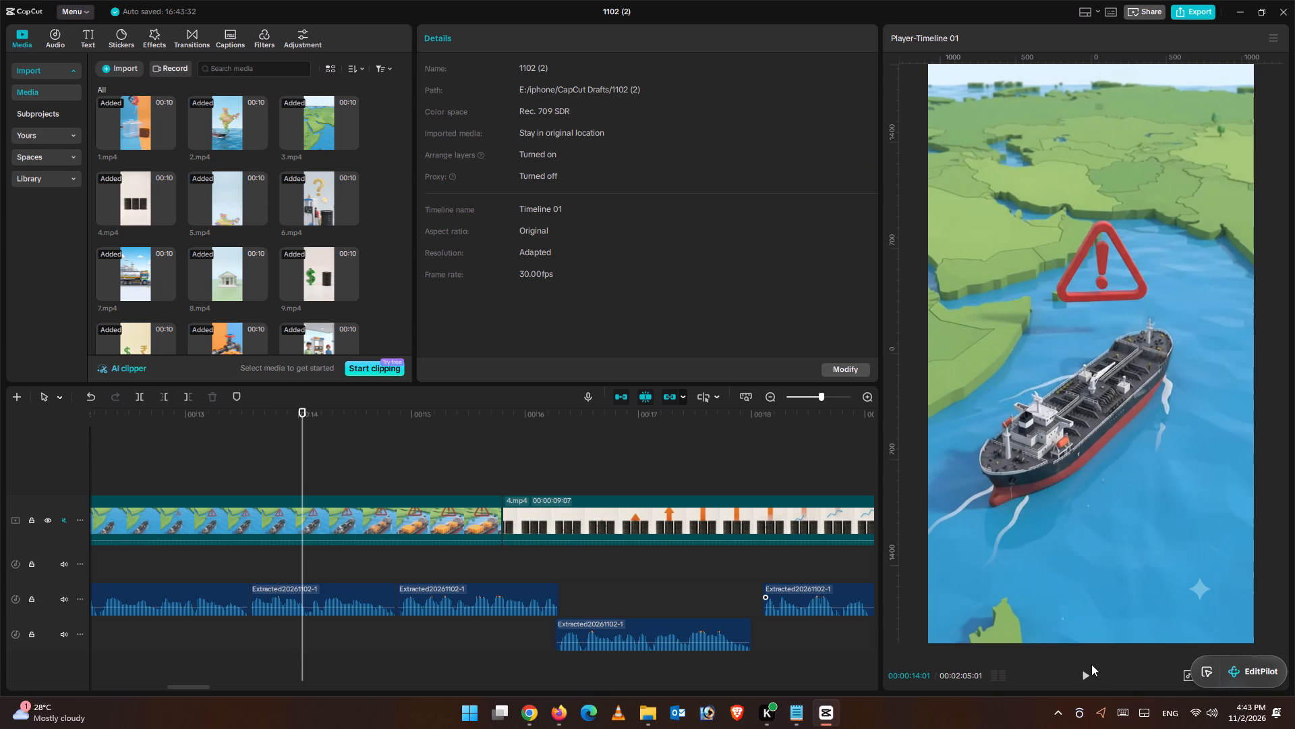
{"action": "left_click", "coordinate": [1087, 673]}
{"action": "left_click", "coordinate": [1089, 673]}
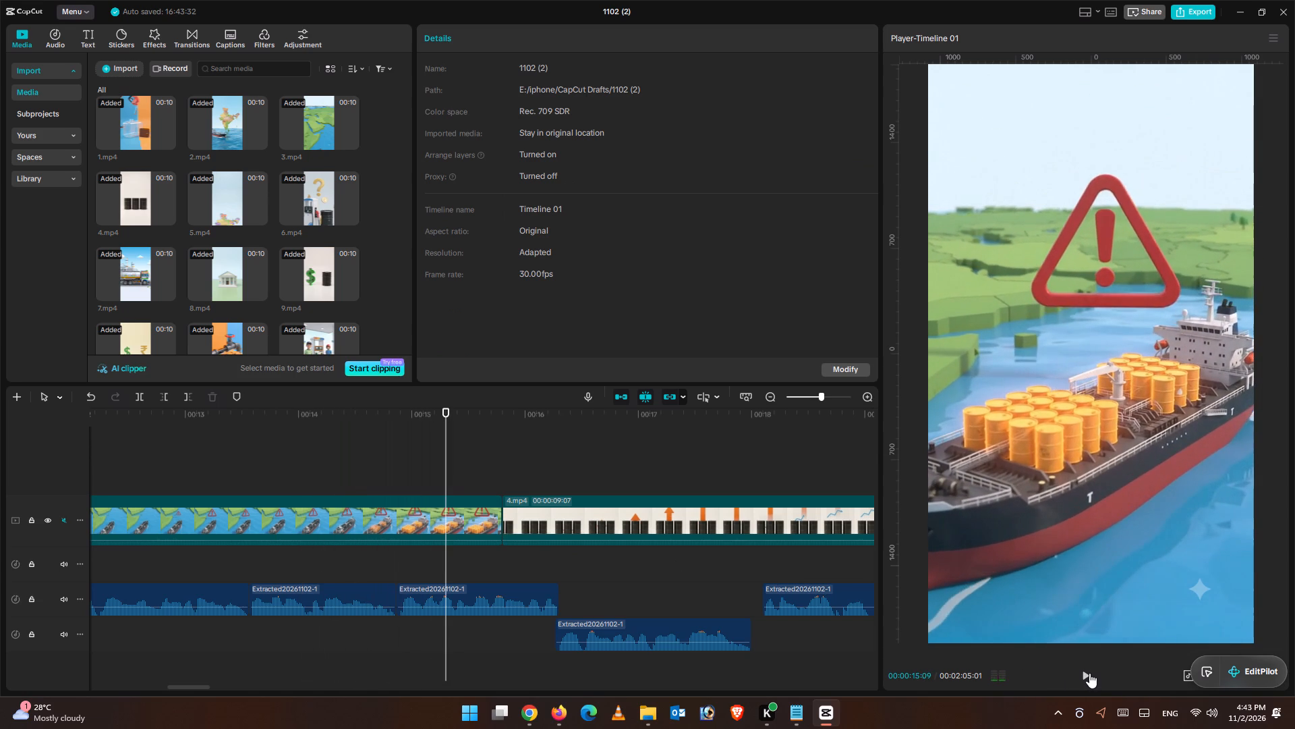
{"action": "left_click", "coordinate": [1089, 673]}
{"action": "left_click", "coordinate": [1089, 673]}
{"action": "left_click", "coordinate": [246, 487]}
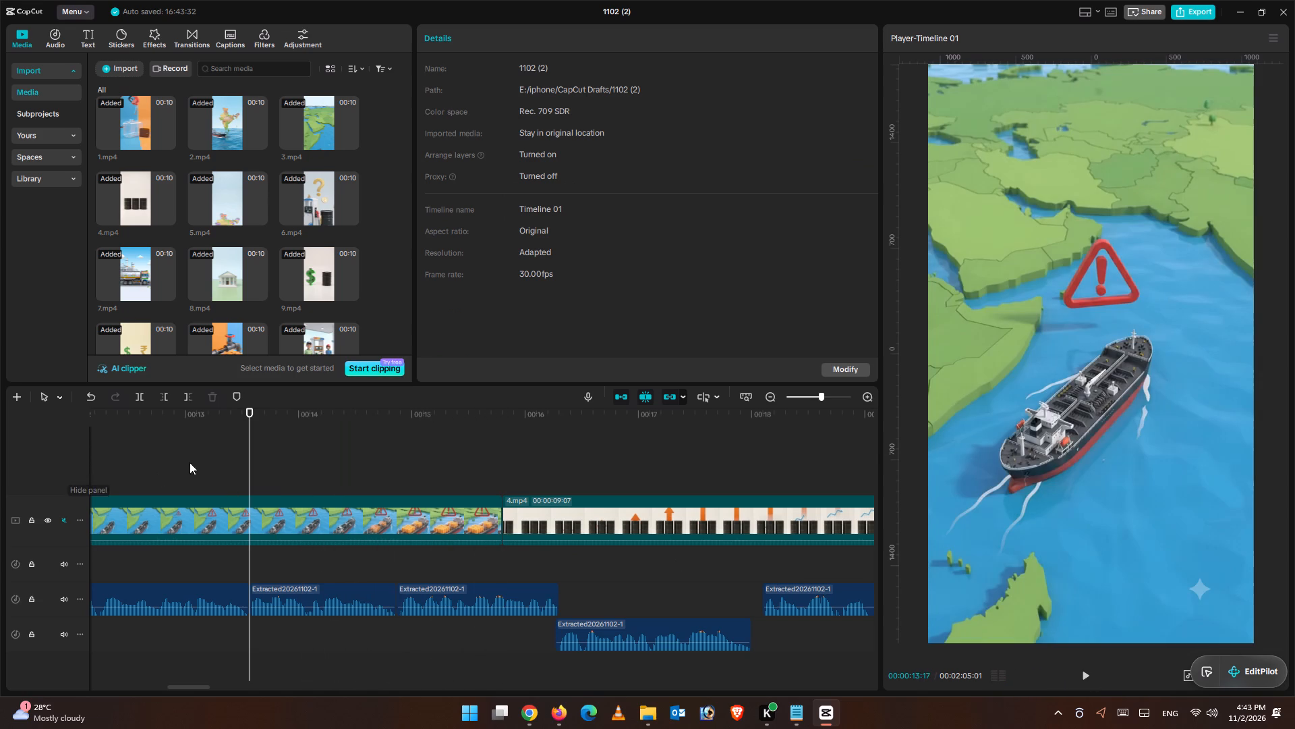
{"action": "left_click_drag", "start_coordinate": [248, 426], "coordinate": [254, 434]}
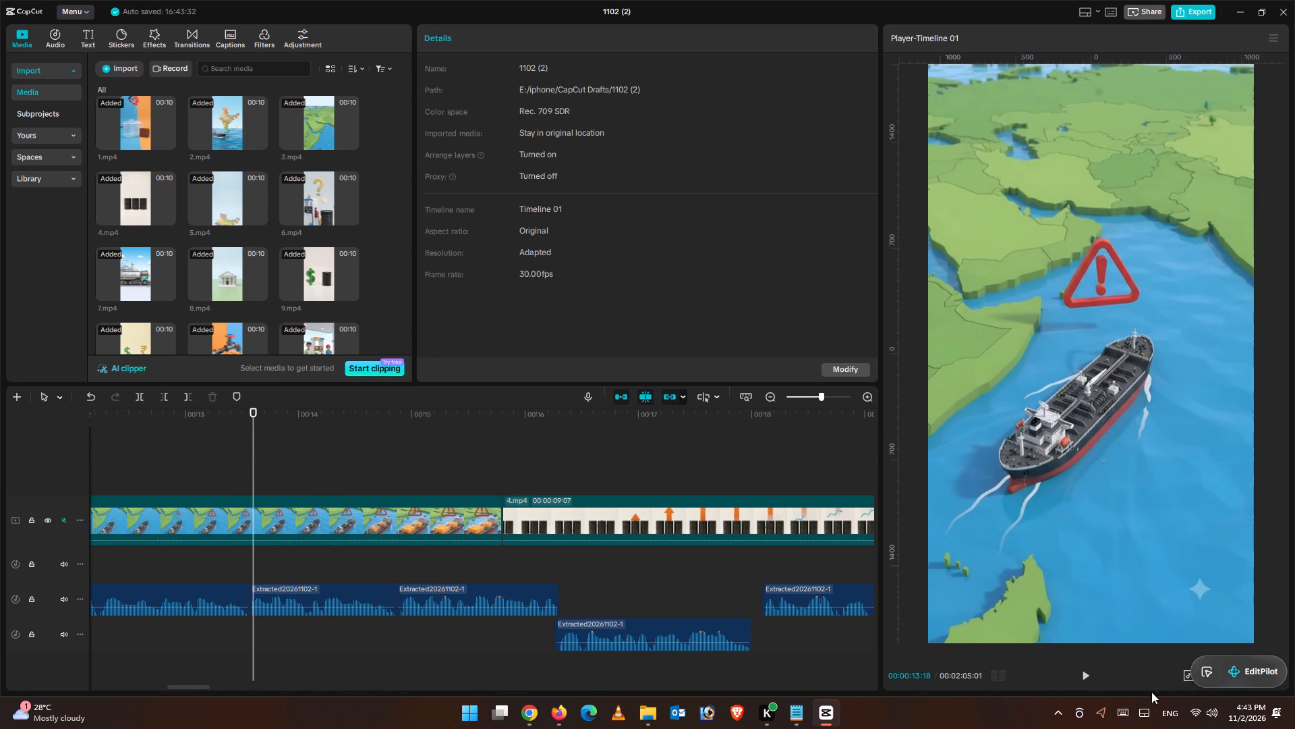
{"action": "left_click", "coordinate": [1078, 673]}
{"action": "left_click", "coordinate": [1085, 672]}
Cut off the end of 3.mp4 after 00:00:13:17, where a narration piece begins.
{"action": "left_click", "coordinate": [244, 449]}
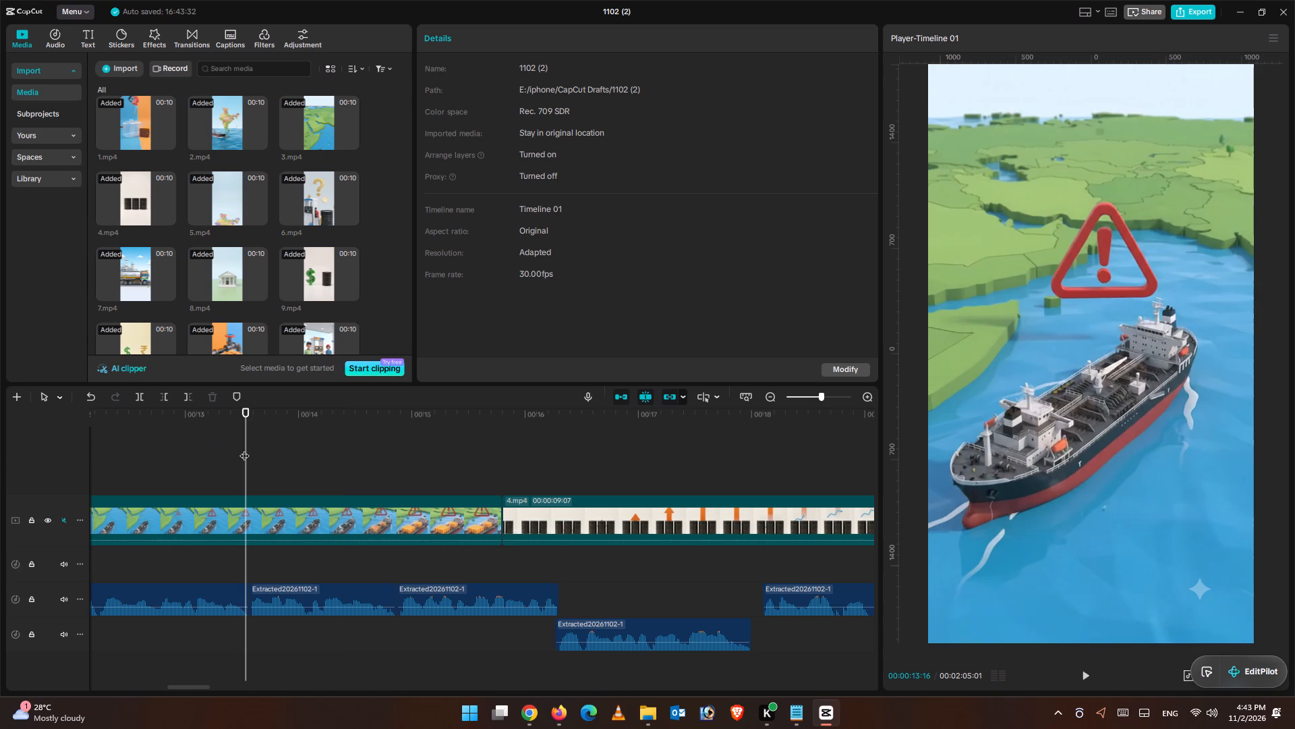
{"action": "left_click_drag", "start_coordinate": [244, 449], "coordinate": [251, 452]}
{"action": "left_click", "coordinate": [288, 502]}
{"action": "left_click", "coordinate": [190, 399]}
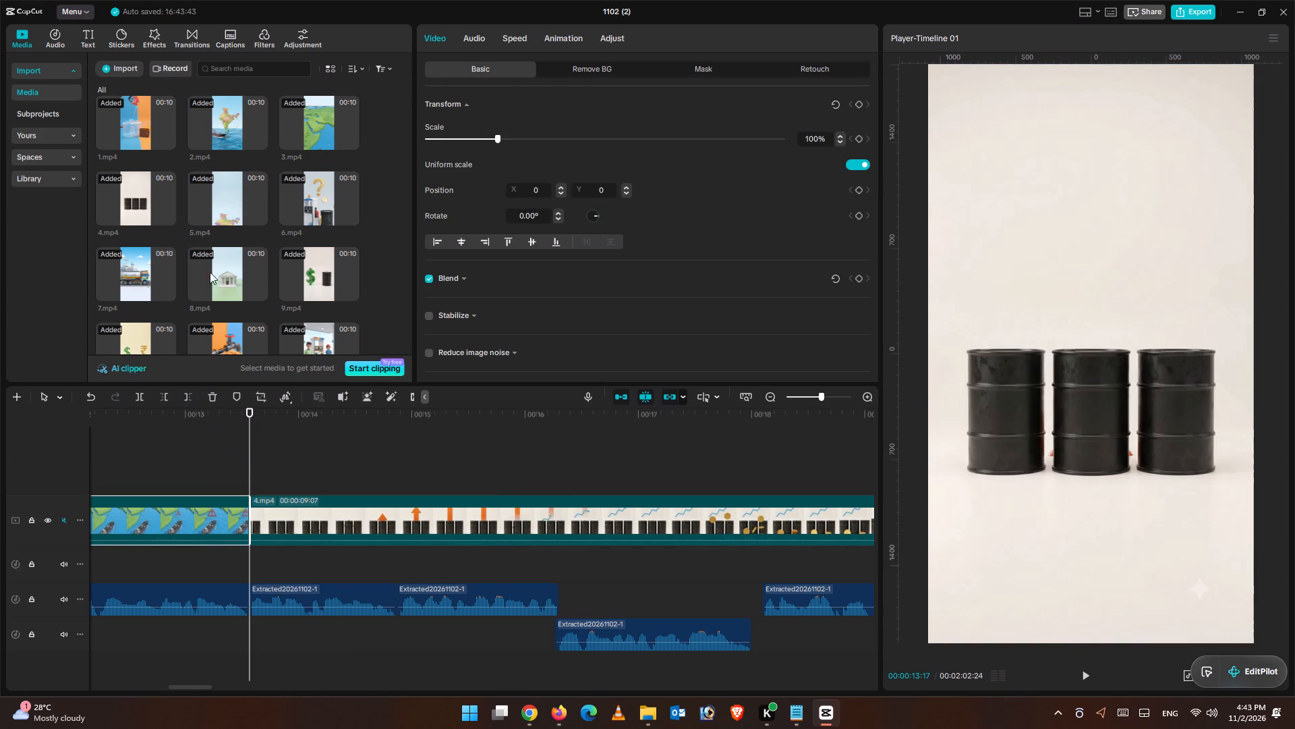
Preview the imported clips to choose a shot for the next narration piece and insert 2.mp4 after 3.mp4 at 00:00:13:17.
{"action": "left_click", "coordinate": [142, 128]}
{"action": "left_click", "coordinate": [231, 201]}
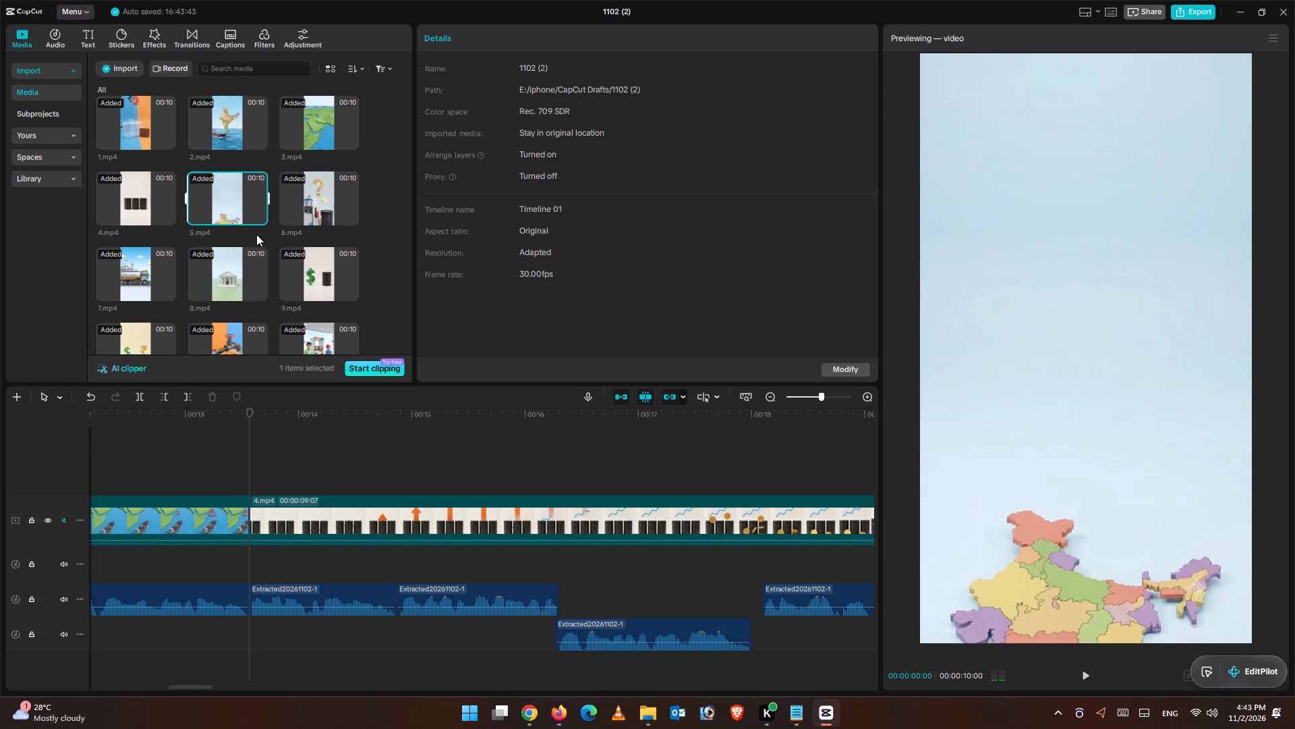
{"action": "left_click", "coordinate": [212, 281]}
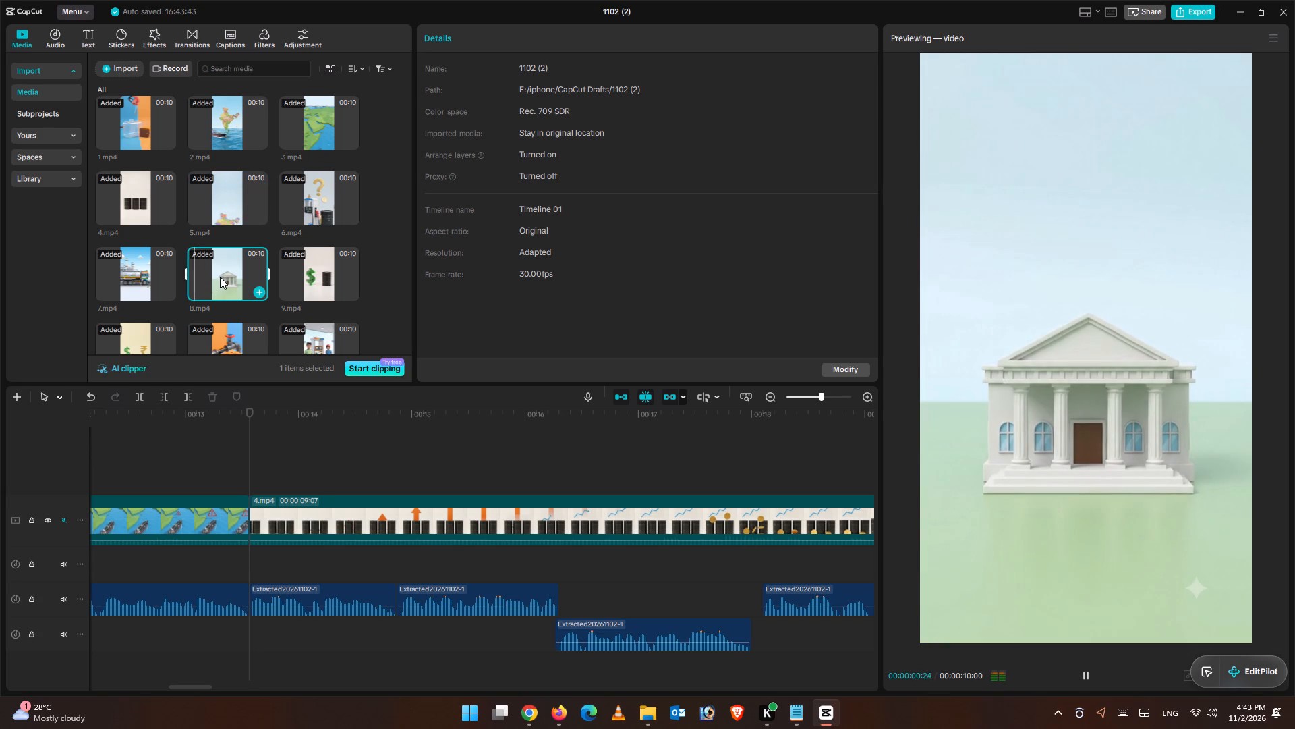
{"action": "left_click", "coordinate": [312, 179]}
{"action": "scroll", "coordinate": [324, 222], "scroll_direction": "up", "scroll_amount": 2}
{"action": "left_click", "coordinate": [335, 134]}
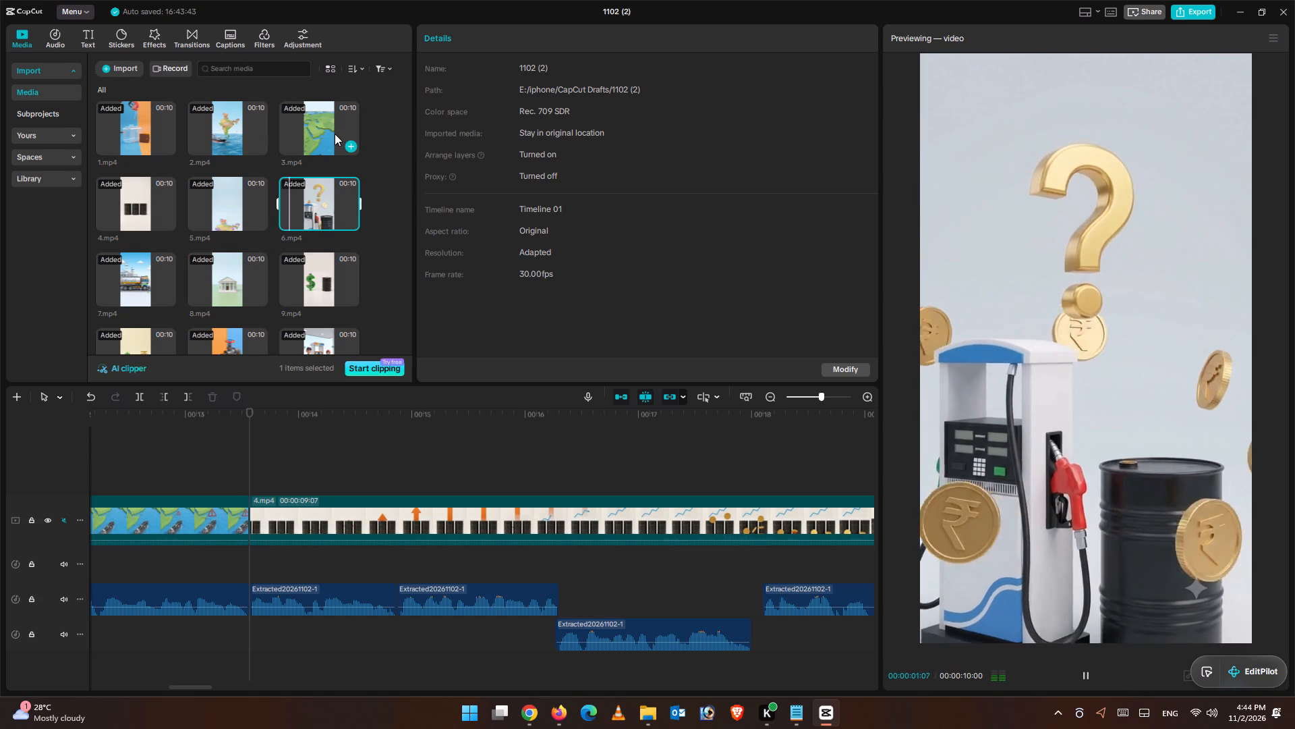
{"action": "left_click", "coordinate": [109, 200]}
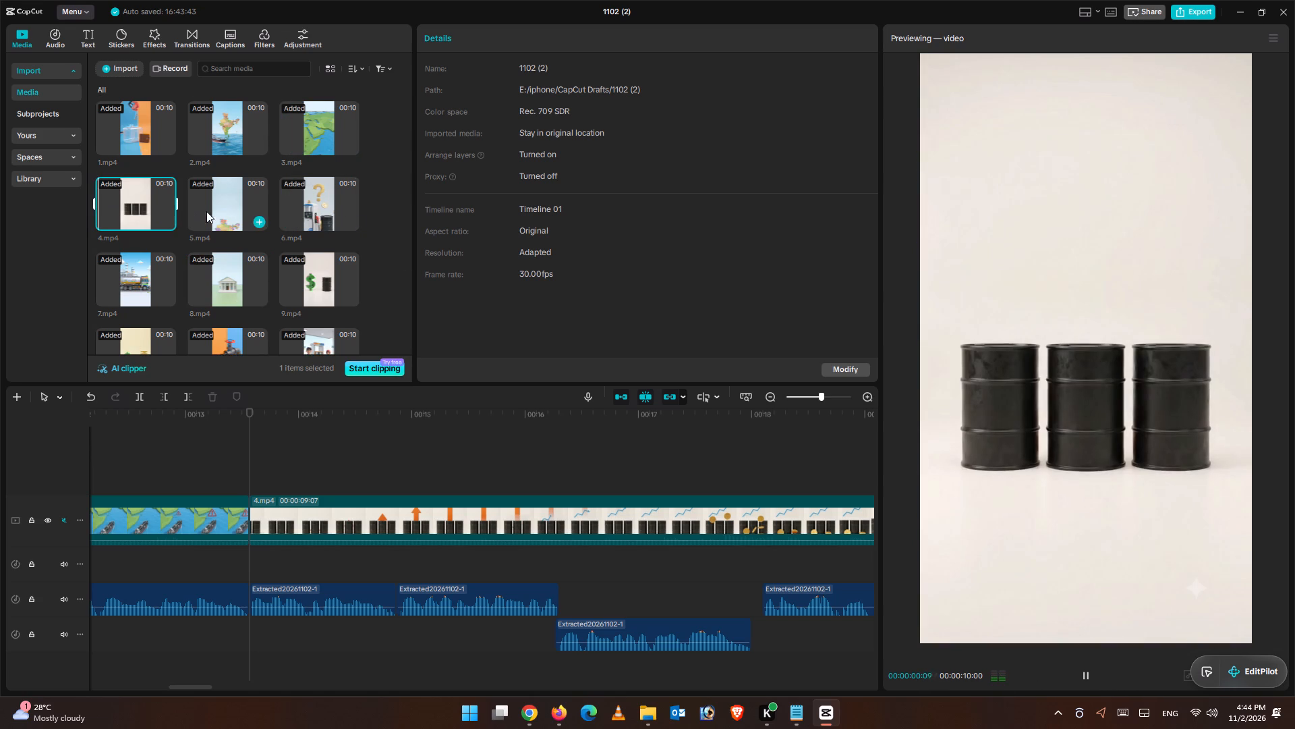
{"action": "scroll", "coordinate": [246, 211], "scroll_direction": "up", "scroll_amount": 2}
{"action": "left_click", "coordinate": [228, 130]}
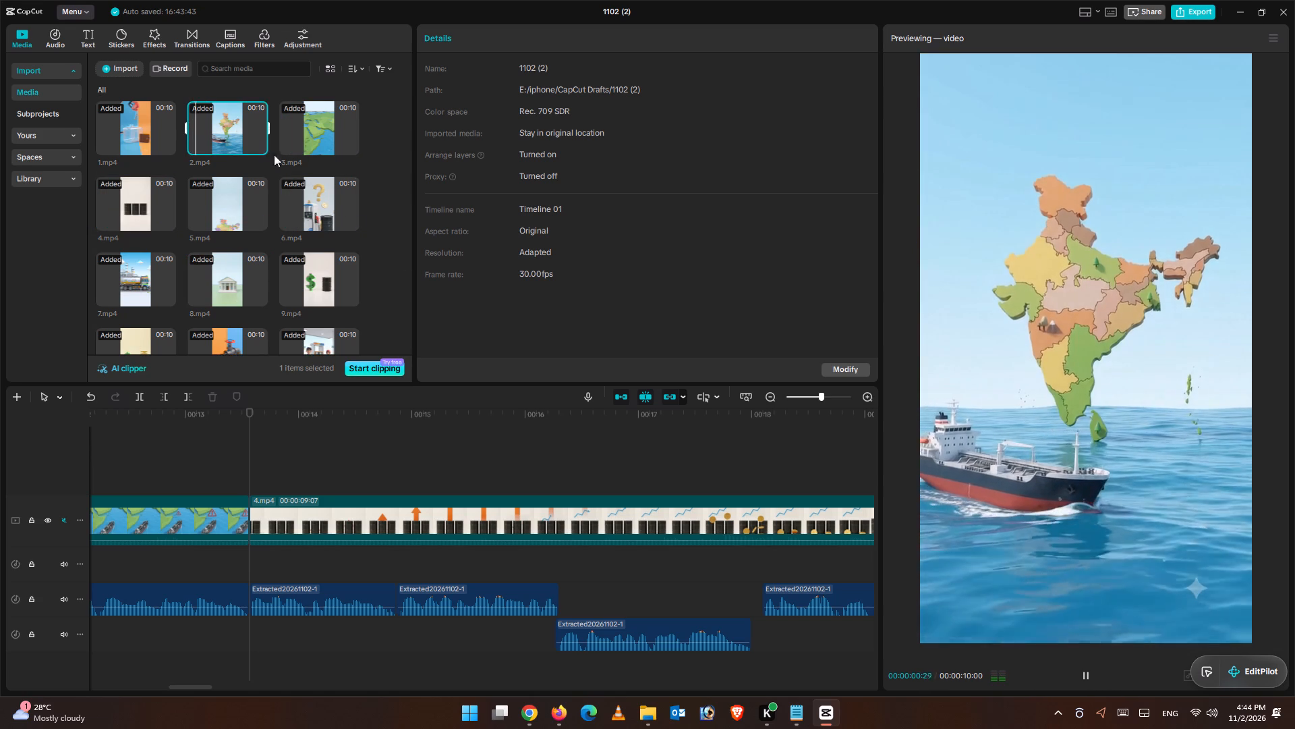
{"action": "left_click", "coordinate": [259, 146]}
Scrub through the earliest 2.mp4 piece and play from 00:00:04:06 into 3.mp4, checking the clips against the narration.
{"action": "left_click", "coordinate": [157, 463]}
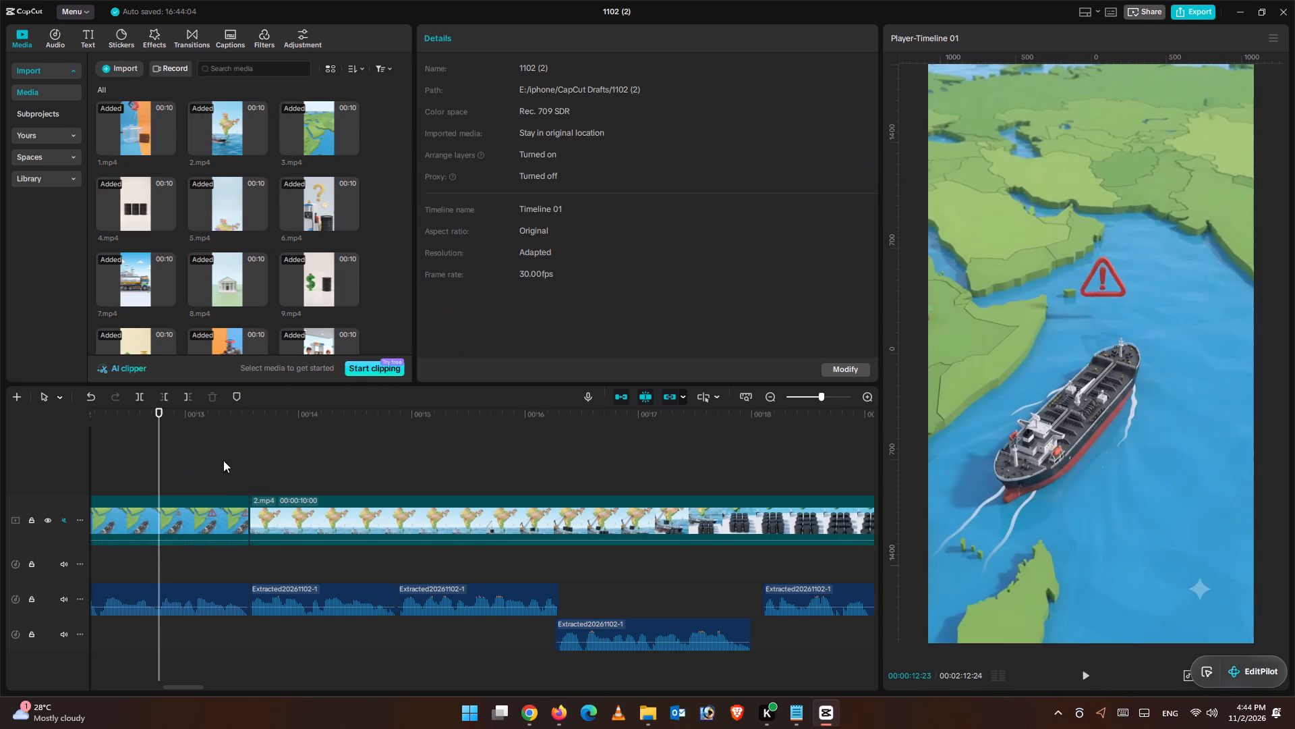
{"action": "left_click_drag", "start_coordinate": [161, 427], "coordinate": [695, 512]}
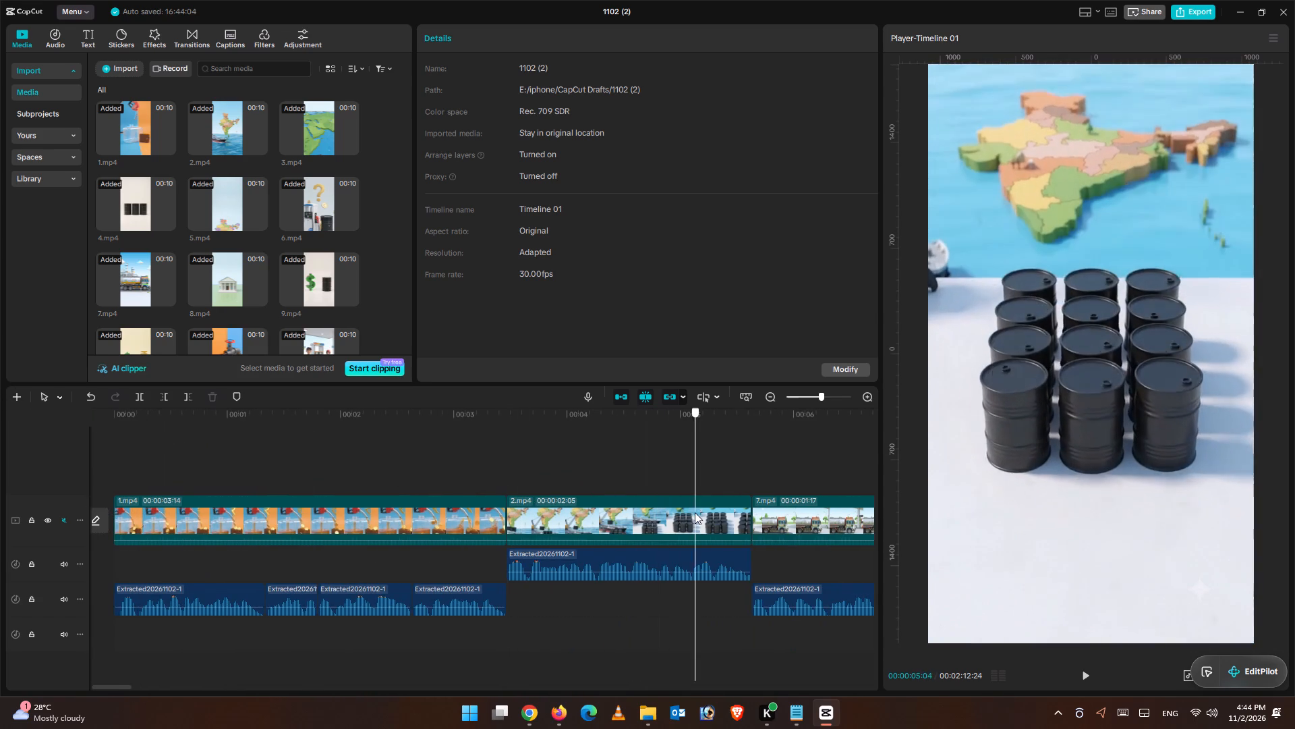
{"action": "left_click_drag", "start_coordinate": [695, 512], "coordinate": [538, 506]}
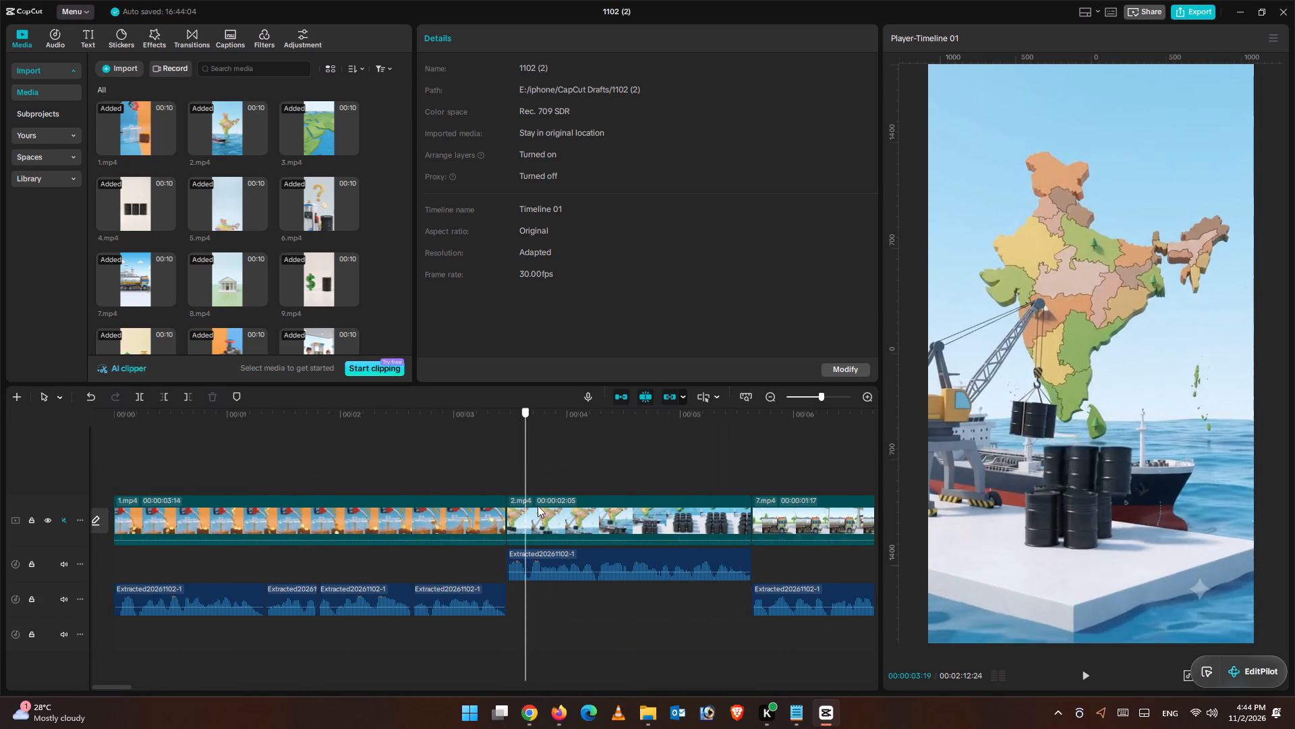
{"action": "left_click_drag", "start_coordinate": [538, 506], "coordinate": [753, 520]}
{"action": "left_click", "coordinate": [780, 521]}
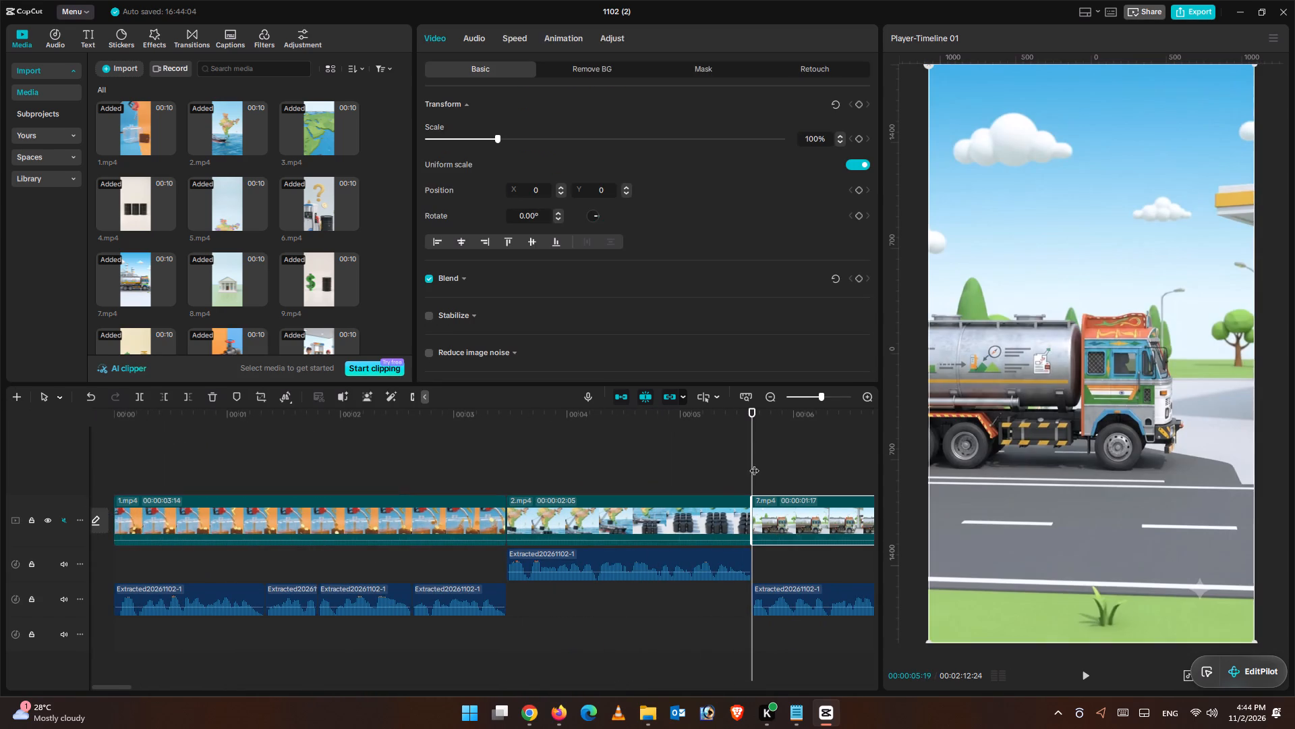
{"action": "left_click_drag", "start_coordinate": [753, 445], "coordinate": [590, 444]}
{"action": "key", "text": "ctrl+minus"}
{"action": "key", "text": "ctrl+minus"}
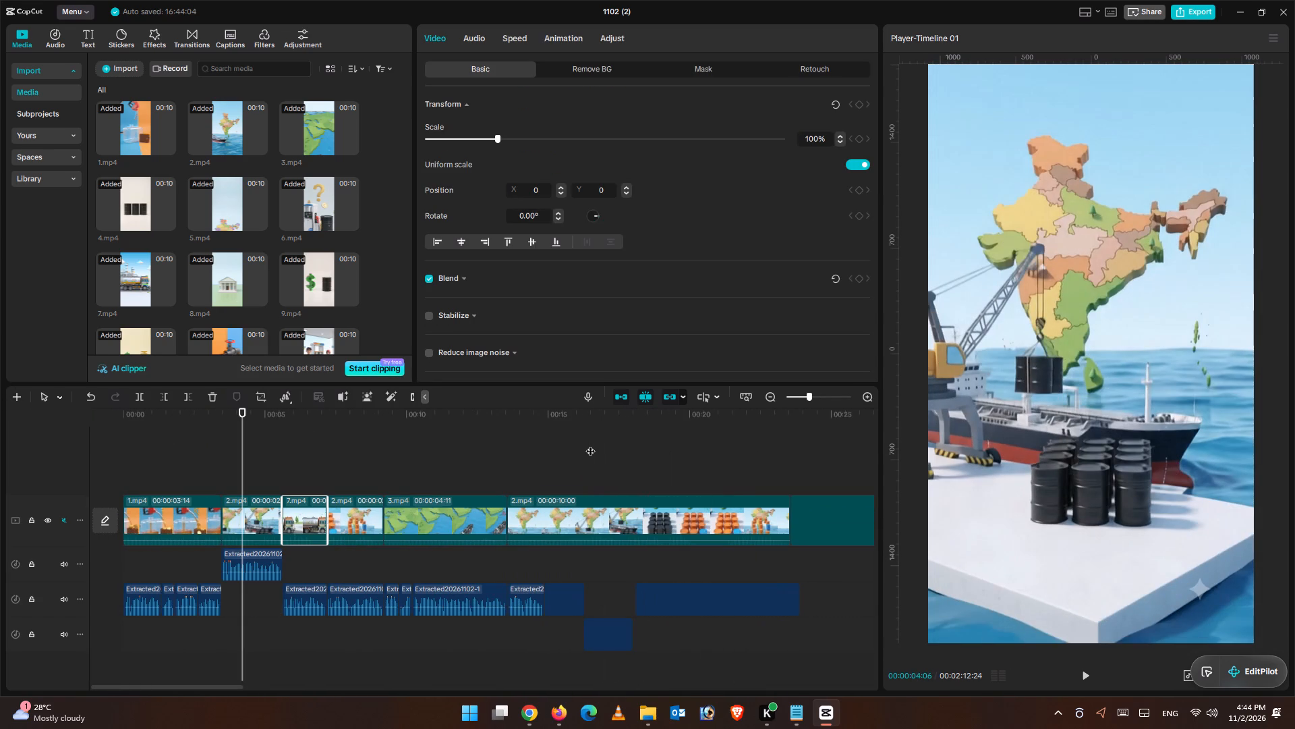
{"action": "left_click", "coordinate": [1104, 674]}
{"action": "left_click", "coordinate": [1085, 675]}
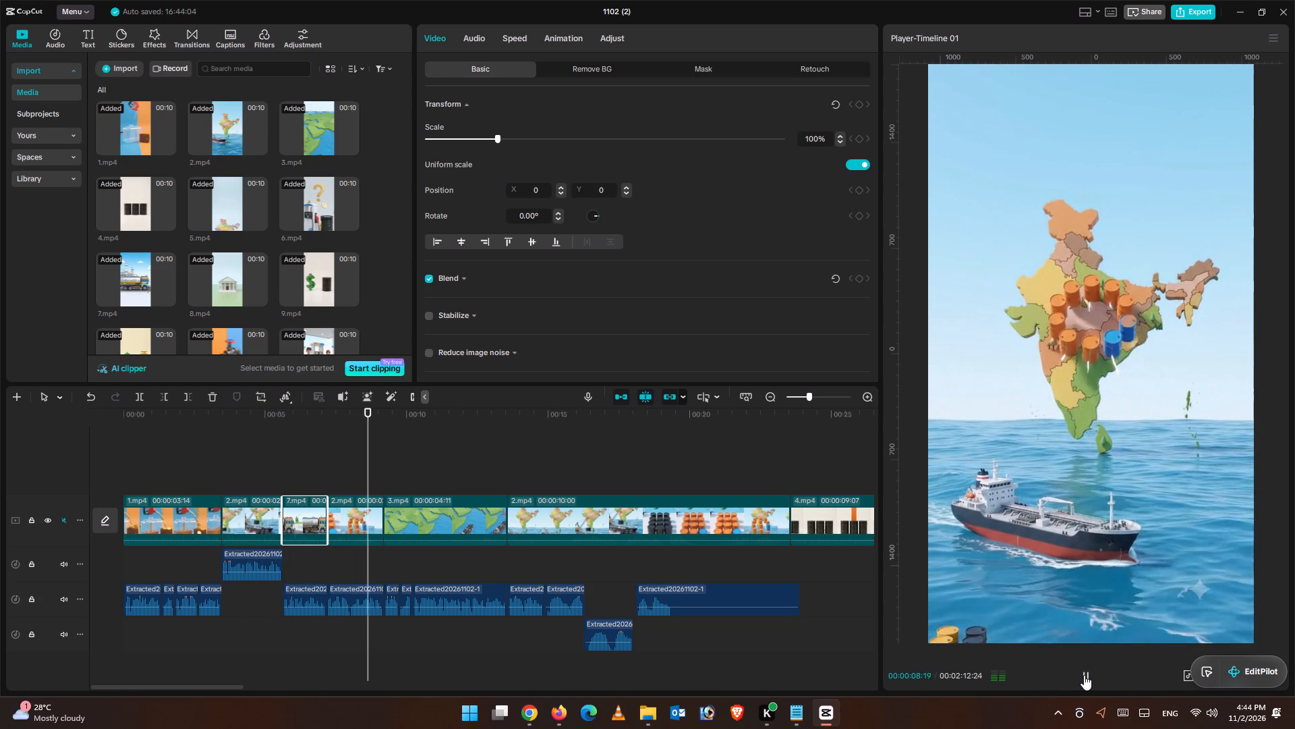
{"action": "left_click", "coordinate": [1084, 675]}
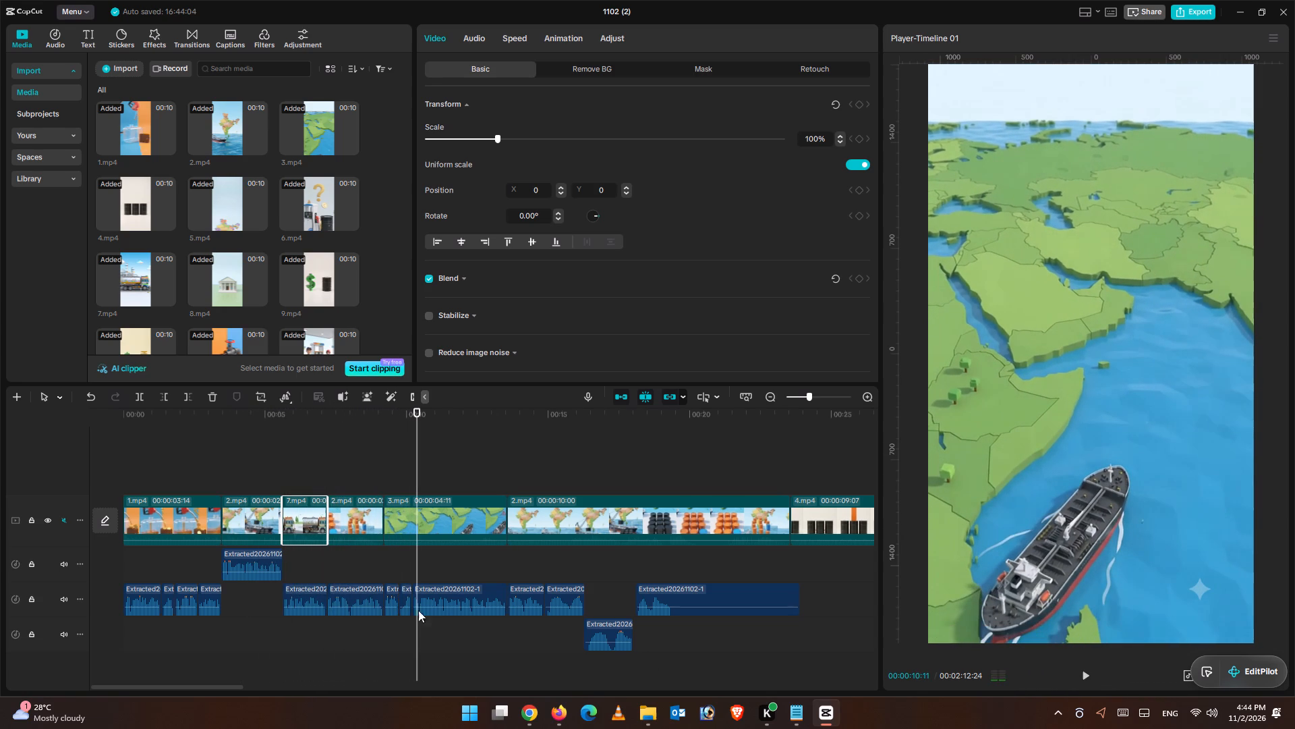
Delete 3.mp4 from the timeline so the newly inserted 2.mp4 takes its place.
{"action": "left_click", "coordinate": [444, 543]}
{"action": "left_click", "coordinate": [214, 396]}
Play back the ten-second 2.mp4 against the narration and split it at 00:00:13:17, where a narration piece begins.
{"action": "left_click", "coordinate": [350, 468]}
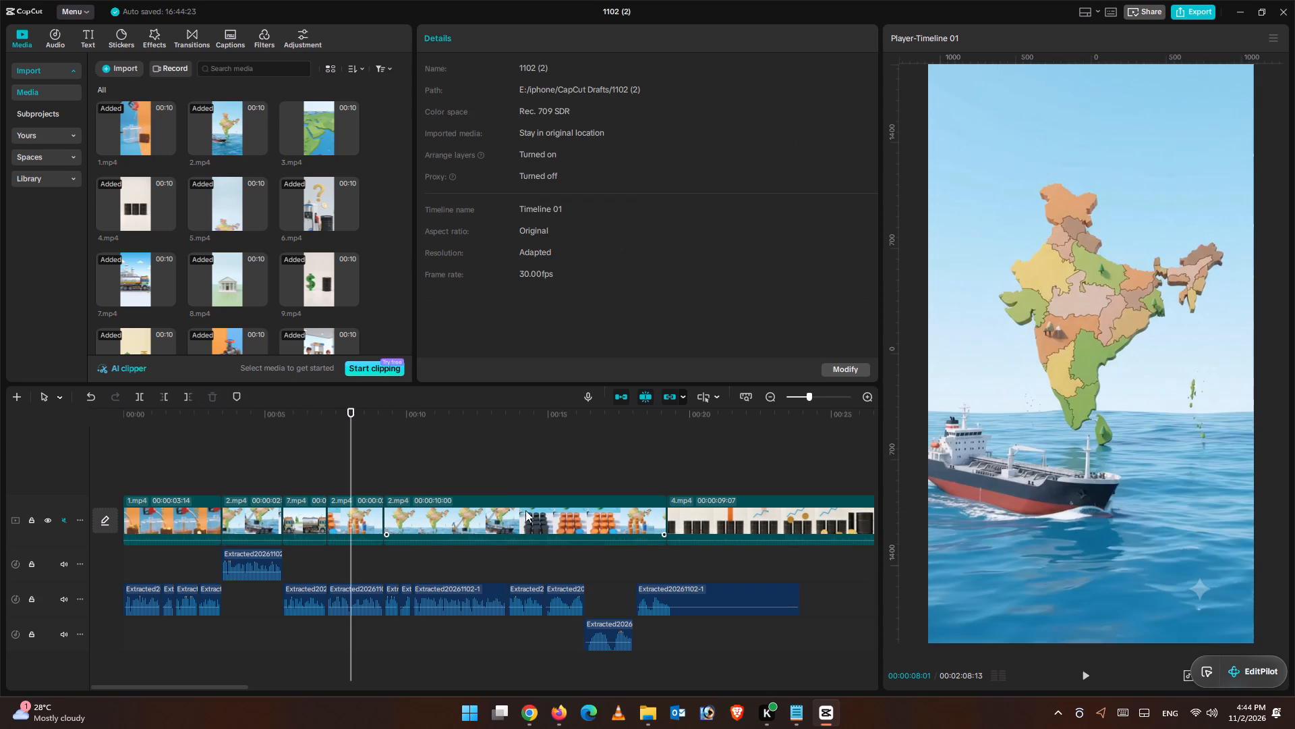
{"action": "left_click", "coordinate": [1091, 680]}
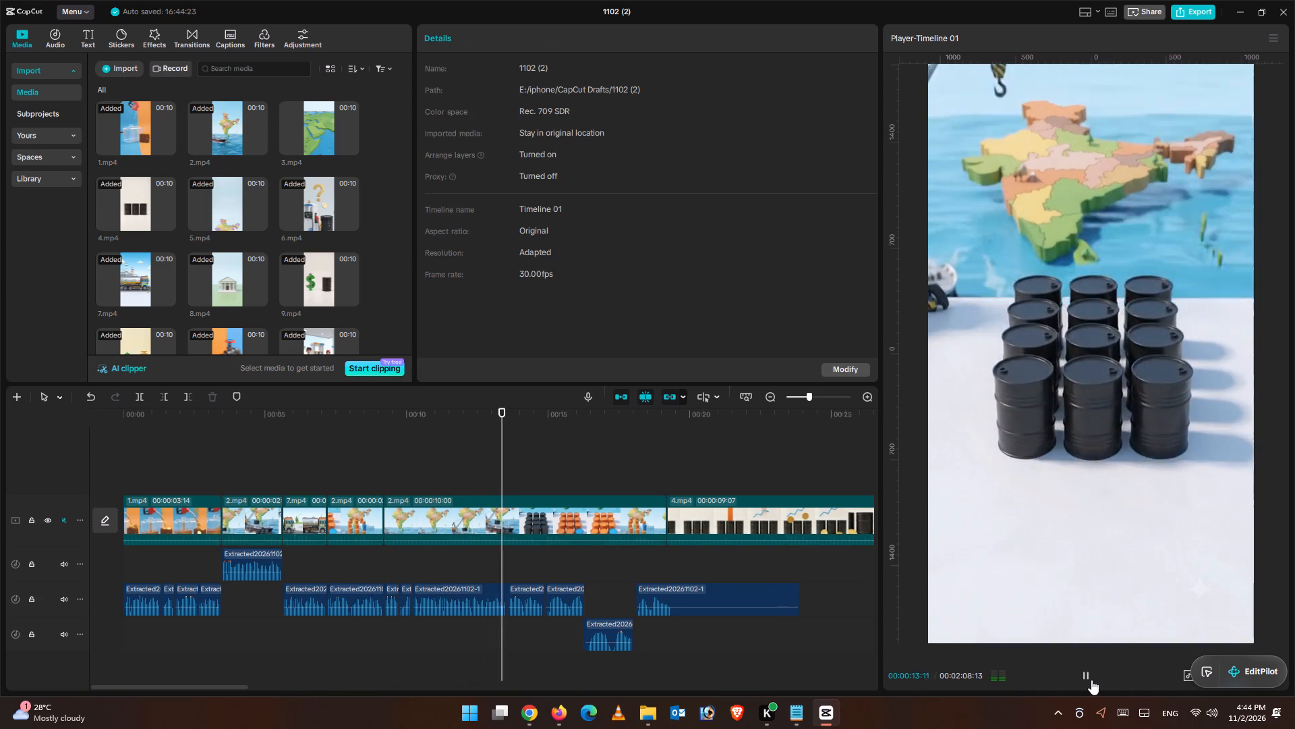
{"action": "left_click", "coordinate": [1091, 680]}
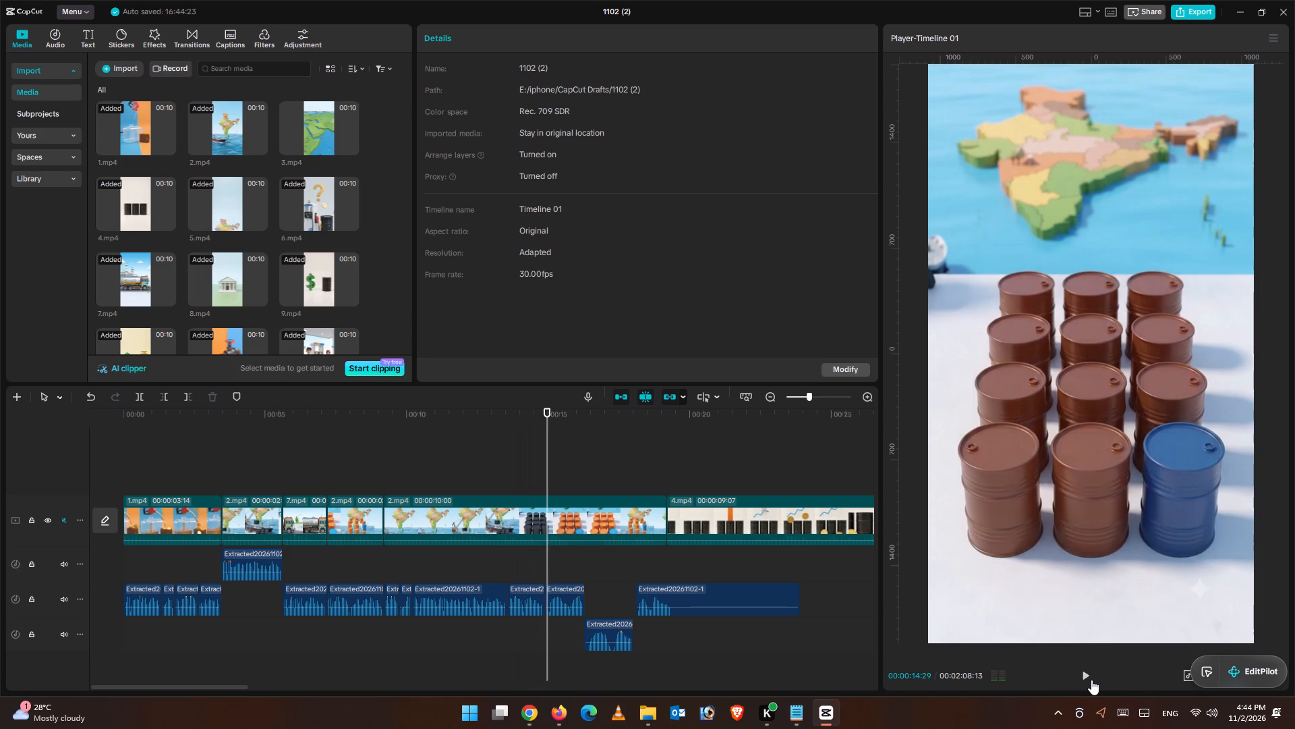
{"action": "key", "text": "ctrl+equal"}
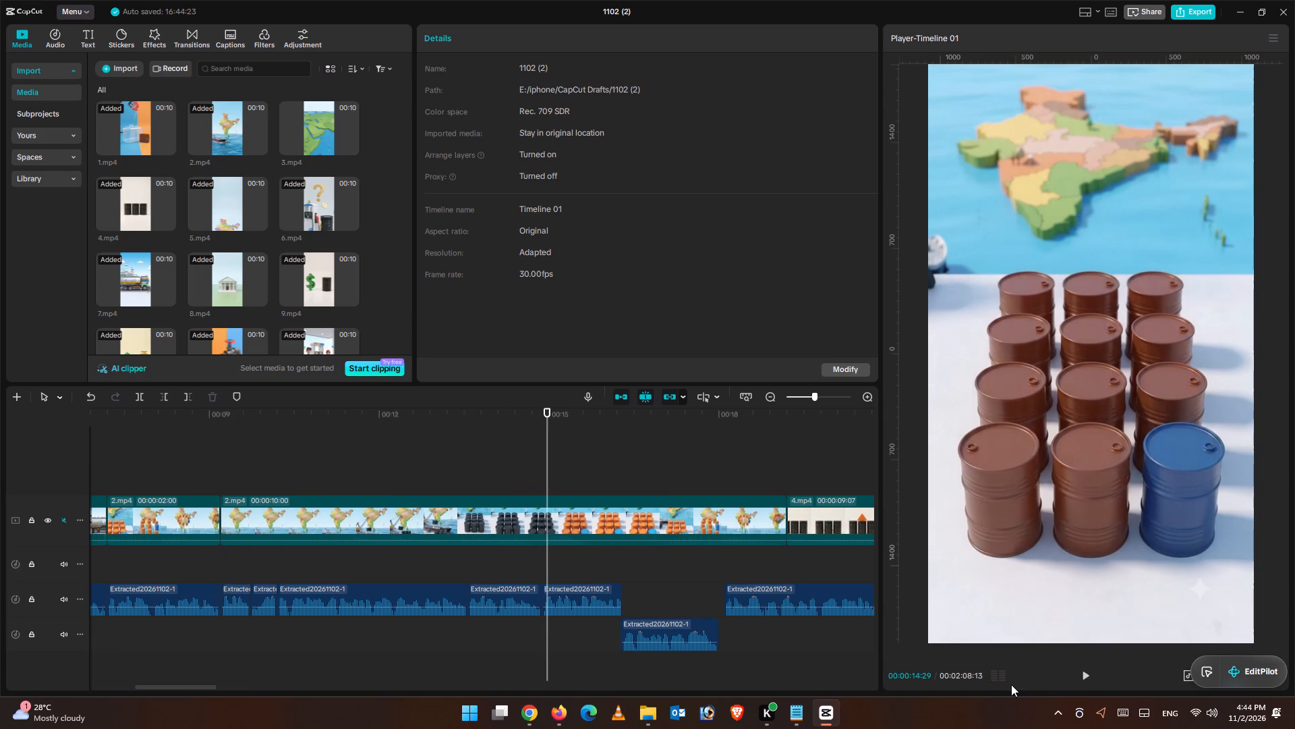
{"action": "left_click", "coordinate": [281, 483]}
{"action": "left_click", "coordinate": [1081, 680]}
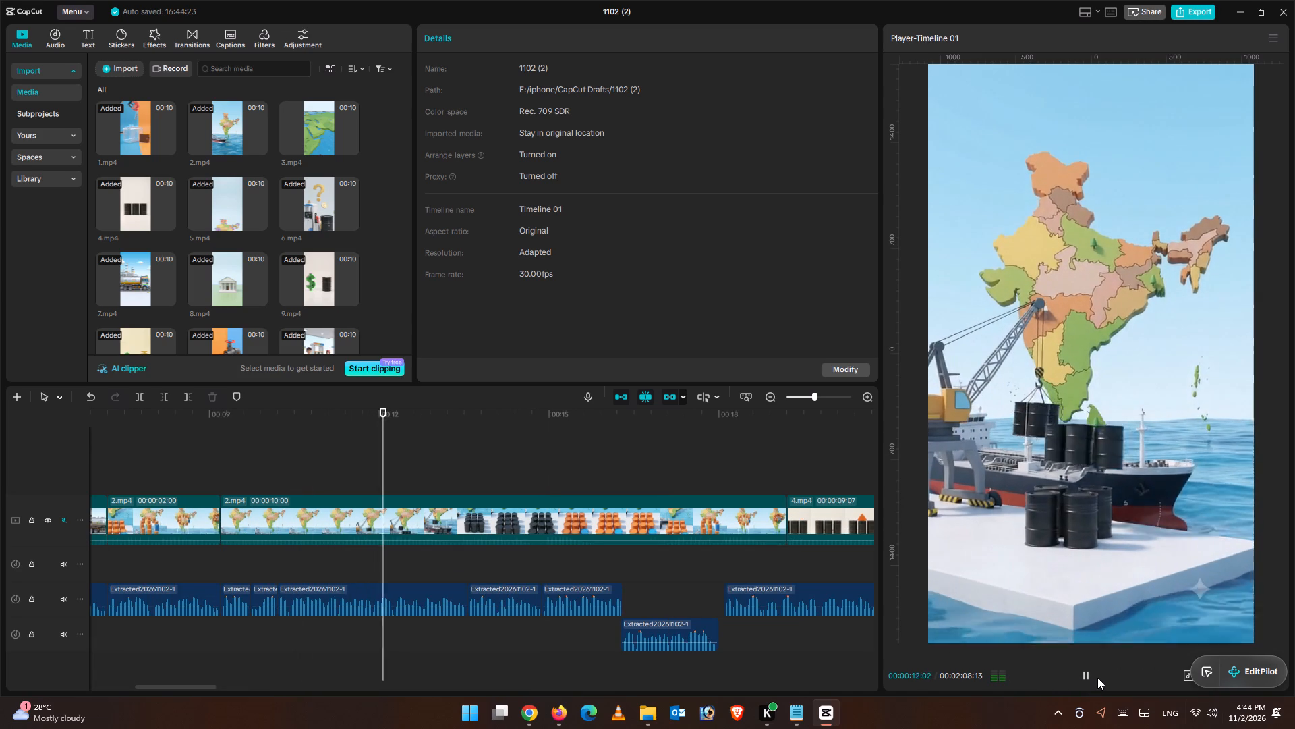
{"action": "left_click", "coordinate": [1097, 678]}
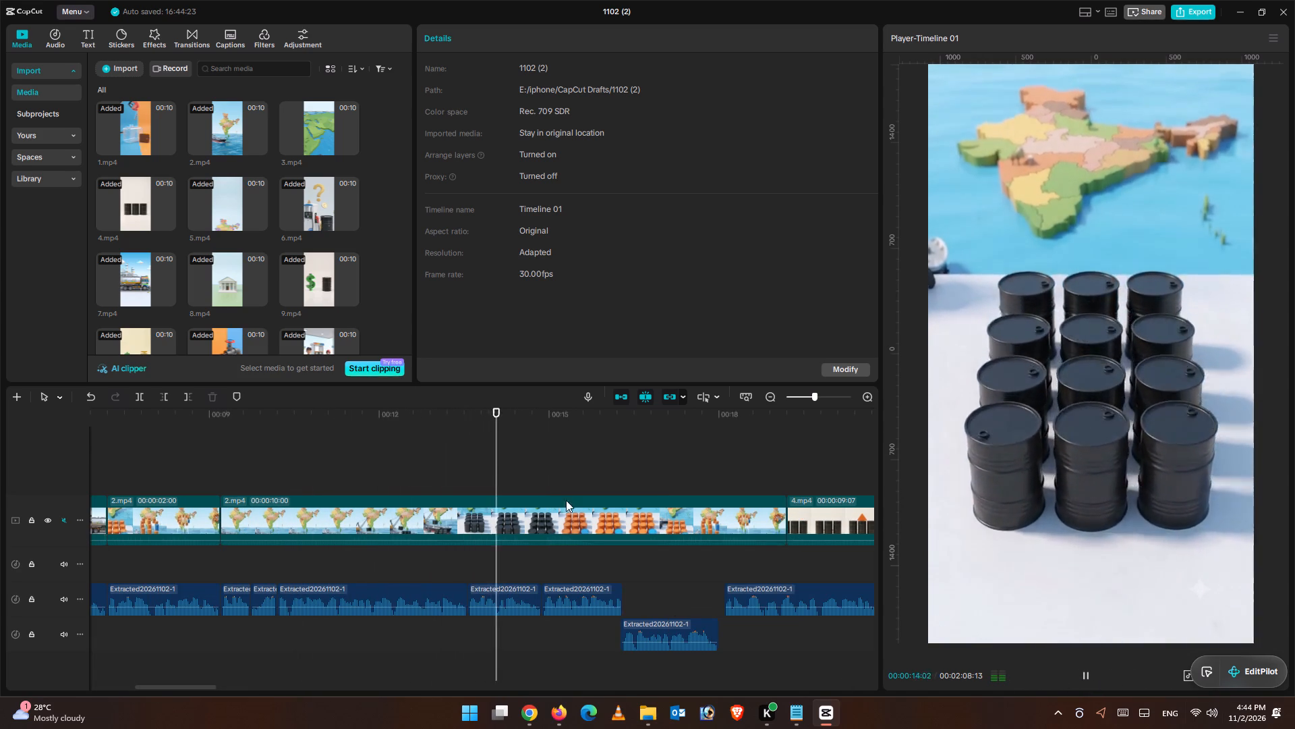
{"action": "left_click_drag", "start_coordinate": [522, 436], "coordinate": [463, 434]}
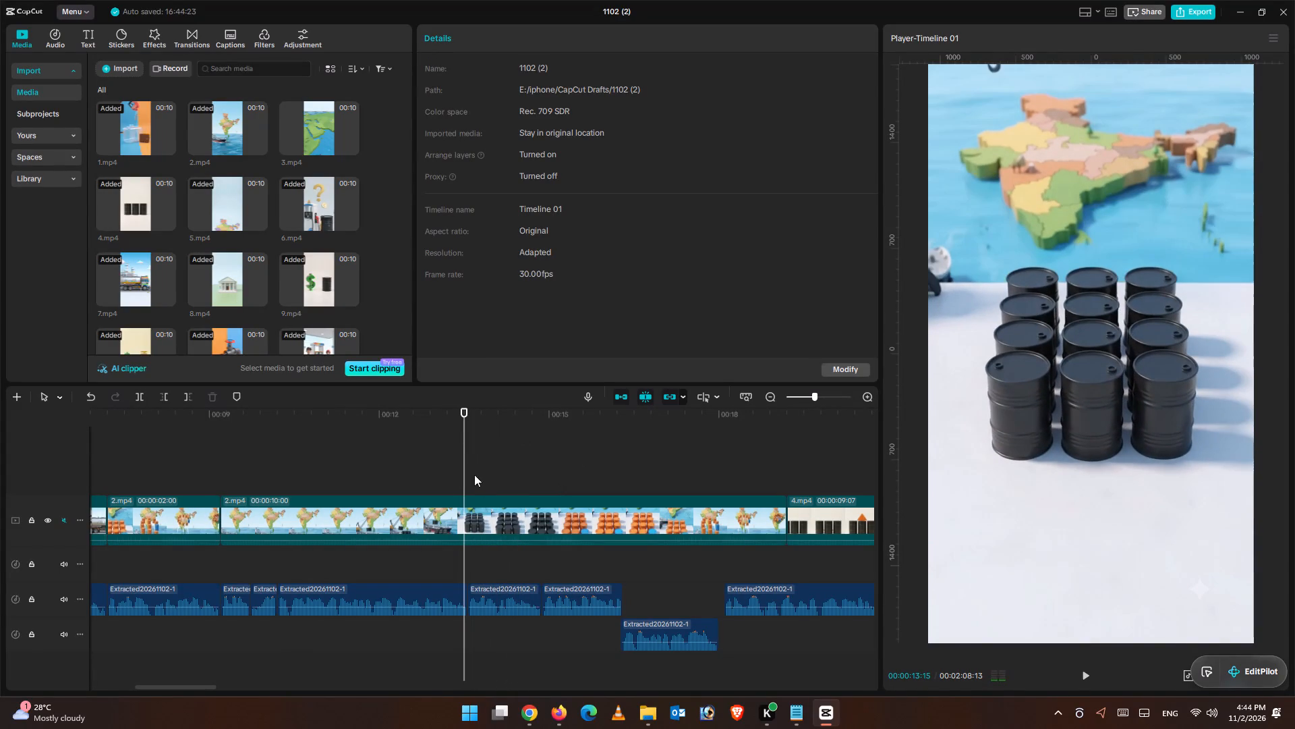
{"action": "left_click", "coordinate": [465, 459]}
{"action": "left_click", "coordinate": [477, 516]}
{"action": "left_click", "coordinate": [136, 395]}
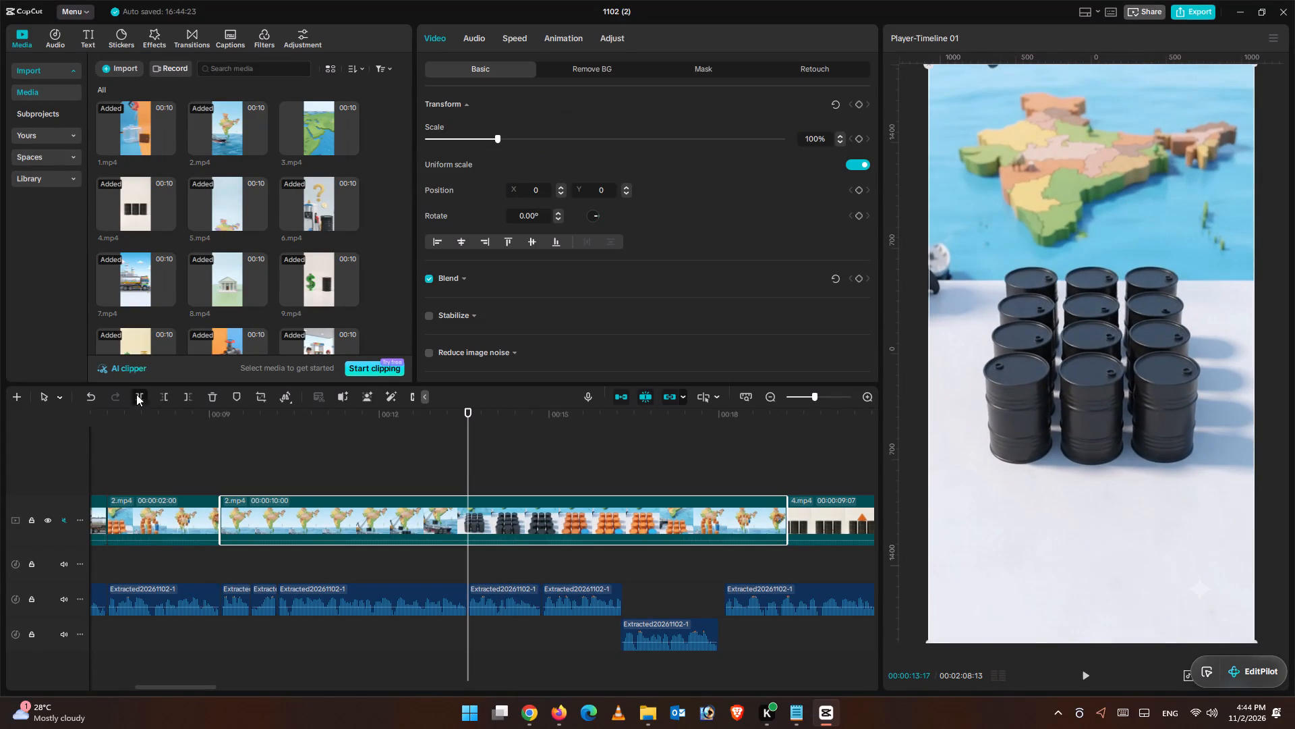
Cut off the beginning of the second 2.mp4 part up to about 00:00:17:09, where the orange barrels rise.
{"action": "left_click_drag", "start_coordinate": [470, 417], "coordinate": [683, 452]}
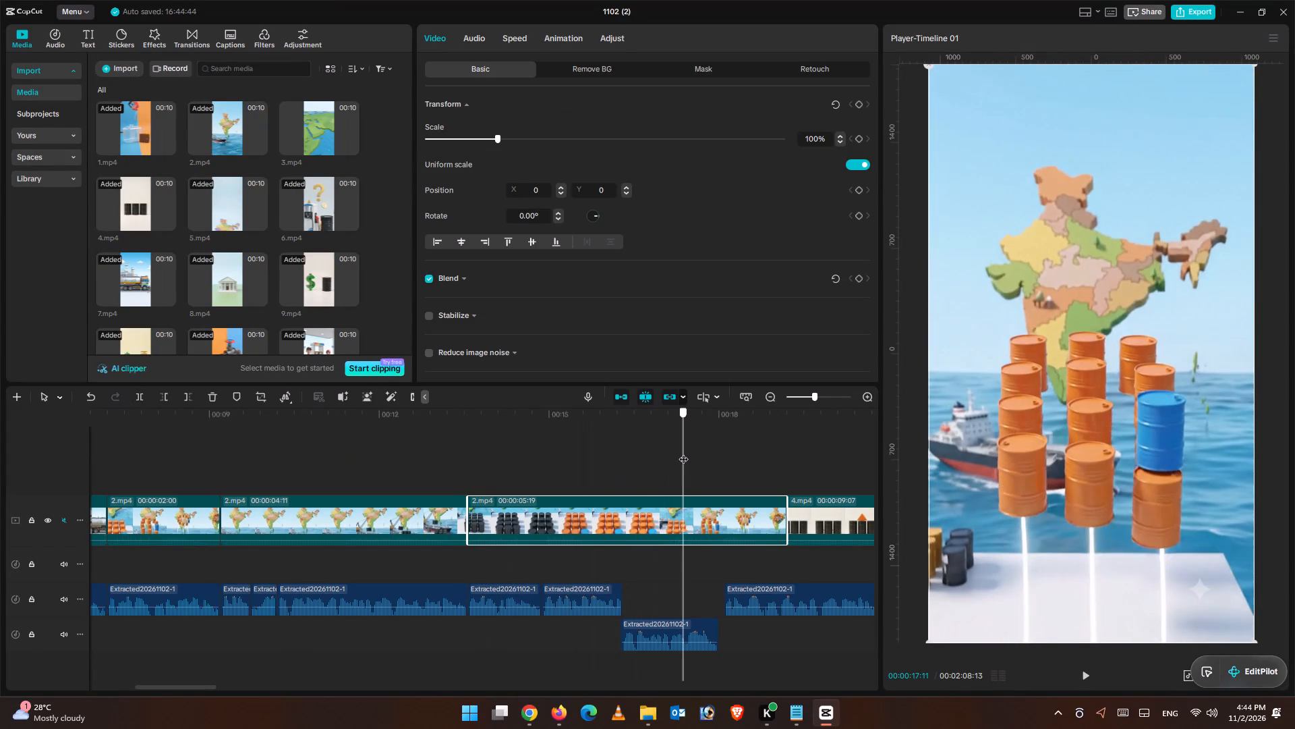
{"action": "left_click_drag", "start_coordinate": [683, 452], "coordinate": [679, 452]}
{"action": "left_click", "coordinate": [164, 396]}
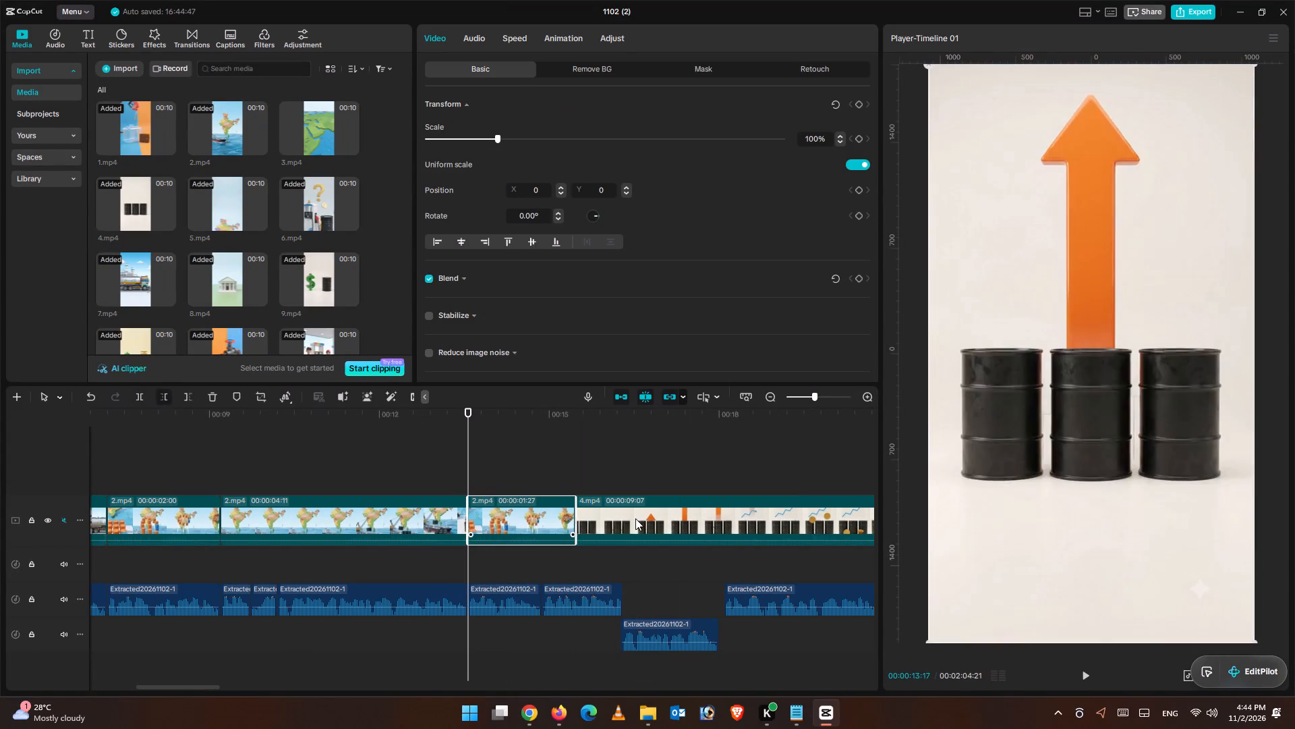
Play back the trimmed 2.mp4 part and shorten its start slightly to a duration of 00:00:01:22.
{"action": "left_click", "coordinate": [1085, 675]}
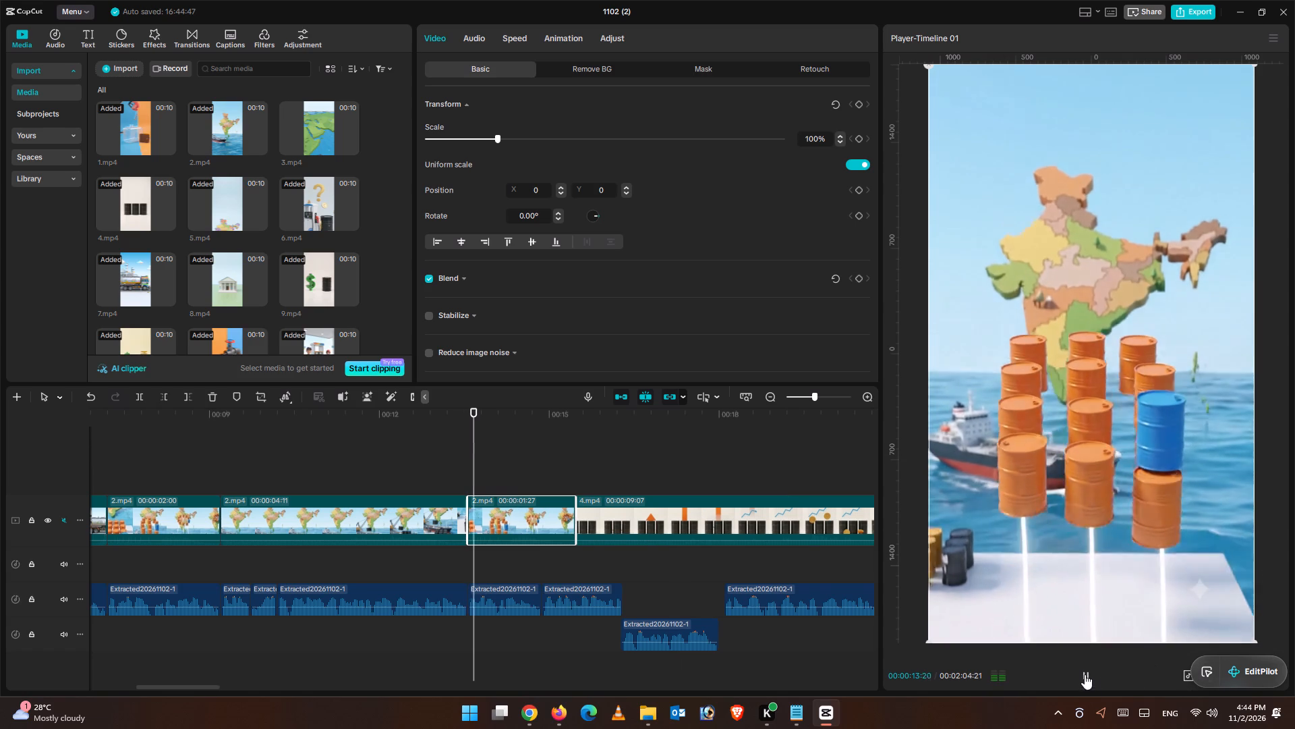
{"action": "left_click", "coordinate": [1085, 674]}
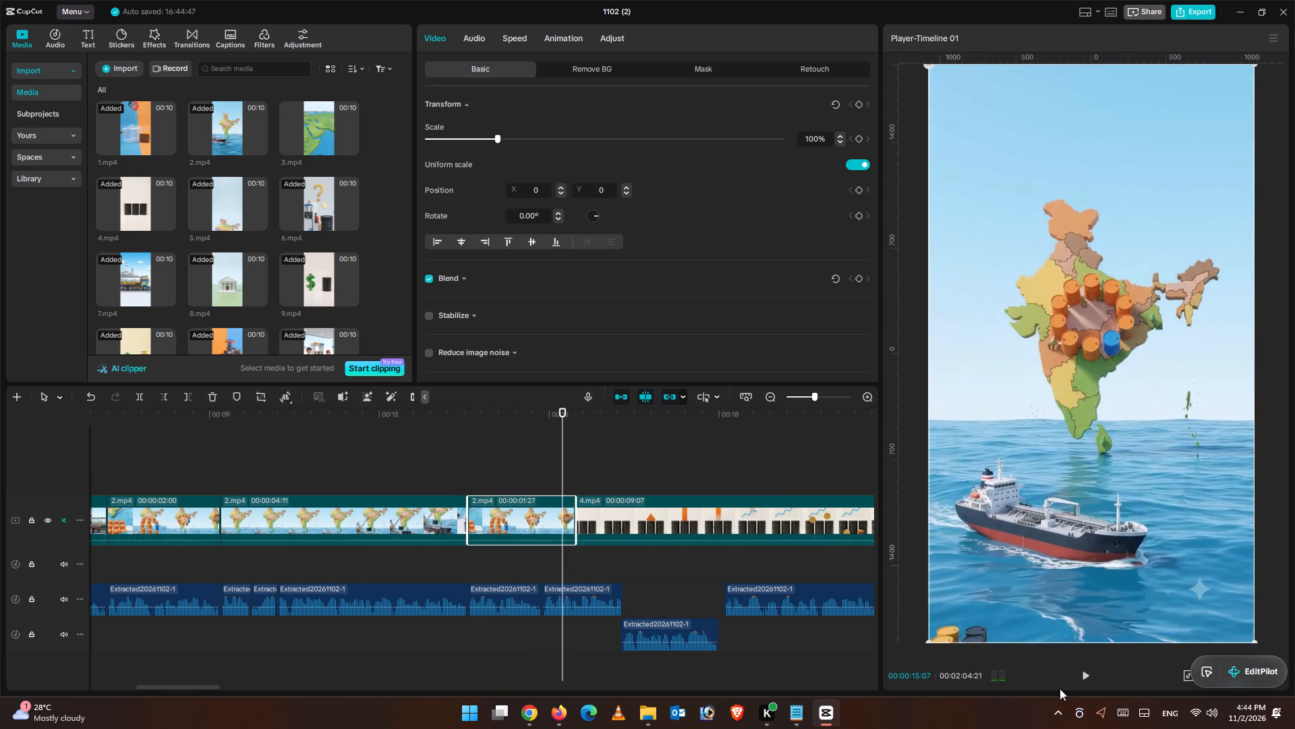
{"action": "left_click", "coordinate": [568, 470]}
{"action": "left_click", "coordinate": [512, 515]}
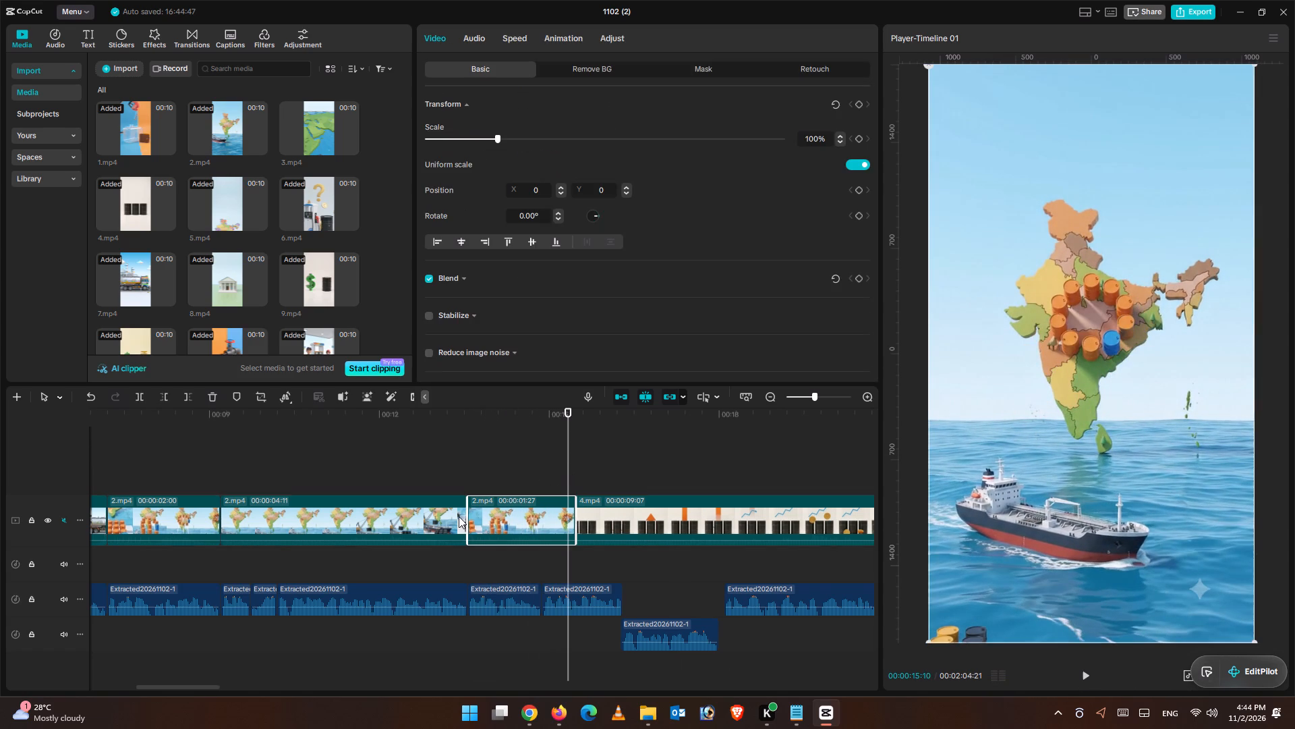
{"action": "left_click_drag", "start_coordinate": [469, 514], "coordinate": [478, 515]}
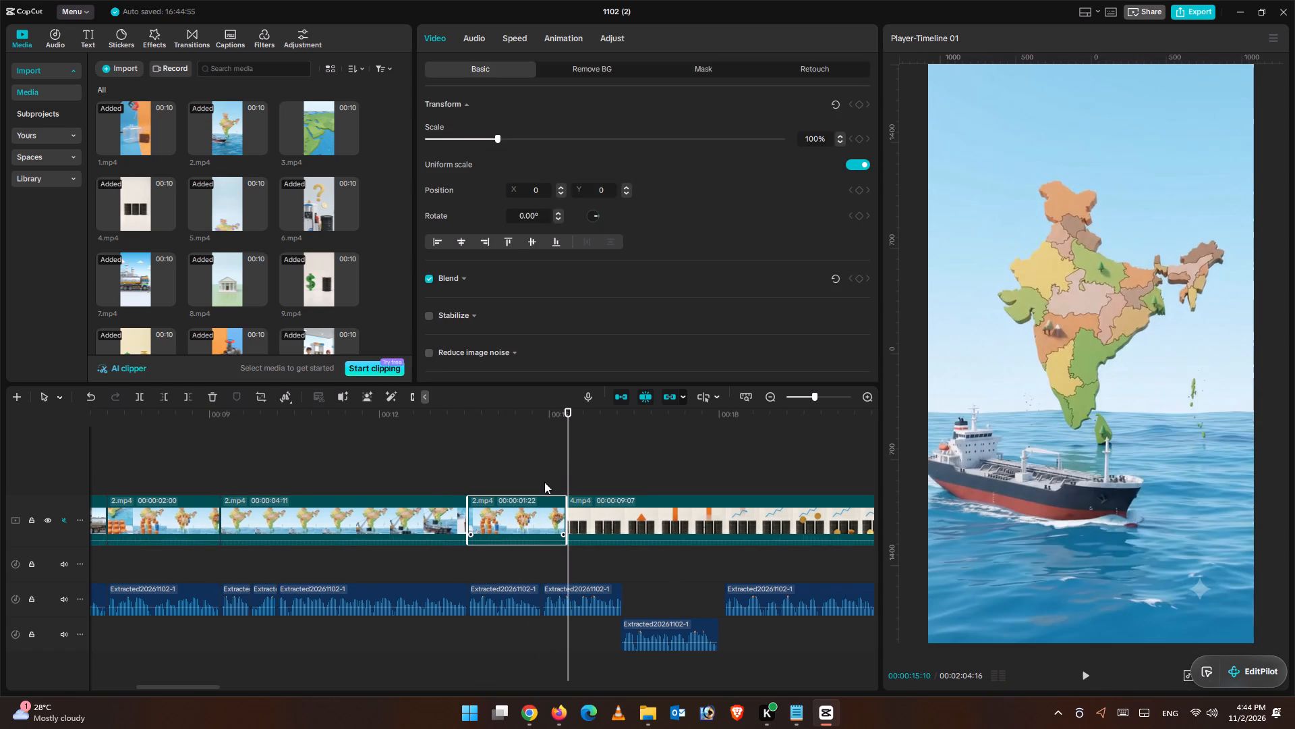
Cut off the end of the short 2.mp4 part after 00:00:14:26, where the next narration piece begins.
{"action": "left_click", "coordinate": [546, 475]}
{"action": "left_click", "coordinate": [546, 474]}
{"action": "left_click", "coordinate": [545, 518]}
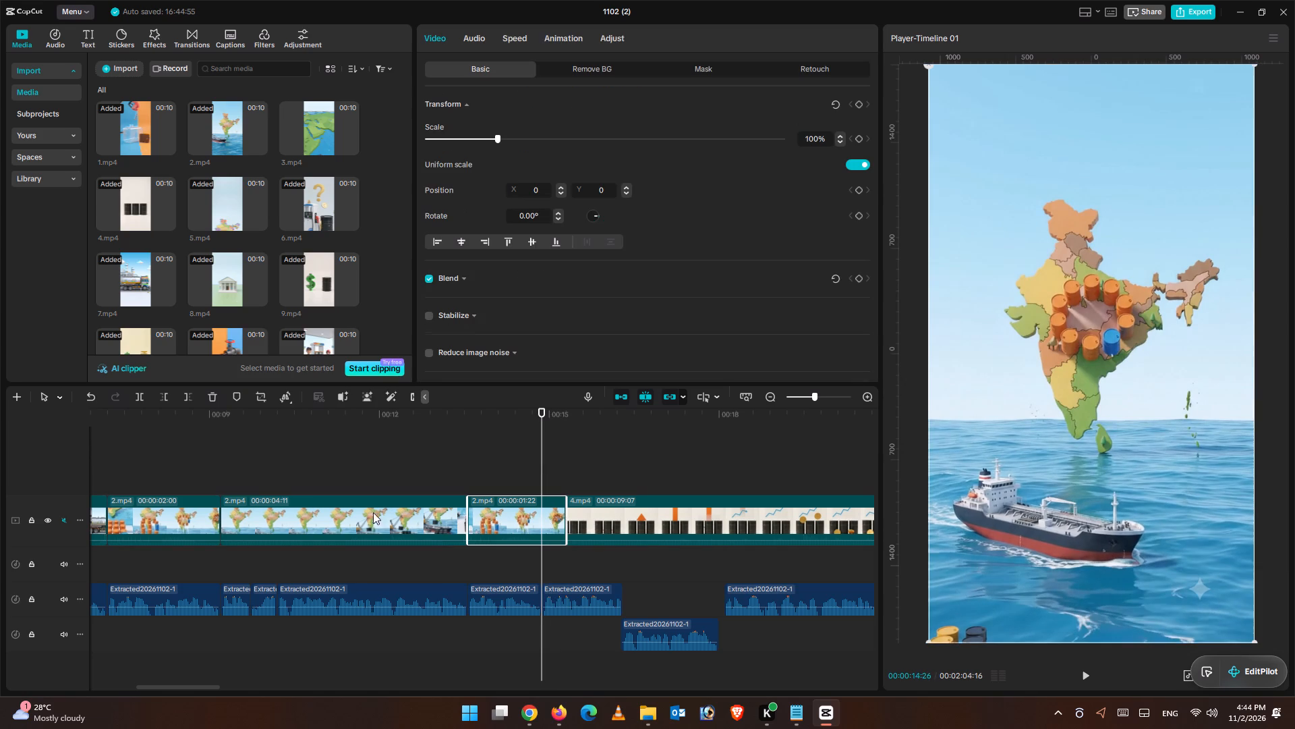
{"action": "left_click", "coordinate": [183, 391]}
Play back the start of 4.mp4 and cut off its beginning up to about 00:00:15:13.
{"action": "left_click", "coordinate": [1080, 678]}
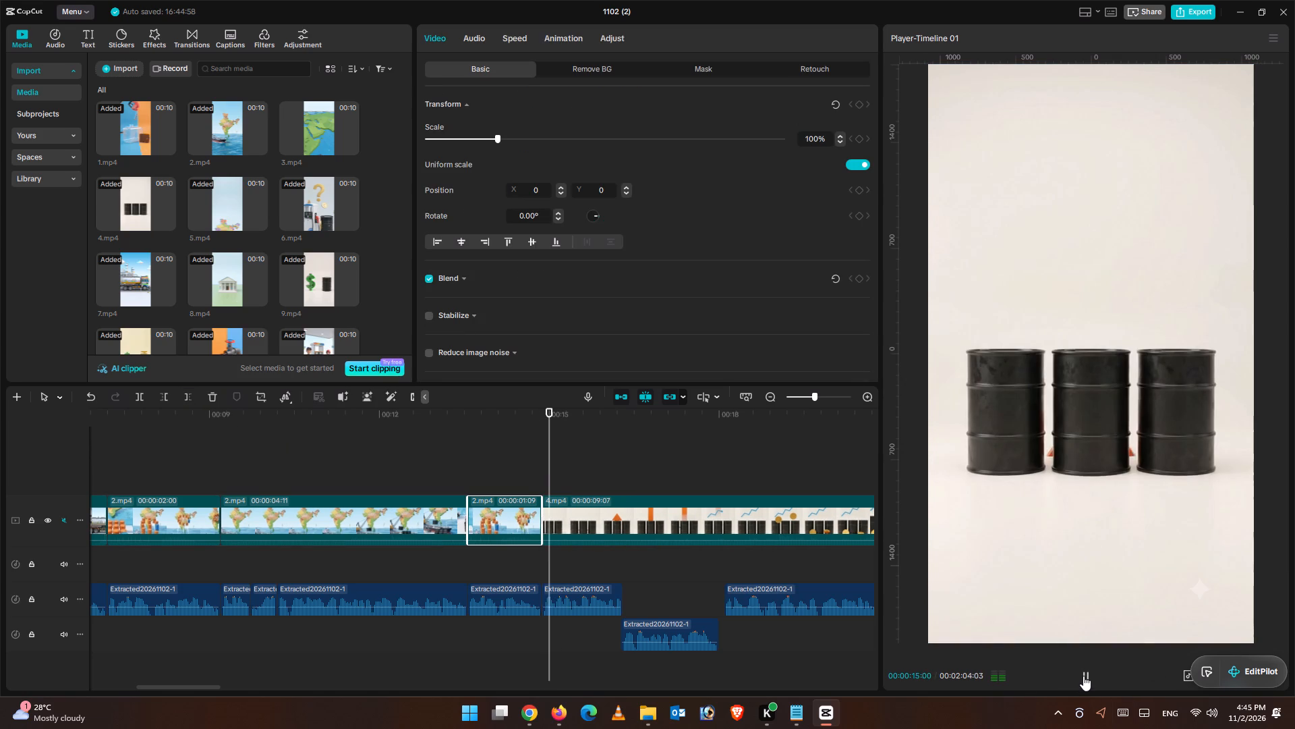
{"action": "left_click", "coordinate": [1083, 676]}
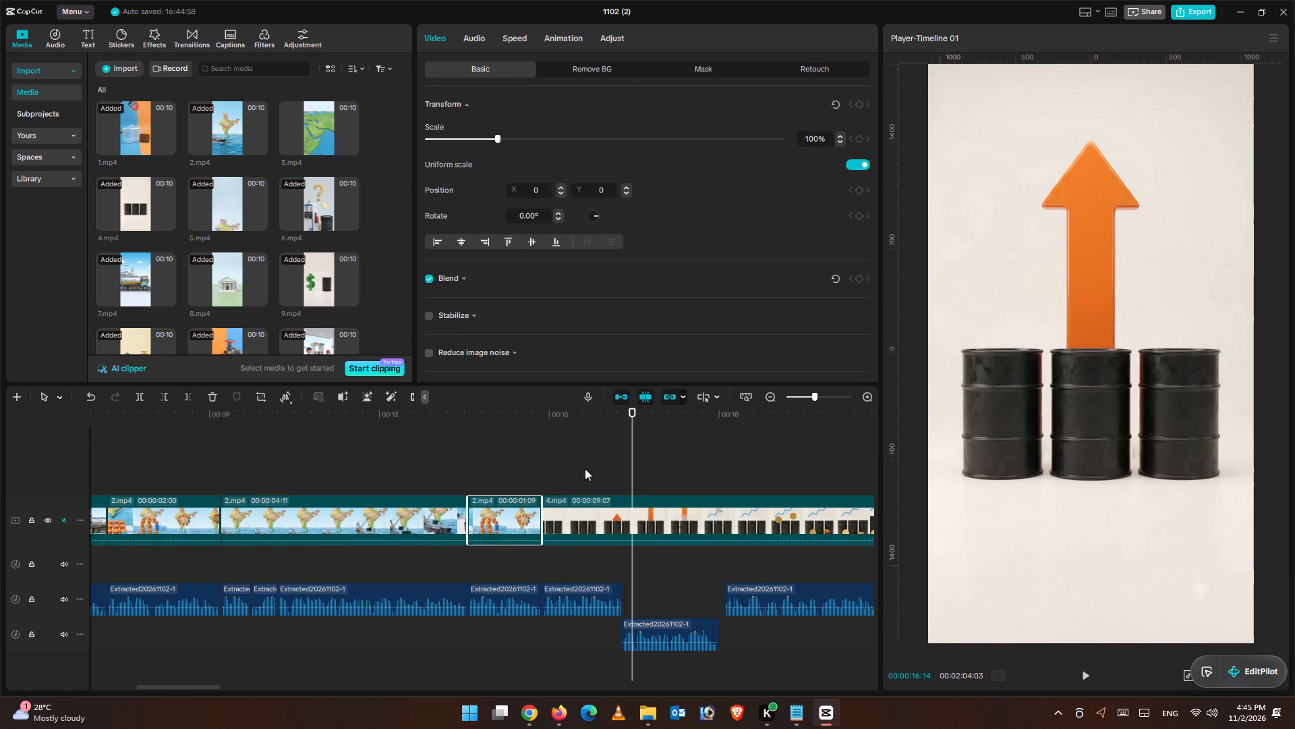
{"action": "left_click", "coordinate": [574, 467]}
{"action": "left_click", "coordinate": [584, 510]}
{"action": "left_click", "coordinate": [168, 400]}
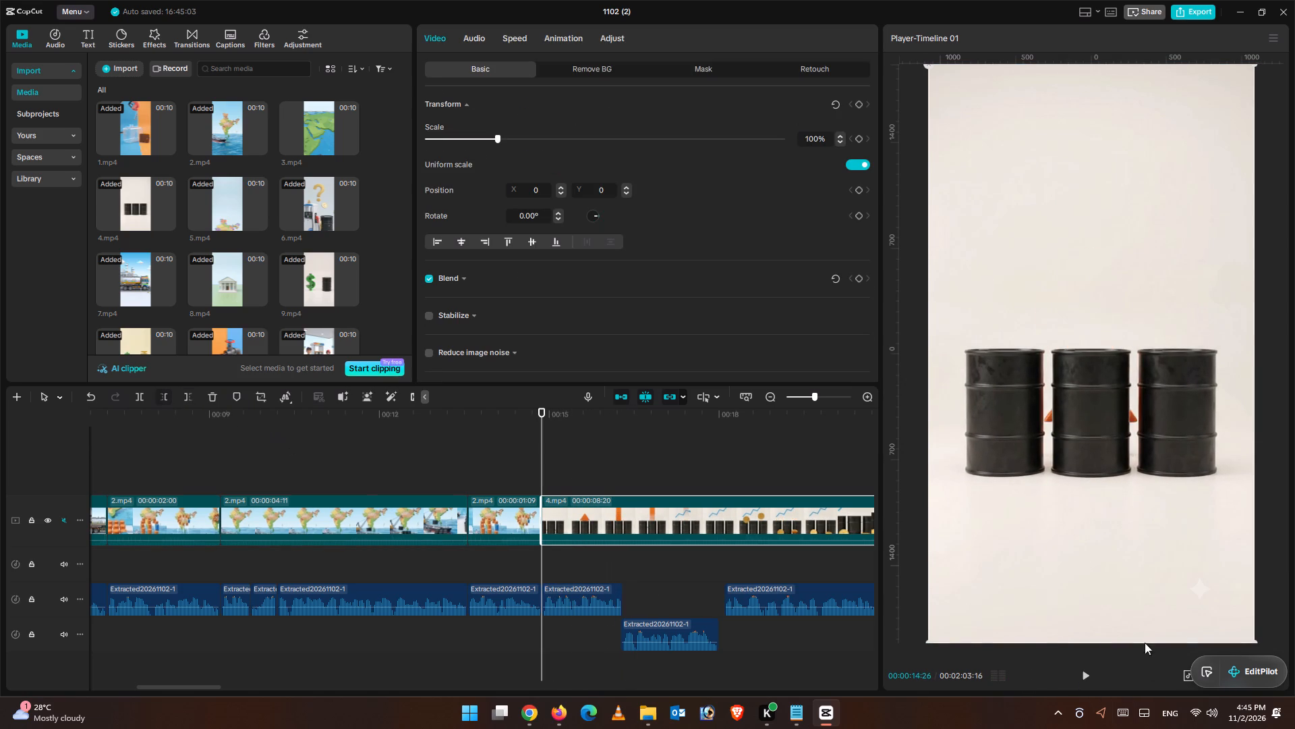
Play back 4.mp4 against the narration and split it at 00:00:17:21, where the blue chart line is fully drawn.
{"action": "left_click", "coordinate": [1085, 677]}
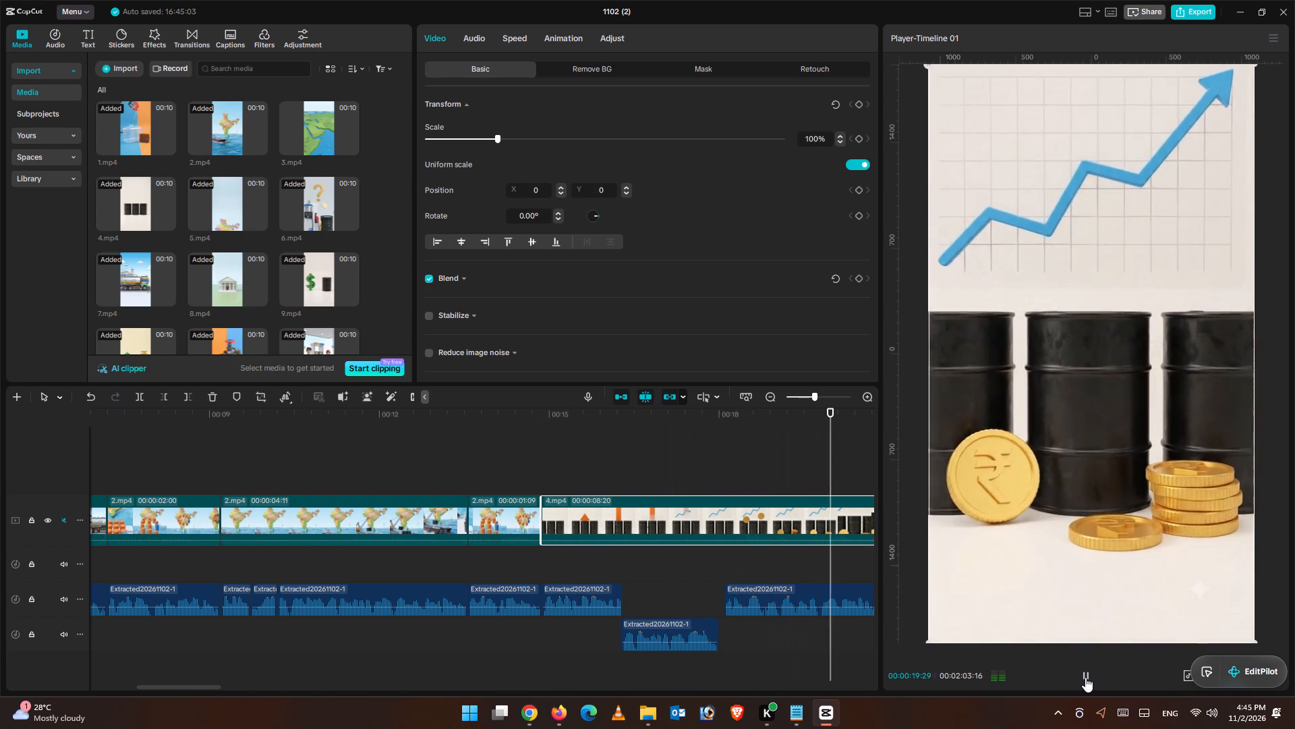
{"action": "left_click", "coordinate": [1085, 677]}
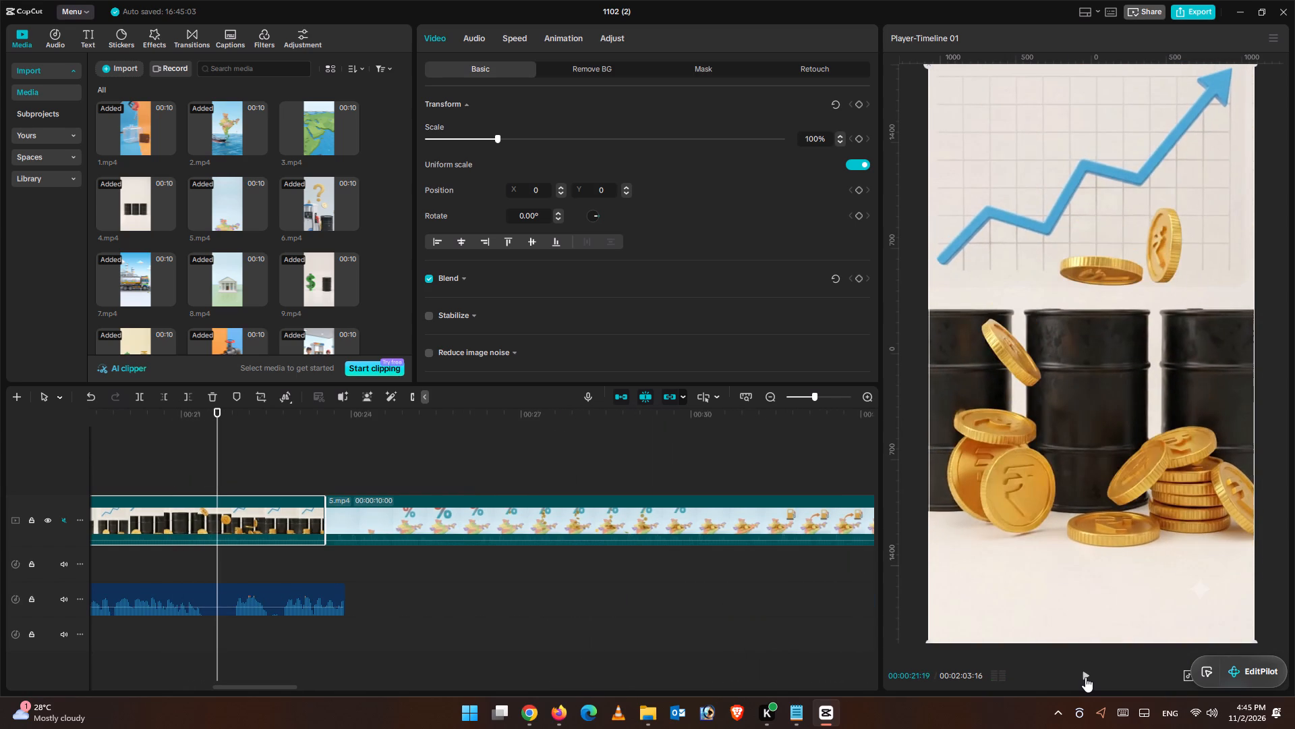
{"action": "left_click_drag", "start_coordinate": [208, 427], "coordinate": [264, 450]}
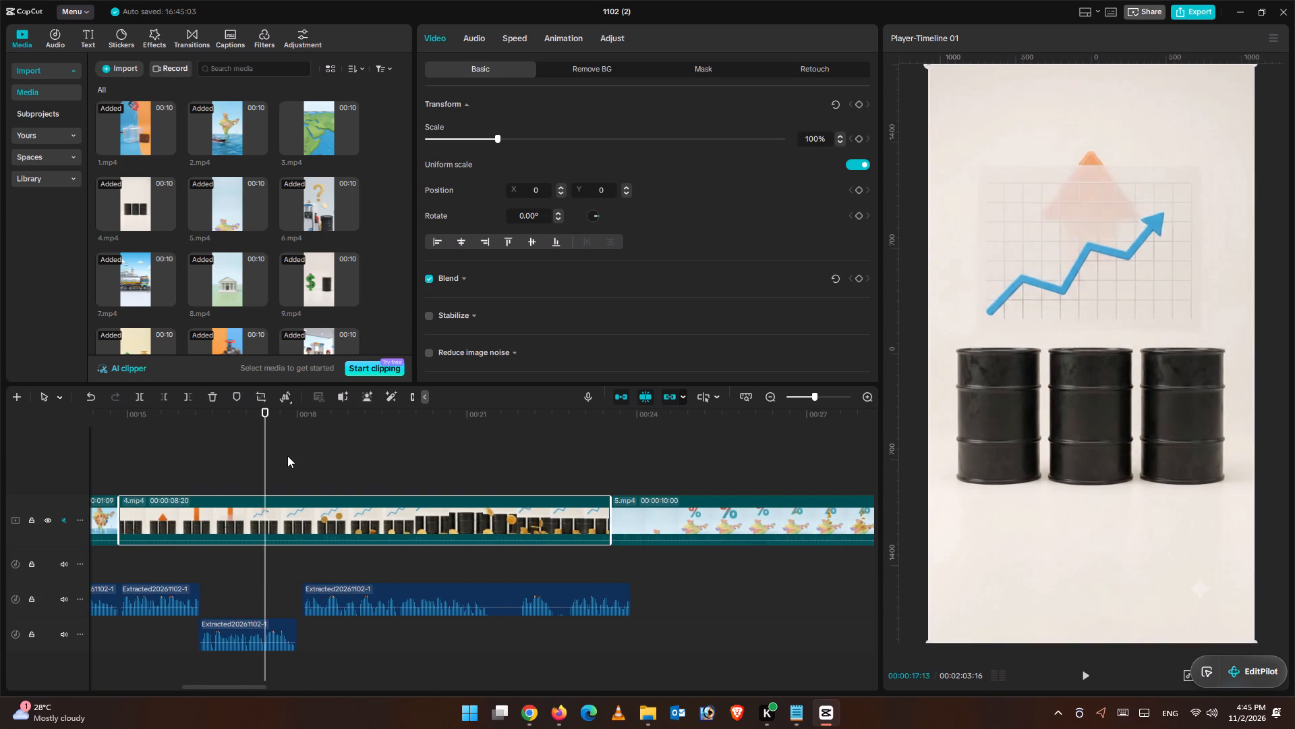
{"action": "left_click", "coordinate": [1091, 677]}
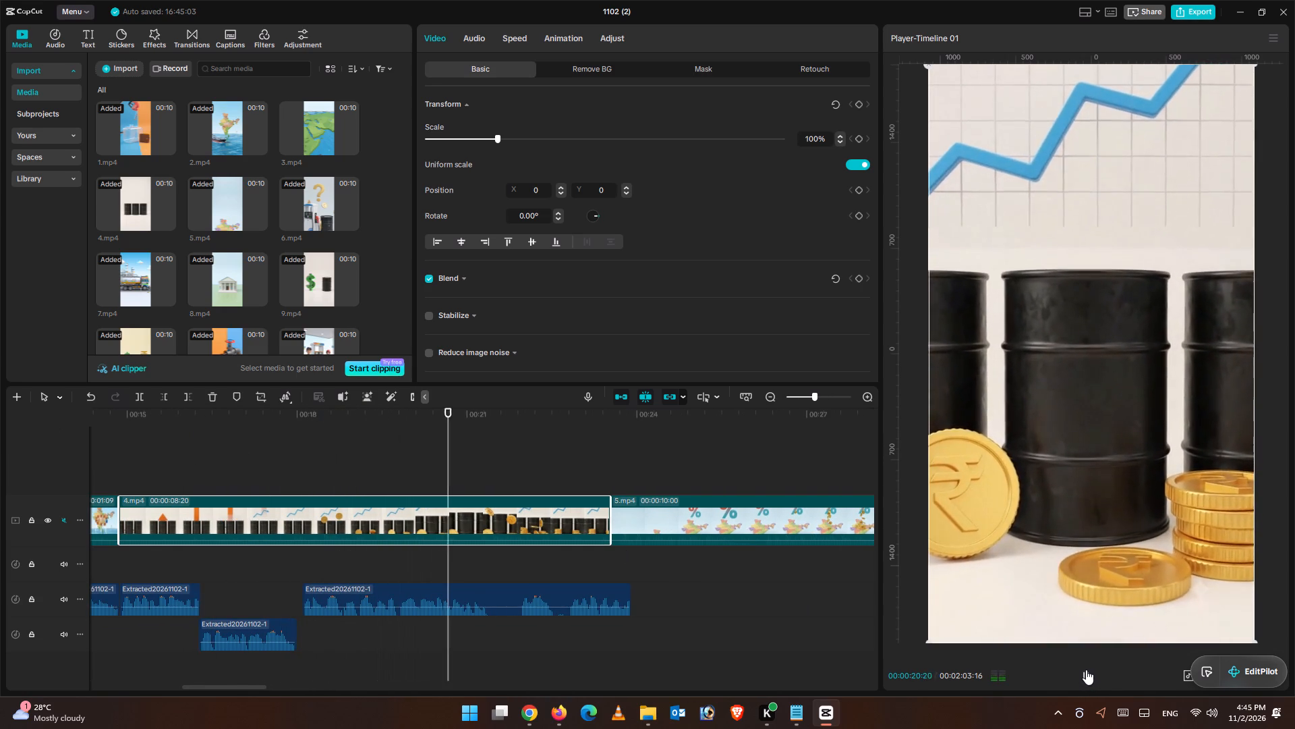
{"action": "left_click", "coordinate": [1086, 670]}
{"action": "left_click", "coordinate": [291, 474]}
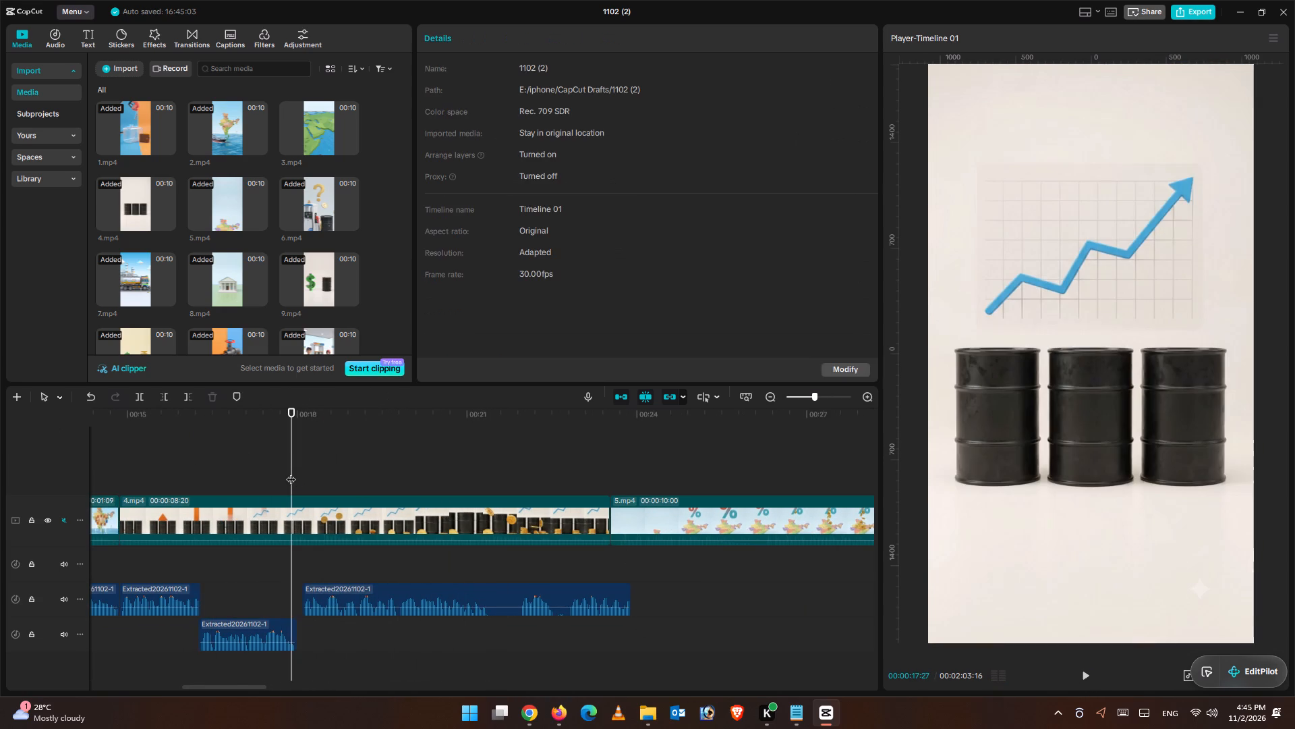
{"action": "left_click", "coordinate": [1092, 672]}
{"action": "left_click", "coordinate": [1092, 672]}
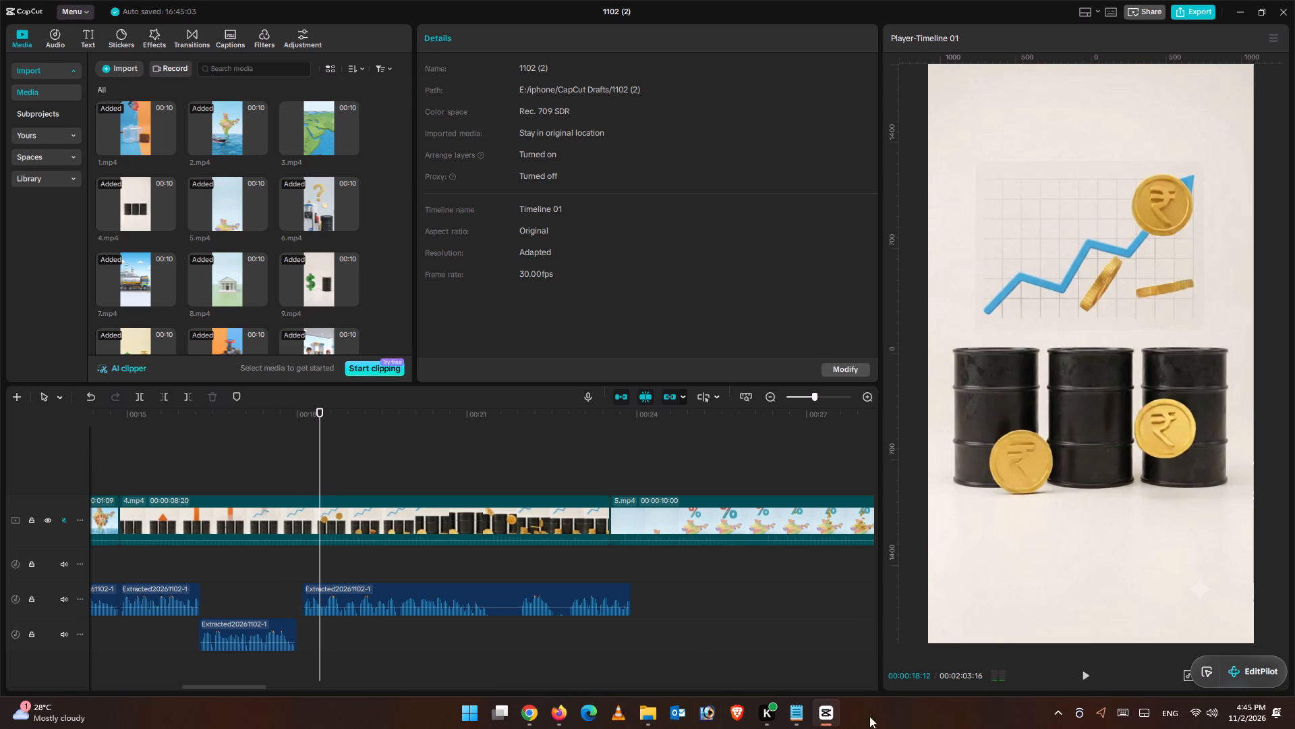
{"action": "left_click_drag", "start_coordinate": [316, 487], "coordinate": [295, 486]}
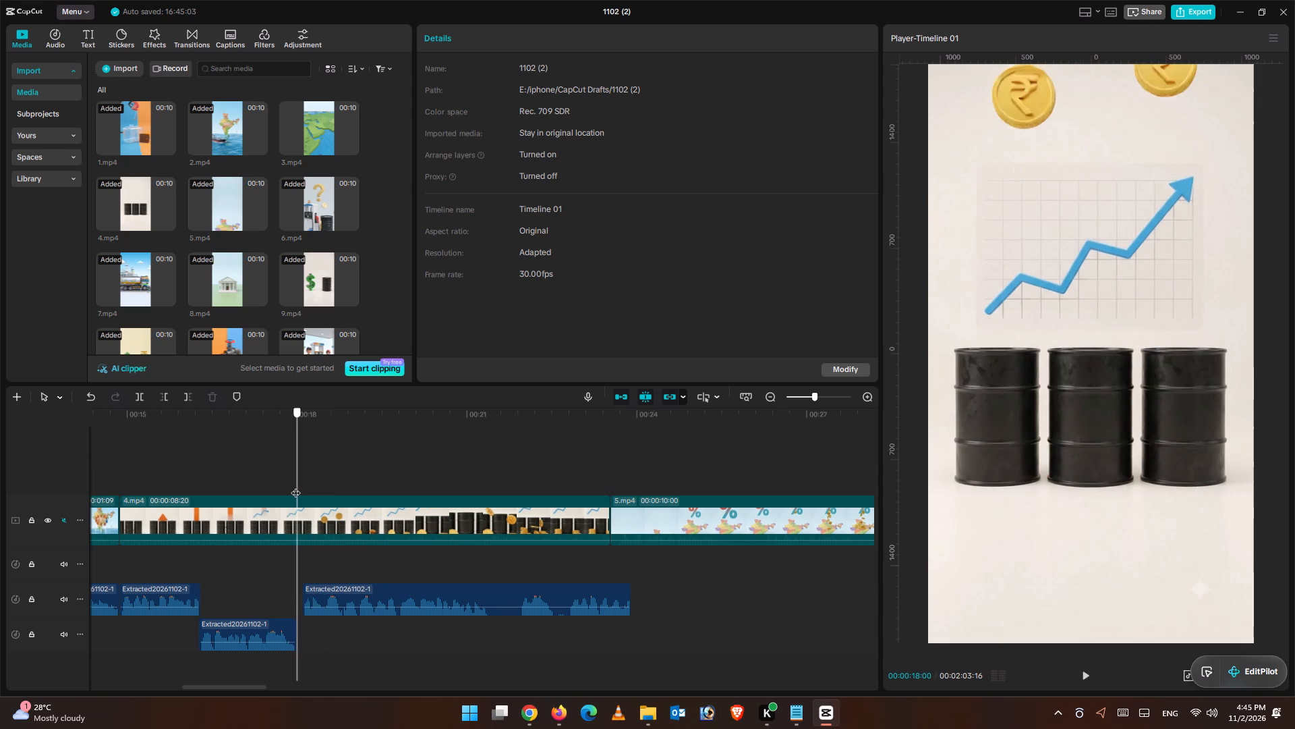
{"action": "left_click_drag", "start_coordinate": [295, 486], "coordinate": [279, 483]}
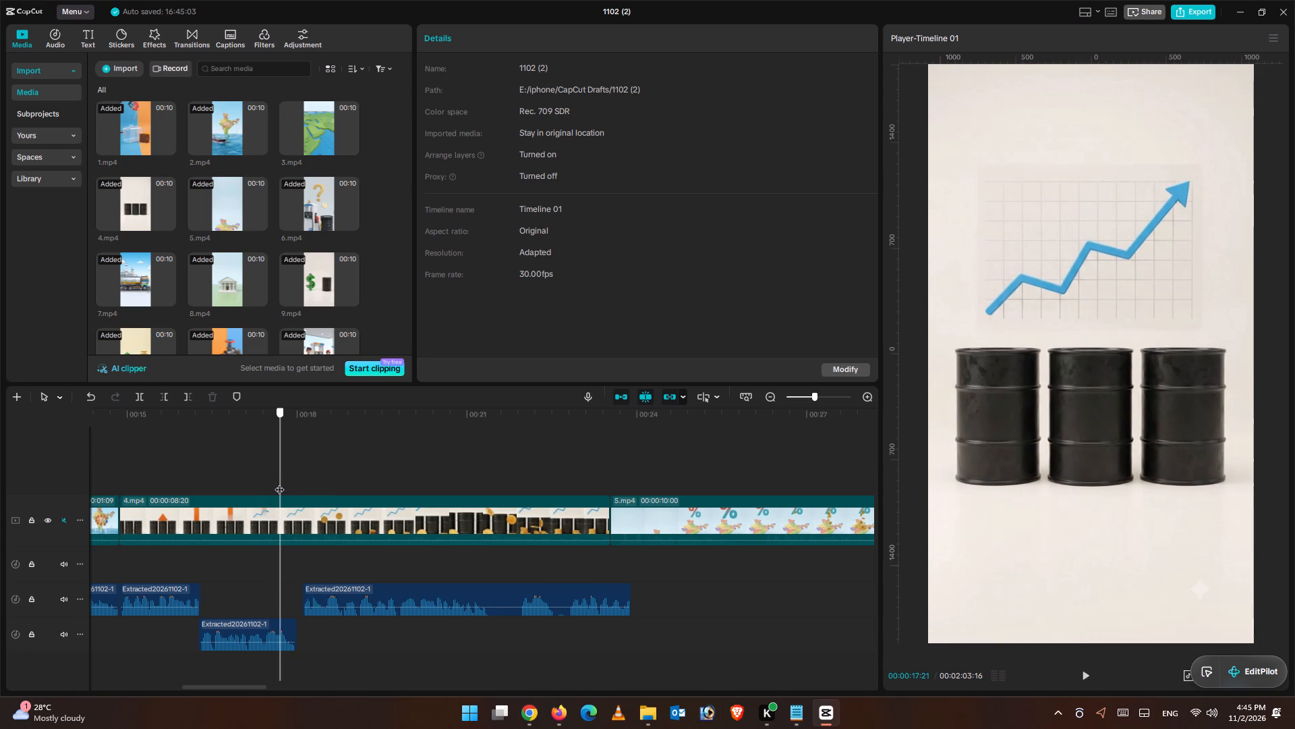
{"action": "left_click_drag", "start_coordinate": [279, 483], "coordinate": [281, 483]}
{"action": "left_click", "coordinate": [294, 533]}
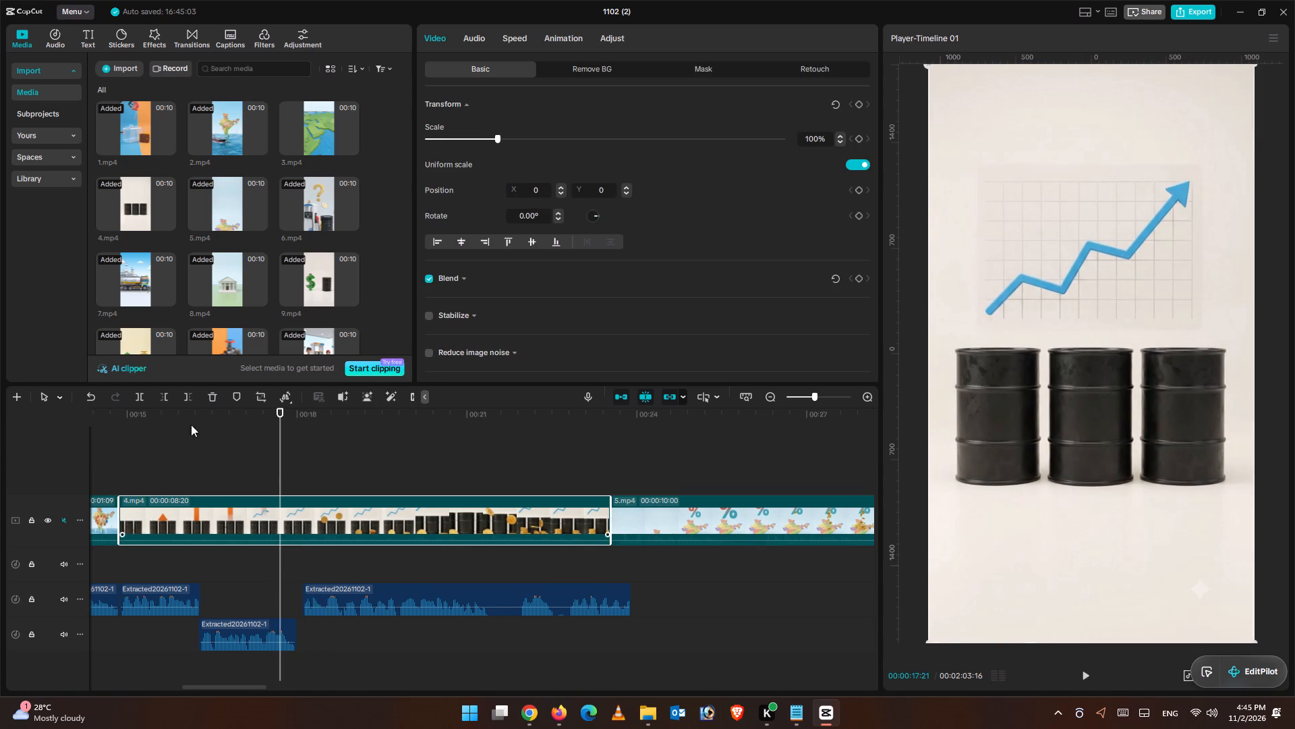
{"action": "left_click", "coordinate": [142, 394]}
Slow the first 4.mp4 part down to 0.86x speed.
{"action": "left_click", "coordinate": [228, 518]}
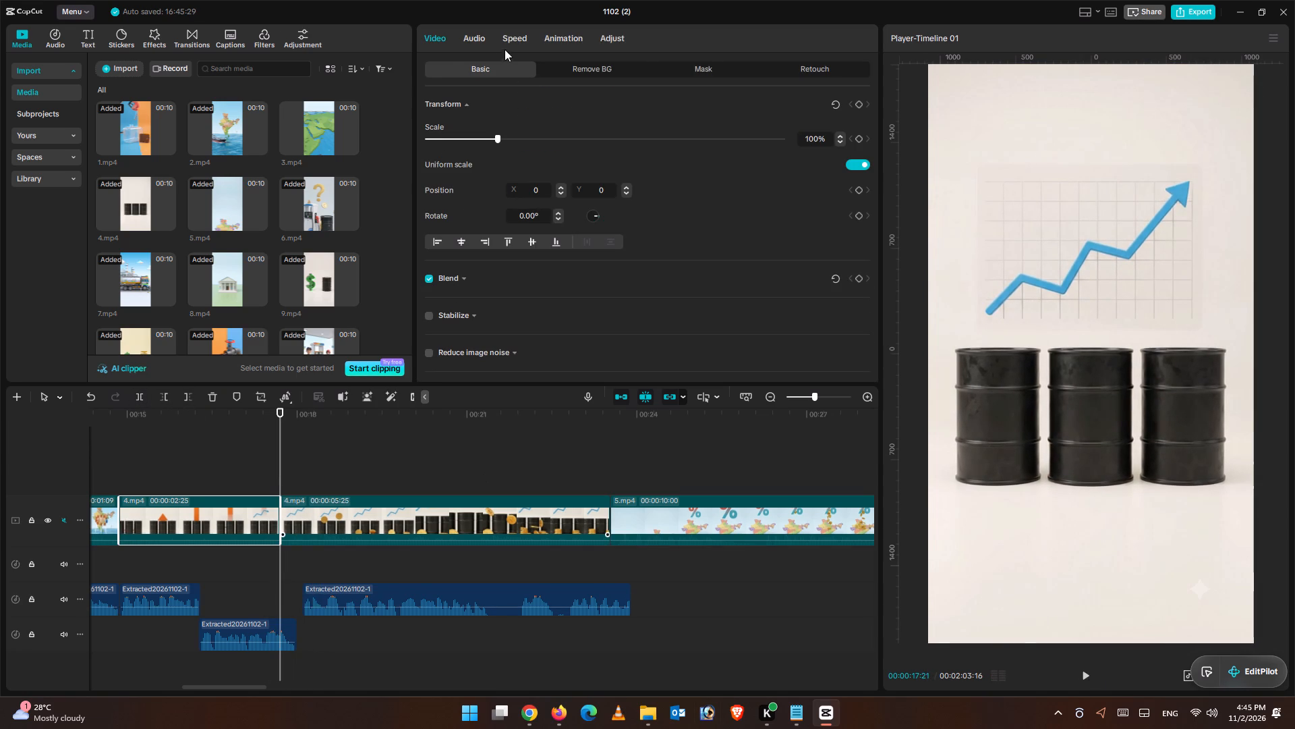
{"action": "left_click", "coordinate": [469, 42]}
{"action": "left_click", "coordinate": [521, 40]}
{"action": "left_click_drag", "start_coordinate": [502, 122], "coordinate": [490, 121]}
Cut off the end of the slowed 4.mp4 part after 00:00:18:00, where the lower narration piece ends.
{"action": "left_click_drag", "start_coordinate": [286, 408], "coordinate": [291, 417]}
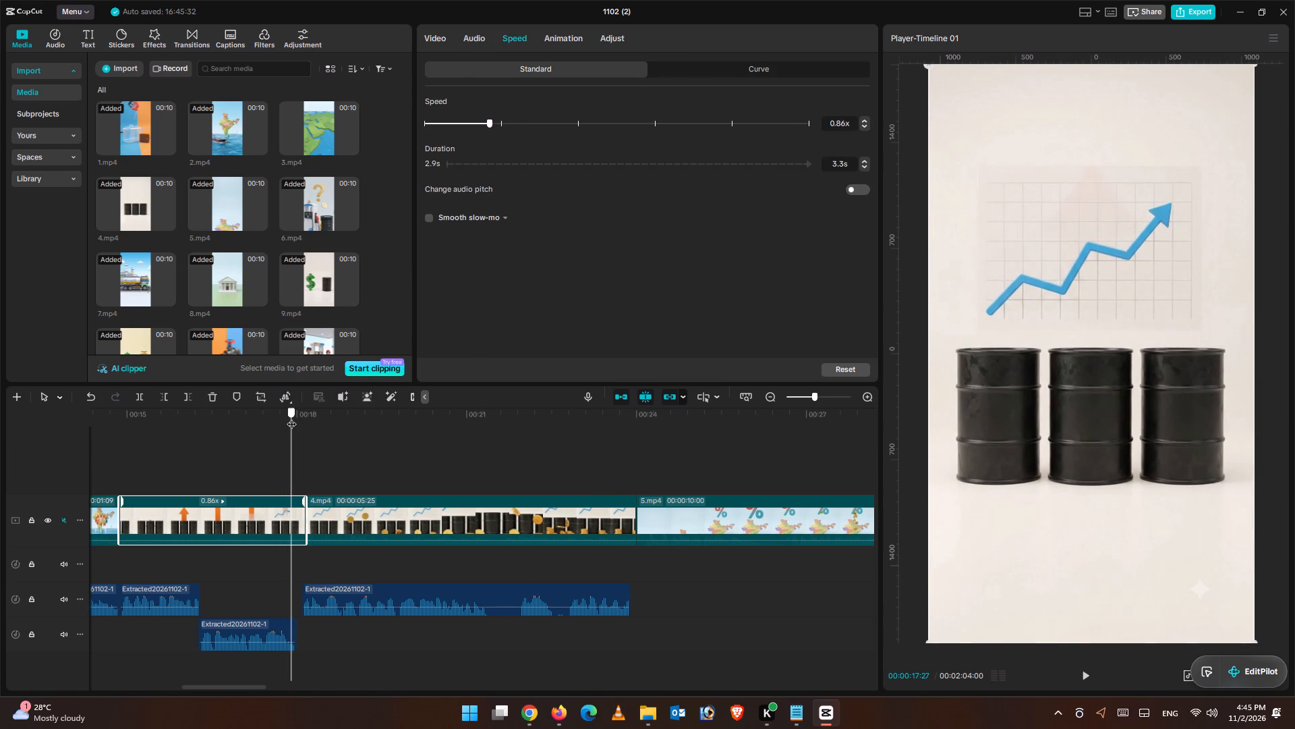
{"action": "left_click_drag", "start_coordinate": [291, 417], "coordinate": [297, 421]}
{"action": "left_click", "coordinate": [263, 543]}
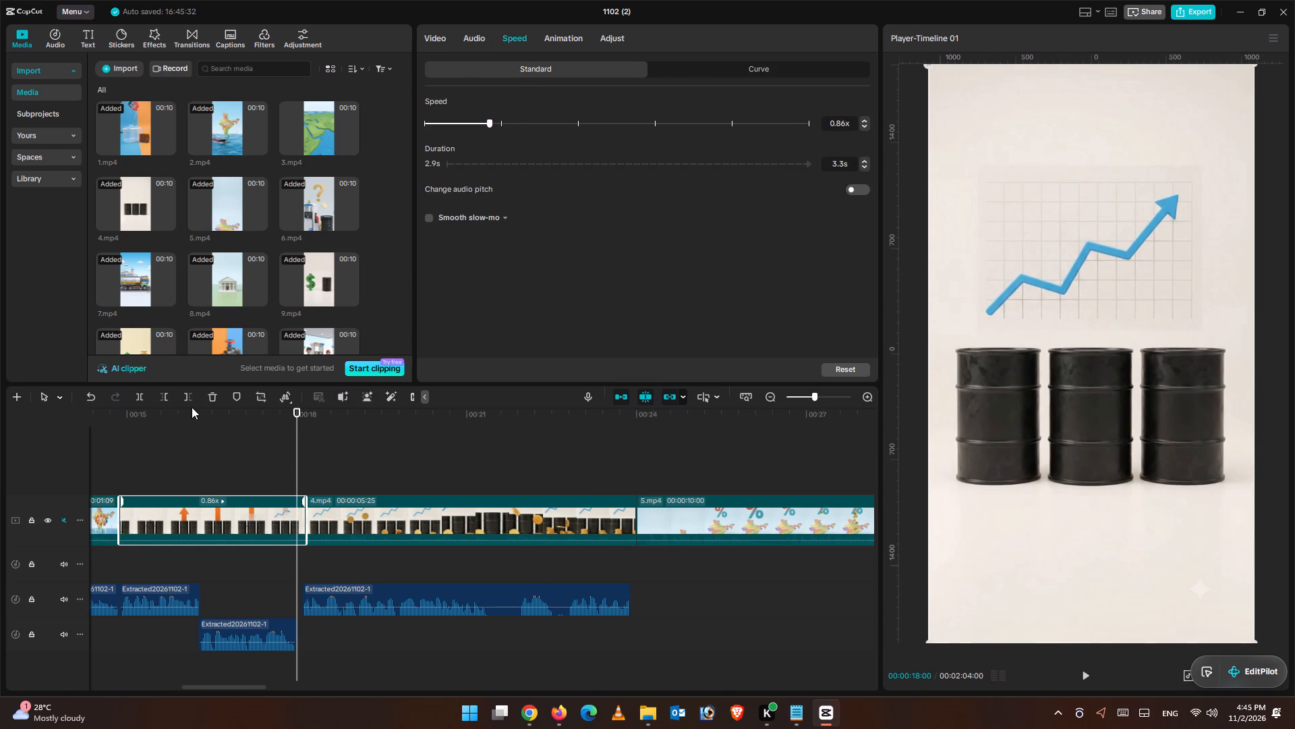
{"action": "left_click", "coordinate": [191, 402]}
Turn on smooth slow-mo for the slowed 4.mp4 part using the Optical flow method.
{"action": "left_click", "coordinate": [431, 218]}
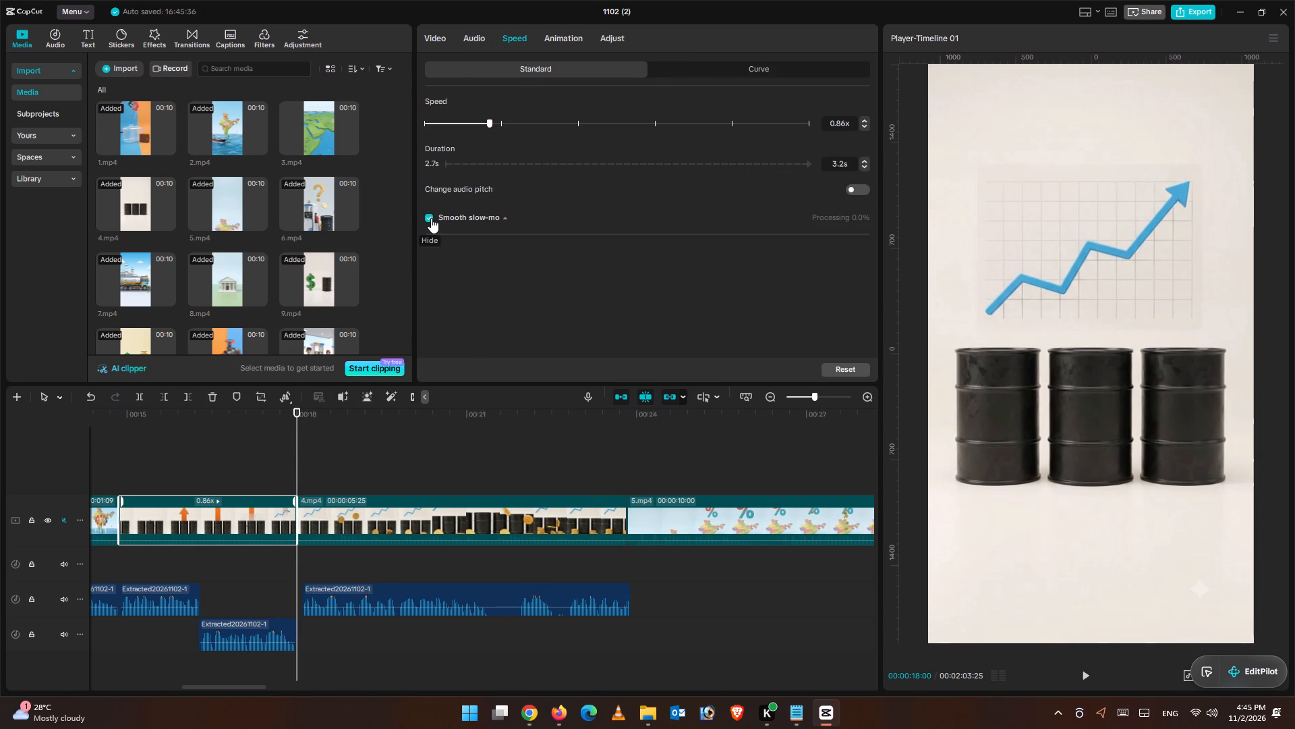
{"action": "left_click", "coordinate": [431, 218]}
{"action": "left_click", "coordinate": [431, 218]}
{"action": "left_click", "coordinate": [458, 243]}
{"action": "left_click", "coordinate": [476, 303]}
Play back both 4.mp4 parts and cut off the second one's beginning up to about 00:00:19:18, for a duration of 00:00:04:07.
{"action": "left_click_drag", "start_coordinate": [297, 432], "coordinate": [125, 434]}
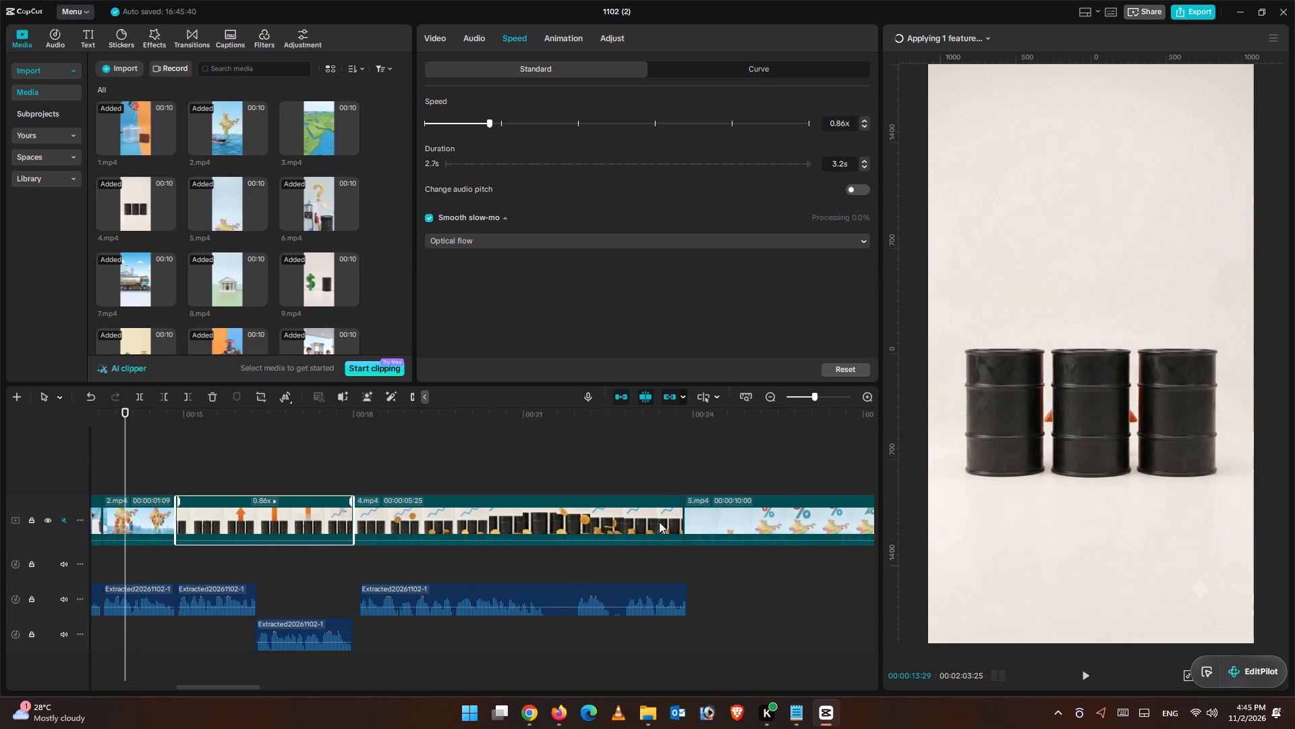
{"action": "left_click", "coordinate": [1090, 670]}
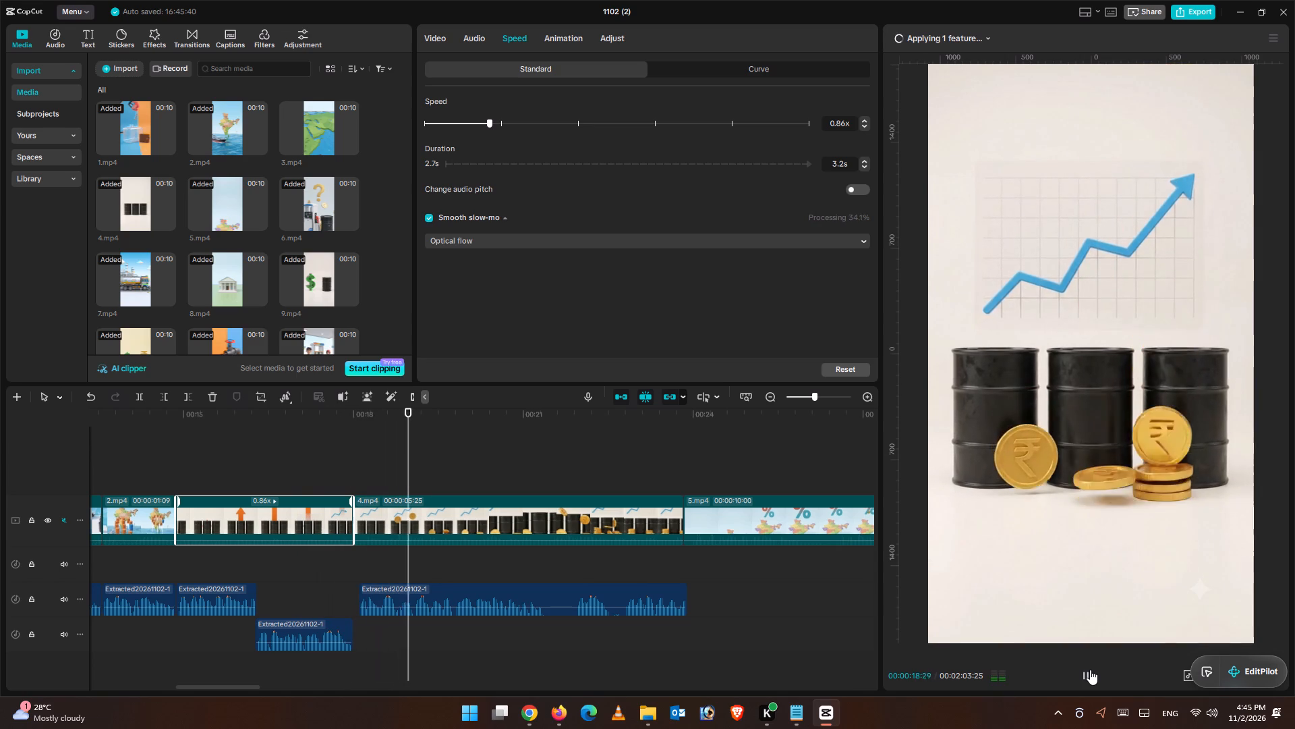
{"action": "left_click", "coordinate": [1090, 670]}
{"action": "left_click_drag", "start_coordinate": [436, 440], "coordinate": [487, 452]}
{"action": "left_click_drag", "start_coordinate": [449, 432], "coordinate": [492, 435]}
{"action": "left_click_drag", "start_coordinate": [447, 437], "coordinate": [468, 441]}
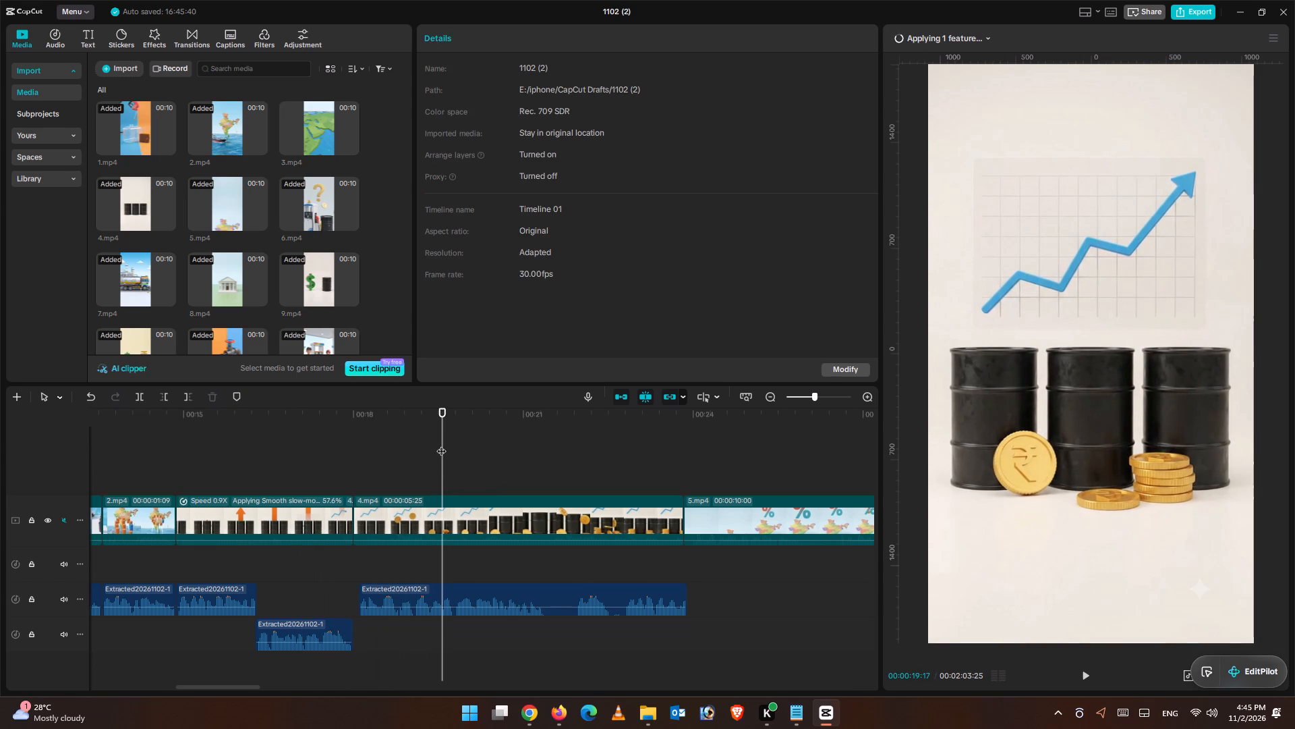
{"action": "left_click", "coordinate": [441, 444]}
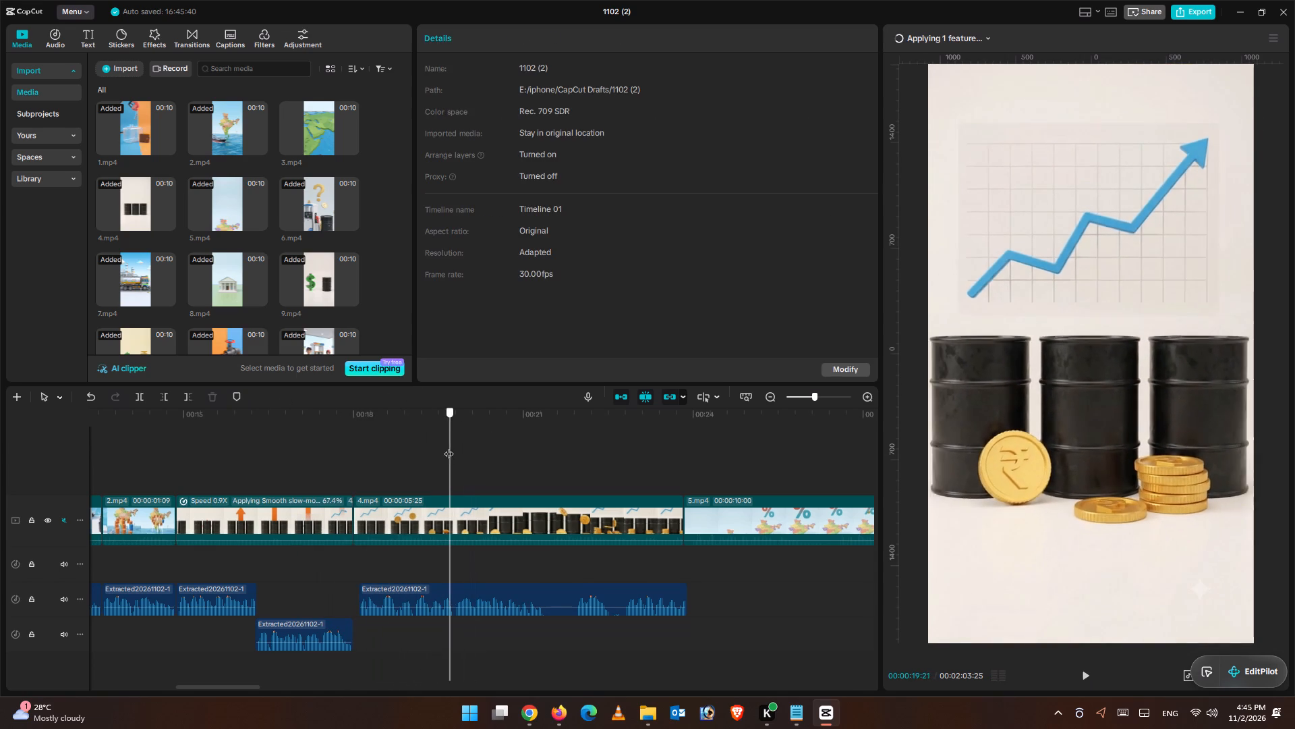
{"action": "left_click", "coordinate": [458, 499]}
{"action": "left_click", "coordinate": [162, 393]}
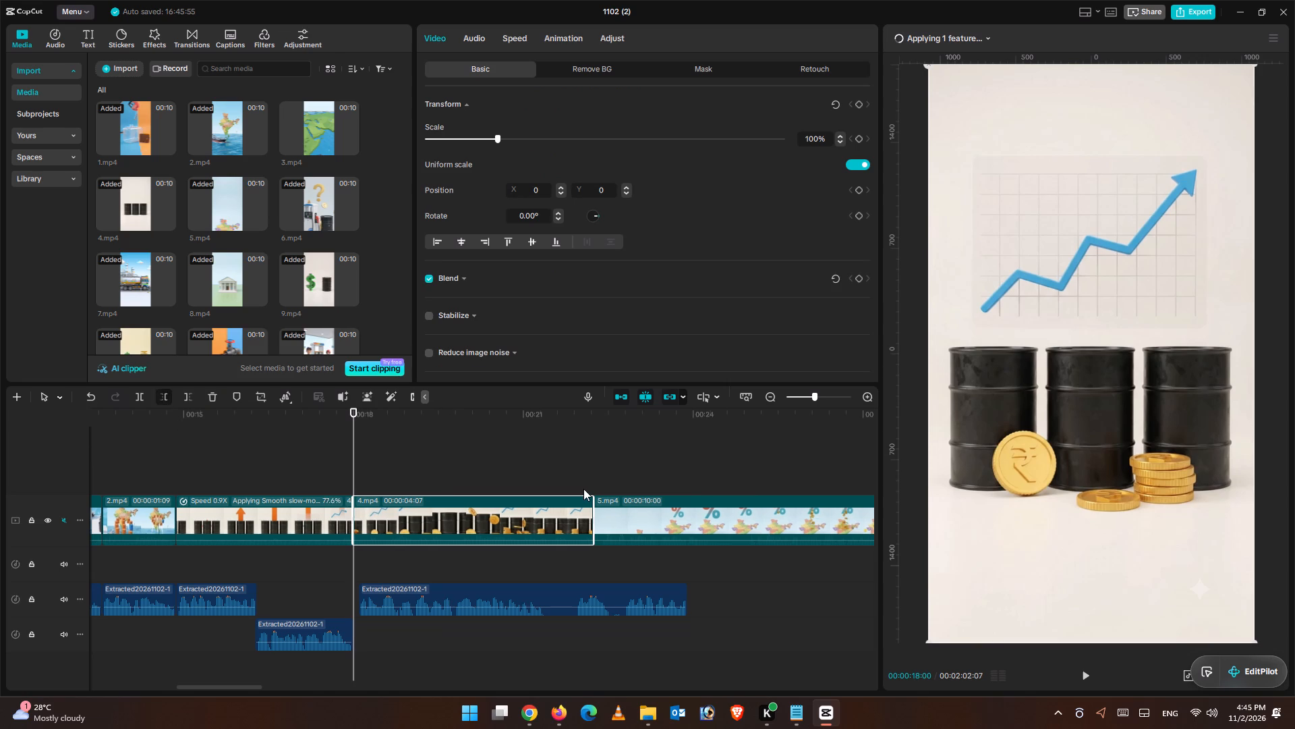
Play back the trimmed second 4.mp4 part with its narration.
{"action": "left_click", "coordinate": [1085, 672]}
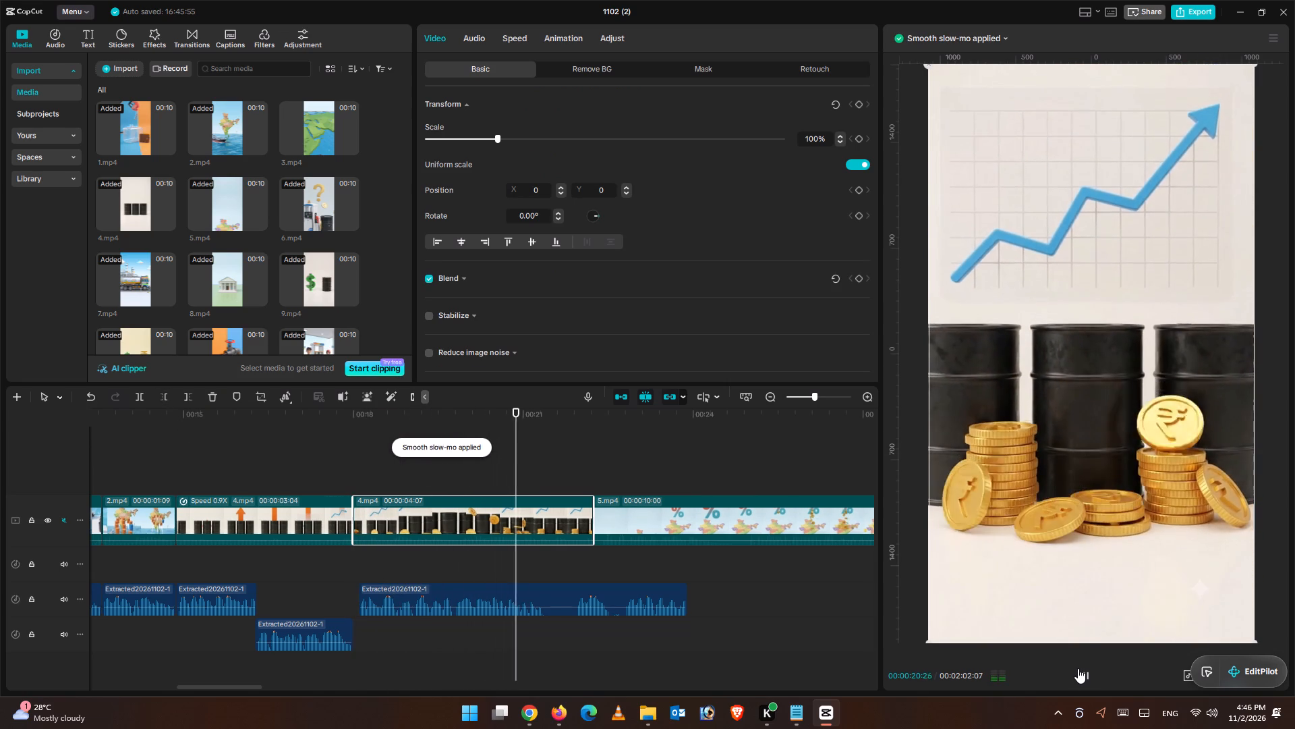
{"action": "left_click", "coordinate": [1078, 668]}
Split the narration under the second 4.mp4 part at 00:00:19:01 and cut one frame of pause from the later piece's start.
{"action": "left_click", "coordinate": [487, 437]}
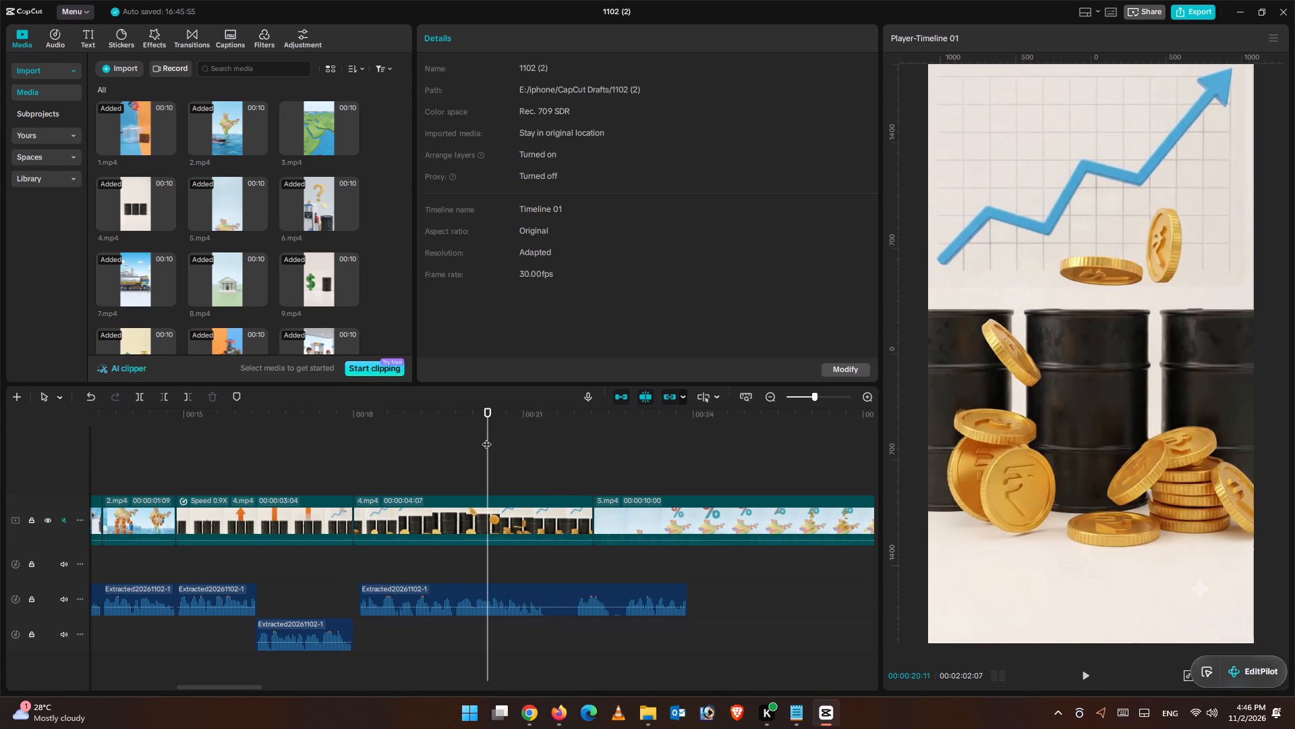
{"action": "key", "text": "ctrl+equal"}
{"action": "key", "text": "ctrl+equal"}
{"action": "left_click_drag", "start_coordinate": [497, 429], "coordinate": [475, 428]}
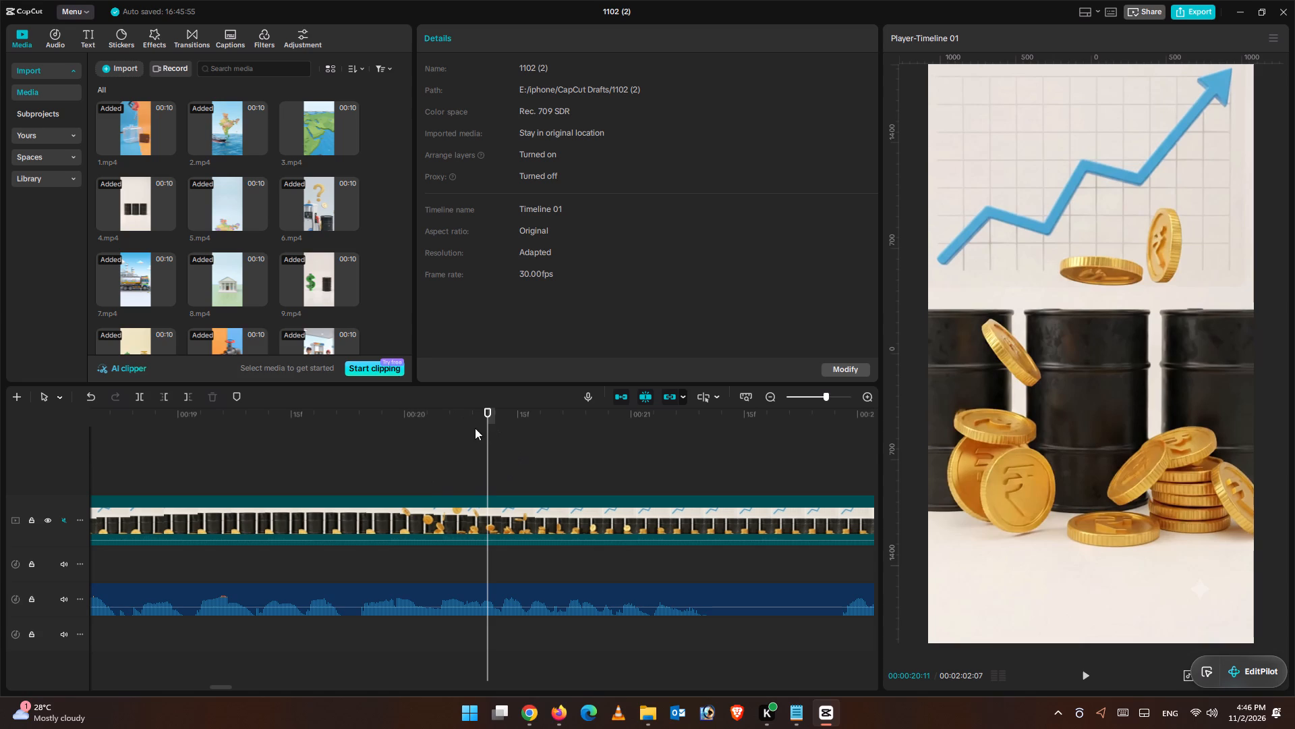
{"action": "left_click_drag", "start_coordinate": [475, 428], "coordinate": [436, 425]}
{"action": "left_click_drag", "start_coordinate": [481, 418], "coordinate": [299, 480]}
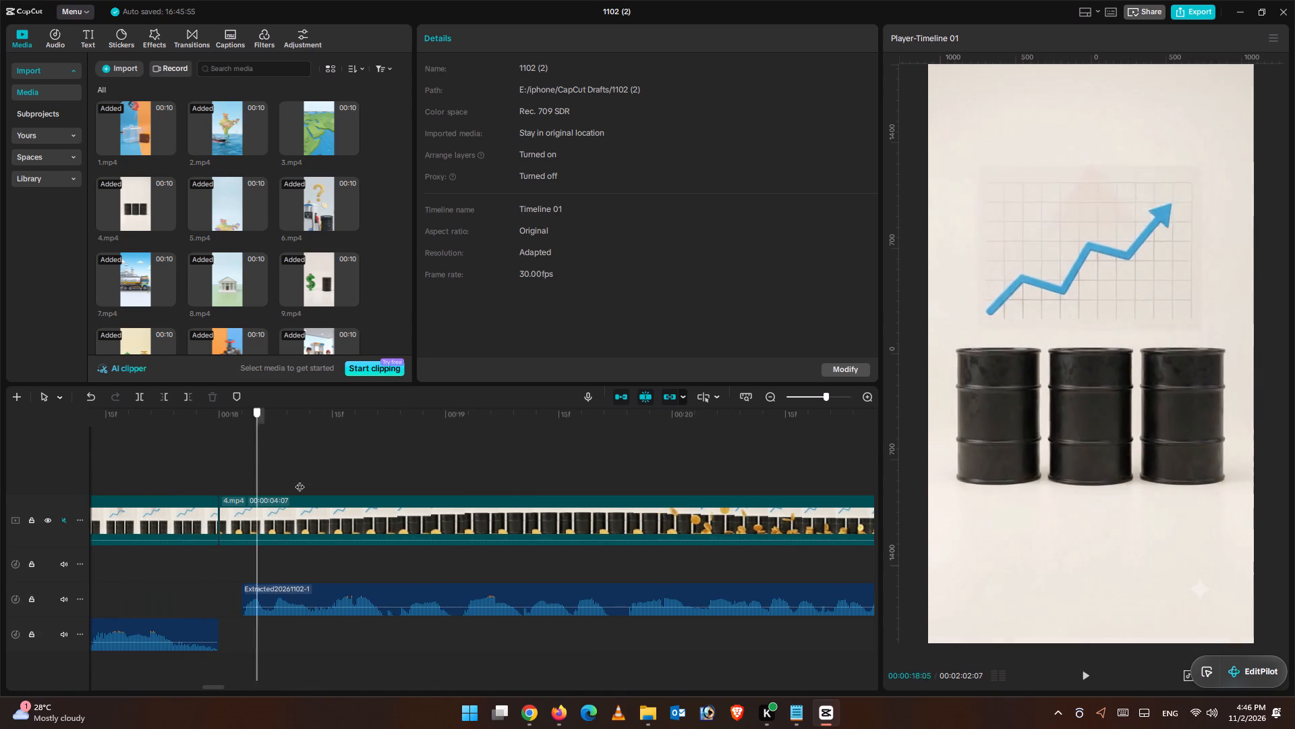
{"action": "left_click_drag", "start_coordinate": [299, 480], "coordinate": [451, 548]}
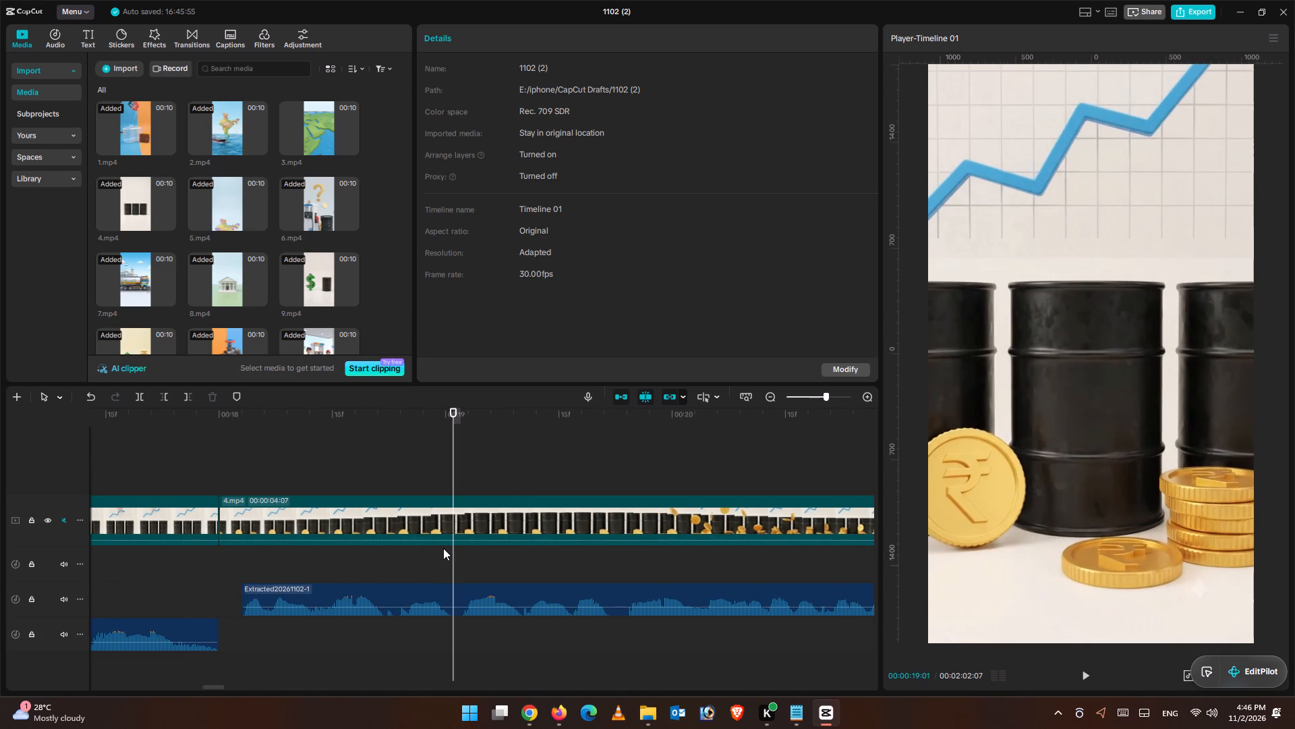
{"action": "key", "text": "ctrl+equal"}
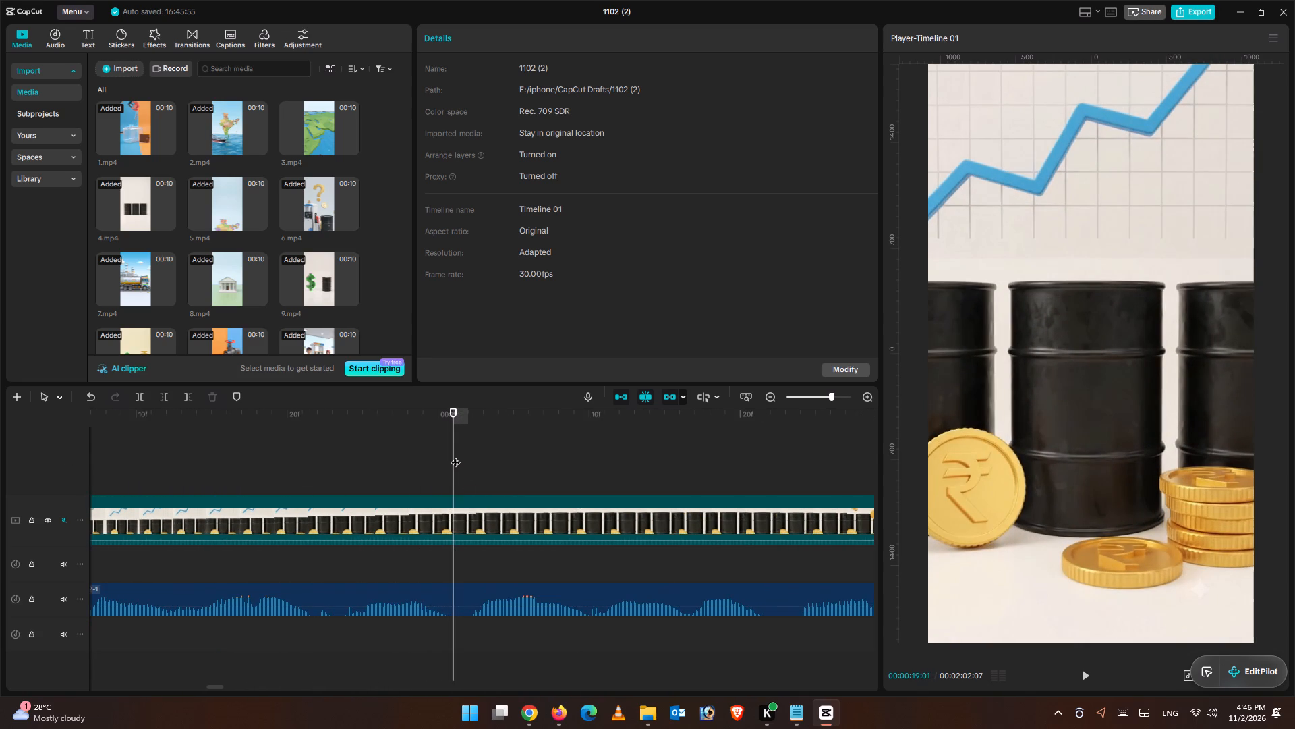
{"action": "left_click_drag", "start_coordinate": [454, 441], "coordinate": [451, 449]}
{"action": "left_click", "coordinate": [467, 614]}
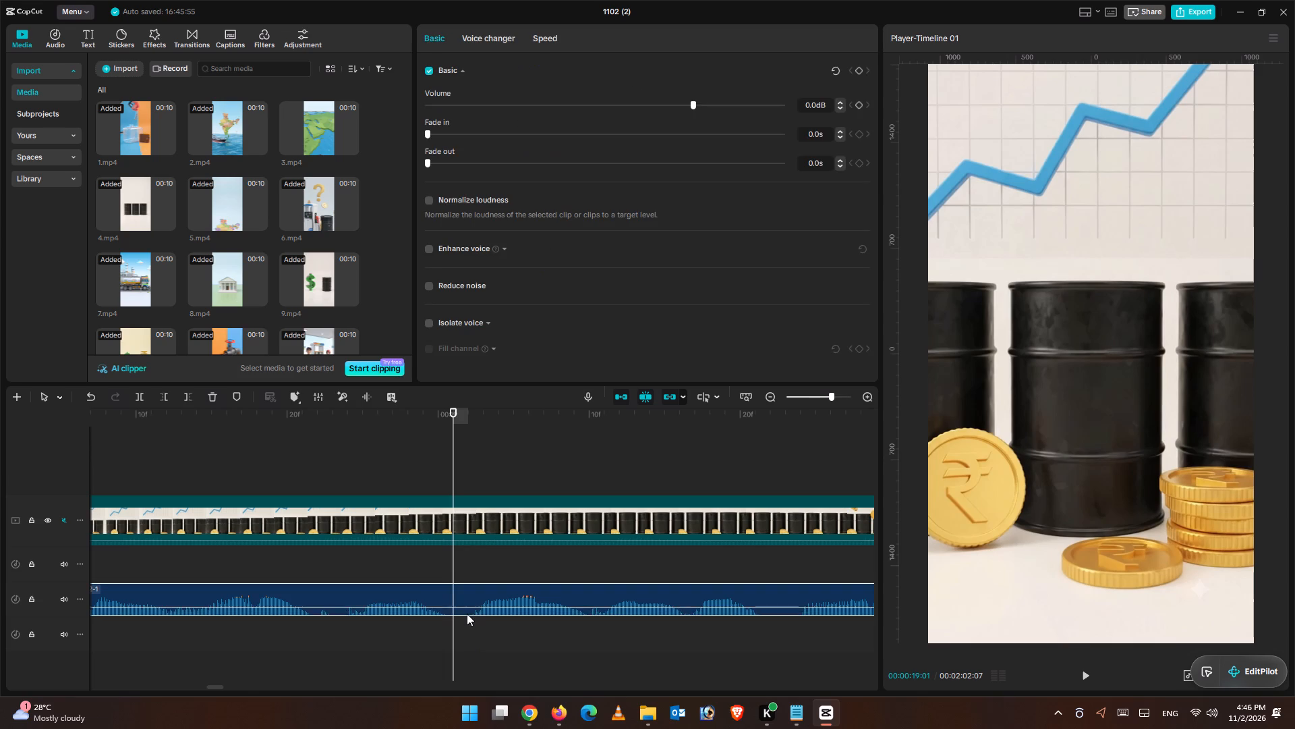
{"action": "left_click", "coordinate": [132, 398]}
{"action": "left_click_drag", "start_coordinate": [455, 408], "coordinate": [463, 413]}
{"action": "left_click", "coordinate": [163, 393]}
Move the later narration piece back against the preceding one to close the gap at 00:00:19:01.
{"action": "left_click", "coordinate": [295, 494]}
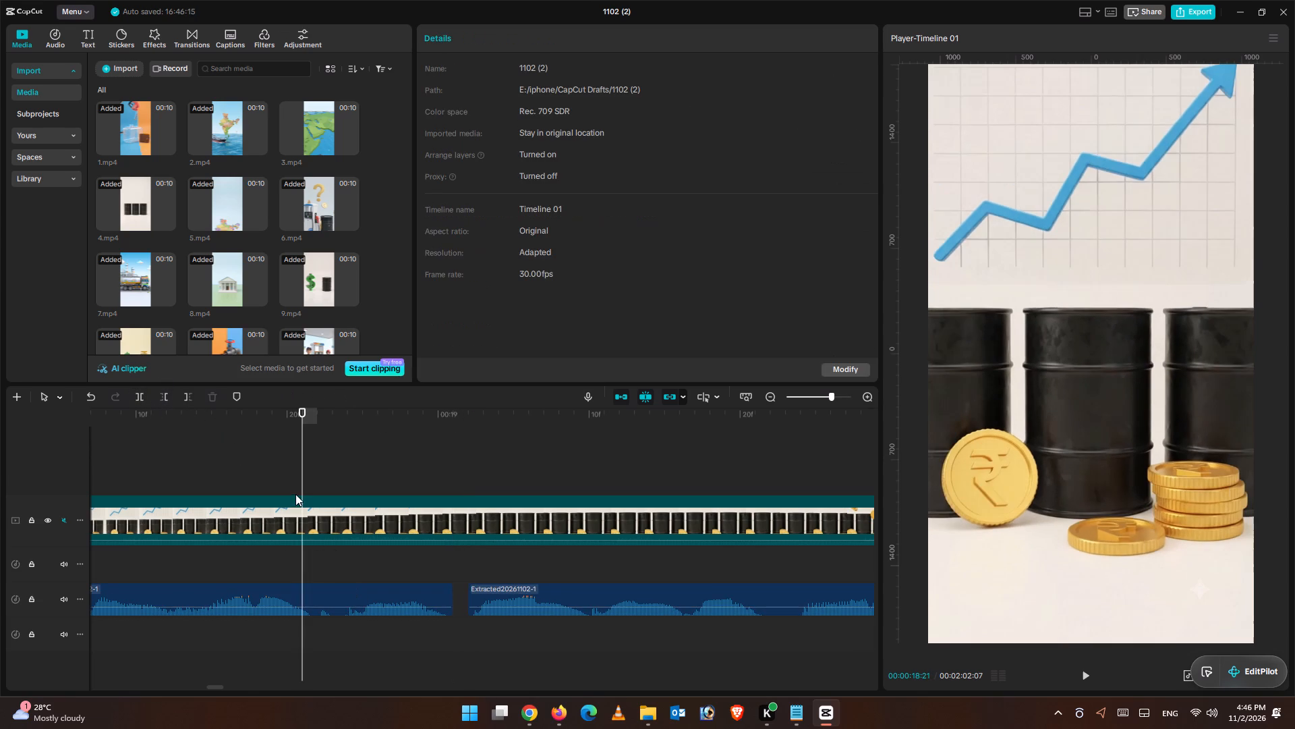
{"action": "left_click_drag", "start_coordinate": [293, 491], "coordinate": [301, 495]}
{"action": "left_click_drag", "start_coordinate": [304, 475], "coordinate": [311, 482]}
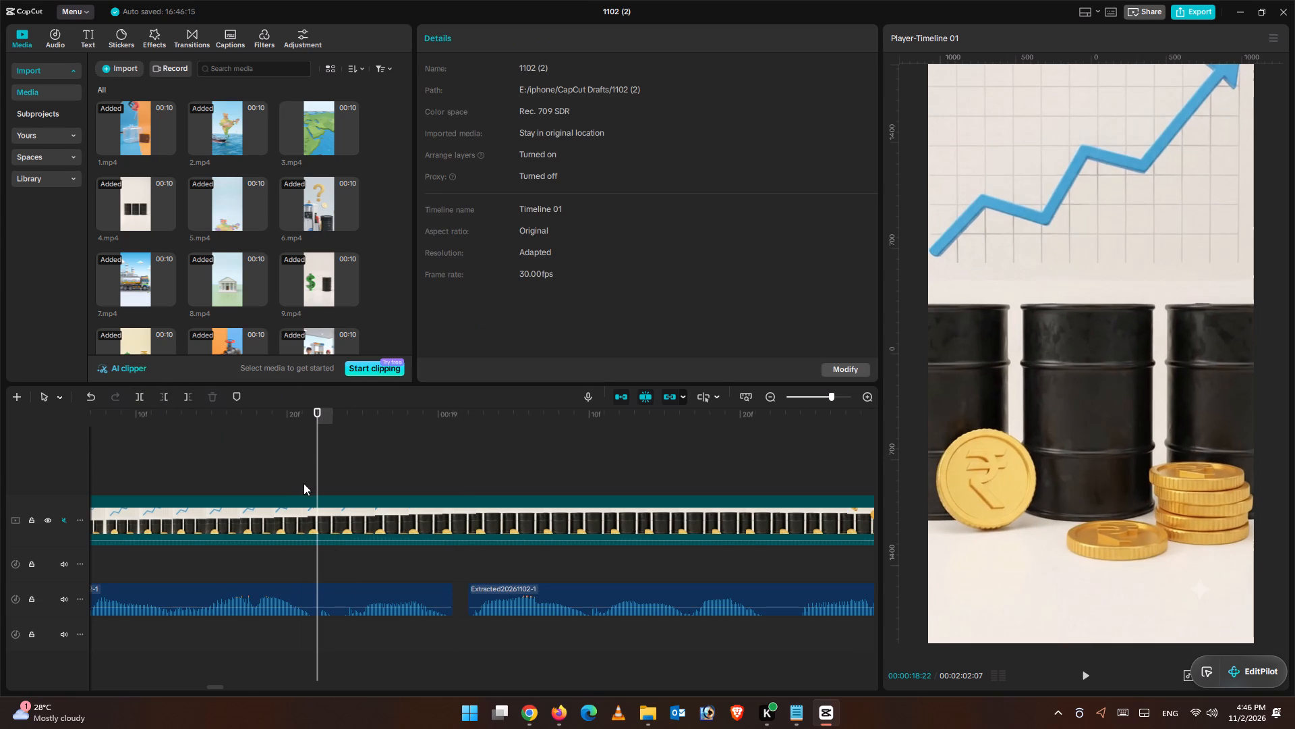
{"action": "left_click", "coordinate": [319, 580]}
{"action": "left_click", "coordinate": [314, 464]}
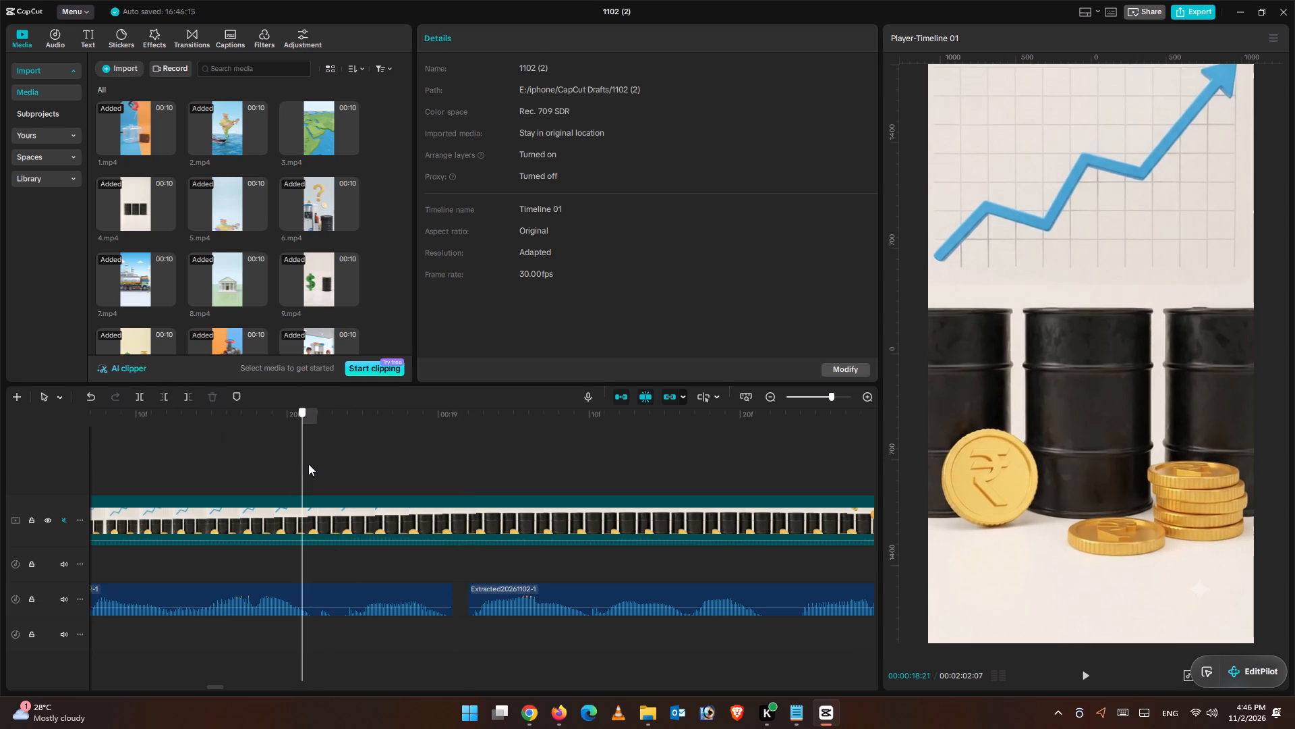
{"action": "left_click_drag", "start_coordinate": [544, 603], "coordinate": [524, 603]}
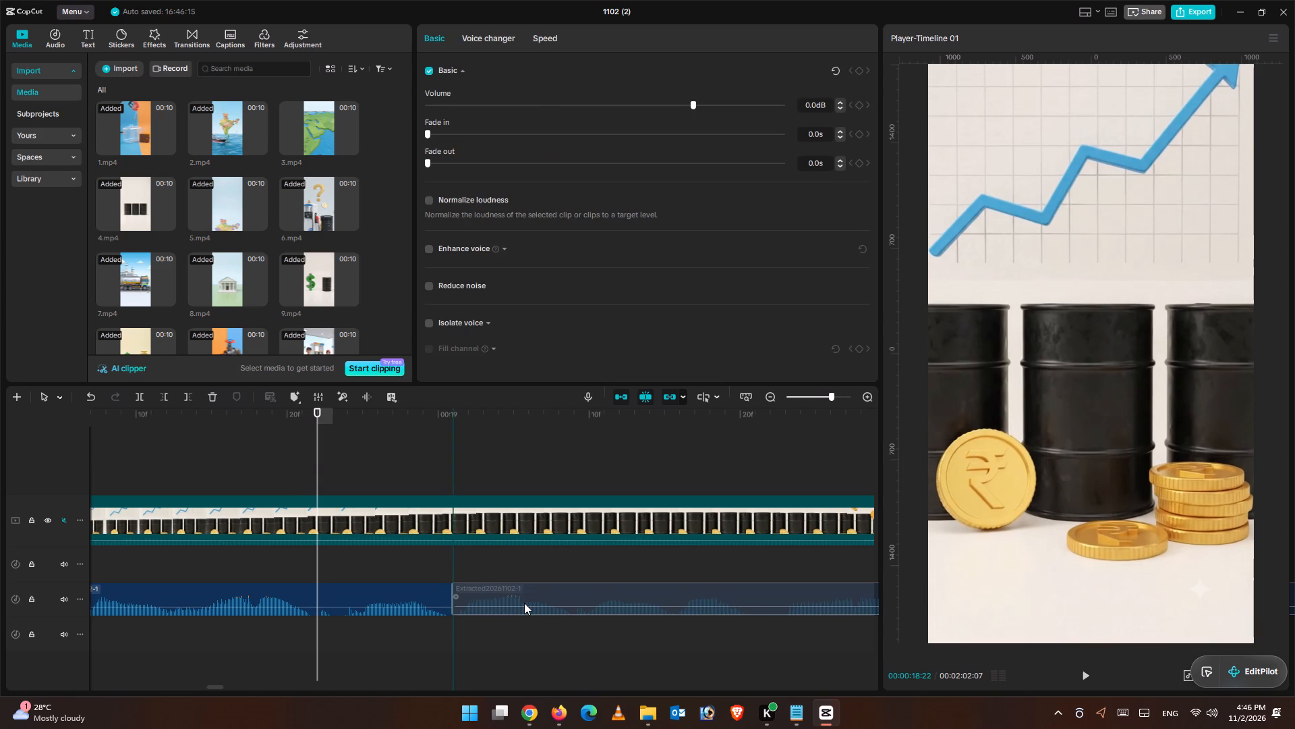
{"action": "left_click_drag", "start_coordinate": [524, 603], "coordinate": [528, 604]}
Split the earlier narration piece at 00:00:18:22 and cut off the new piece's beginning up to 00:00:18:24.
{"action": "left_click", "coordinate": [322, 595]}
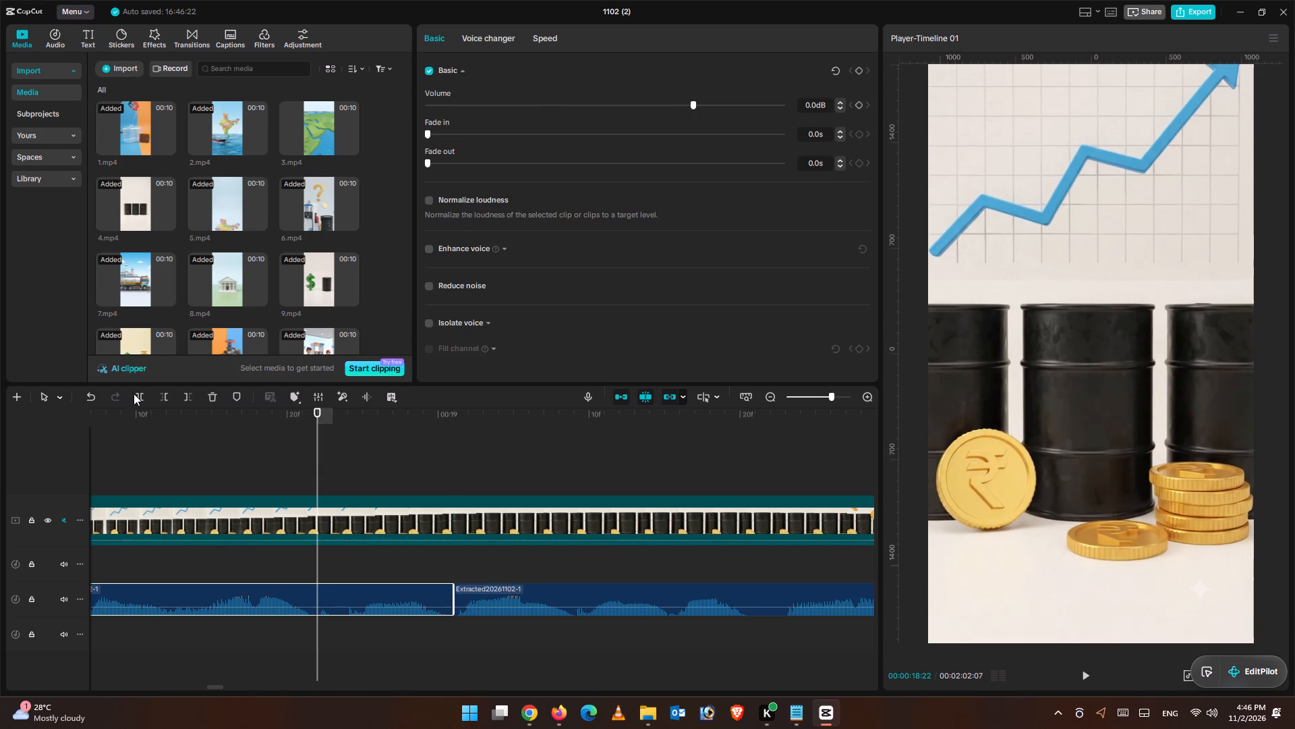
{"action": "left_click", "coordinate": [134, 393]}
{"action": "left_click_drag", "start_coordinate": [315, 421], "coordinate": [342, 441]}
{"action": "left_click", "coordinate": [158, 398]}
Move the short narration piece and the one after it back to close both gaps after 00:00:18:22.
{"action": "left_click_drag", "start_coordinate": [382, 593], "coordinate": [353, 599]}
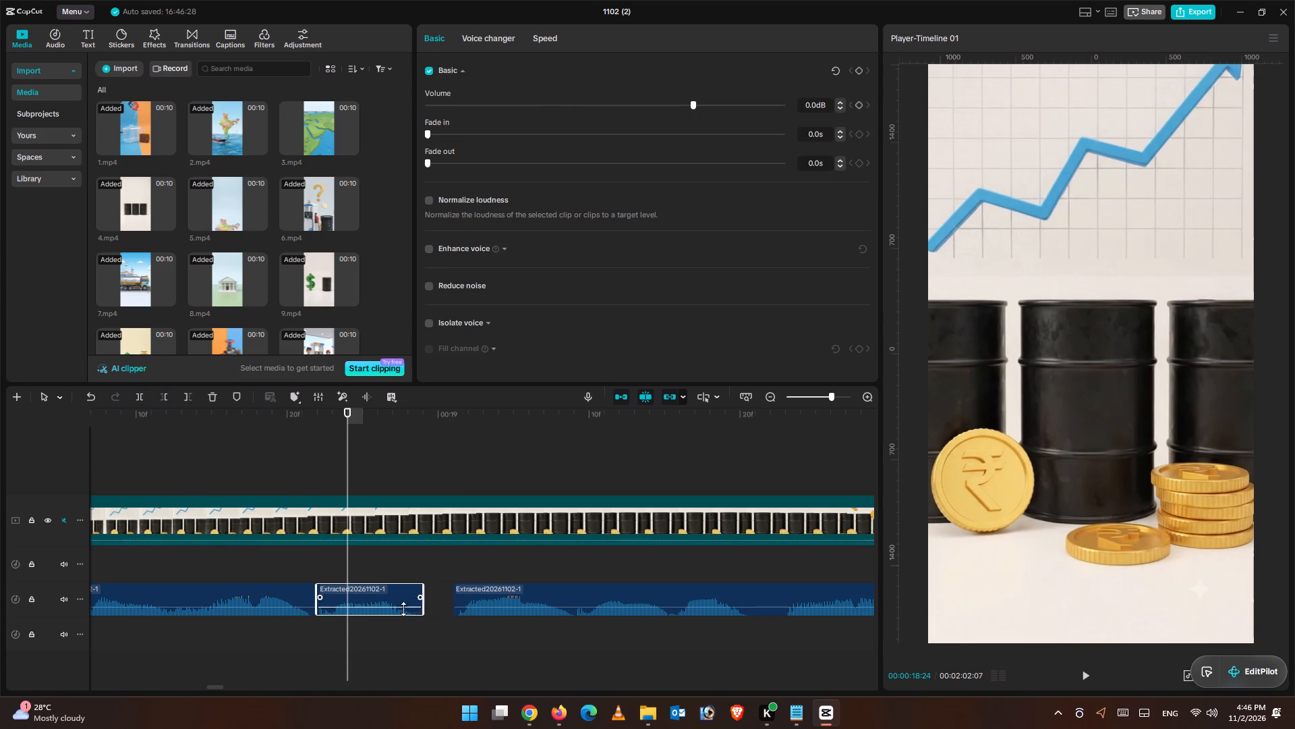
{"action": "left_click_drag", "start_coordinate": [482, 610], "coordinate": [449, 610]}
{"action": "left_click", "coordinate": [417, 544]}
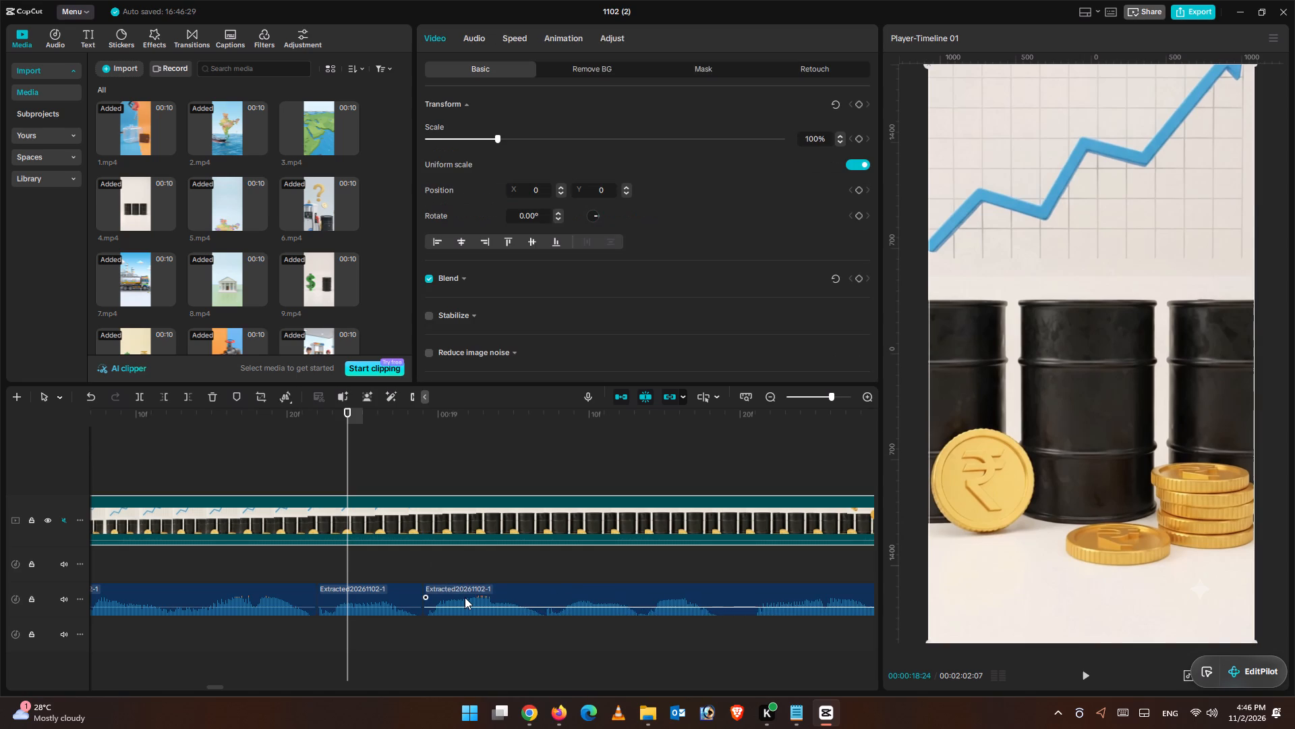
Undo the narration split, trim and gap closing made around 00:00:18:22 under the second 4.mp4 part.
{"action": "key", "text": "ctrl+minus"}
{"action": "key", "text": "ctrl+minus"}
{"action": "left_click", "coordinate": [188, 462]}
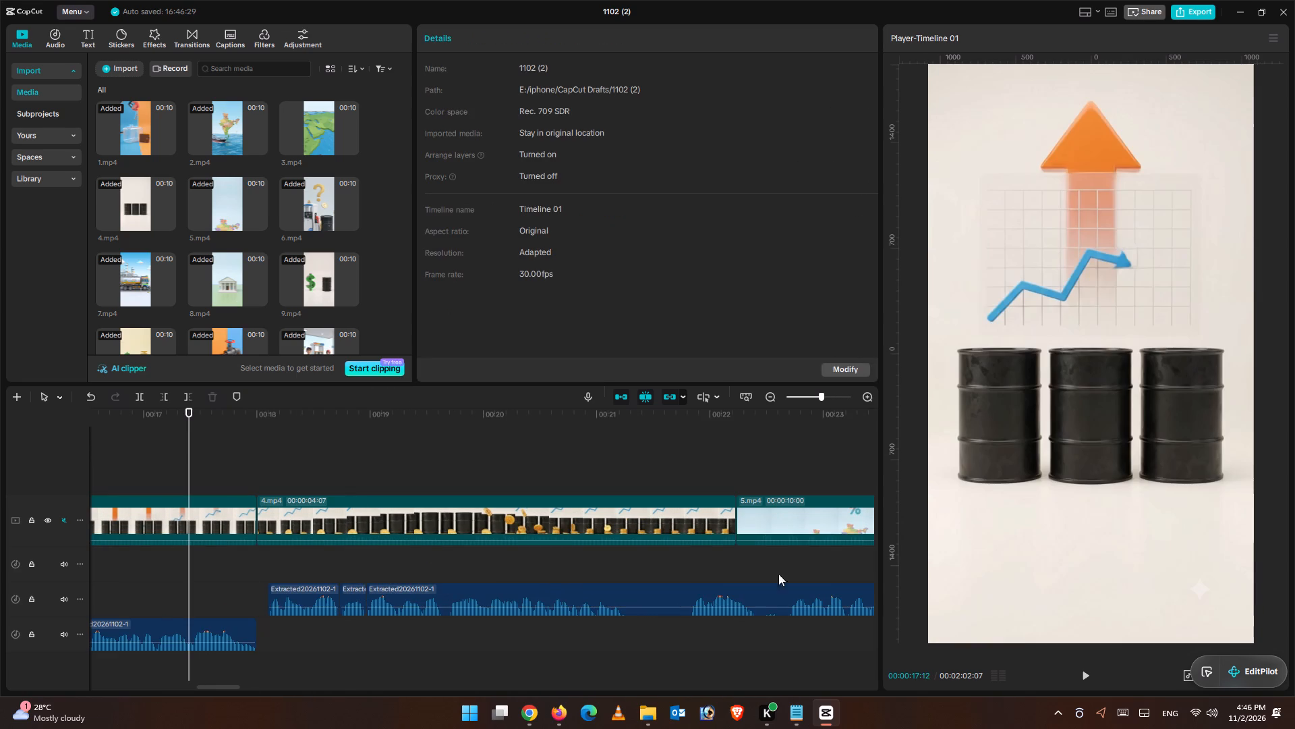
{"action": "left_click", "coordinate": [1087, 676]}
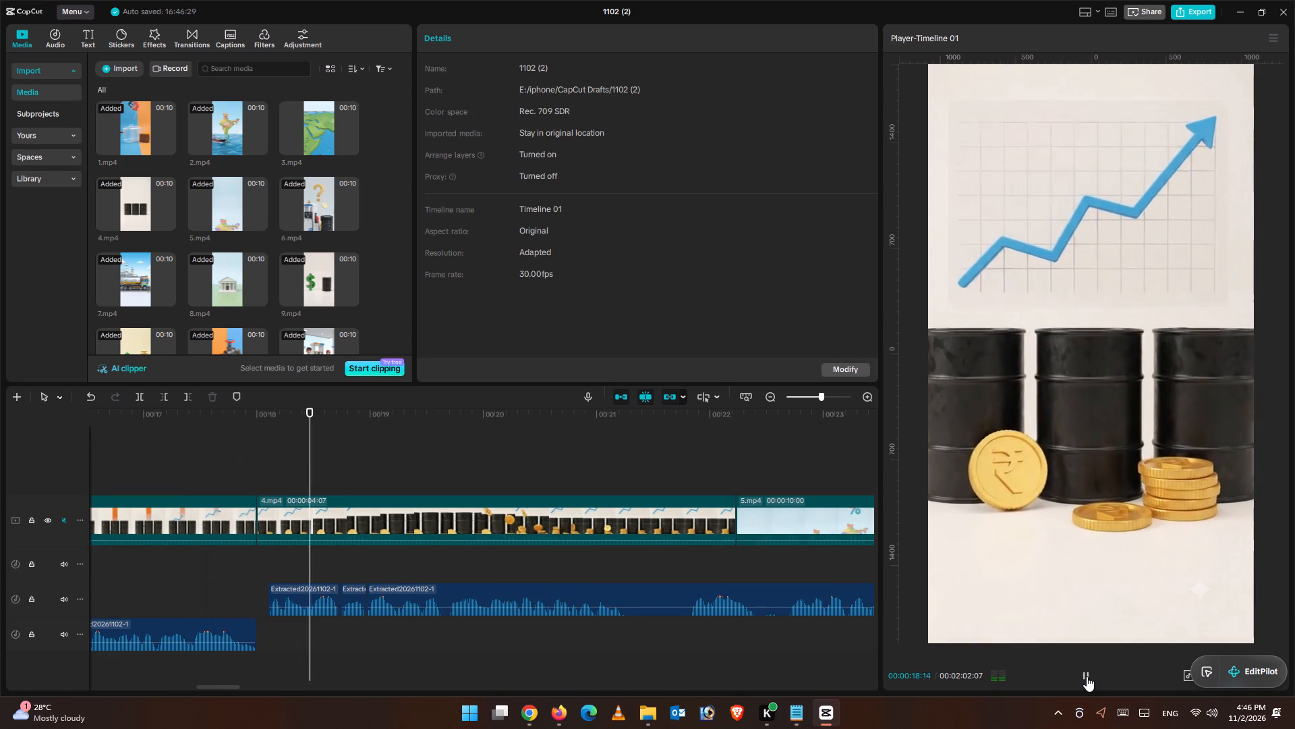
{"action": "left_click", "coordinate": [362, 435]}
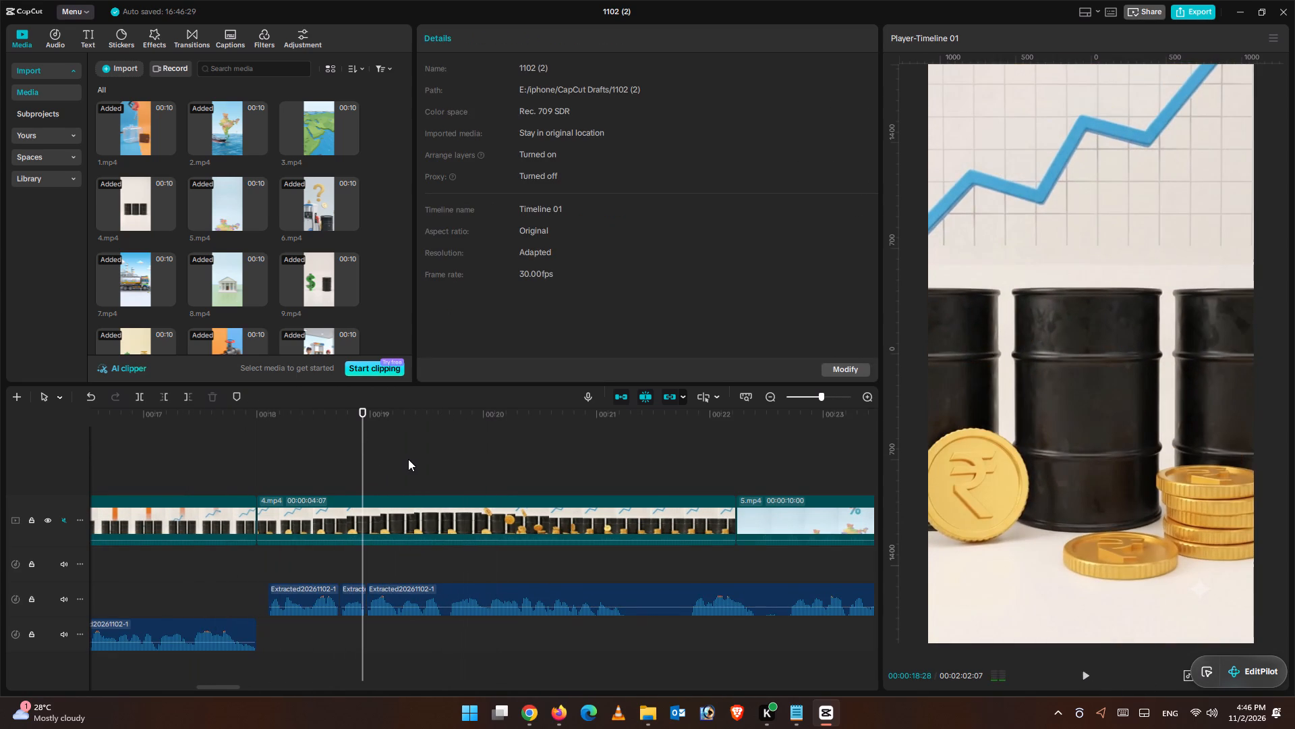
{"action": "key", "text": "ctrl+z"}
{"action": "key", "text": "ctrl+z"}
{"action": "key", "text": "ctrl+z"}
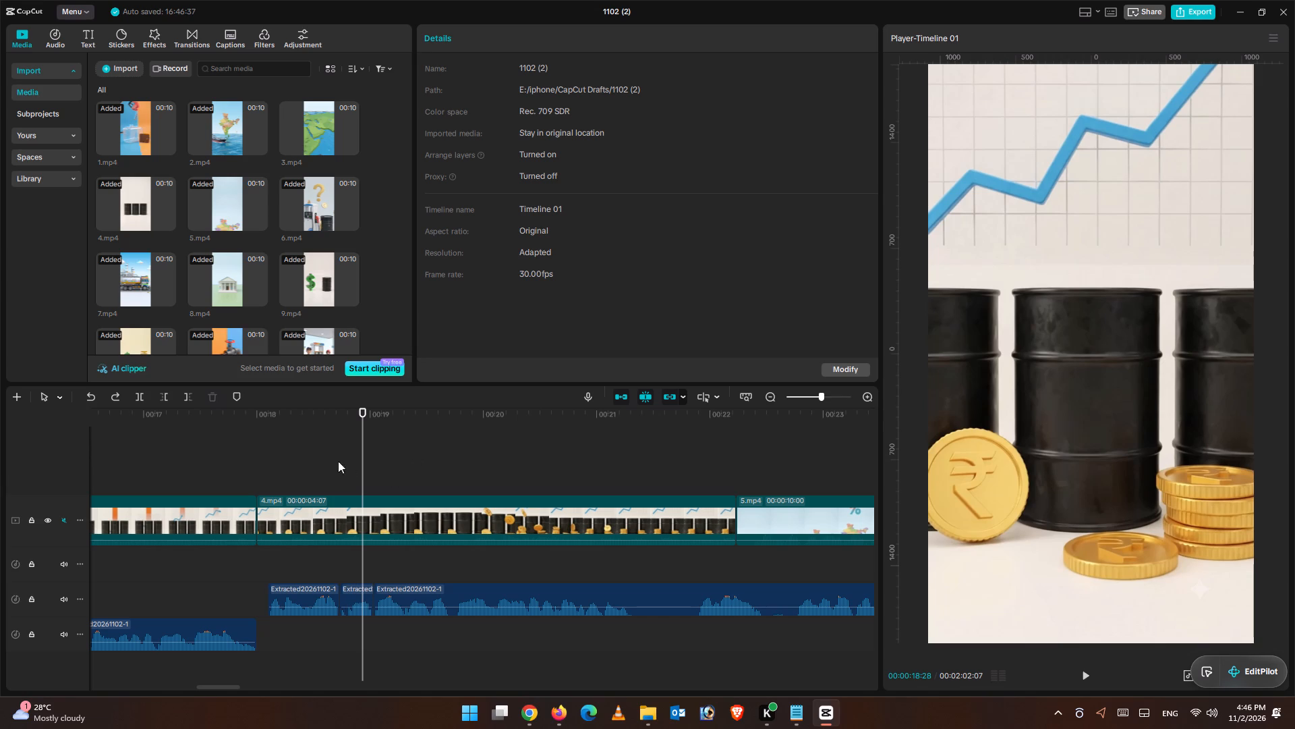
{"action": "key", "text": "ctrl+z"}
Undo the narration split, trim and move made at 00:00:19:01, back to one continuous piece.
{"action": "left_click", "coordinate": [308, 424]}
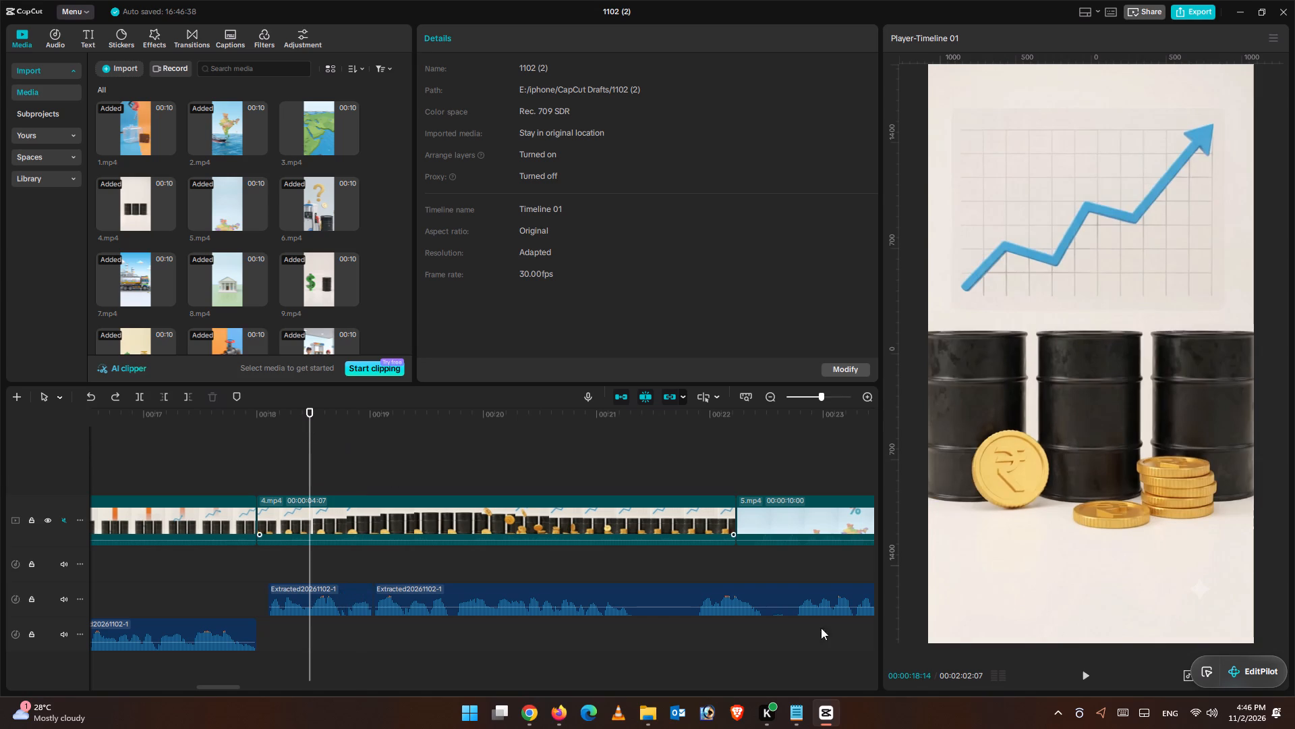
{"action": "left_click", "coordinate": [1086, 682]}
{"action": "left_click", "coordinate": [1086, 680]}
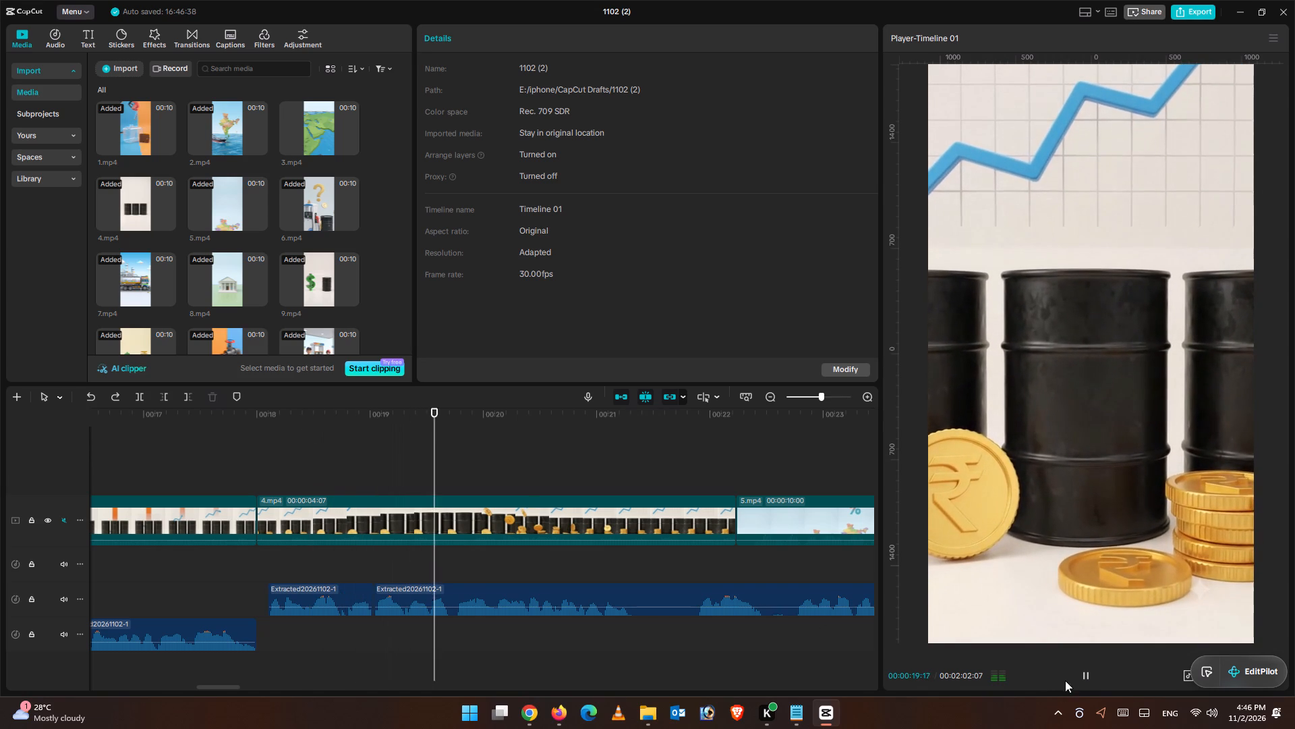
{"action": "left_click", "coordinate": [382, 458]}
{"action": "key", "text": "ctrl+z"}
{"action": "key", "text": "ctrl+z"}
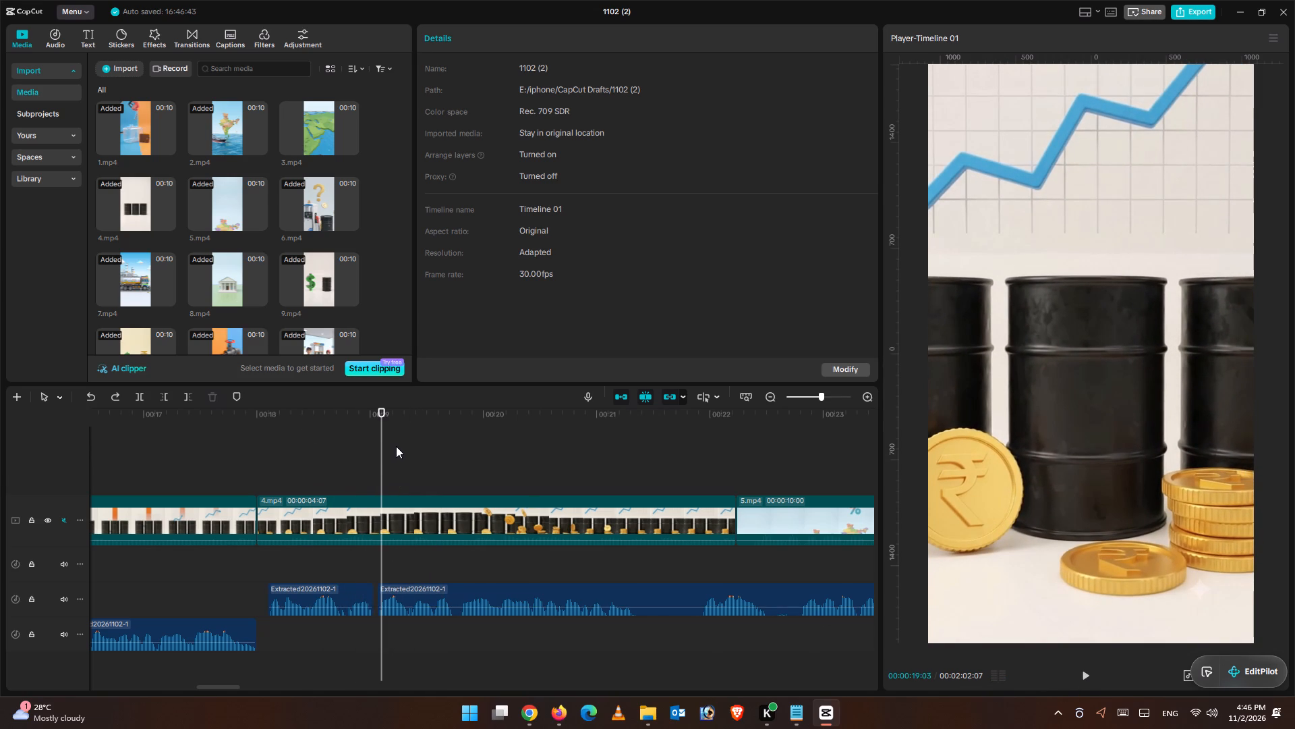
{"action": "key", "text": "ctrl+z"}
Play the narration under the second 4.mp4 part and split it at the pause at 00:00:19:22.
{"action": "left_click", "coordinate": [279, 458]}
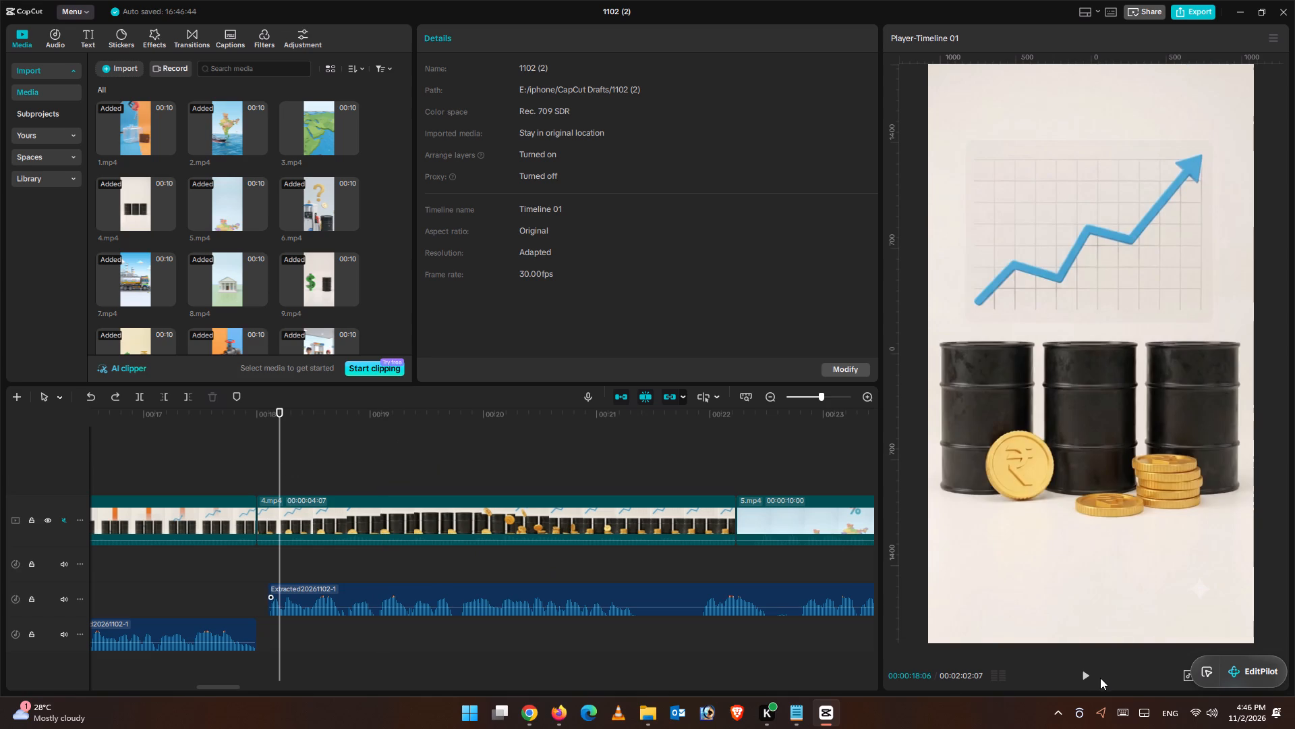
{"action": "left_click", "coordinate": [1087, 674]}
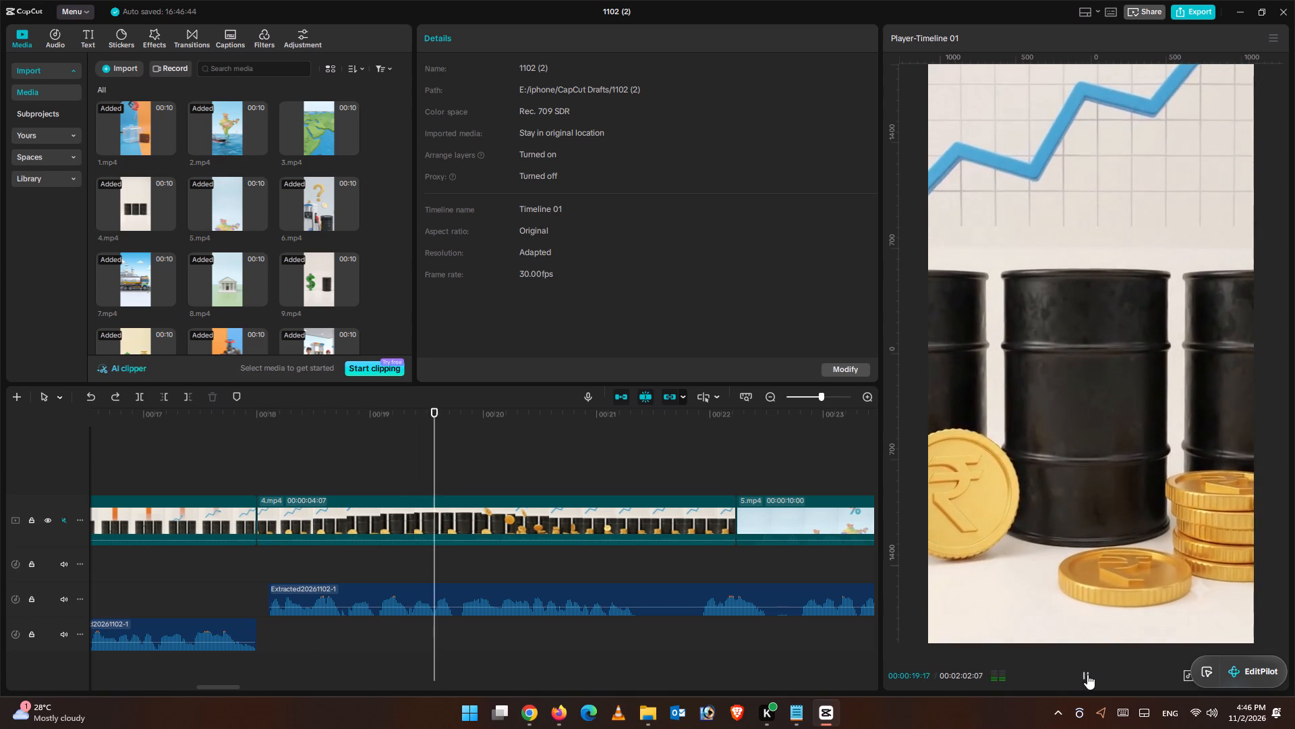
{"action": "left_click", "coordinate": [1087, 674]}
{"action": "left_click", "coordinate": [448, 509]}
{"action": "left_click", "coordinate": [446, 483]}
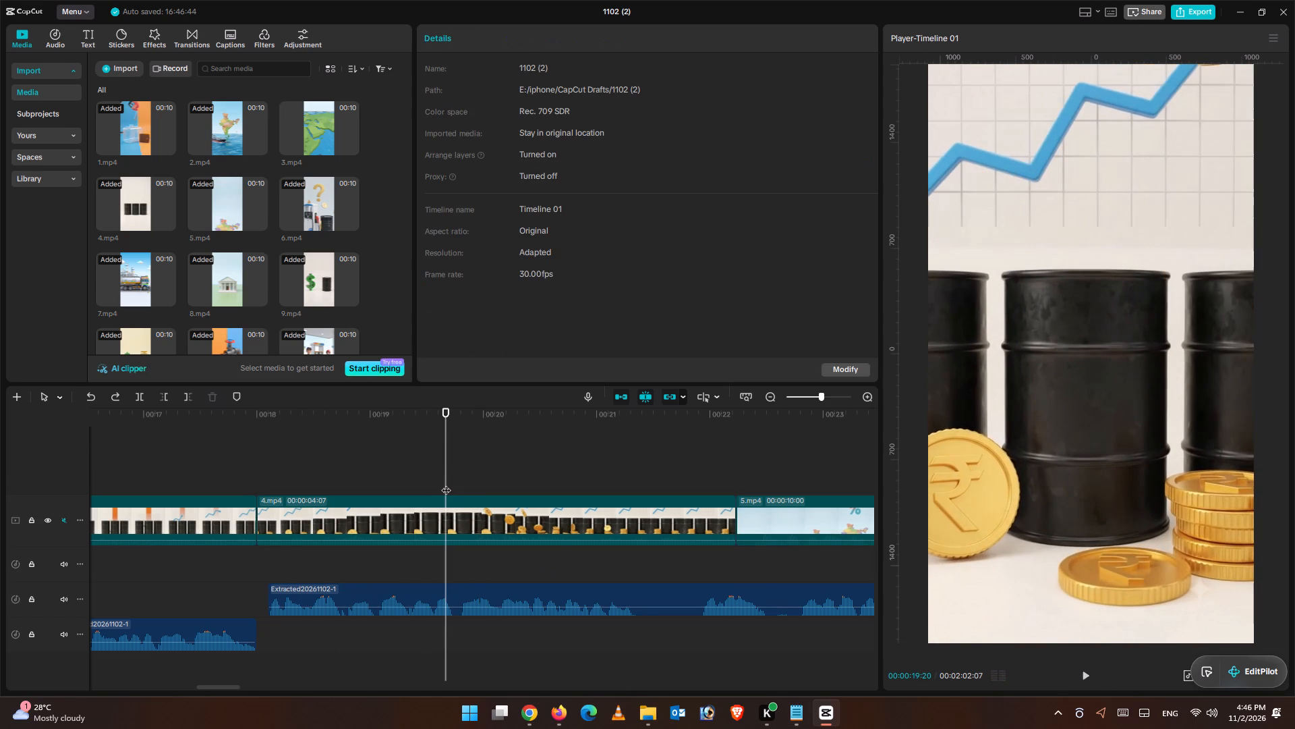
{"action": "key", "text": "ctrl+equal"}
{"action": "key", "text": "ctrl+equal"}
{"action": "left_click_drag", "start_coordinate": [446, 463], "coordinate": [464, 479]}
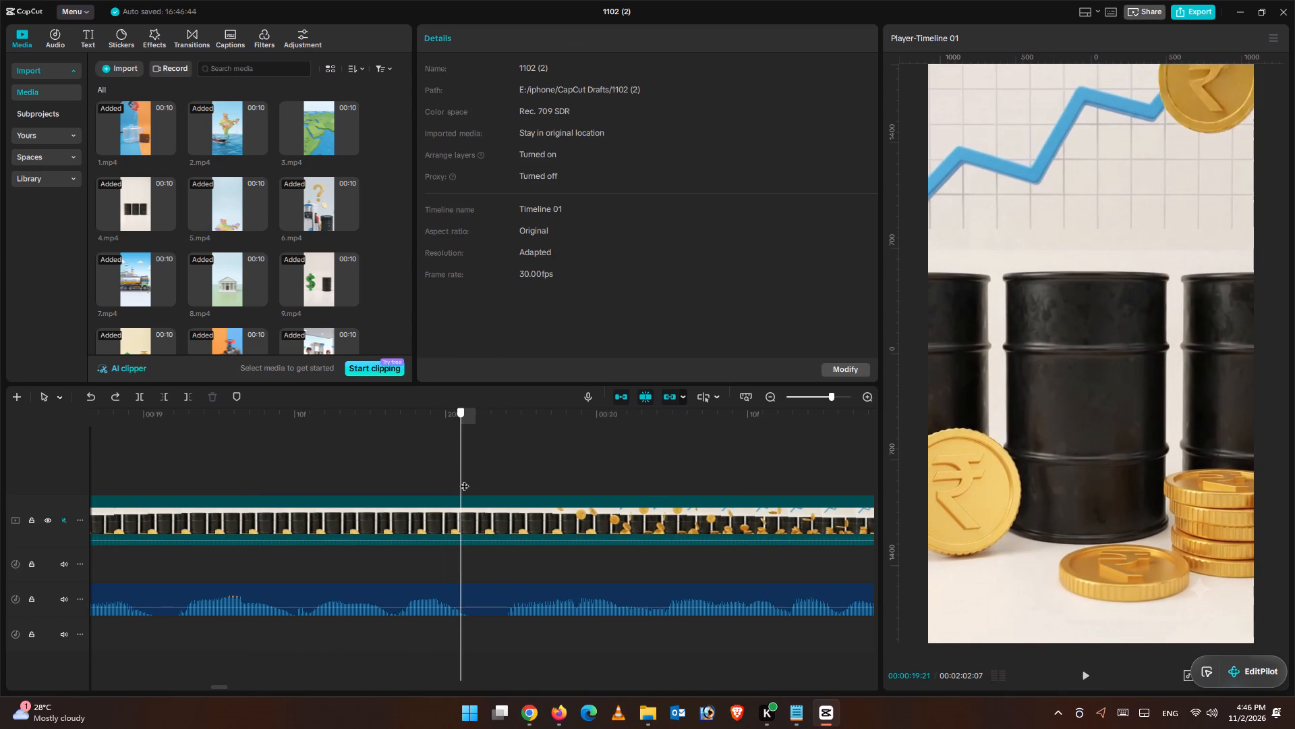
{"action": "left_click_drag", "start_coordinate": [464, 479], "coordinate": [468, 490]}
{"action": "left_click", "coordinate": [468, 490]}
{"action": "left_click", "coordinate": [496, 573]}
{"action": "left_click", "coordinate": [448, 465]}
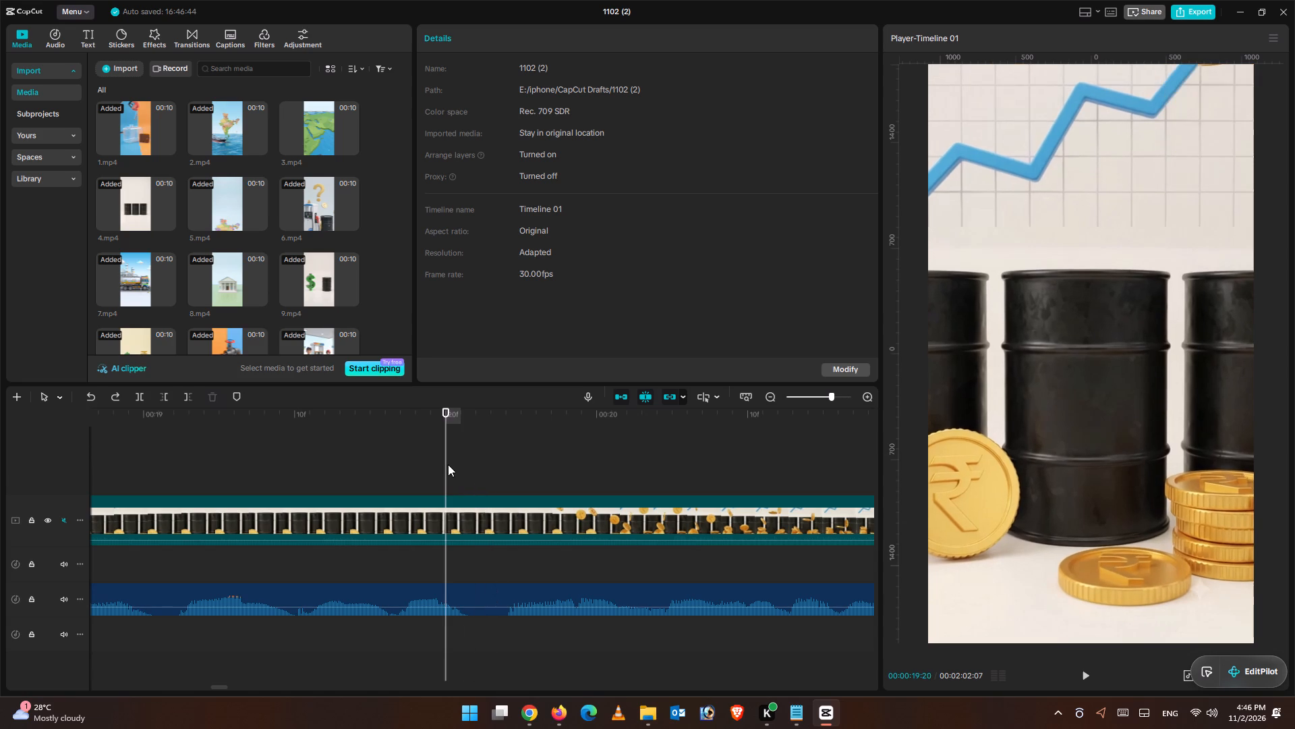
{"action": "left_click_drag", "start_coordinate": [448, 464], "coordinate": [471, 473]}
{"action": "left_click", "coordinate": [478, 601]}
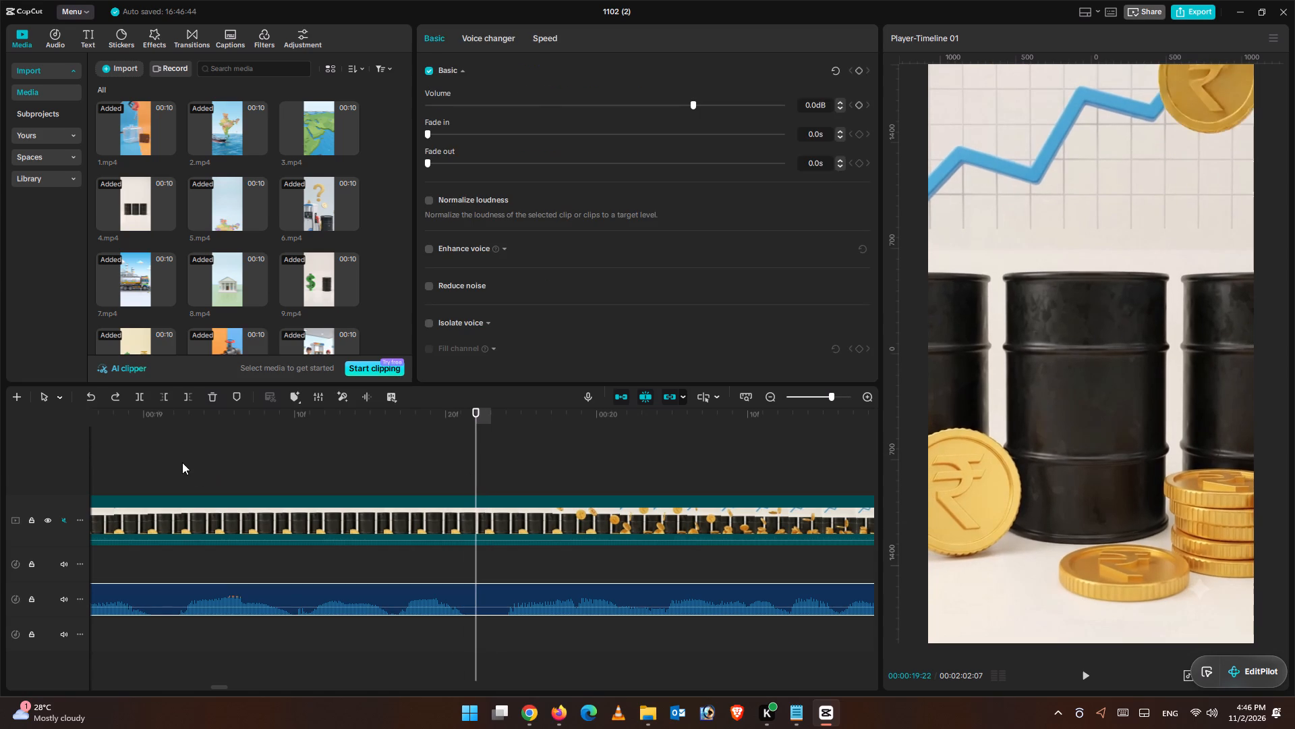
{"action": "left_click", "coordinate": [139, 398]}
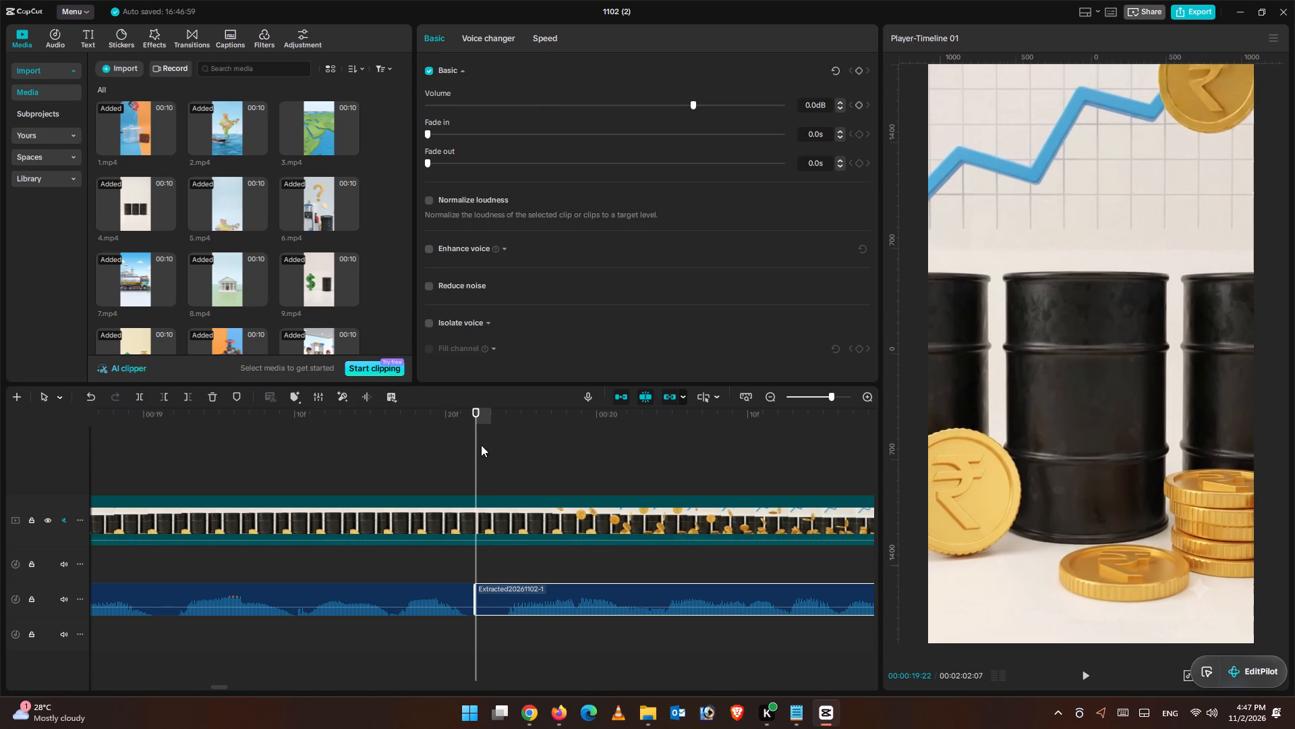
Cut off the later narration piece's beginning up to 00:00:19:24 and move it back against the preceding piece.
{"action": "left_click_drag", "start_coordinate": [480, 444], "coordinate": [501, 458]}
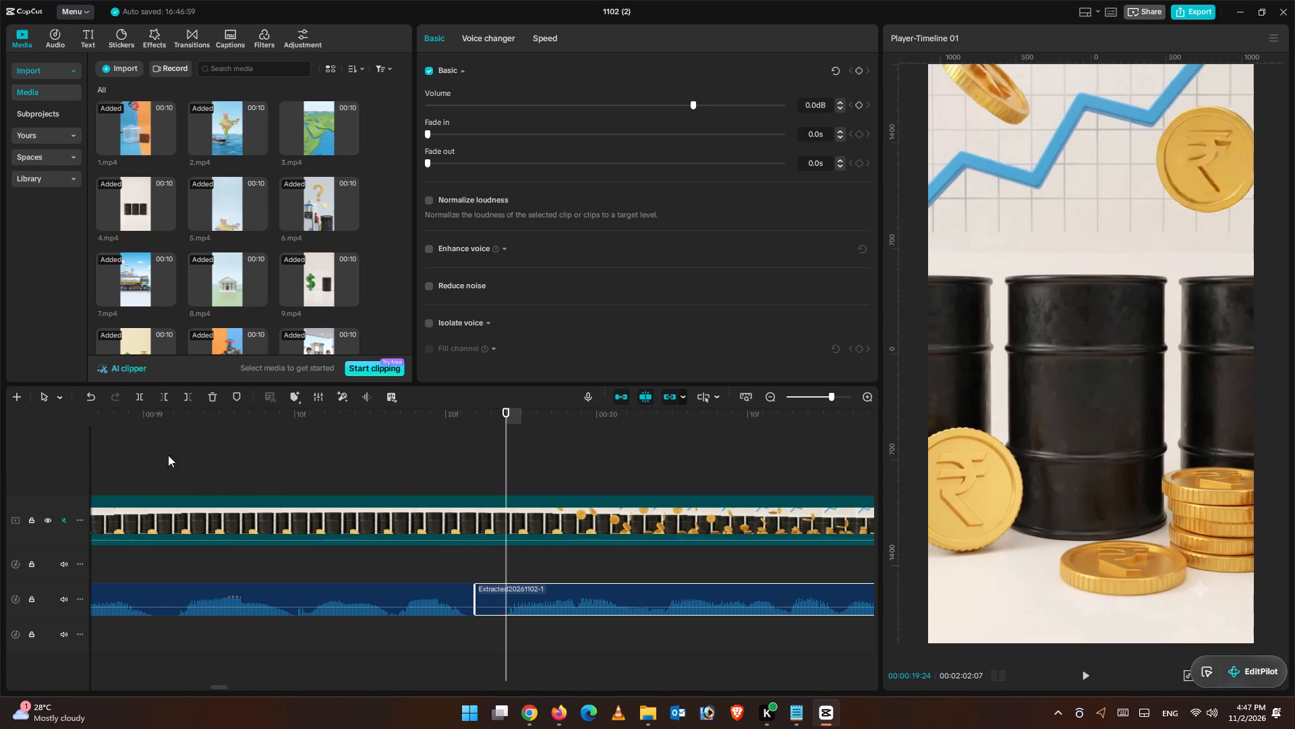
{"action": "left_click", "coordinate": [164, 398]}
{"action": "left_click_drag", "start_coordinate": [537, 603], "coordinate": [512, 603]}
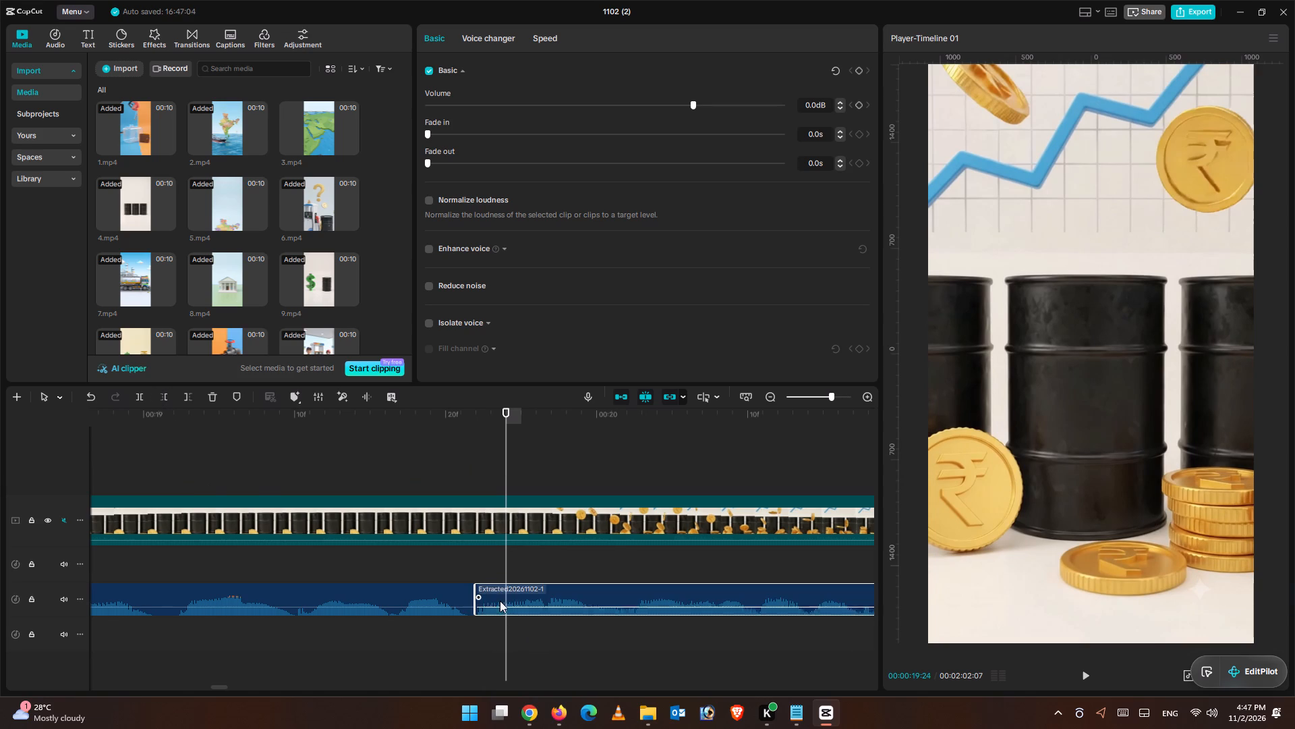
{"action": "left_click", "coordinate": [510, 589]}
{"action": "left_click", "coordinate": [465, 560]}
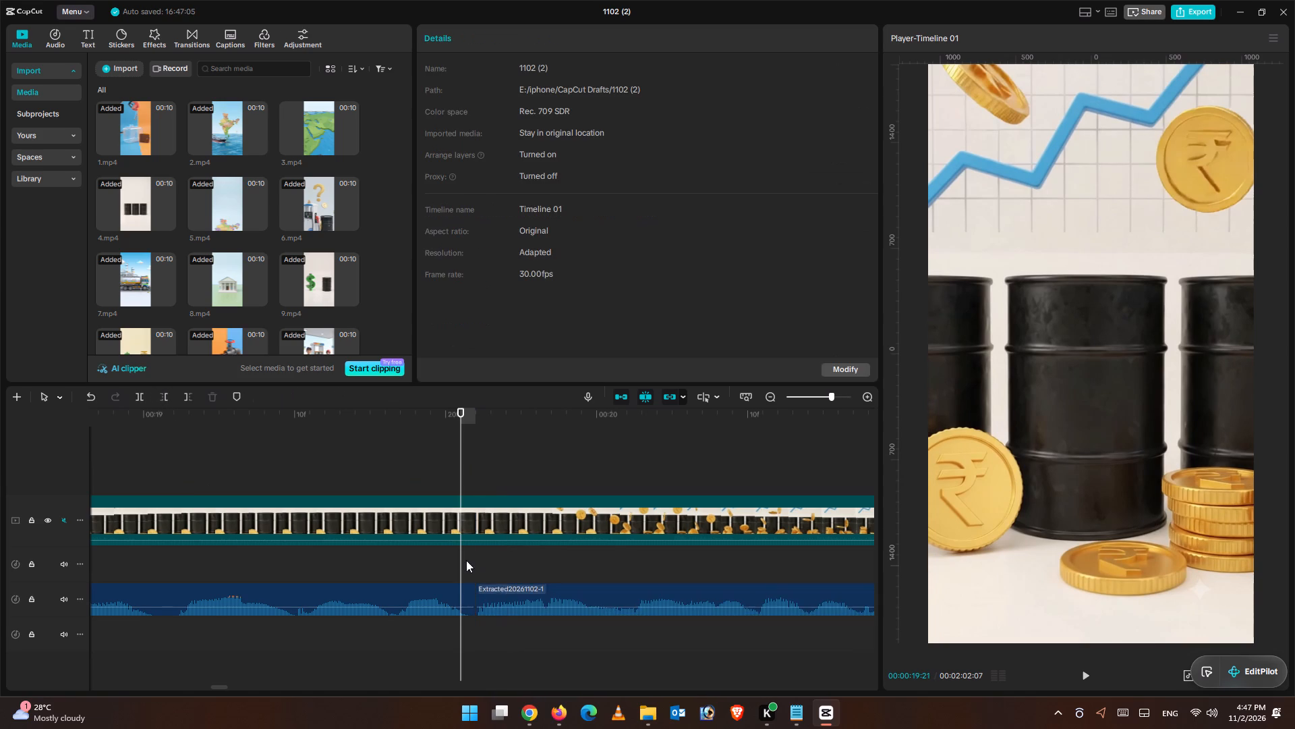
Move both narration pieces under the second 4.mp4 part back together to align with that part's start.
{"action": "key", "text": "ctrl+minus"}
{"action": "key", "text": "ctrl+minus"}
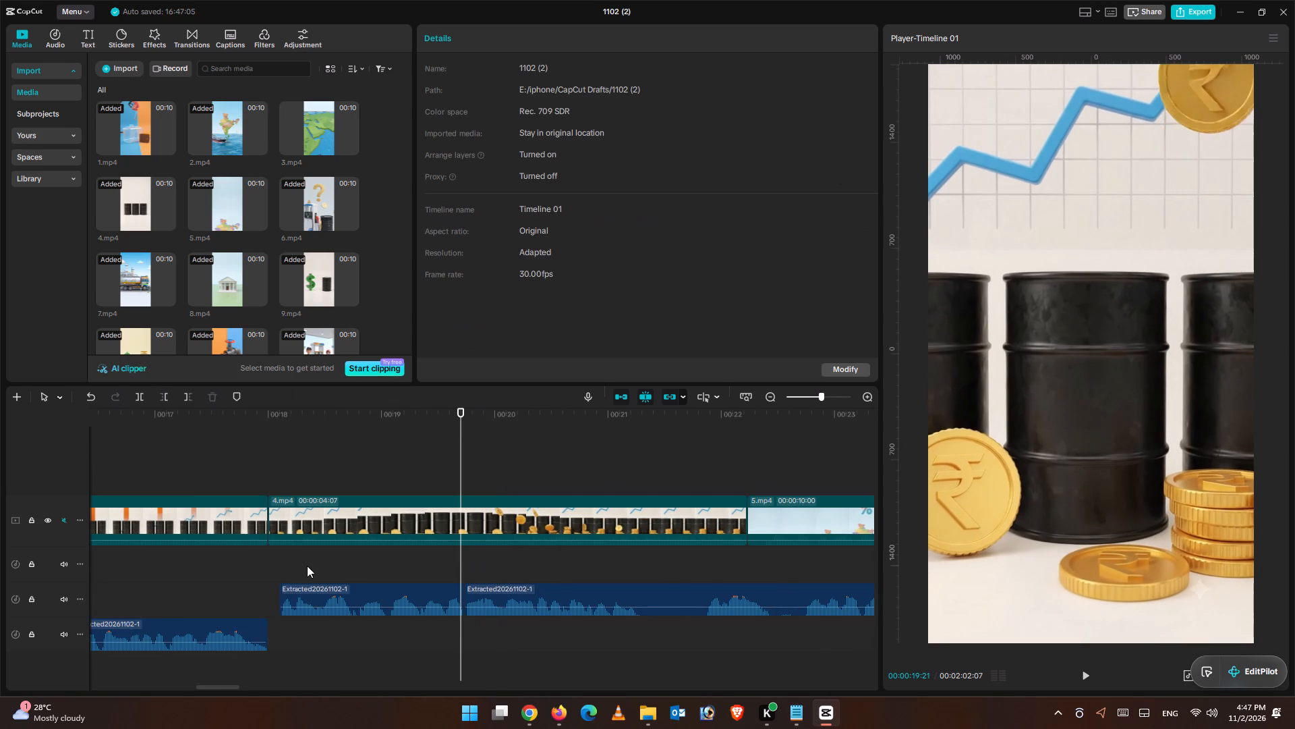
{"action": "left_click_drag", "start_coordinate": [299, 558], "coordinate": [846, 645]}
{"action": "left_click_drag", "start_coordinate": [398, 596], "coordinate": [388, 596]}
Play back the joined narration and split it at 00:00:21:06, where the phrase ends.
{"action": "left_click", "coordinate": [188, 570]}
{"action": "left_click", "coordinate": [1086, 680]}
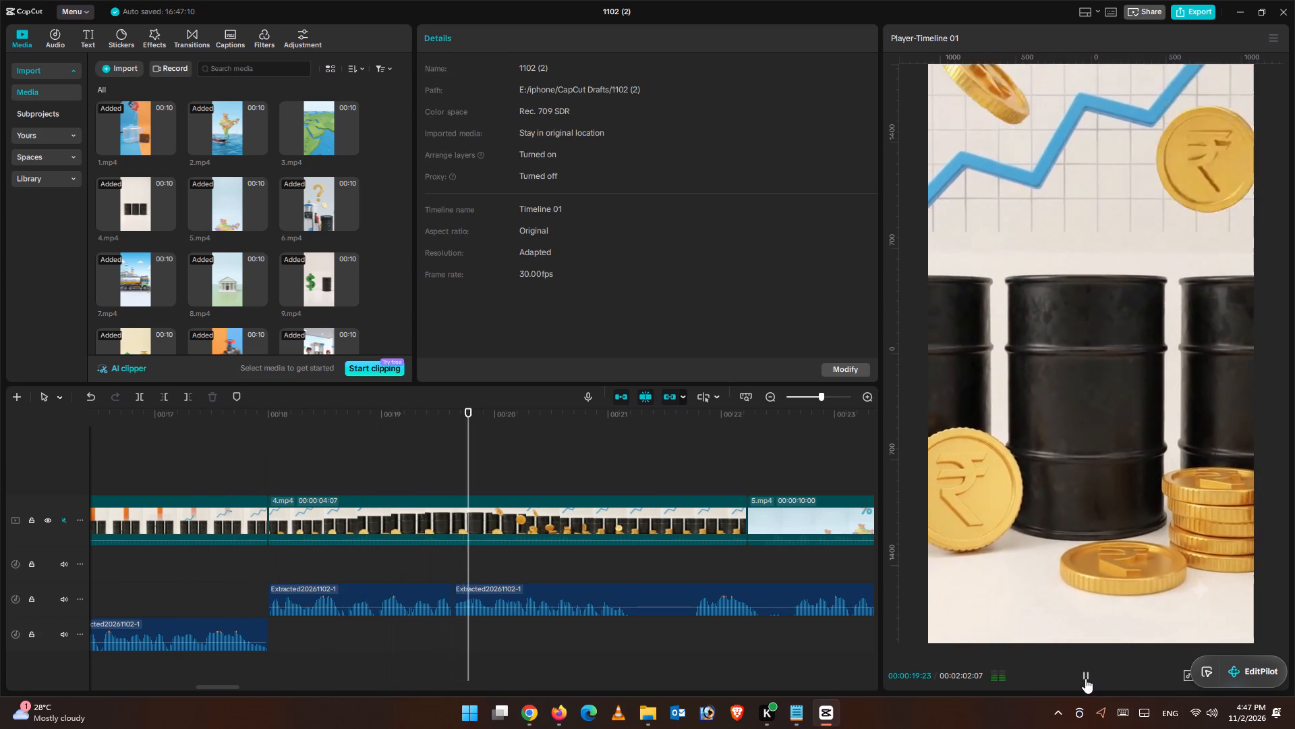
{"action": "left_click", "coordinate": [1084, 678]}
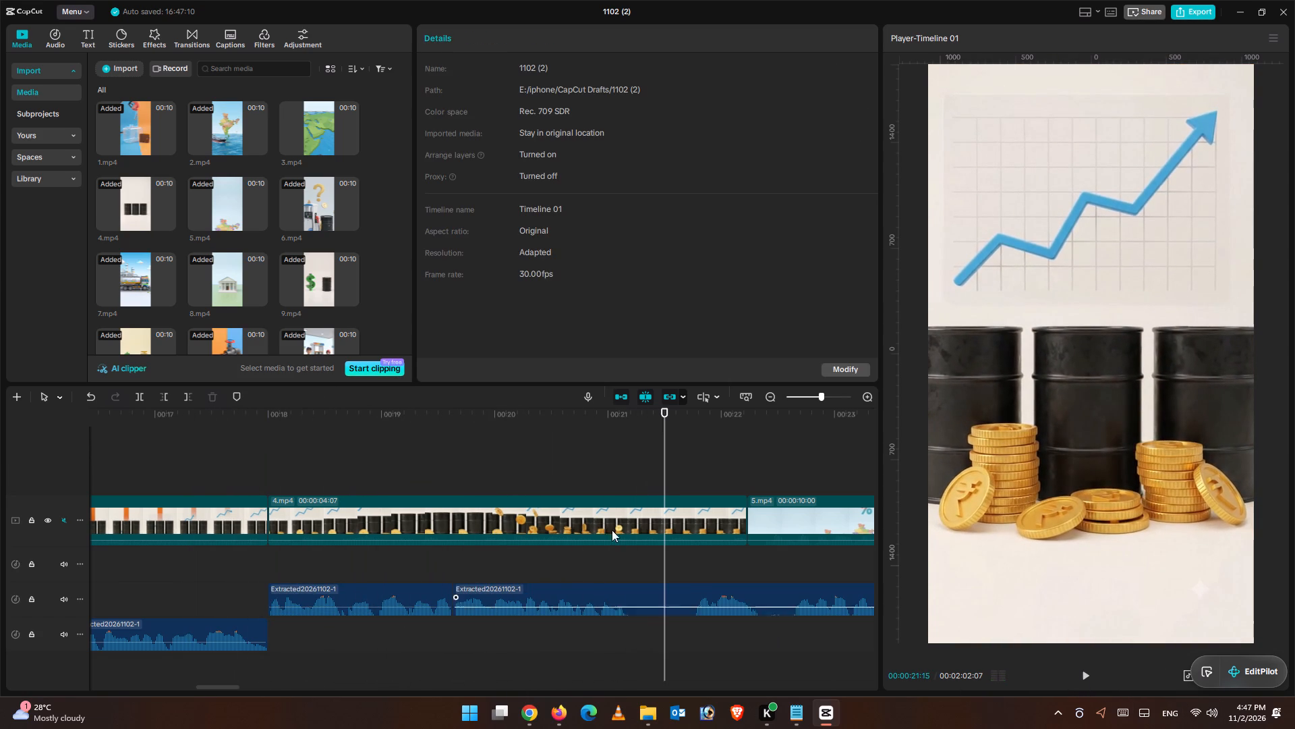
{"action": "left_click", "coordinate": [584, 458]}
{"action": "left_click_drag", "start_coordinate": [585, 458], "coordinate": [630, 484]}
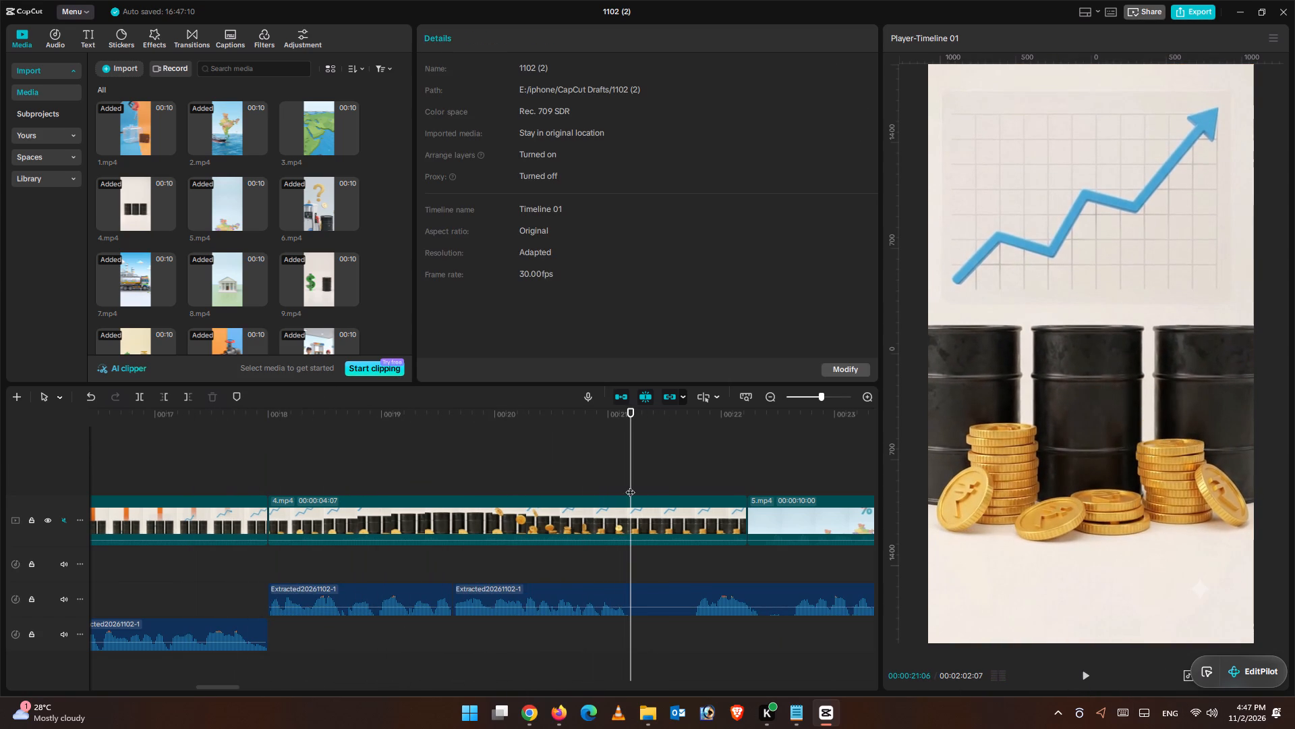
{"action": "left_click", "coordinate": [642, 589]}
{"action": "left_click", "coordinate": [142, 402]}
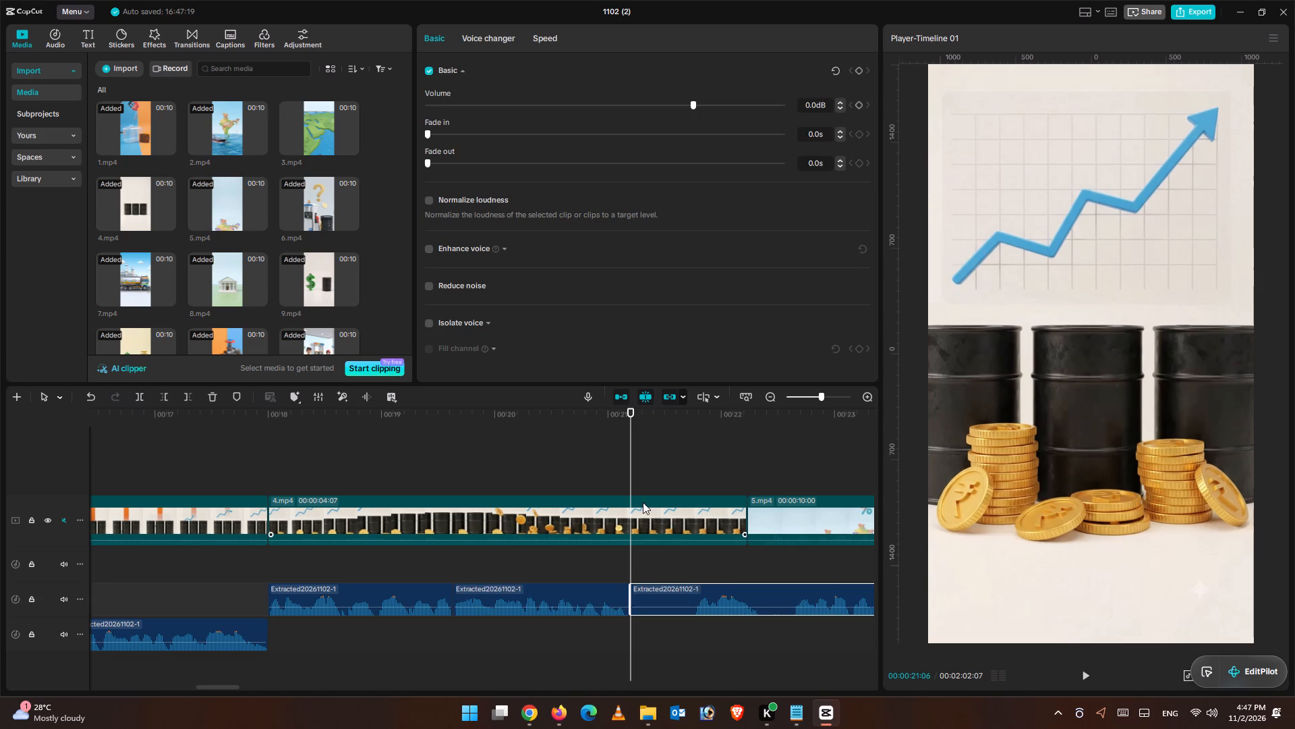
Cut off the end of the second 4.mp4 part from 00:00:21:06 onward.
{"action": "left_click", "coordinate": [644, 509]}
{"action": "left_click", "coordinate": [188, 399]}
Cut off the last narration piece's beginning up to 00:00:21:23 and move it back to the start of 5.mp4.
{"action": "left_click", "coordinate": [1076, 672]}
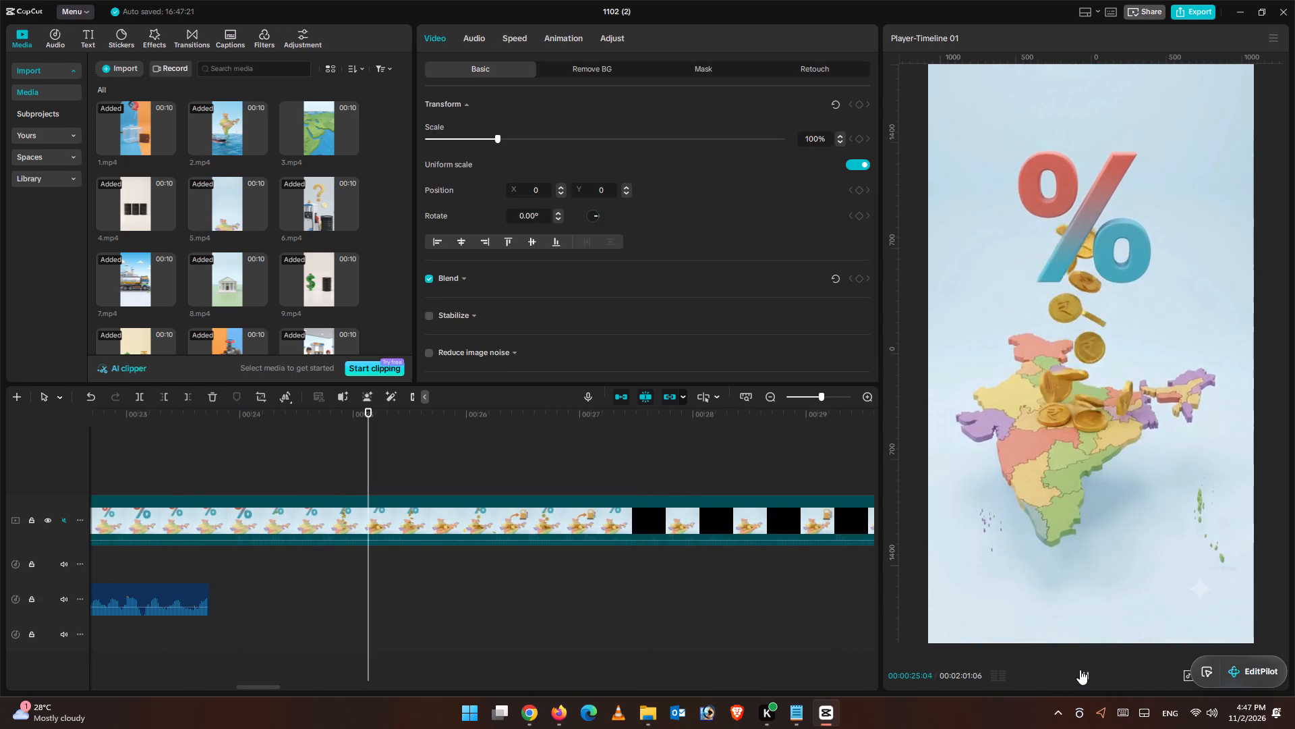
{"action": "left_click", "coordinate": [1080, 670]}
{"action": "left_click", "coordinate": [1080, 670]}
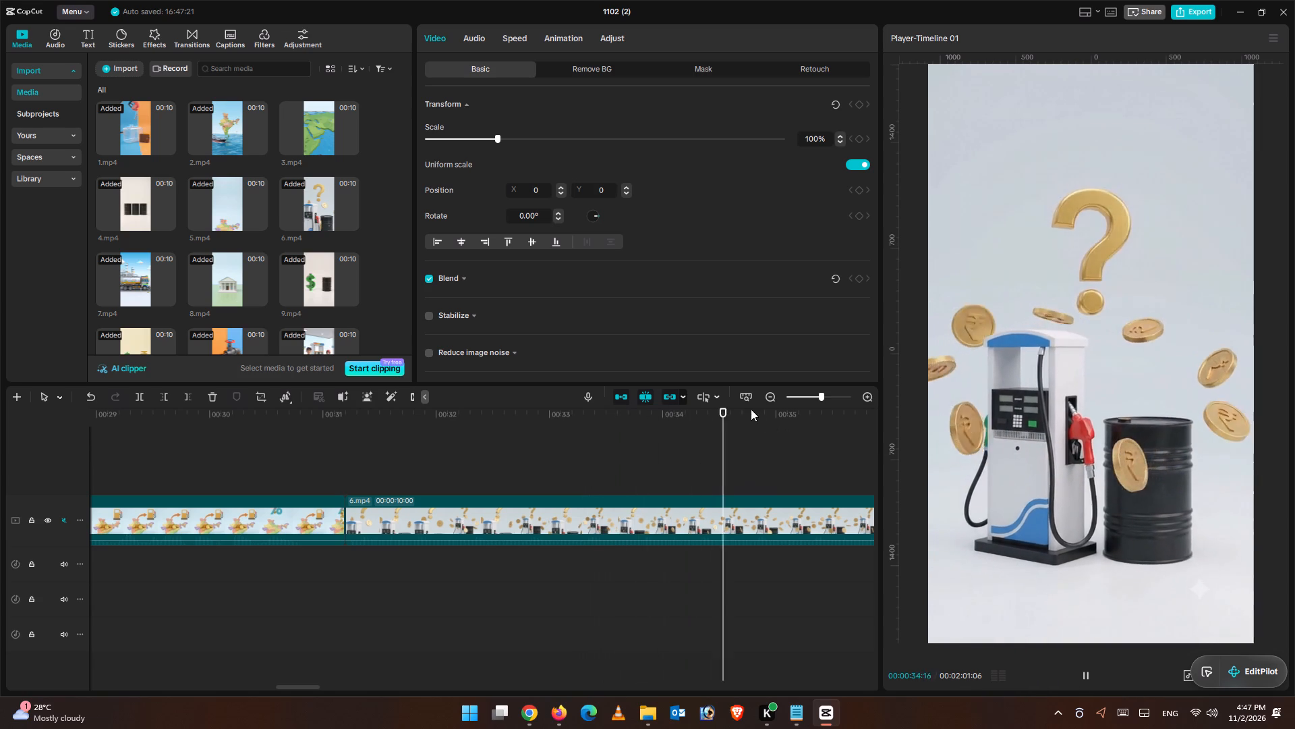
{"action": "left_click_drag", "start_coordinate": [747, 412], "coordinate": [42, 452]}
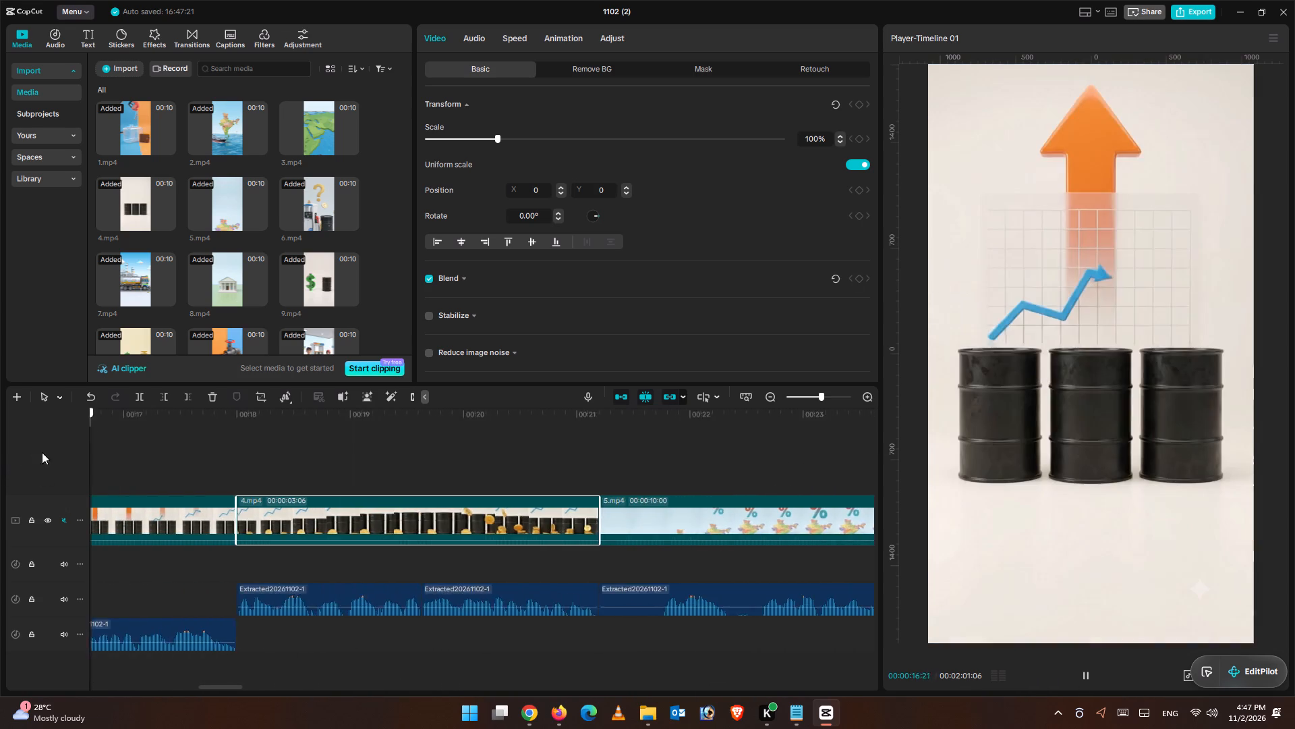
{"action": "left_click_drag", "start_coordinate": [42, 452], "coordinate": [556, 514]}
{"action": "left_click", "coordinate": [1086, 674]}
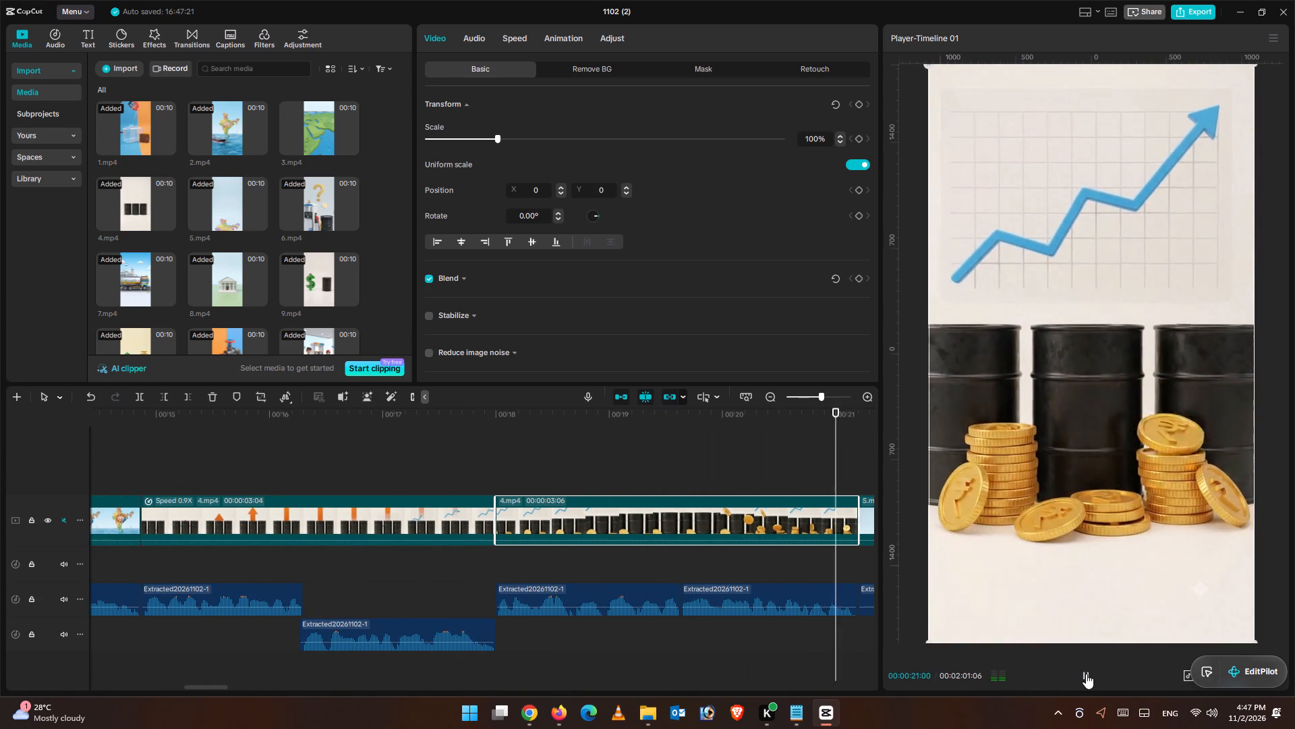
{"action": "left_click", "coordinate": [1086, 674]}
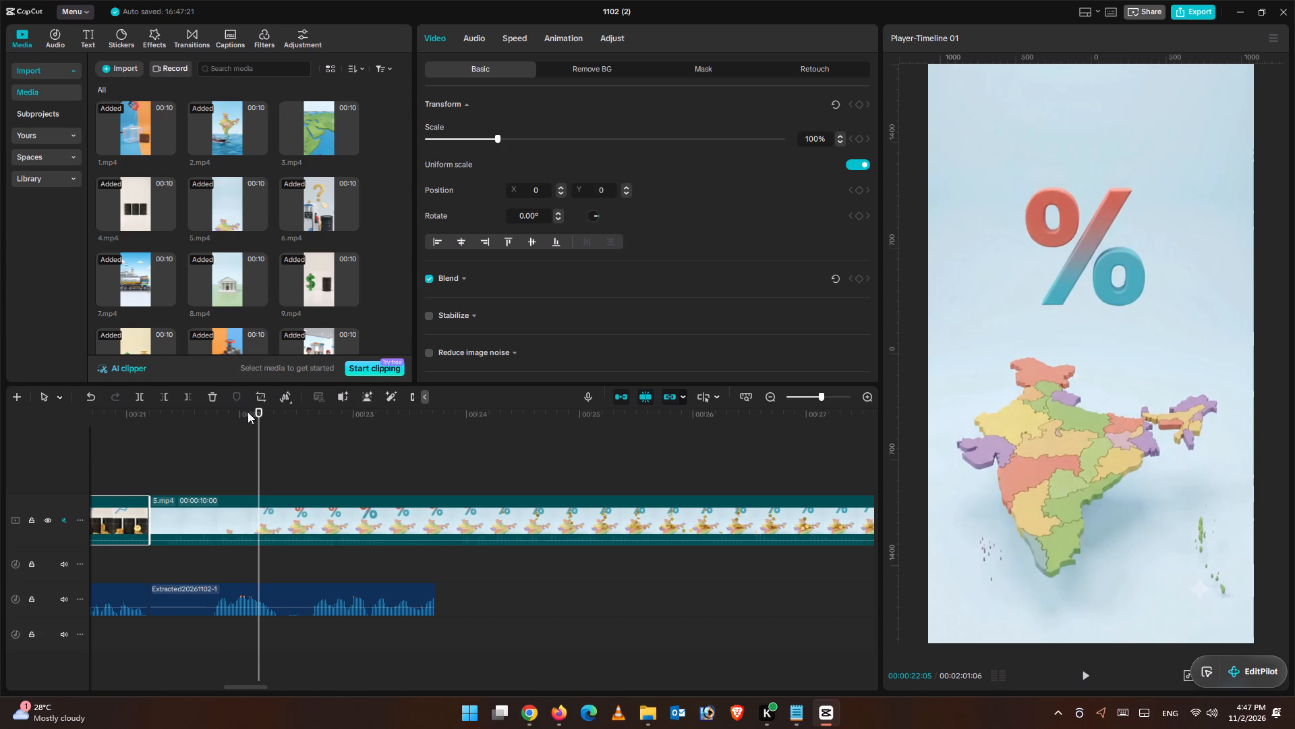
{"action": "left_click_drag", "start_coordinate": [270, 411], "coordinate": [208, 435]}
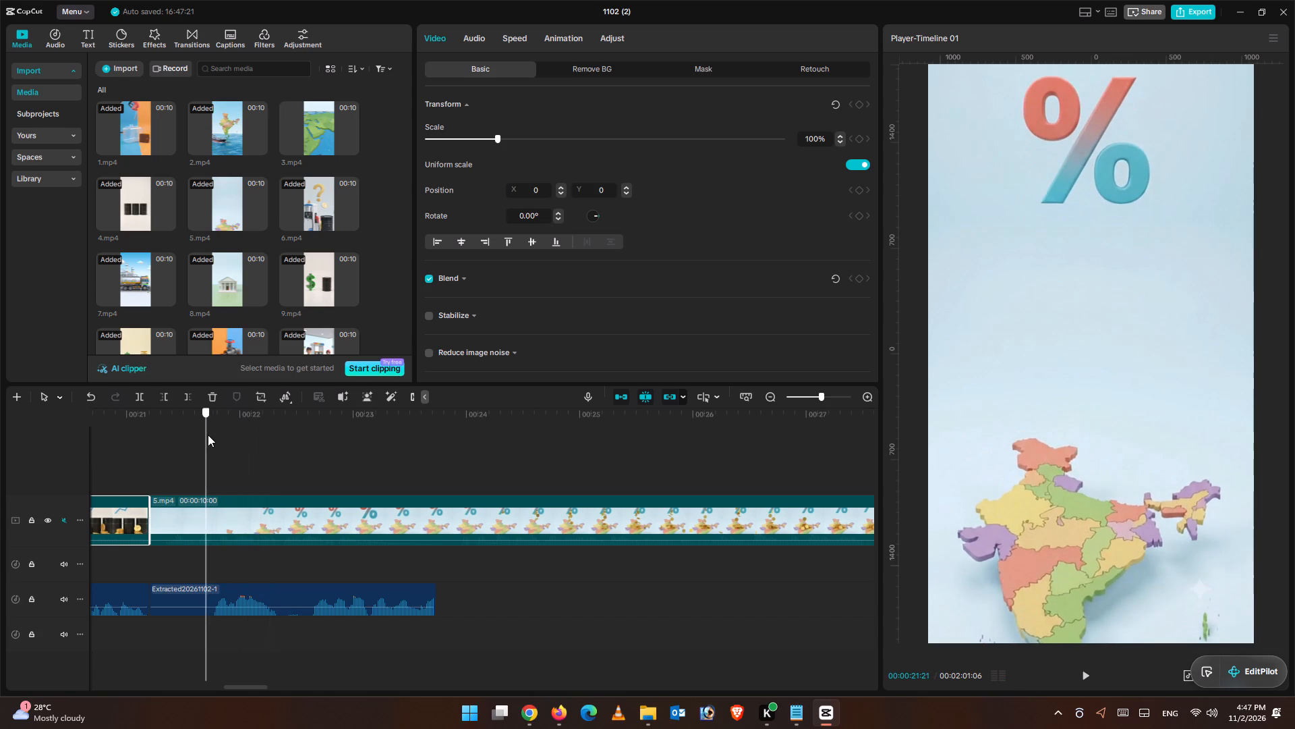
{"action": "left_click_drag", "start_coordinate": [208, 435], "coordinate": [213, 438]}
{"action": "left_click", "coordinate": [229, 591]}
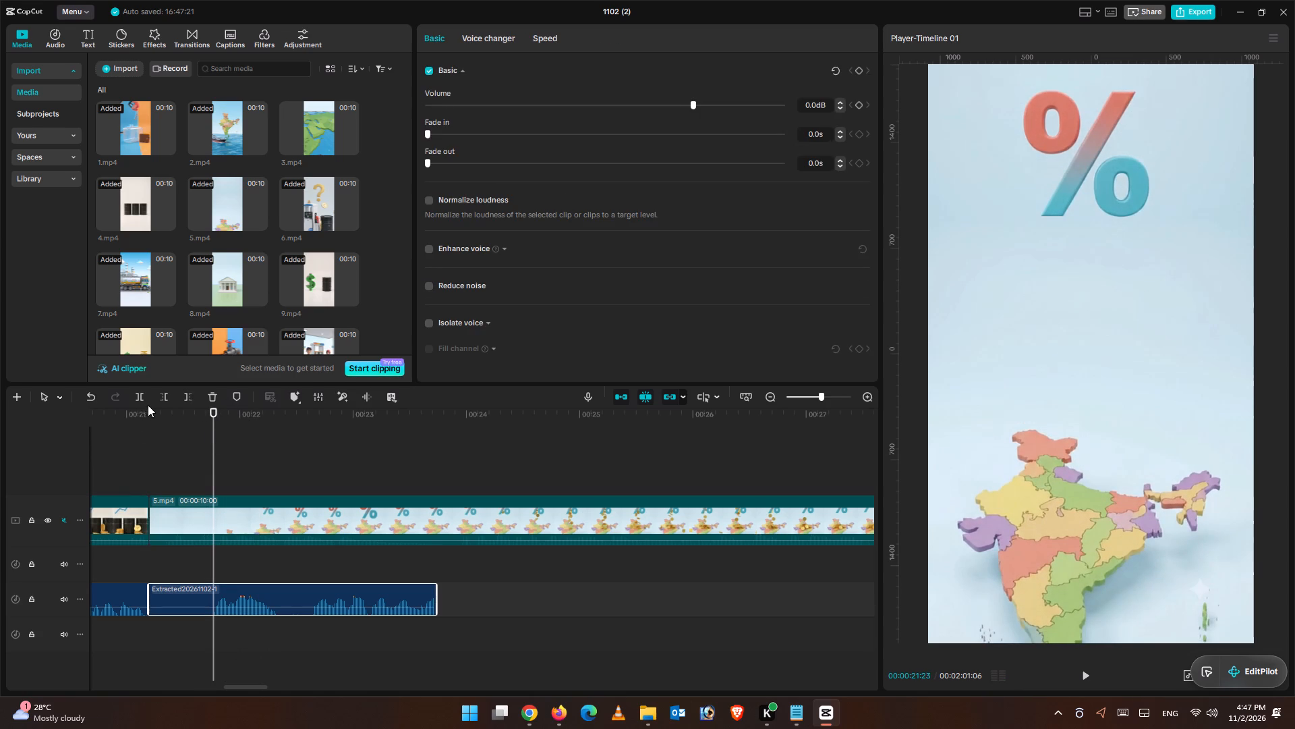
{"action": "left_click", "coordinate": [153, 398]}
{"action": "left_click", "coordinate": [157, 394]}
{"action": "left_click_drag", "start_coordinate": [231, 610], "coordinate": [178, 608]}
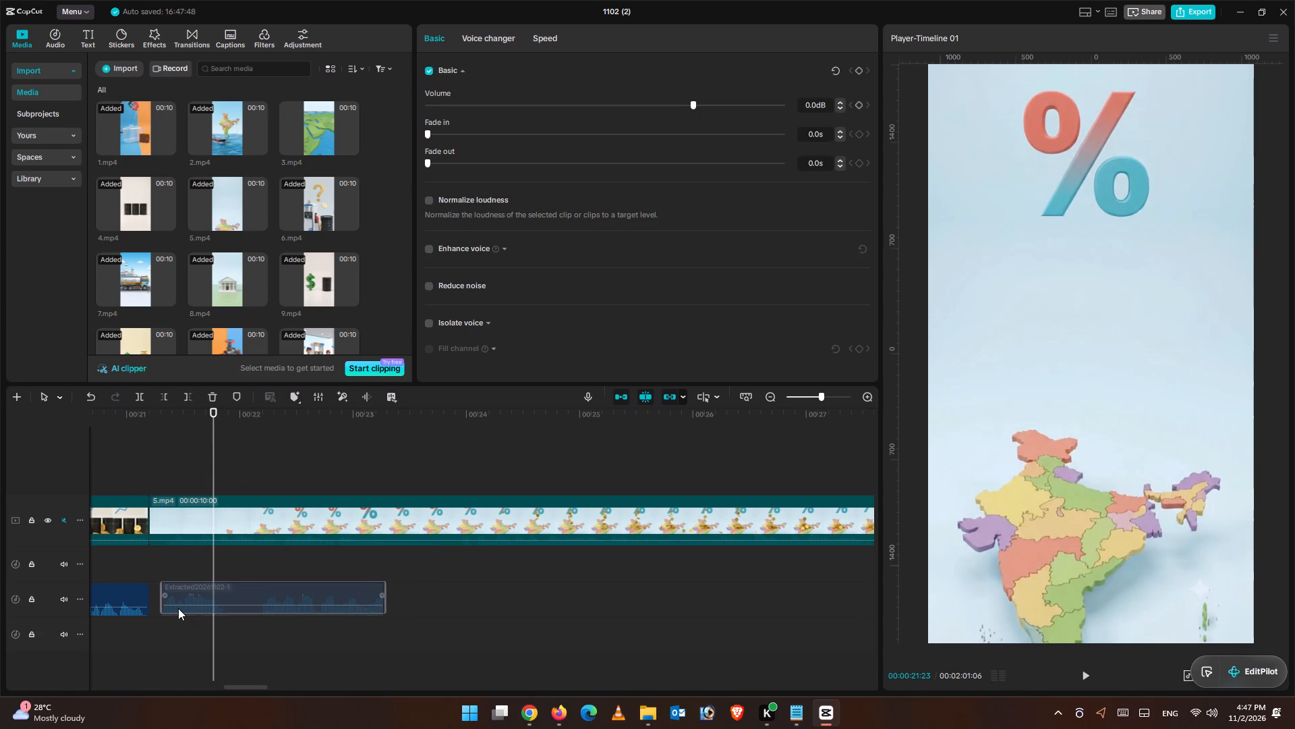
{"action": "left_click_drag", "start_coordinate": [178, 608], "coordinate": [164, 610]}
Split the narration under 5.mp4 at about 00:00:21:23 and cut off the new piece's beginning up to 00:00:22:02.
{"action": "left_click", "coordinate": [213, 553]}
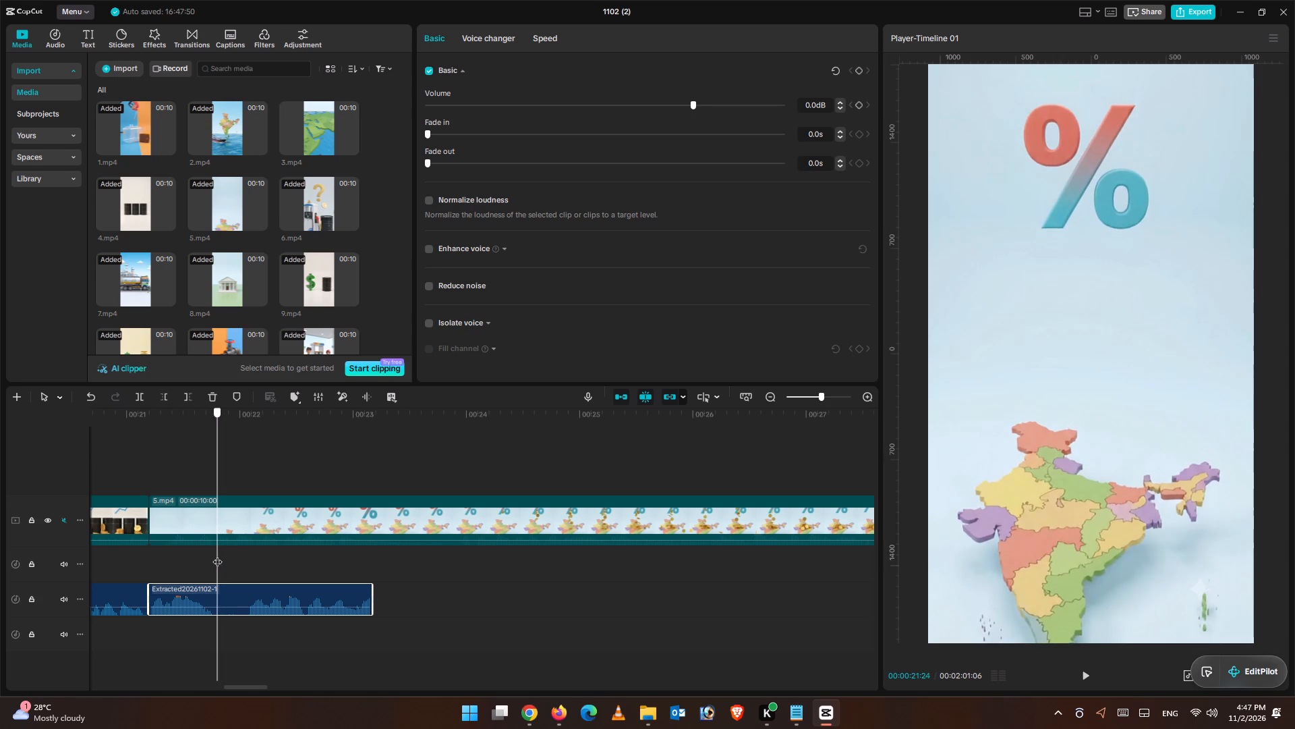
{"action": "left_click", "coordinate": [140, 398]}
{"action": "left_click_drag", "start_coordinate": [215, 418], "coordinate": [240, 438]}
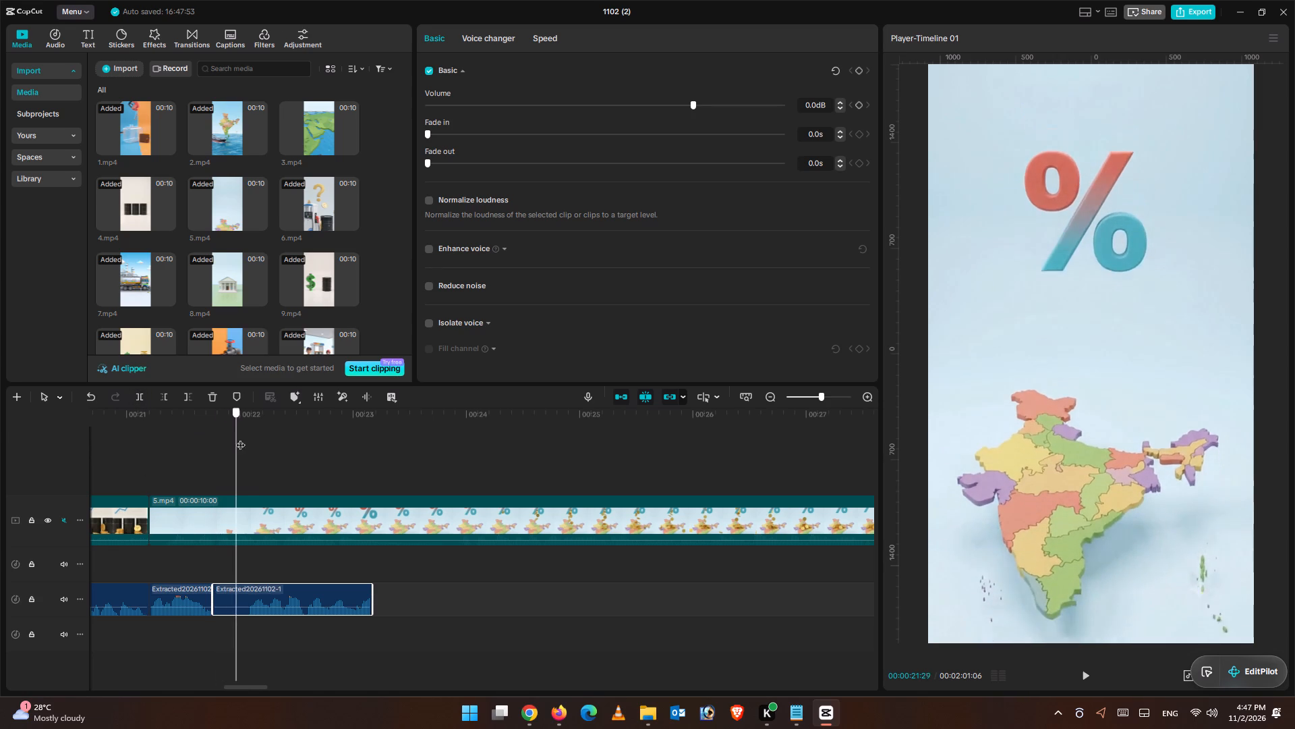
{"action": "left_click_drag", "start_coordinate": [240, 438], "coordinate": [247, 445]}
{"action": "left_click", "coordinate": [165, 394]}
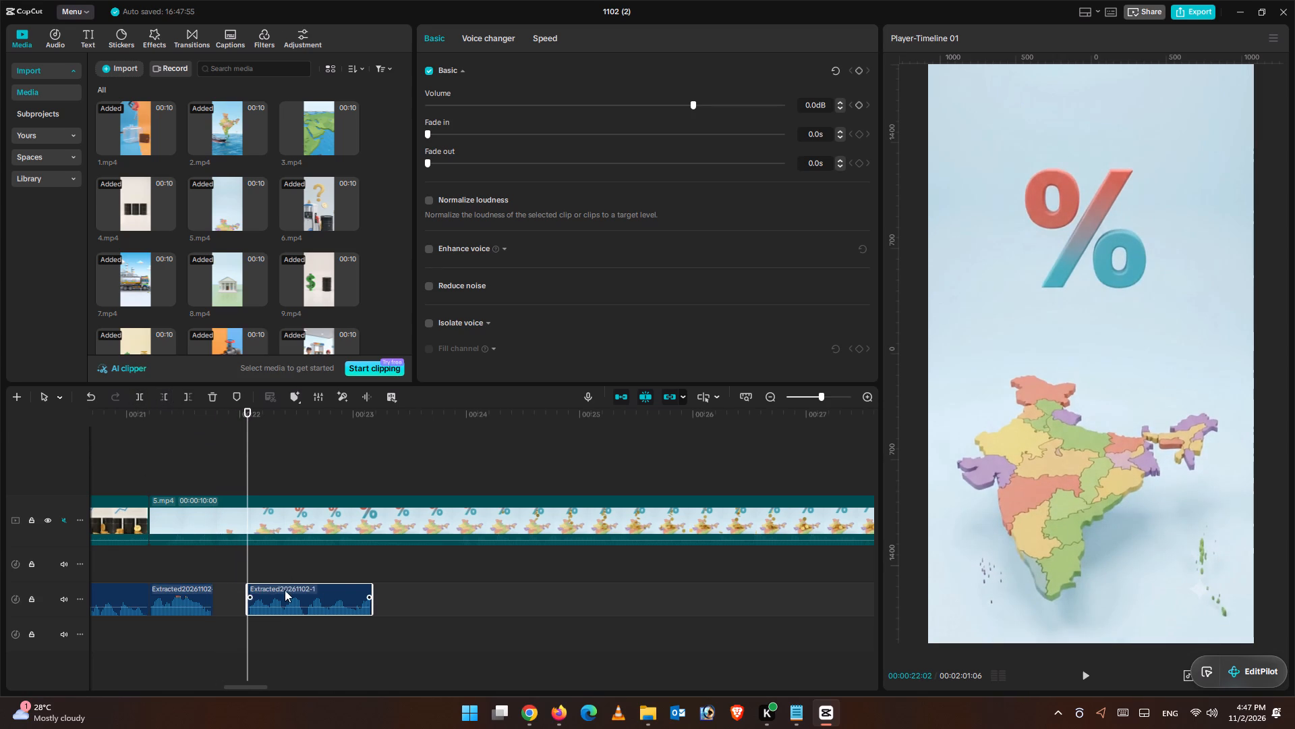
Move the trimmed narration piece back against the preceding one to close the gap under 5.mp4.
{"action": "left_click_drag", "start_coordinate": [287, 593], "coordinate": [254, 595]}
{"action": "left_click", "coordinate": [126, 437]}
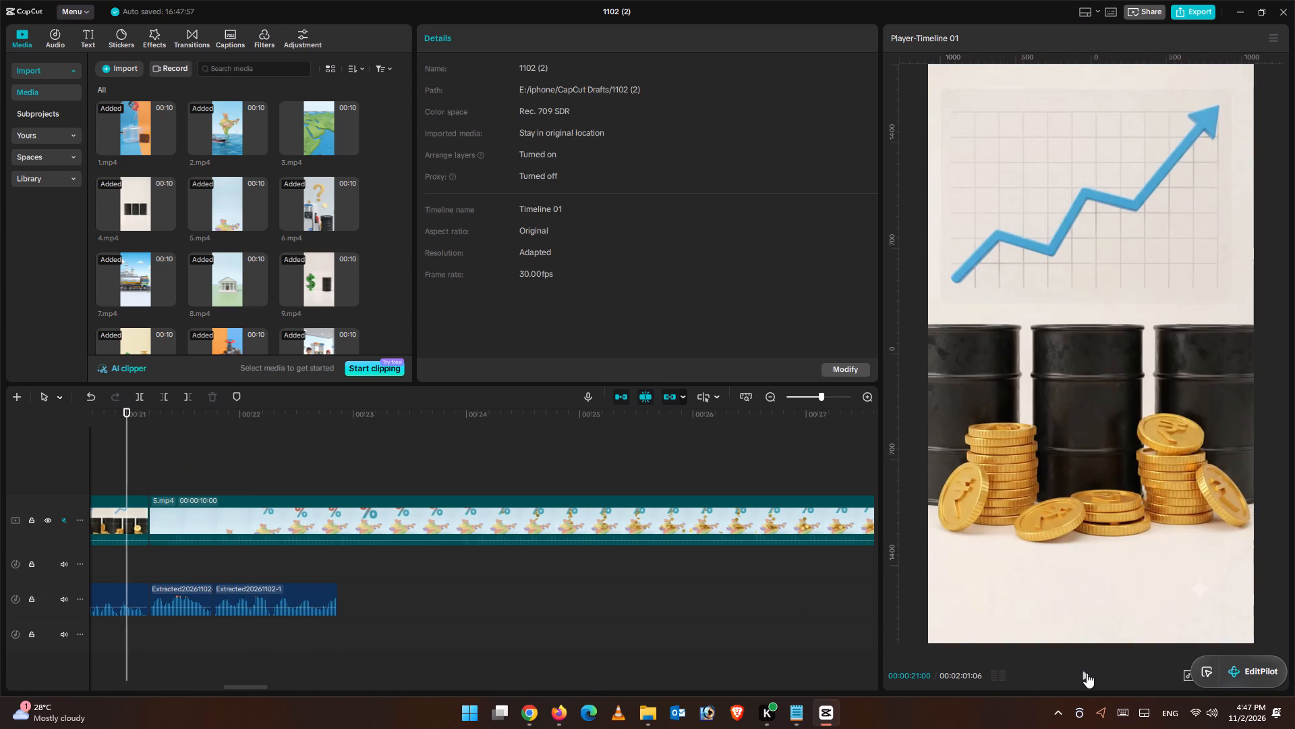
Extend the end of the last narration piece under 5.mp4 to bring back the rest of the narration.
{"action": "left_click", "coordinate": [1088, 672]}
{"action": "key", "text": "ctrl+minus"}
{"action": "key", "text": "ctrl+minus"}
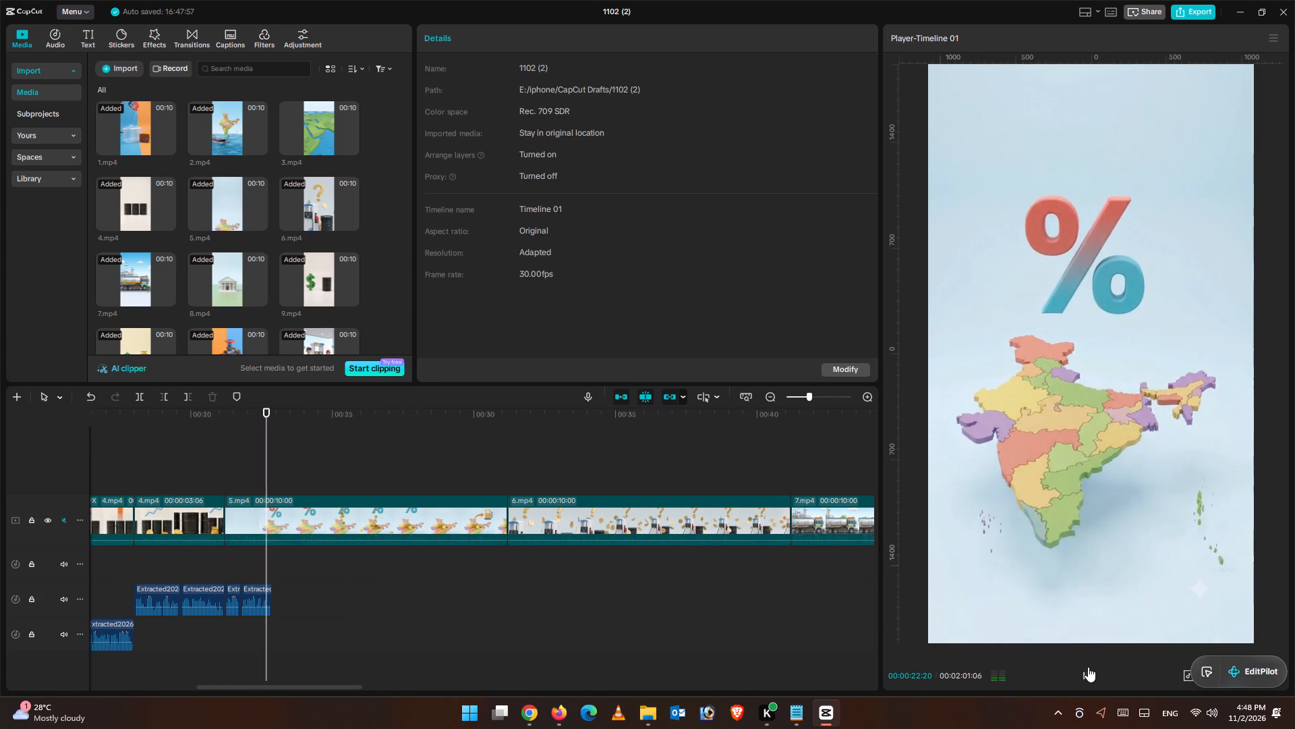
{"action": "left_click", "coordinate": [264, 599]}
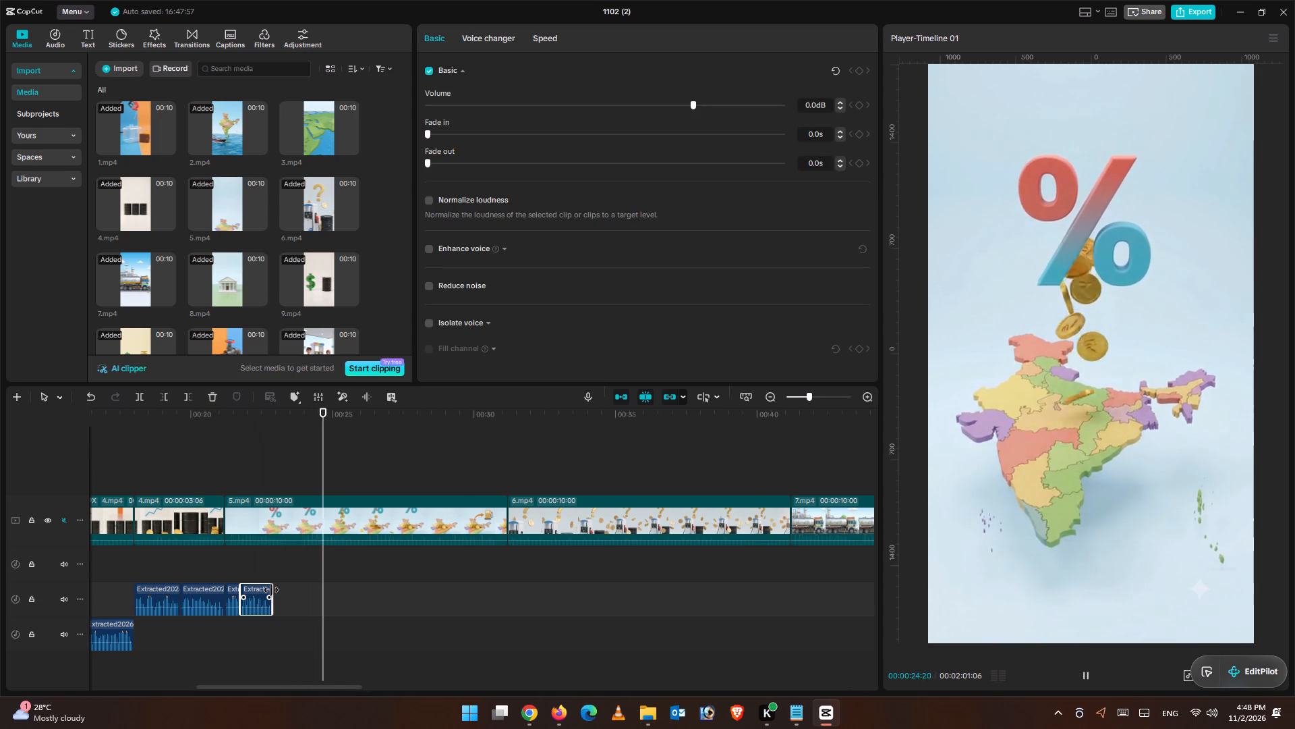
{"action": "left_click_drag", "start_coordinate": [271, 590], "coordinate": [718, 599]}
{"action": "left_click", "coordinate": [250, 551]}
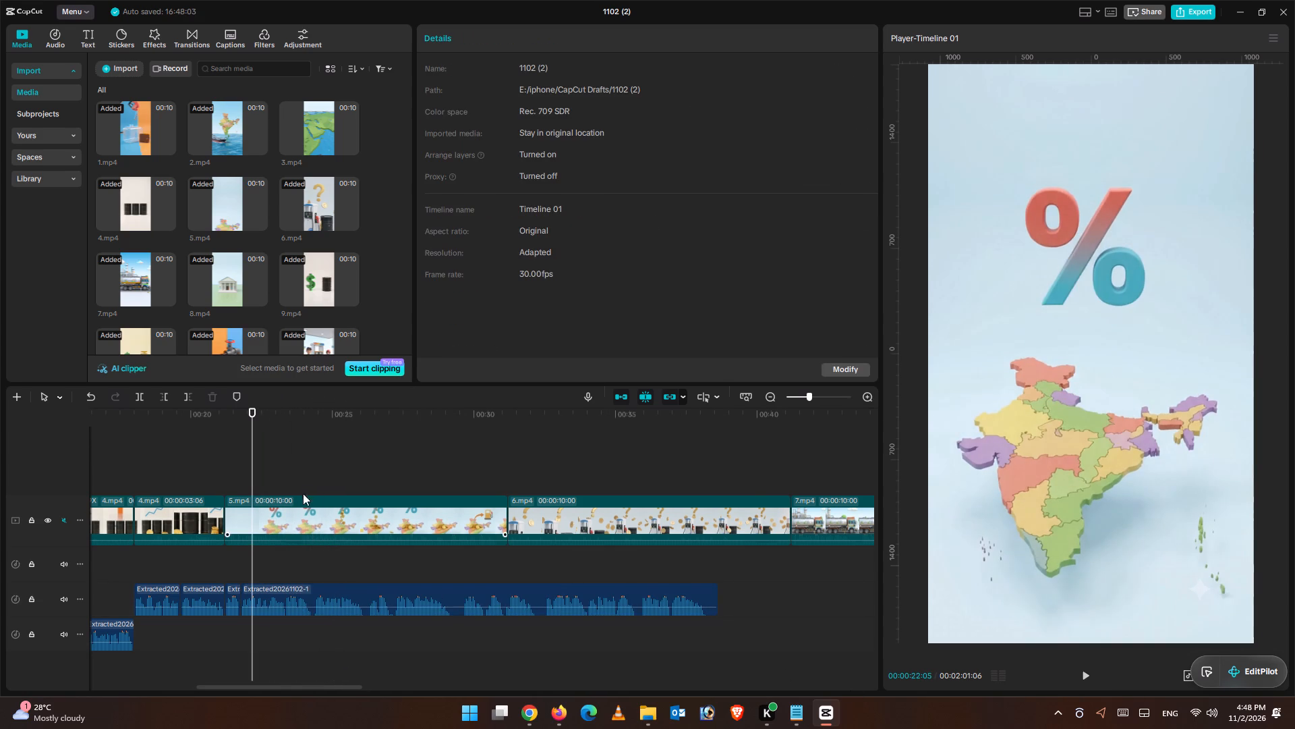
Split the narration at 00:00:23:08, cut off the new piece's beginning up to 00:00:23:10, and close the gap.
{"action": "left_click", "coordinate": [1085, 678]}
{"action": "key", "text": "ctrl+equal"}
{"action": "key", "text": "ctrl+equal"}
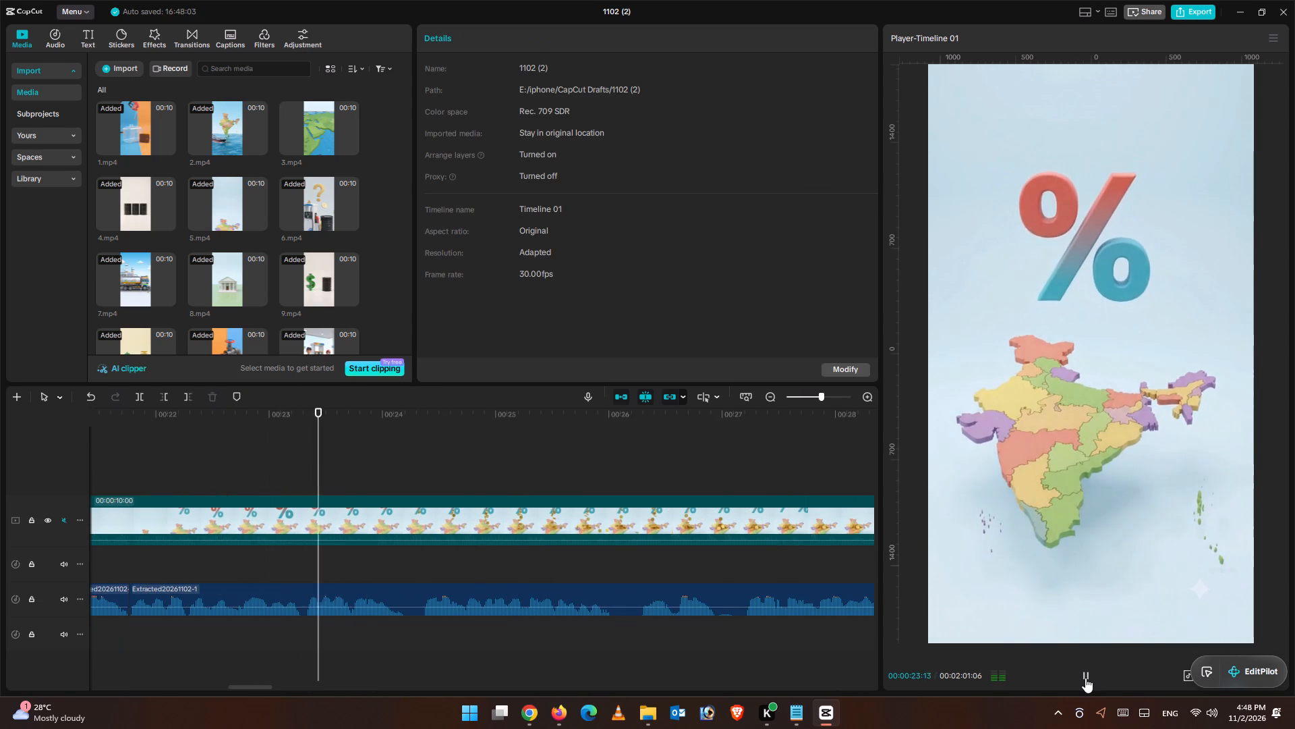
{"action": "left_click", "coordinate": [337, 456]}
{"action": "left_click_drag", "start_coordinate": [333, 460], "coordinate": [299, 463]}
{"action": "left_click", "coordinate": [324, 585]}
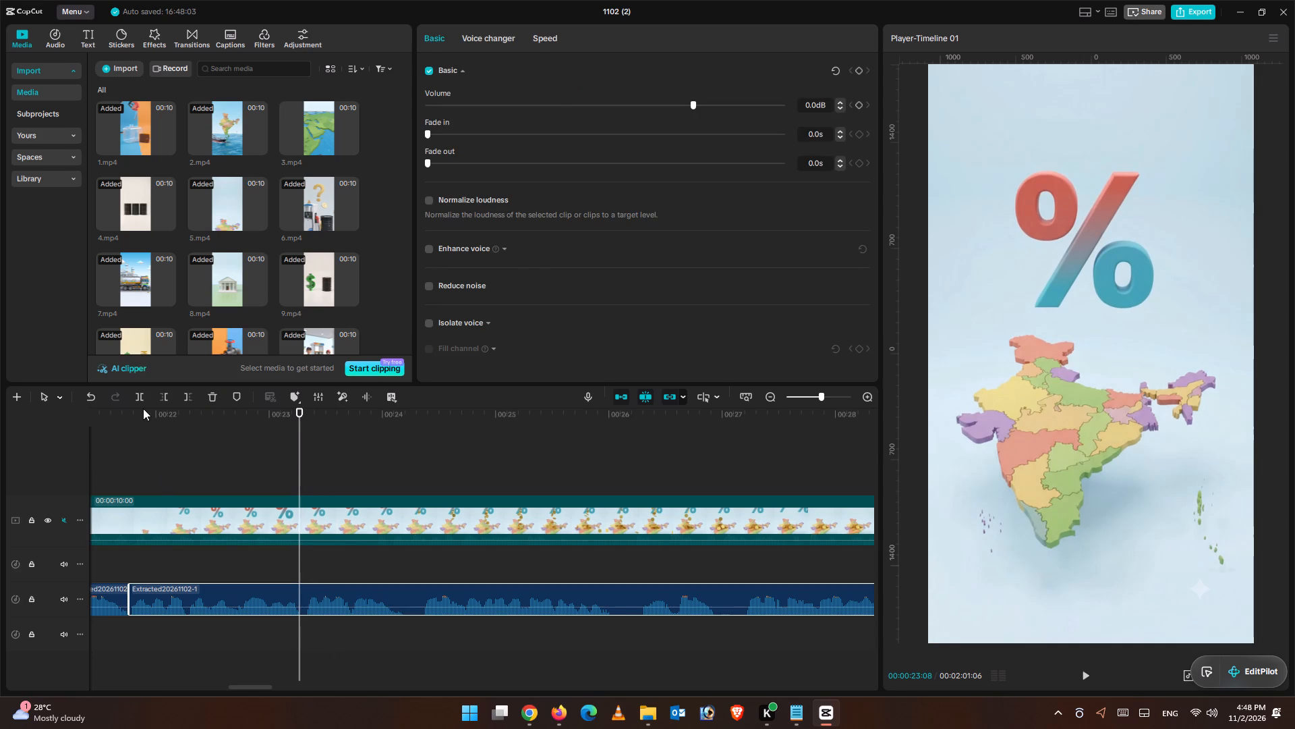
{"action": "left_click", "coordinate": [137, 396]}
{"action": "left_click_drag", "start_coordinate": [298, 423], "coordinate": [306, 429]}
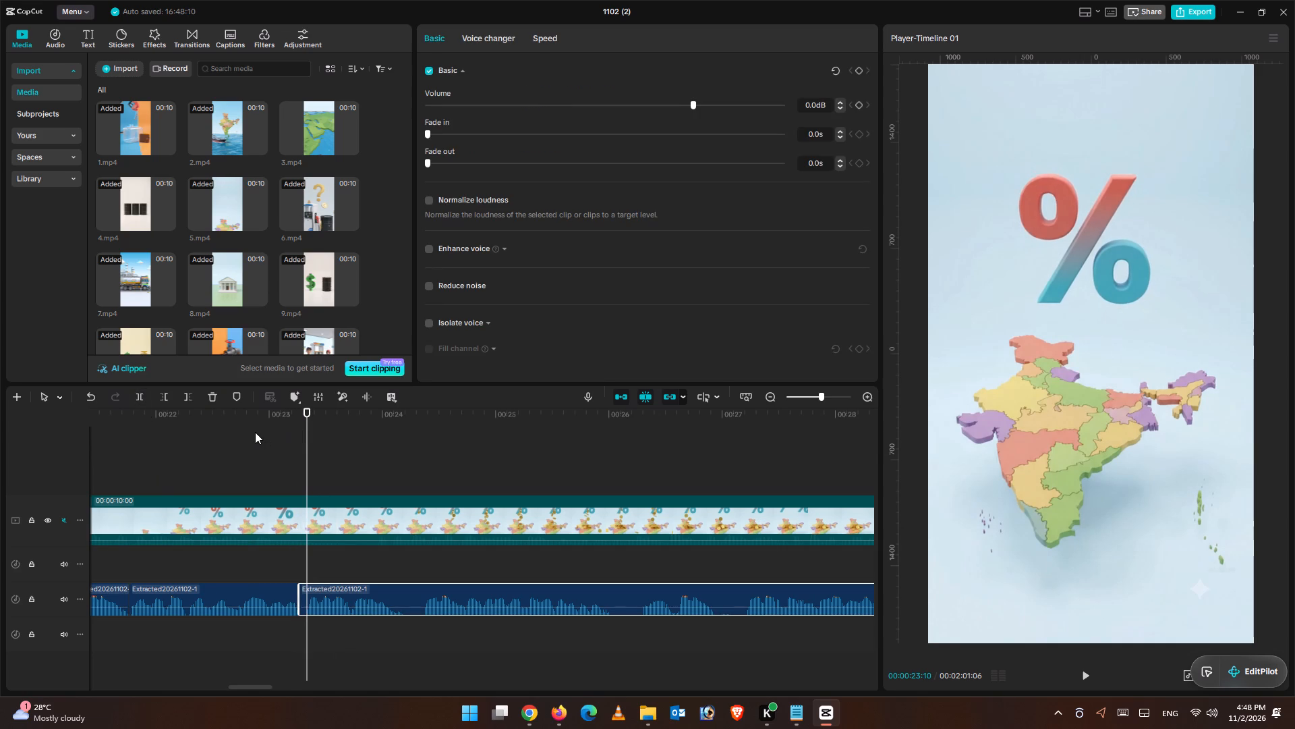
{"action": "left_click", "coordinate": [163, 393]}
{"action": "left_click", "coordinate": [349, 591]}
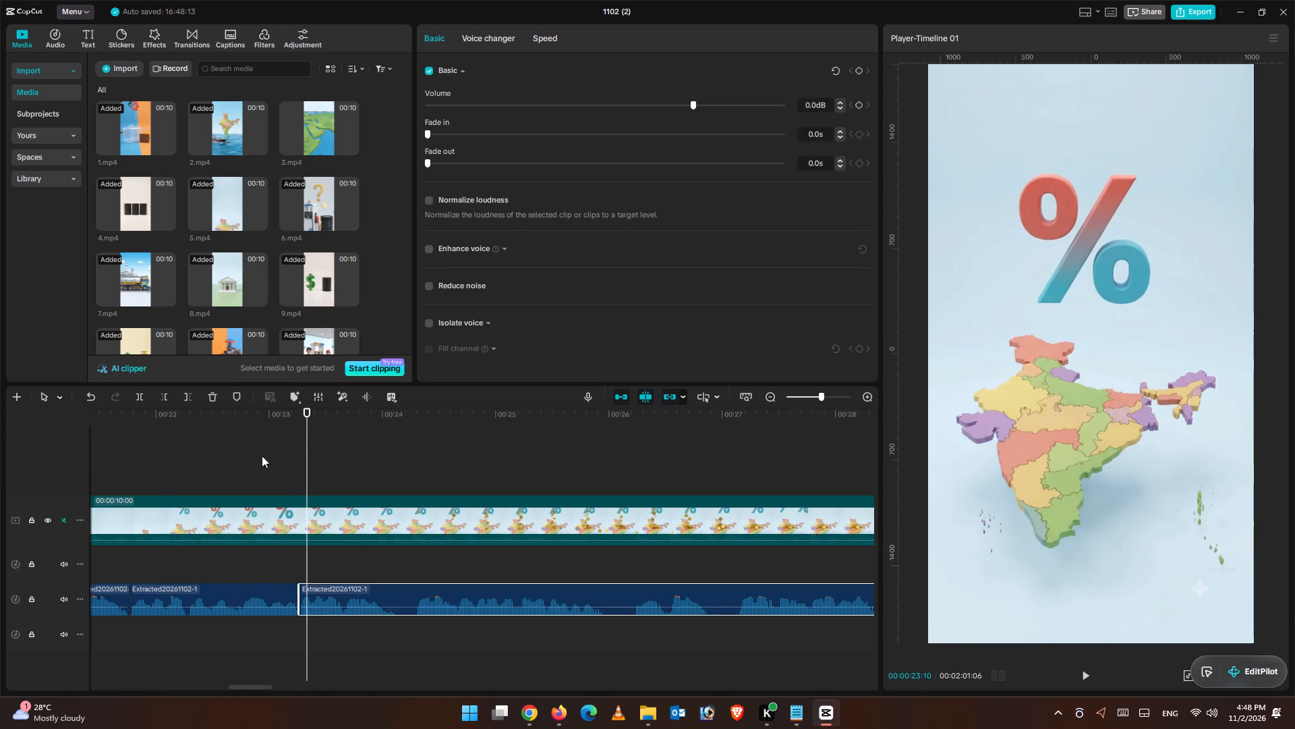
Split the narration at 00:00:24:04, cut off the new piece's beginning up to 00:00:24:09, and close the gap.
{"action": "left_click", "coordinate": [260, 454]}
{"action": "left_click", "coordinate": [397, 470]}
{"action": "left_click", "coordinate": [412, 607]}
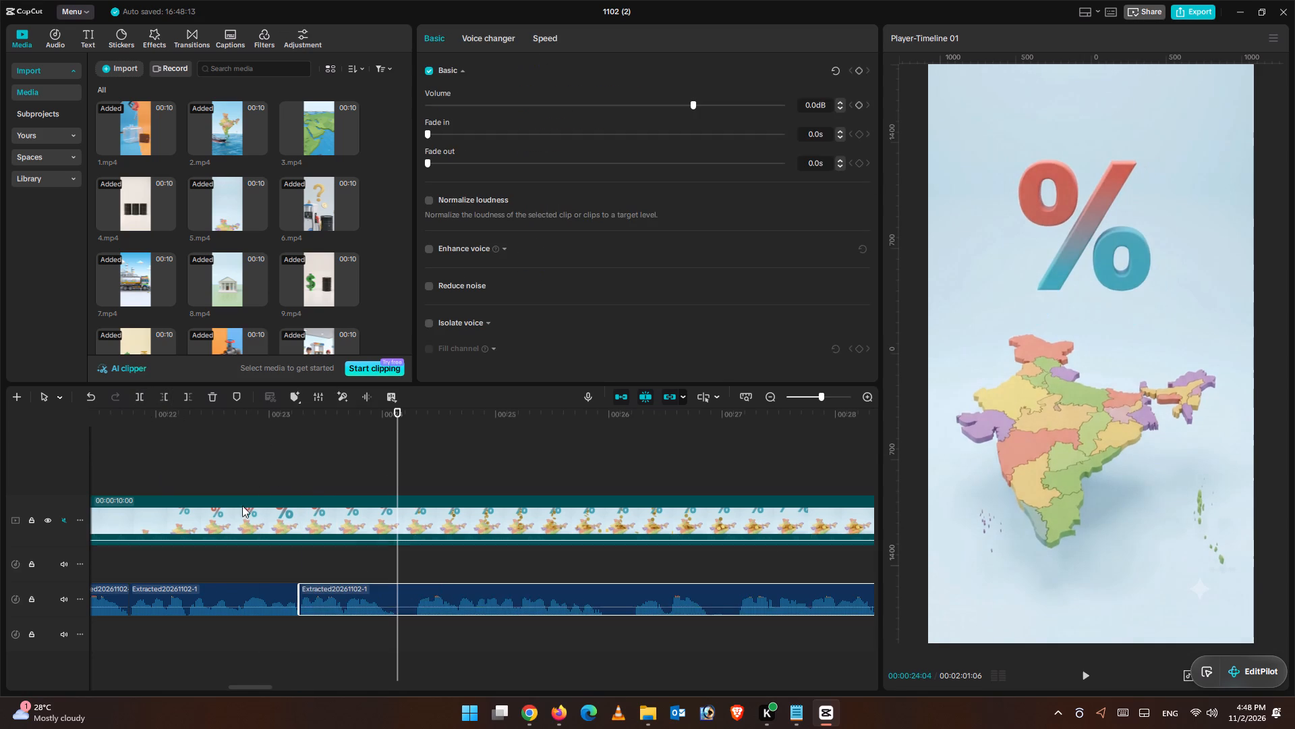
{"action": "left_click", "coordinate": [140, 393]}
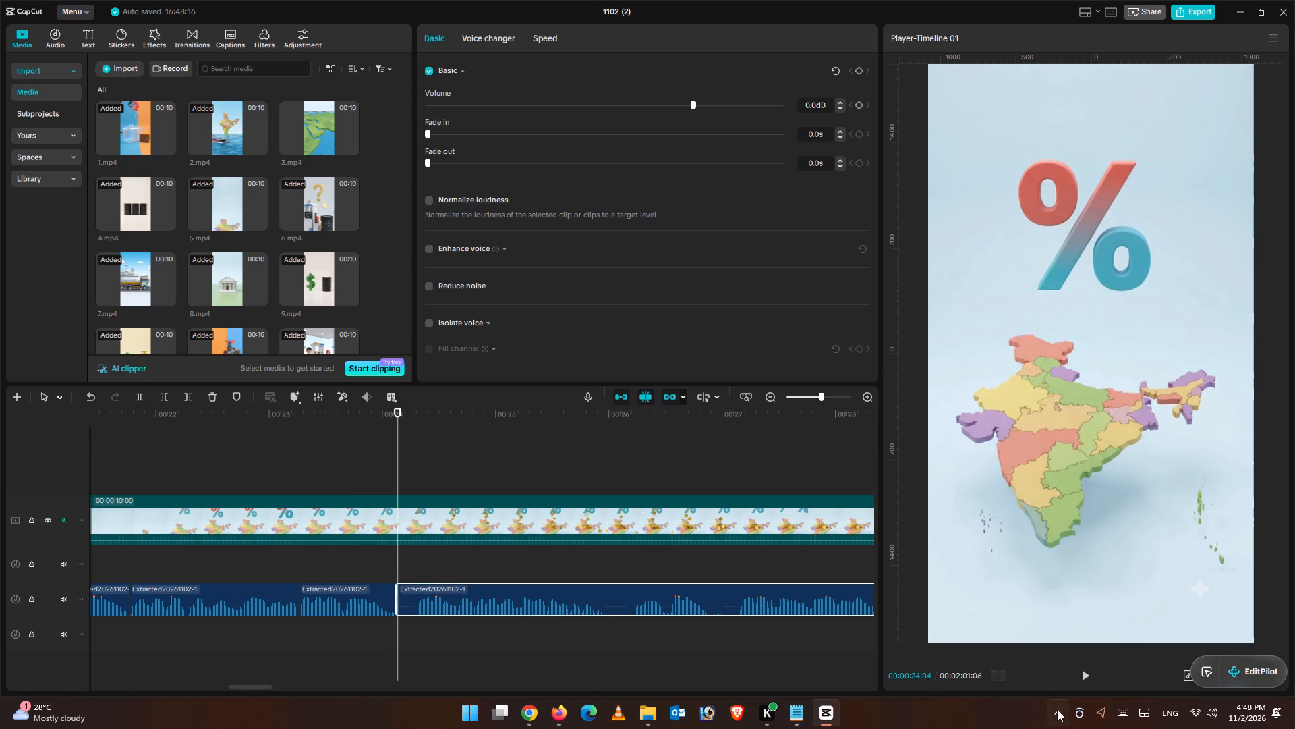
{"action": "left_click", "coordinate": [1092, 675]}
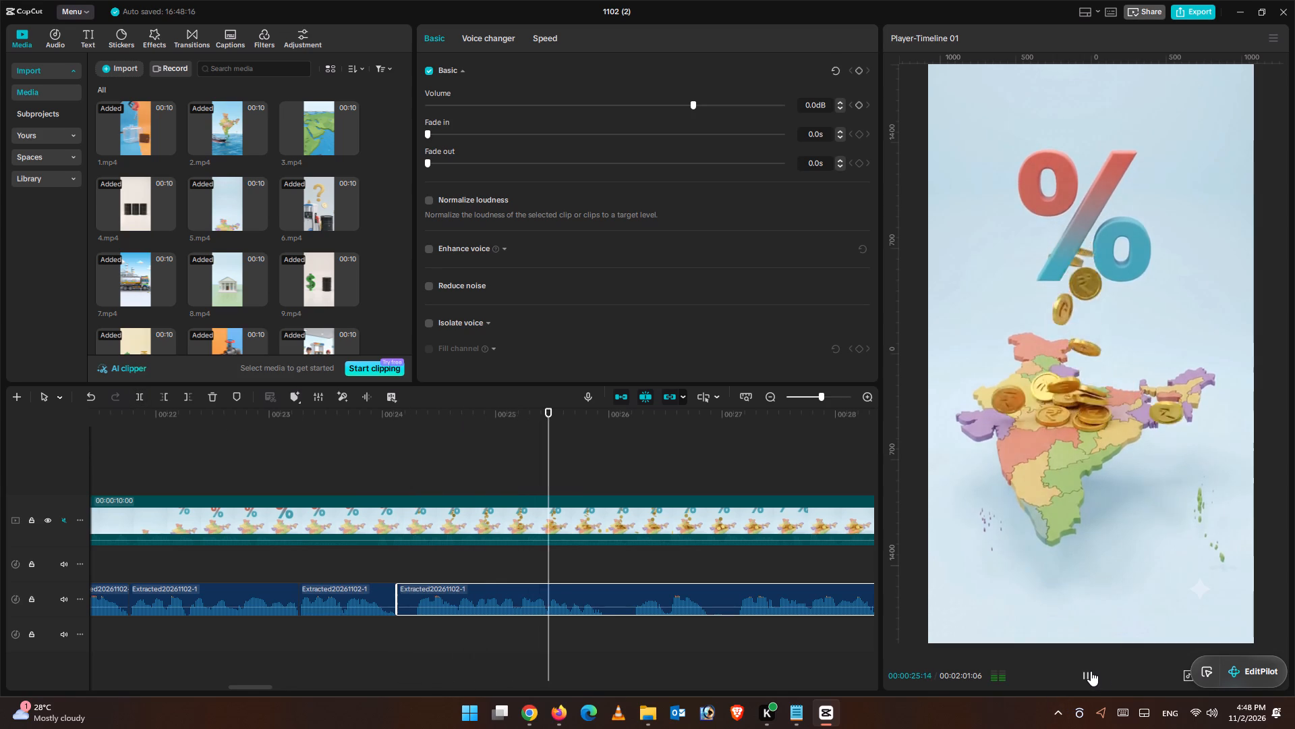
{"action": "left_click", "coordinate": [1091, 671]}
{"action": "left_click_drag", "start_coordinate": [608, 425], "coordinate": [517, 443]}
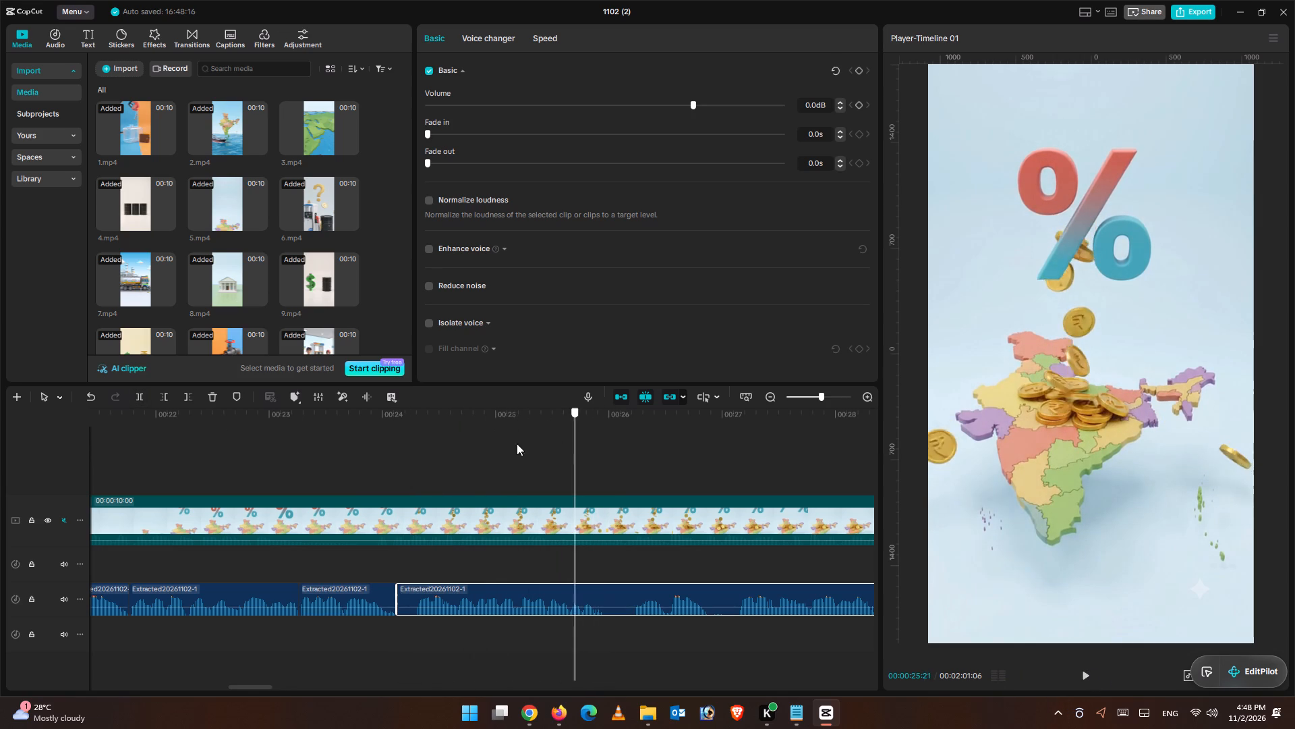
{"action": "left_click_drag", "start_coordinate": [517, 443], "coordinate": [416, 462]}
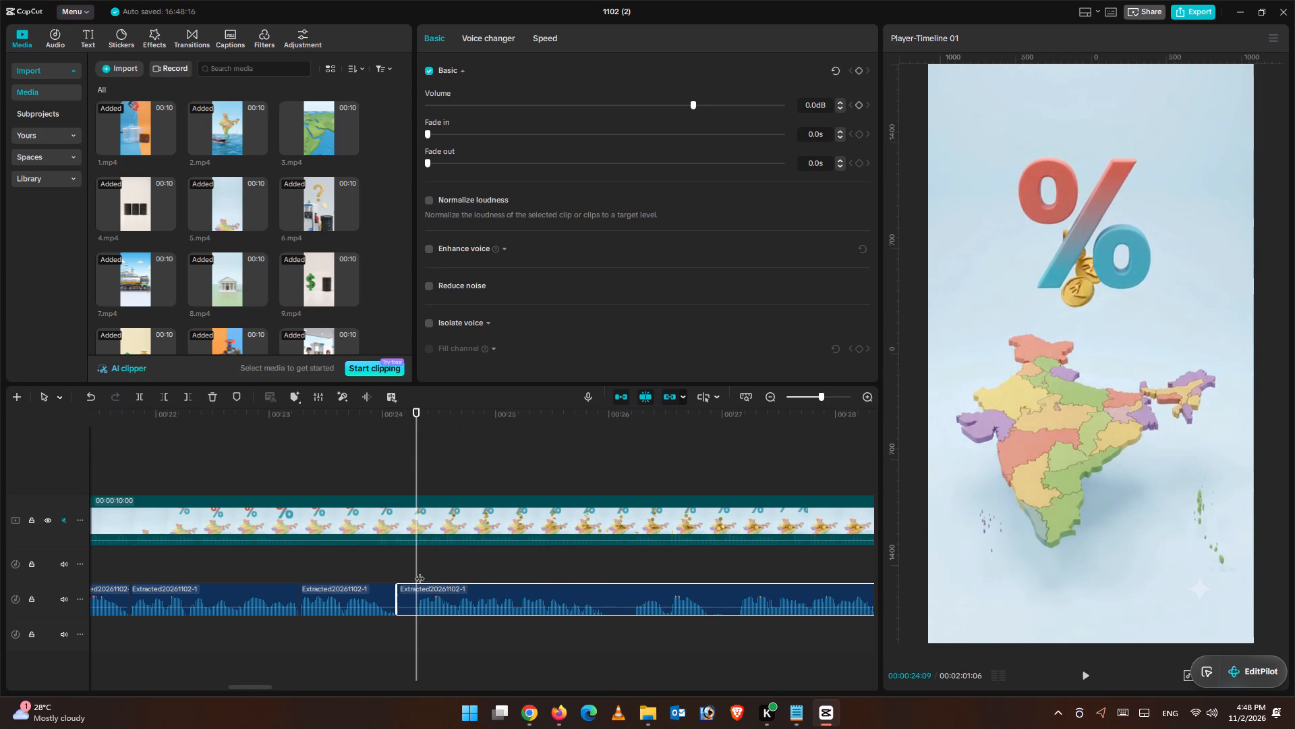
{"action": "left_click", "coordinate": [425, 600]}
{"action": "left_click", "coordinate": [162, 396]}
{"action": "left_click_drag", "start_coordinate": [480, 601], "coordinate": [461, 607]}
Review the edited sequence from the end of 1.mp4 through 5.mp4, checking how the clips match the narration.
{"action": "left_click_drag", "start_coordinate": [415, 417], "coordinate": [577, 454]}
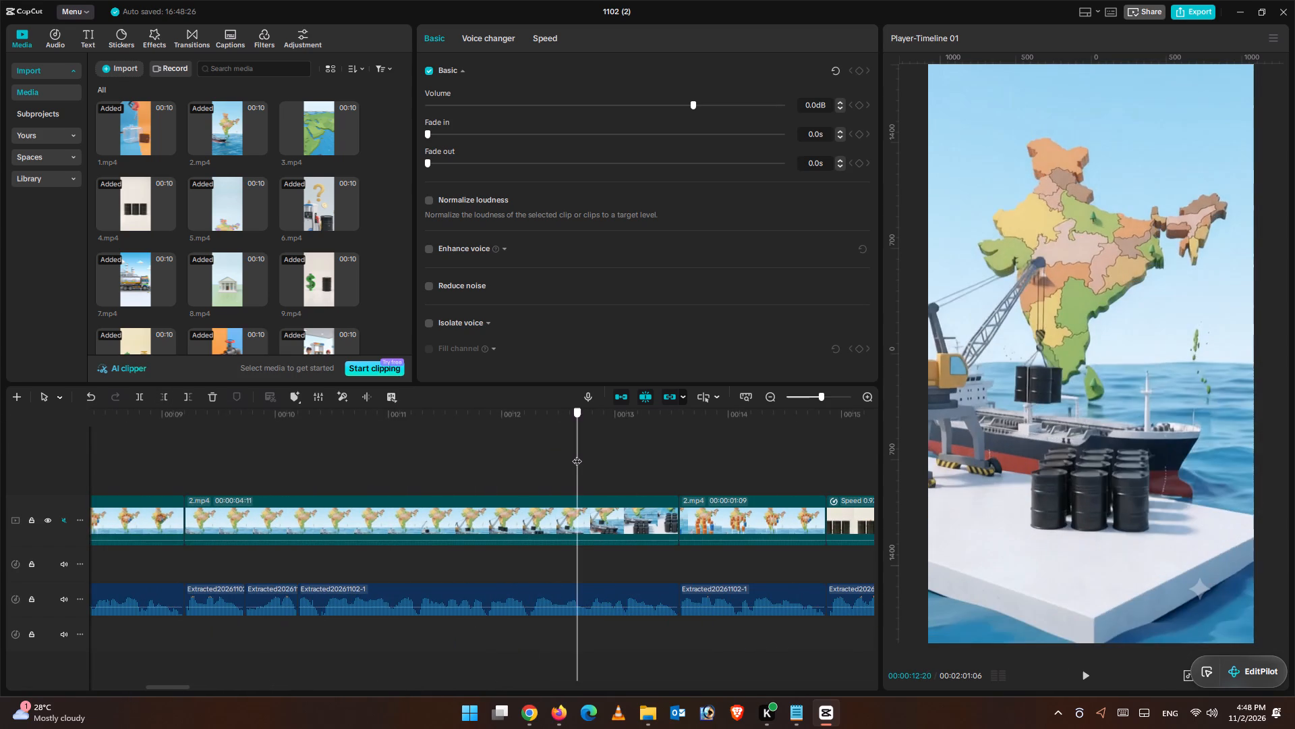
{"action": "left_click_drag", "start_coordinate": [577, 454], "coordinate": [252, 450]}
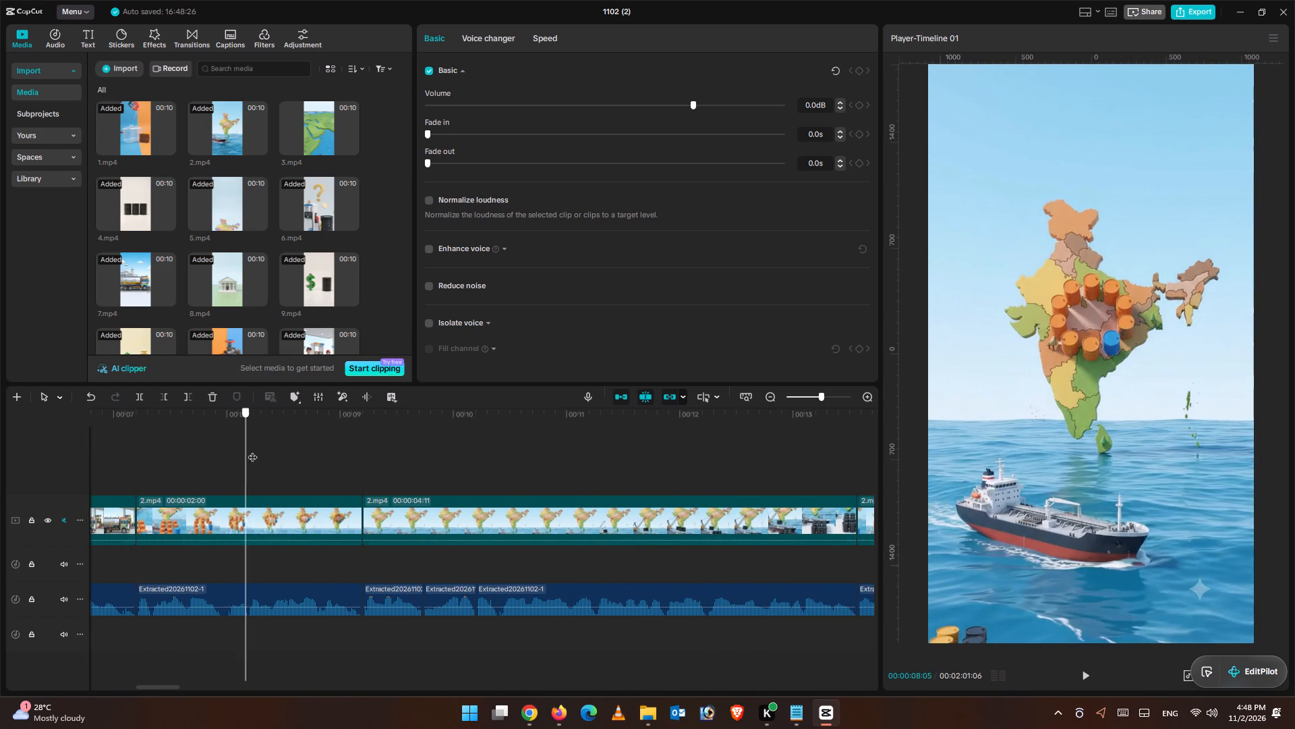
{"action": "left_click_drag", "start_coordinate": [252, 450], "coordinate": [865, 485]}
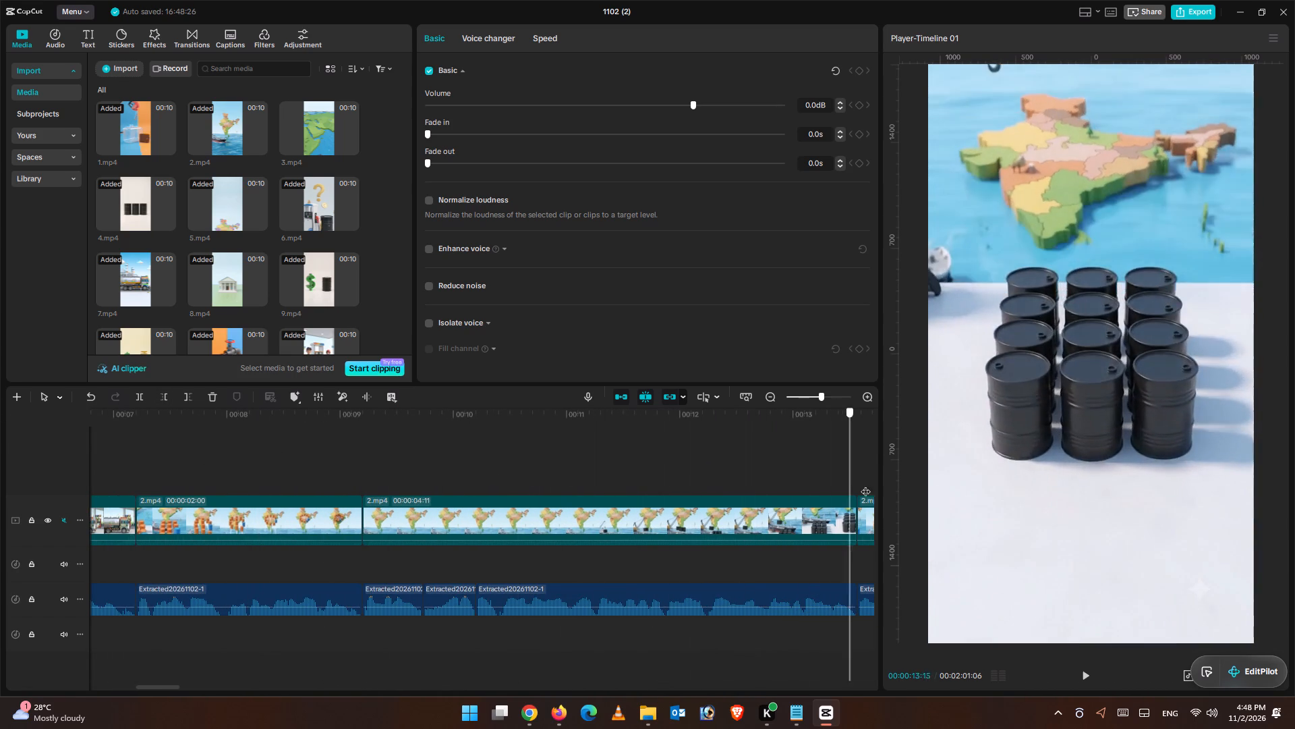
{"action": "left_click_drag", "start_coordinate": [865, 485], "coordinate": [445, 391]}
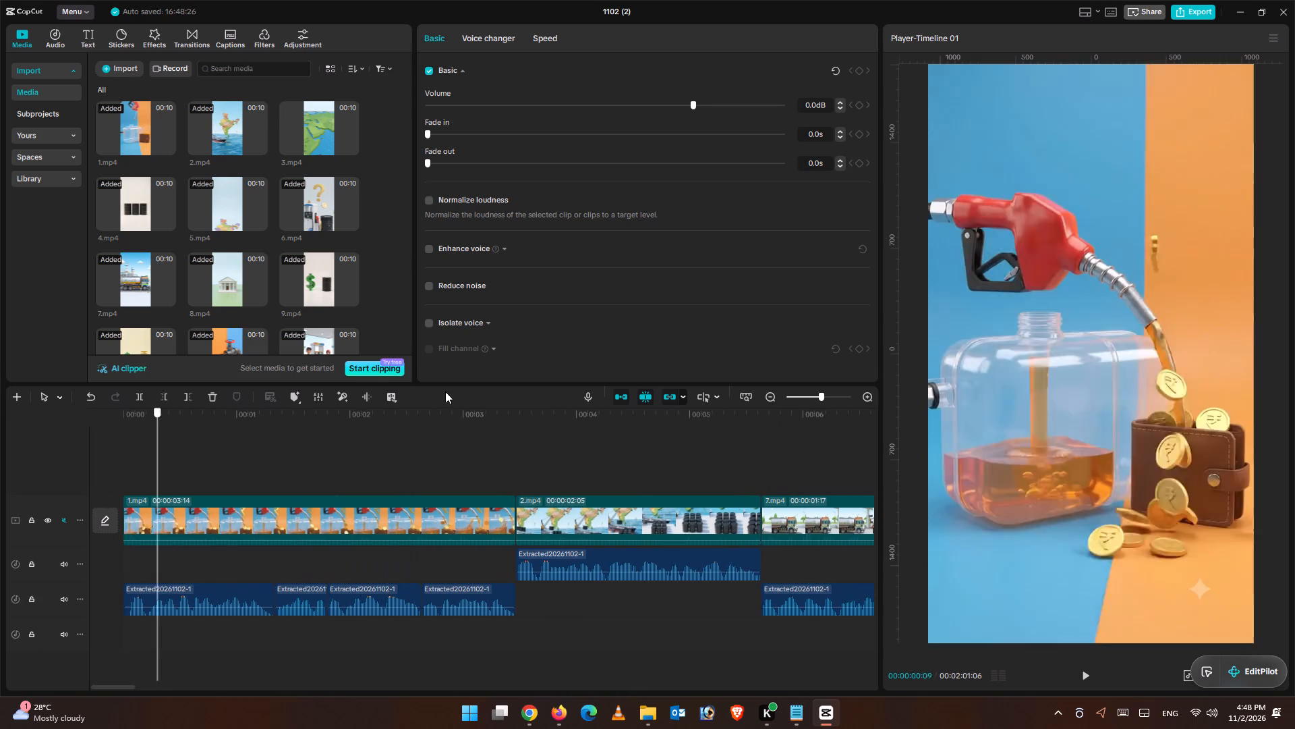
{"action": "left_click_drag", "start_coordinate": [445, 391], "coordinate": [779, 429]}
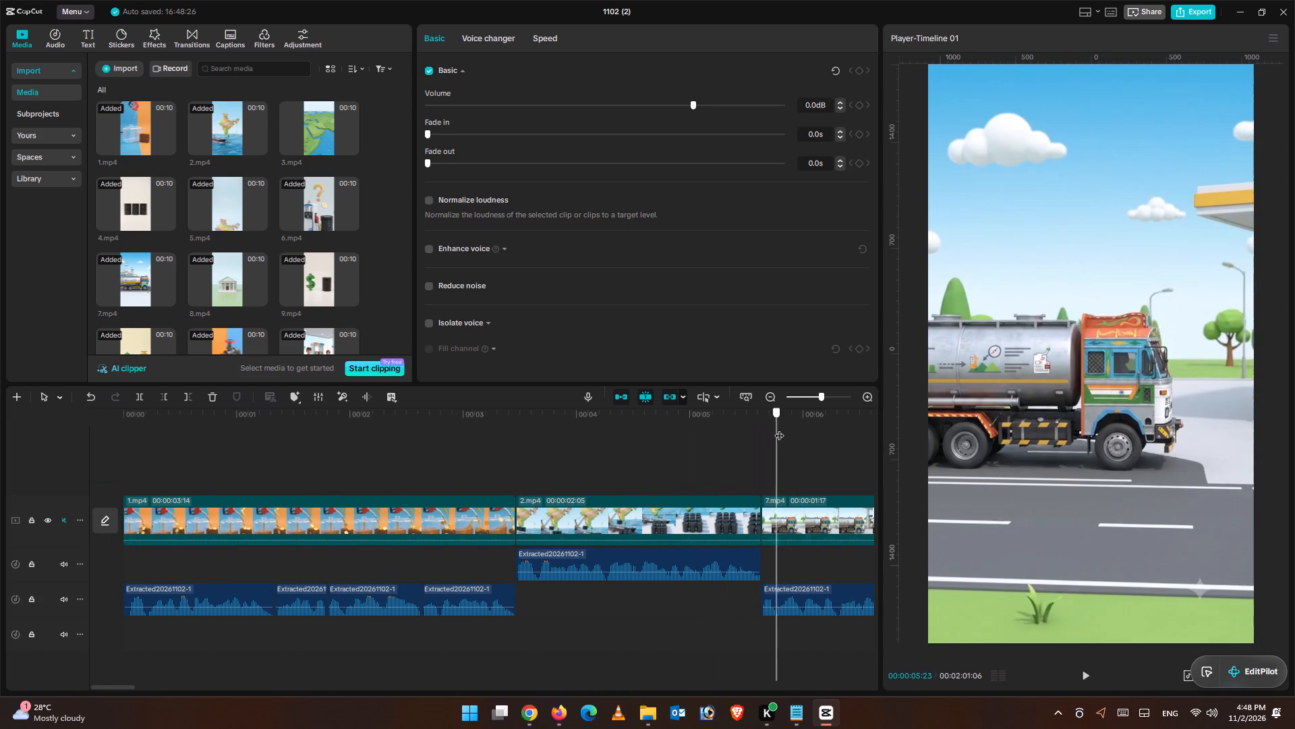
{"action": "left_click_drag", "start_coordinate": [779, 429], "coordinate": [508, 425]}
{"action": "left_click", "coordinate": [1080, 679]}
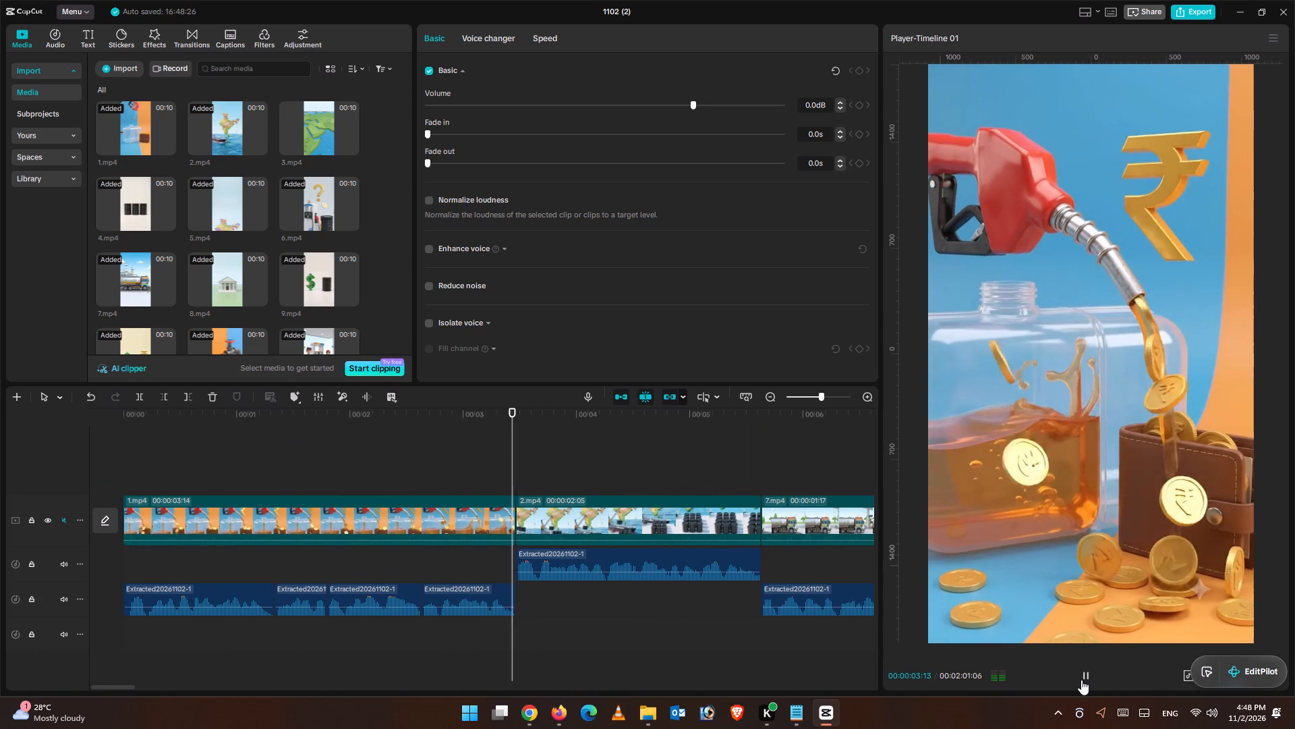
{"action": "key", "text": "ctrl+minus"}
{"action": "key", "text": "ctrl+minus"}
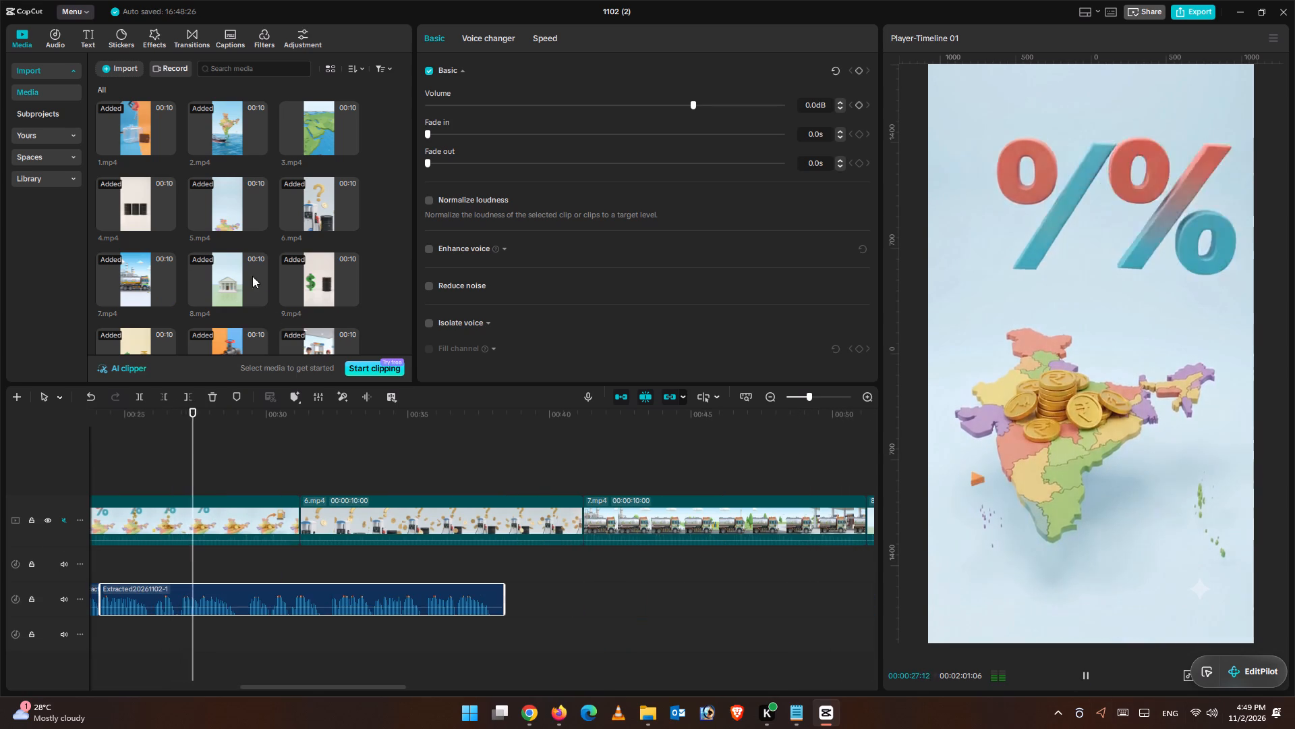
Replay the narration under 5.mp4 to find the sentence end and split the last piece at 00:00:25:24.
{"action": "left_click_drag", "start_coordinate": [213, 421], "coordinate": [183, 431]}
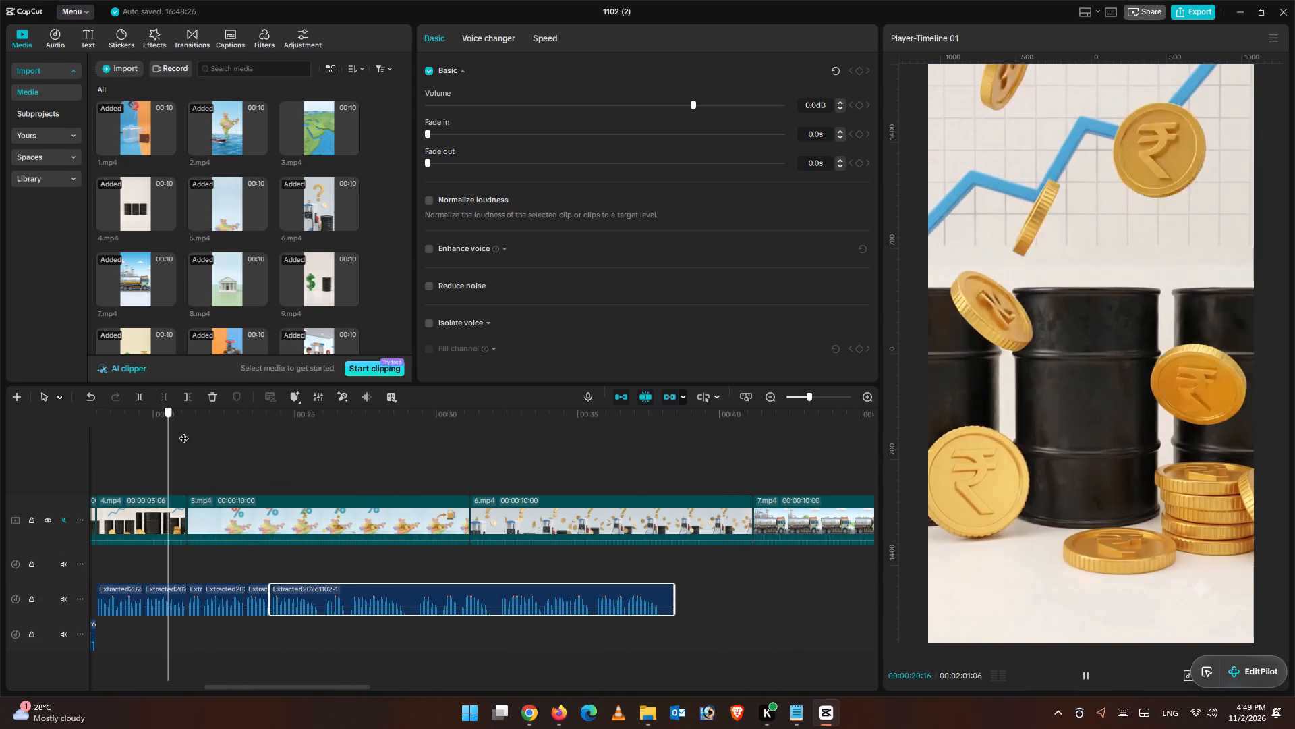
{"action": "left_click_drag", "start_coordinate": [183, 431], "coordinate": [185, 432]}
{"action": "key", "text": "ctrl+equal"}
{"action": "key", "text": "ctrl+equal"}
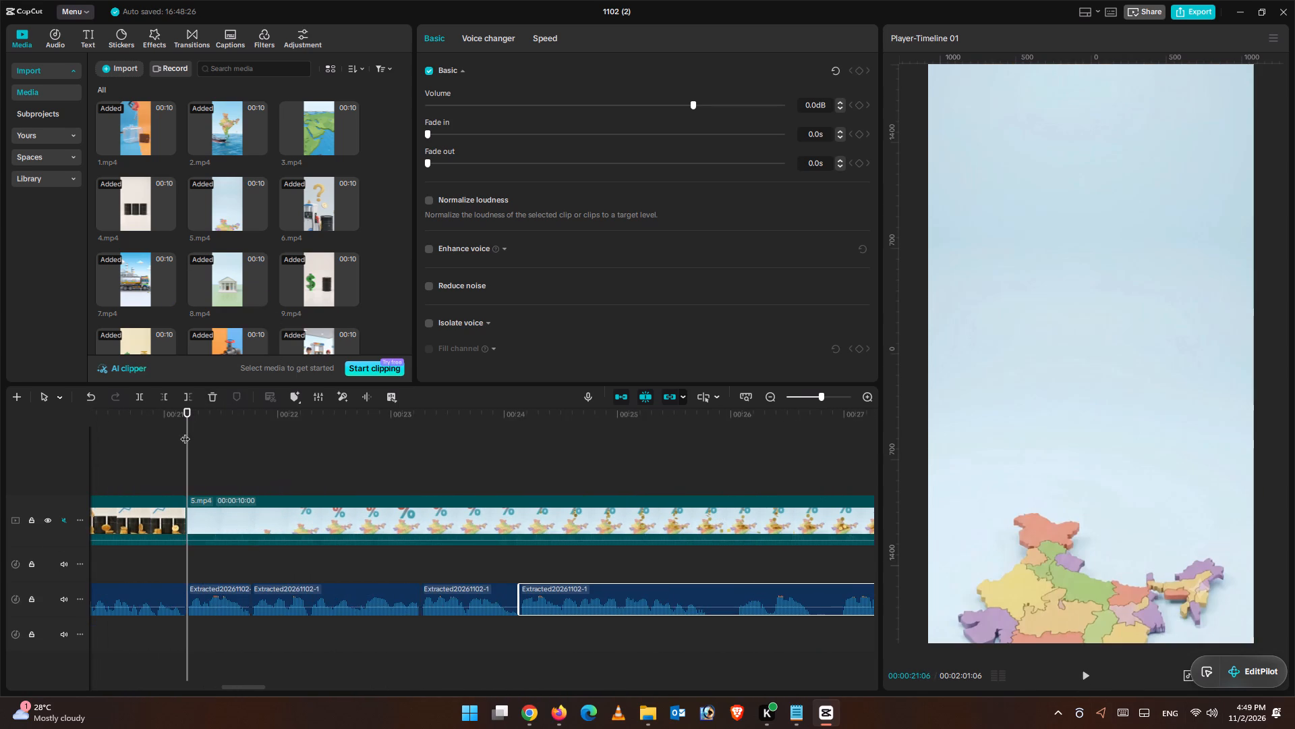
{"action": "left_click", "coordinate": [1073, 670]}
{"action": "left_click", "coordinate": [1080, 674]}
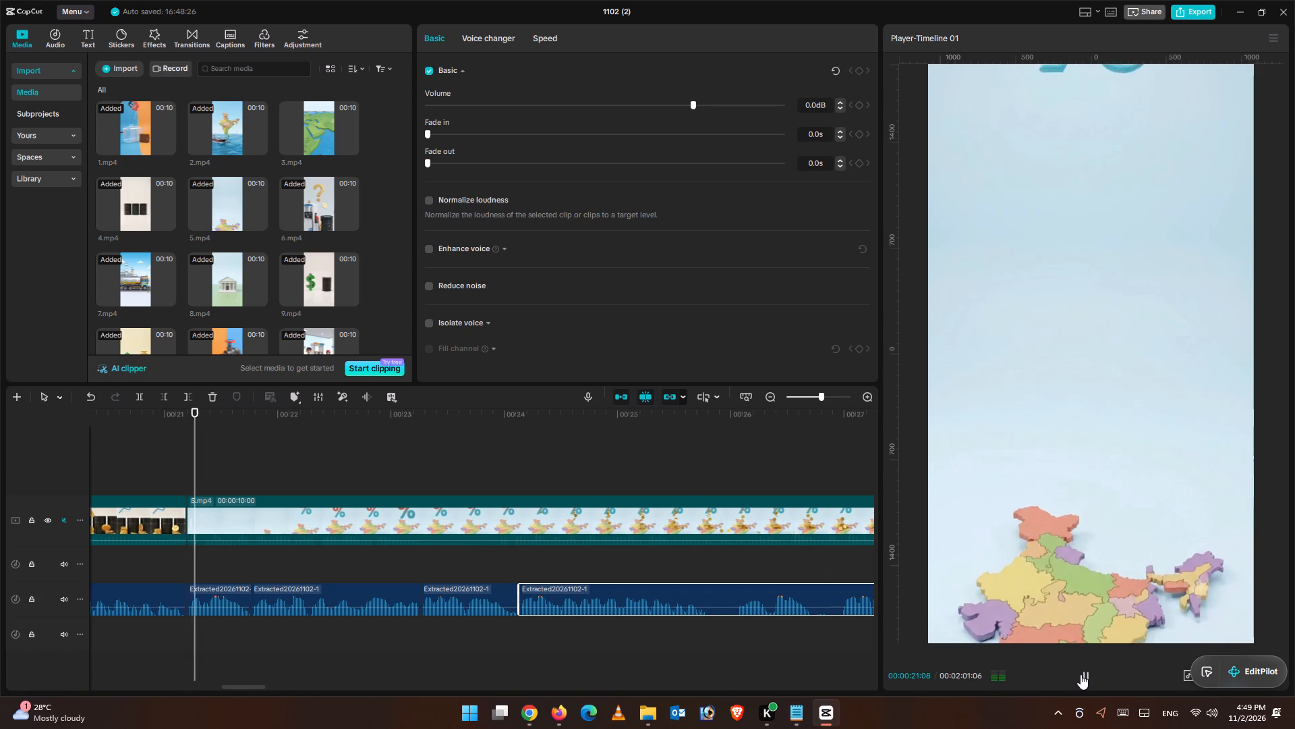
{"action": "left_click", "coordinate": [703, 467]}
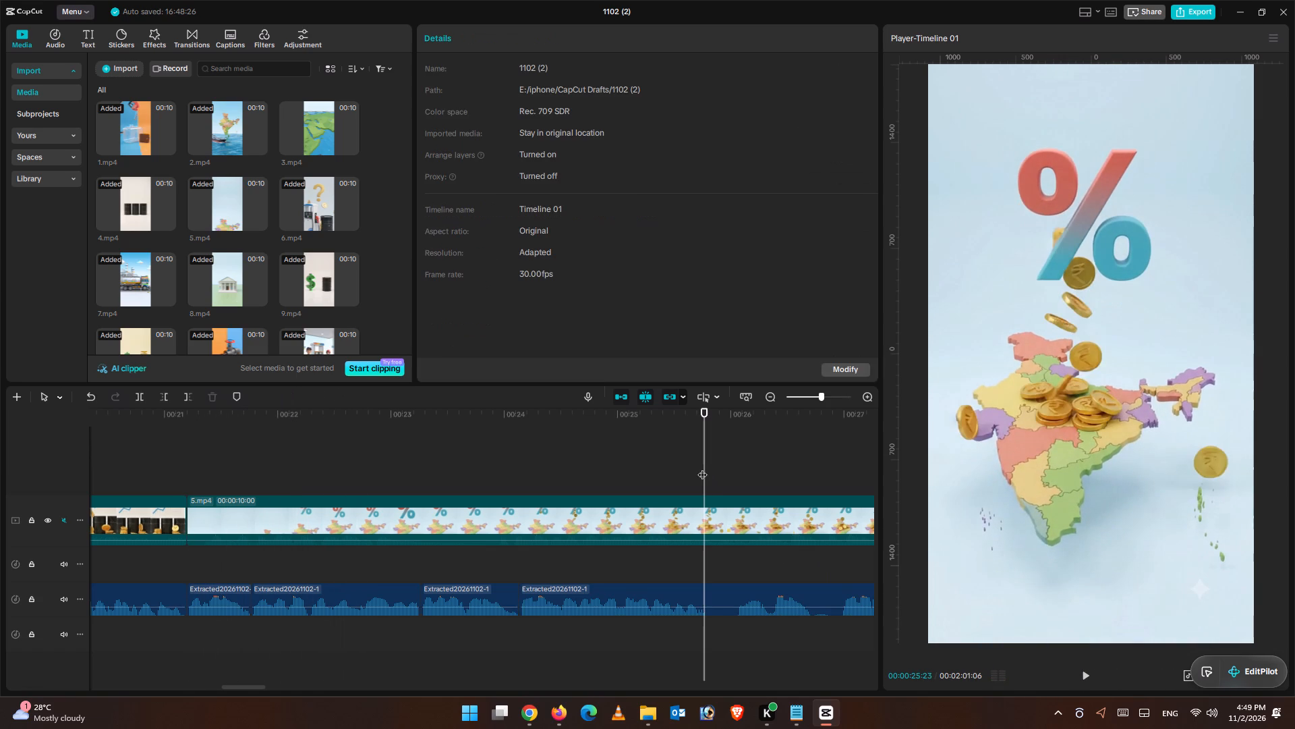
{"action": "left_click", "coordinate": [474, 482]}
{"action": "left_click", "coordinate": [1081, 670]}
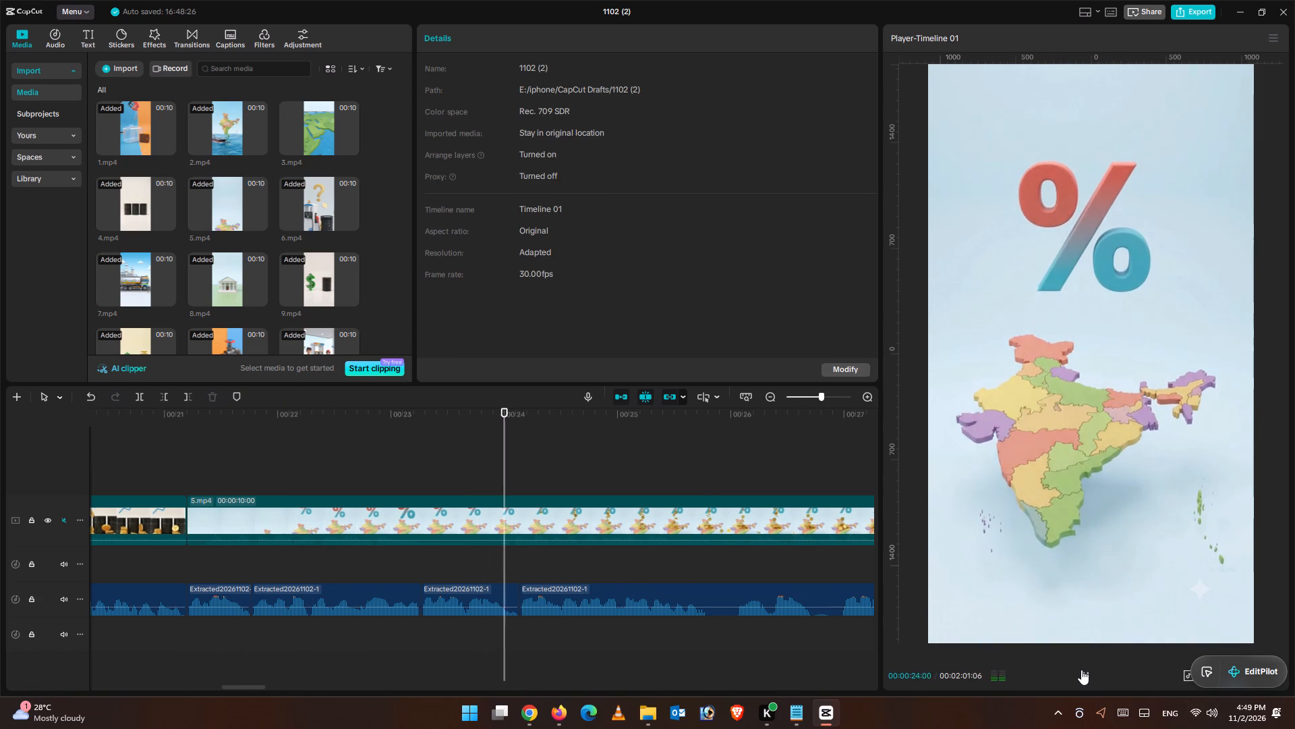
{"action": "left_click", "coordinate": [1081, 670]}
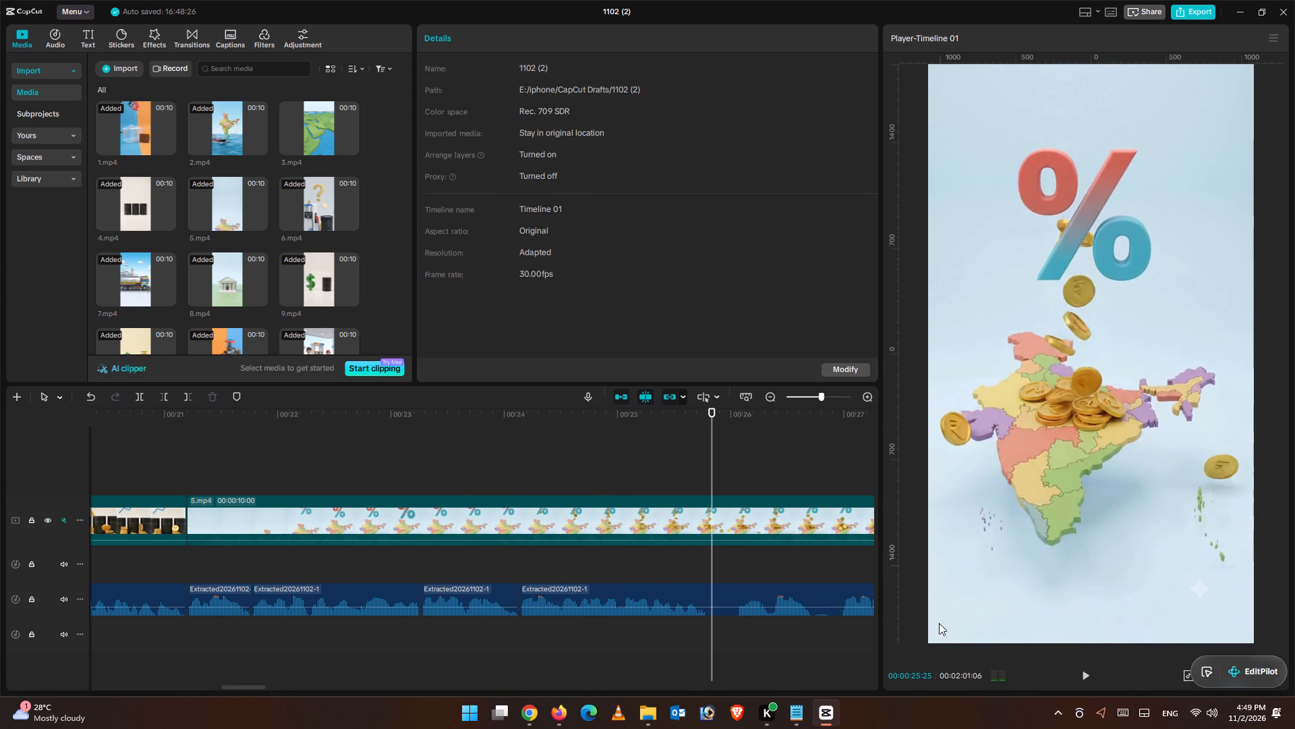
{"action": "left_click", "coordinate": [714, 425]}
{"action": "left_click", "coordinate": [731, 611]}
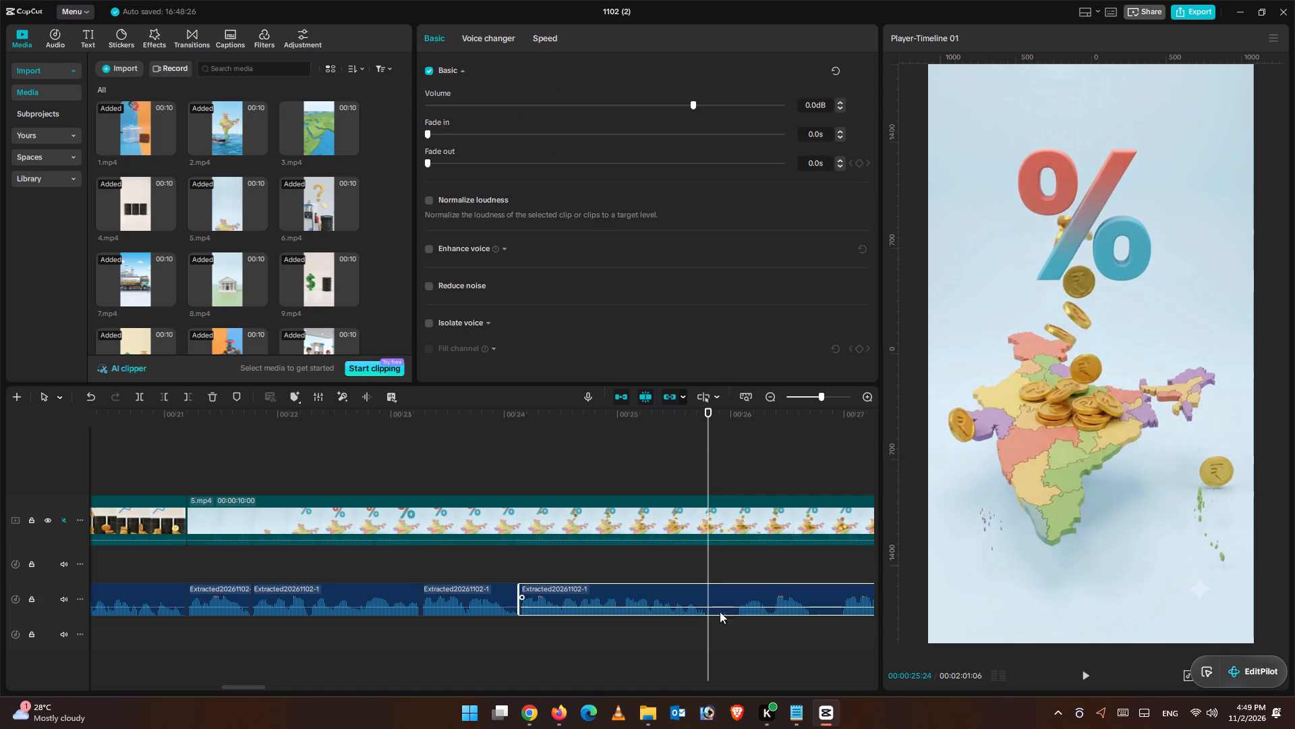
{"action": "left_click", "coordinate": [145, 400]}
Split the 5.mp4 clip on the main track at 00:00:24:04, where the narration piece begins.
{"action": "left_click_drag", "start_coordinate": [705, 461], "coordinate": [527, 479]}
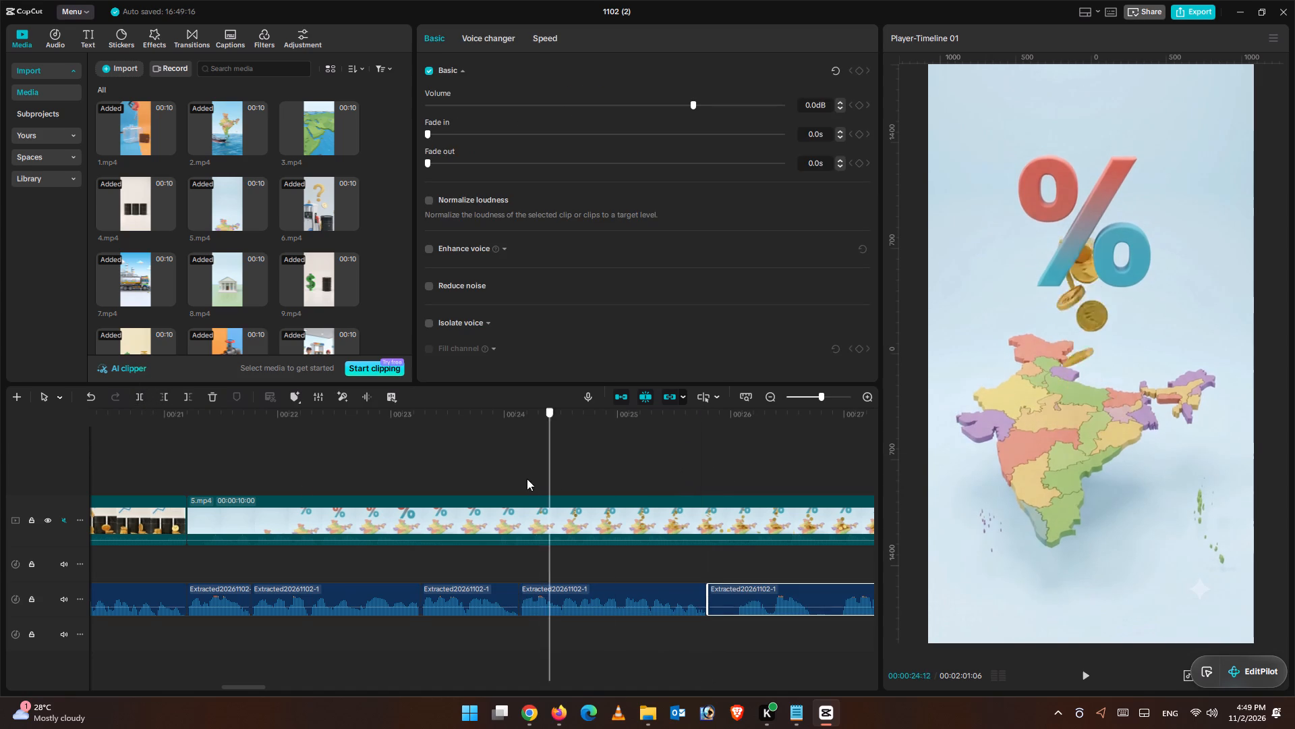
{"action": "left_click_drag", "start_coordinate": [527, 479], "coordinate": [519, 477]}
{"action": "left_click", "coordinate": [519, 477]}
{"action": "left_click", "coordinate": [567, 545]}
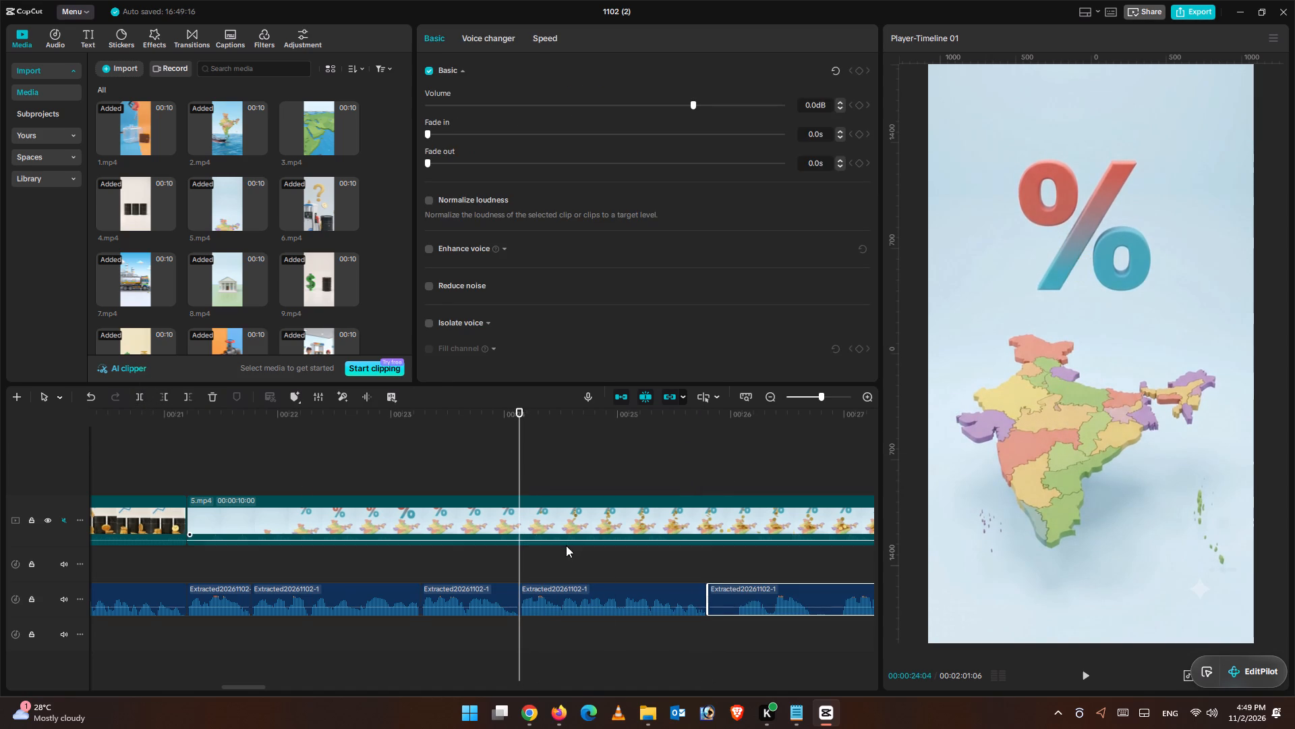
{"action": "left_click", "coordinate": [185, 398]}
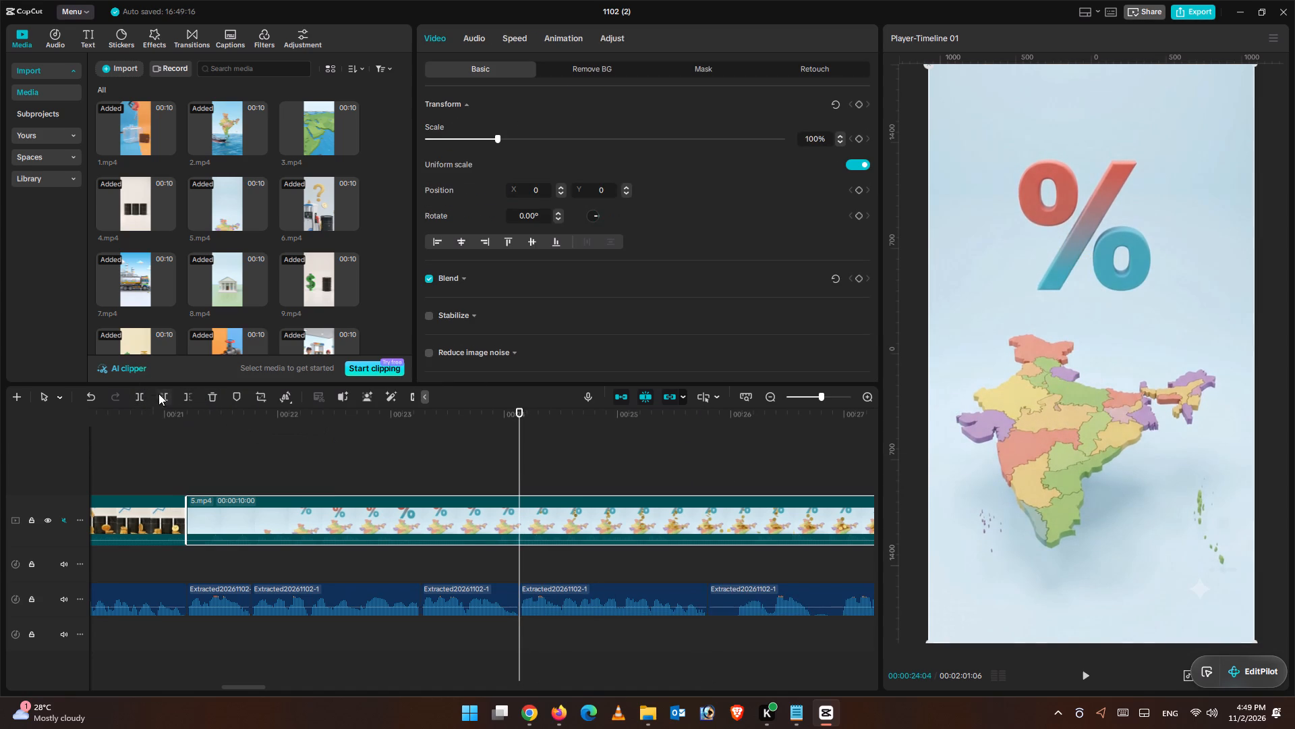
{"action": "left_click", "coordinate": [138, 395]}
Insert 3.mp4 from the imported media between the two 5.mp4 parts at 00:00:24:04.
{"action": "left_click", "coordinate": [225, 207]}
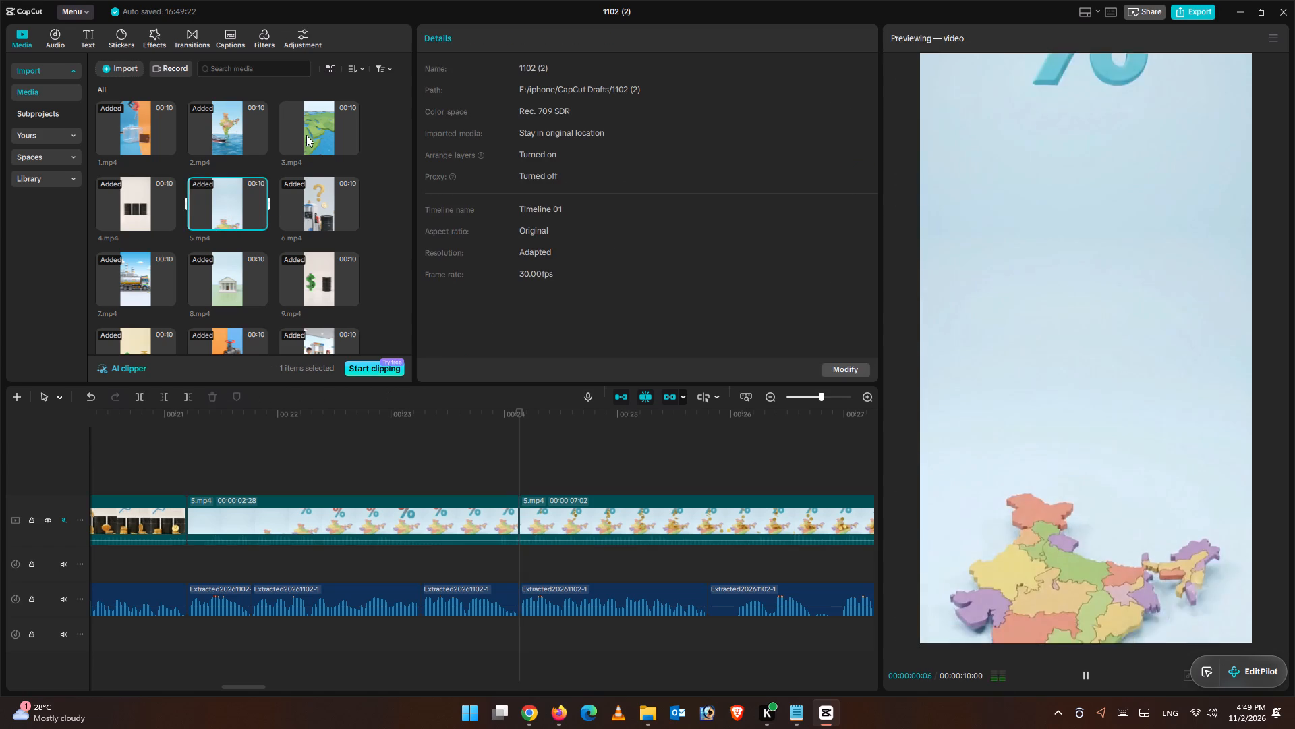
{"action": "left_click", "coordinate": [306, 134]}
{"action": "left_click", "coordinate": [346, 148]}
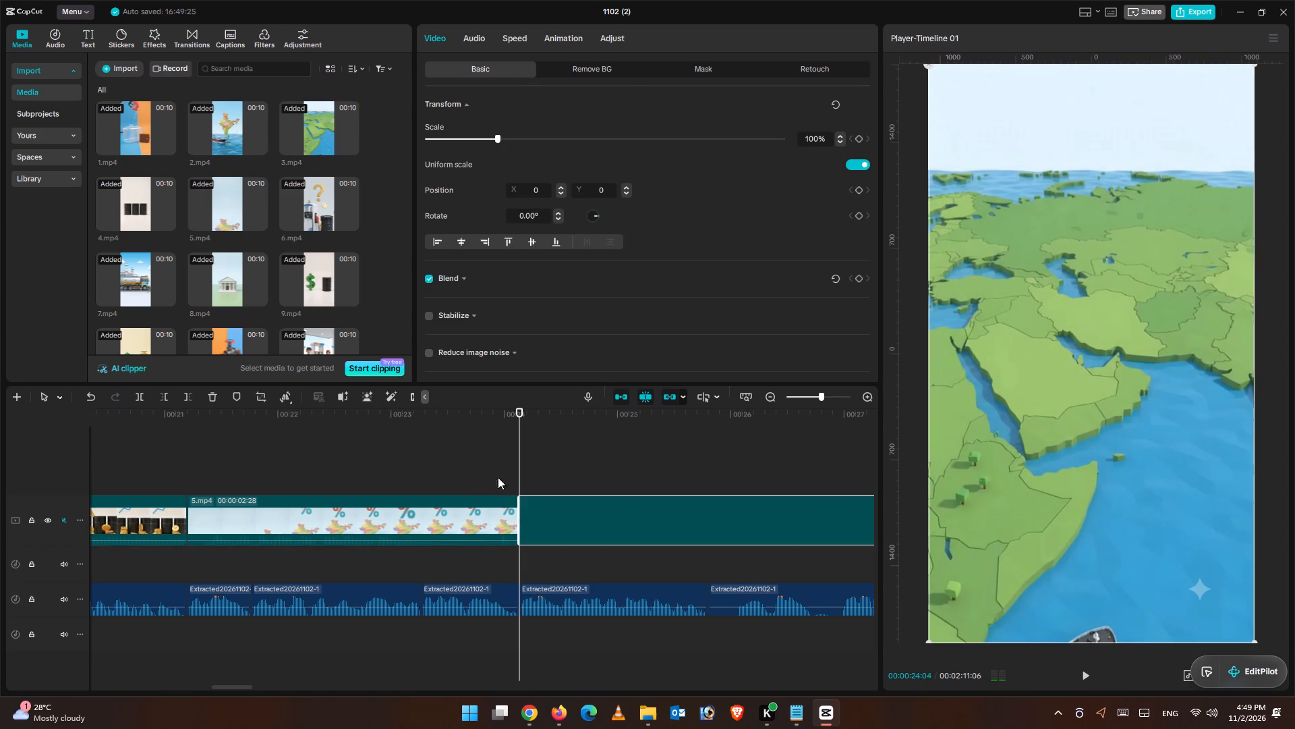
Cut off the beginning of the inserted 3.mp4 up to 00:00:28:18, where the ship and warning sign are in view.
{"action": "left_click_drag", "start_coordinate": [517, 427], "coordinate": [799, 464]}
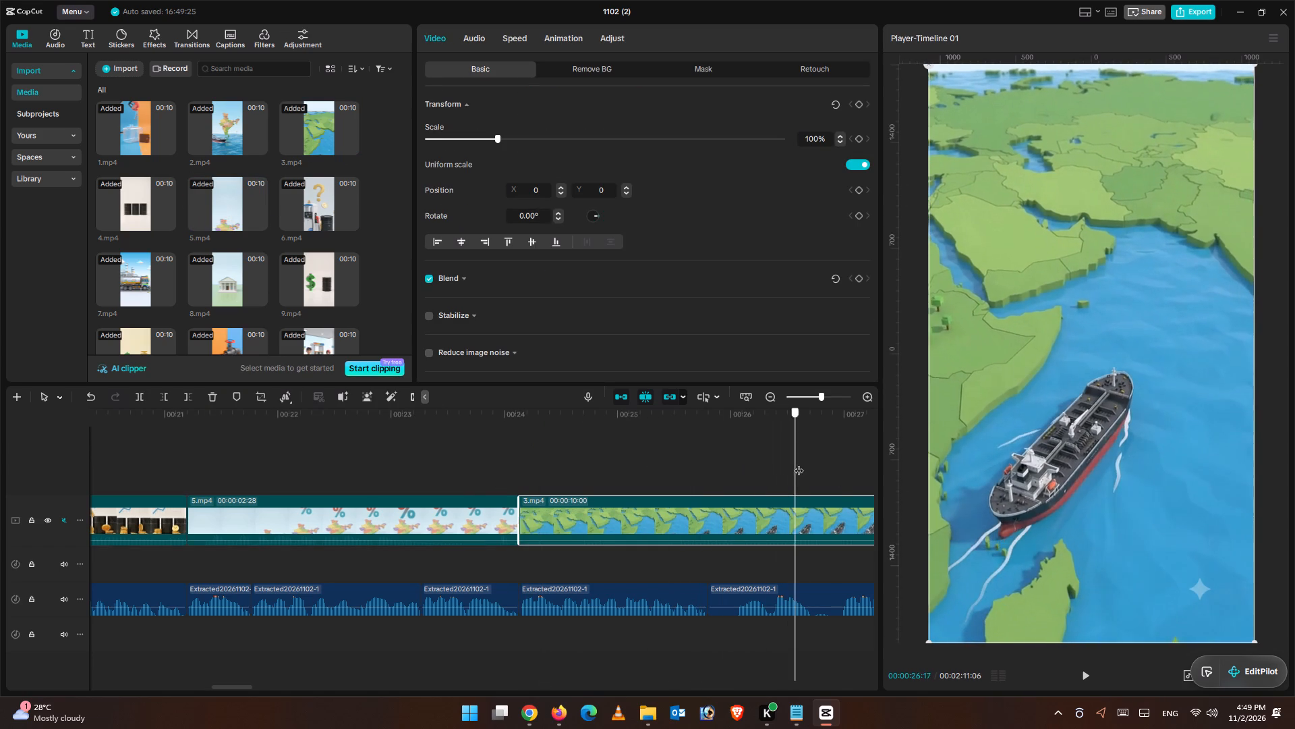
{"action": "left_click_drag", "start_coordinate": [799, 464], "coordinate": [536, 458]}
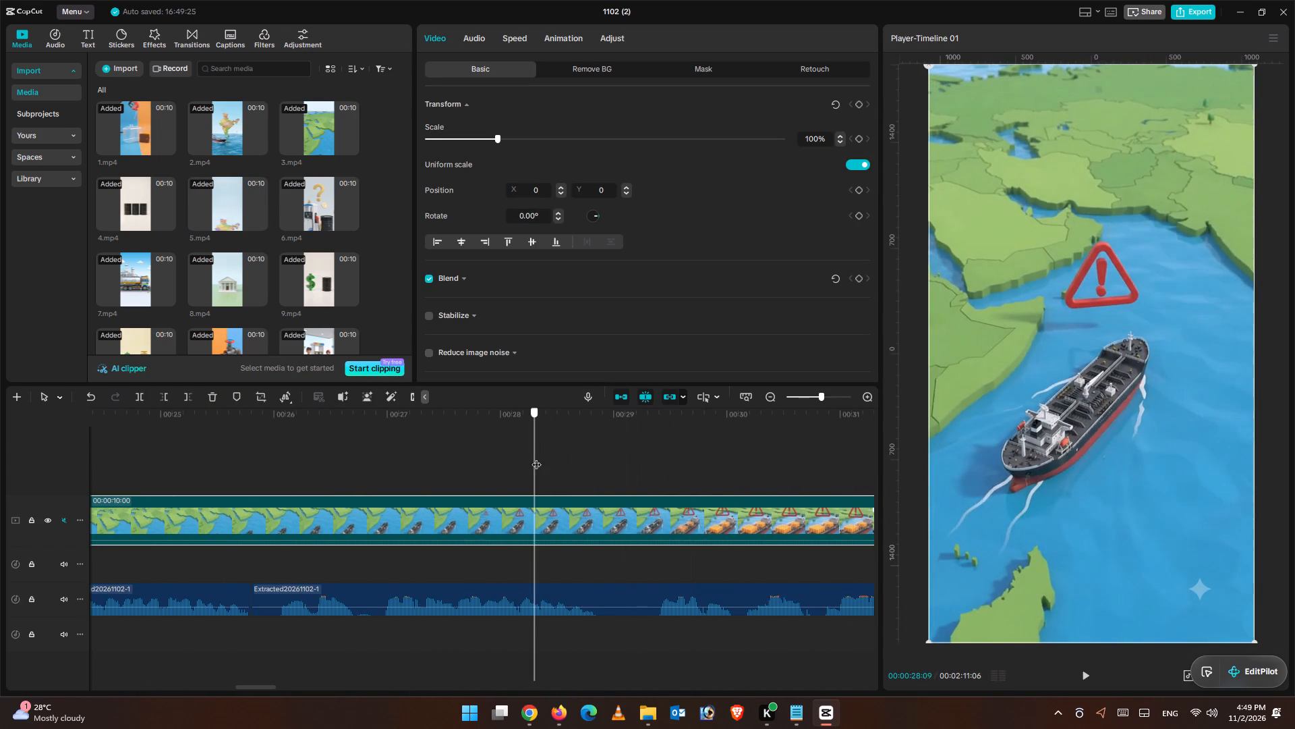
{"action": "left_click_drag", "start_coordinate": [536, 458], "coordinate": [569, 456]}
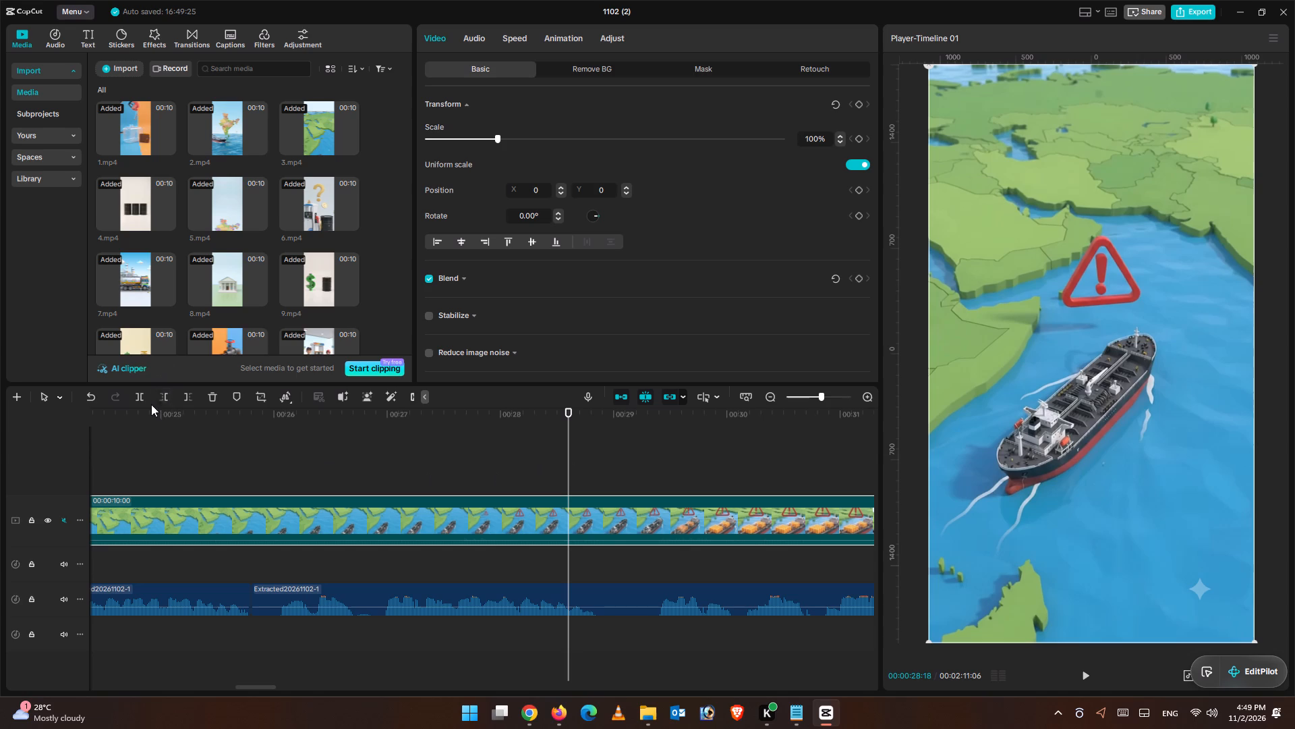
{"action": "left_click", "coordinate": [161, 395]}
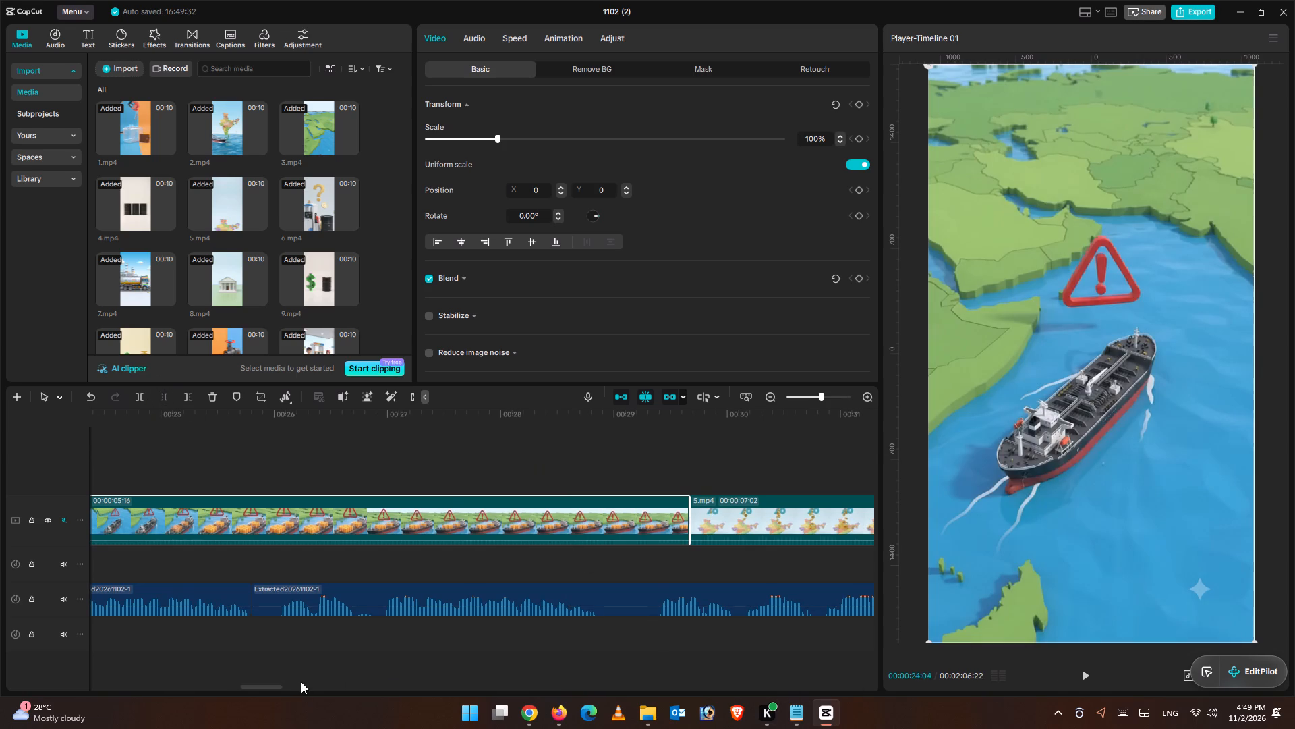
Replay the narration around 3.mp4 and cut off the end of 3.mp4 at 00:00:25:24, where the narration piece ends.
{"action": "left_click_drag", "start_coordinate": [271, 686], "coordinate": [255, 686]}
{"action": "left_click", "coordinate": [301, 456]}
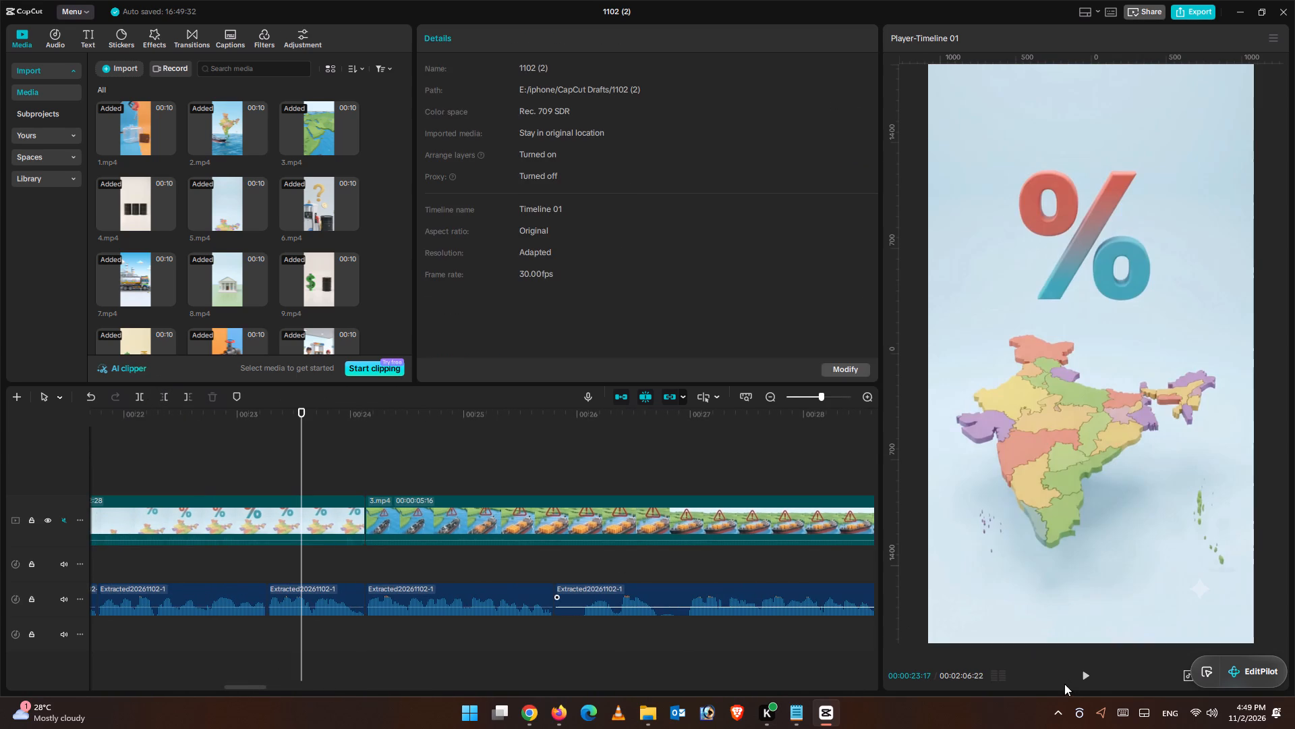
{"action": "left_click", "coordinate": [1076, 678]}
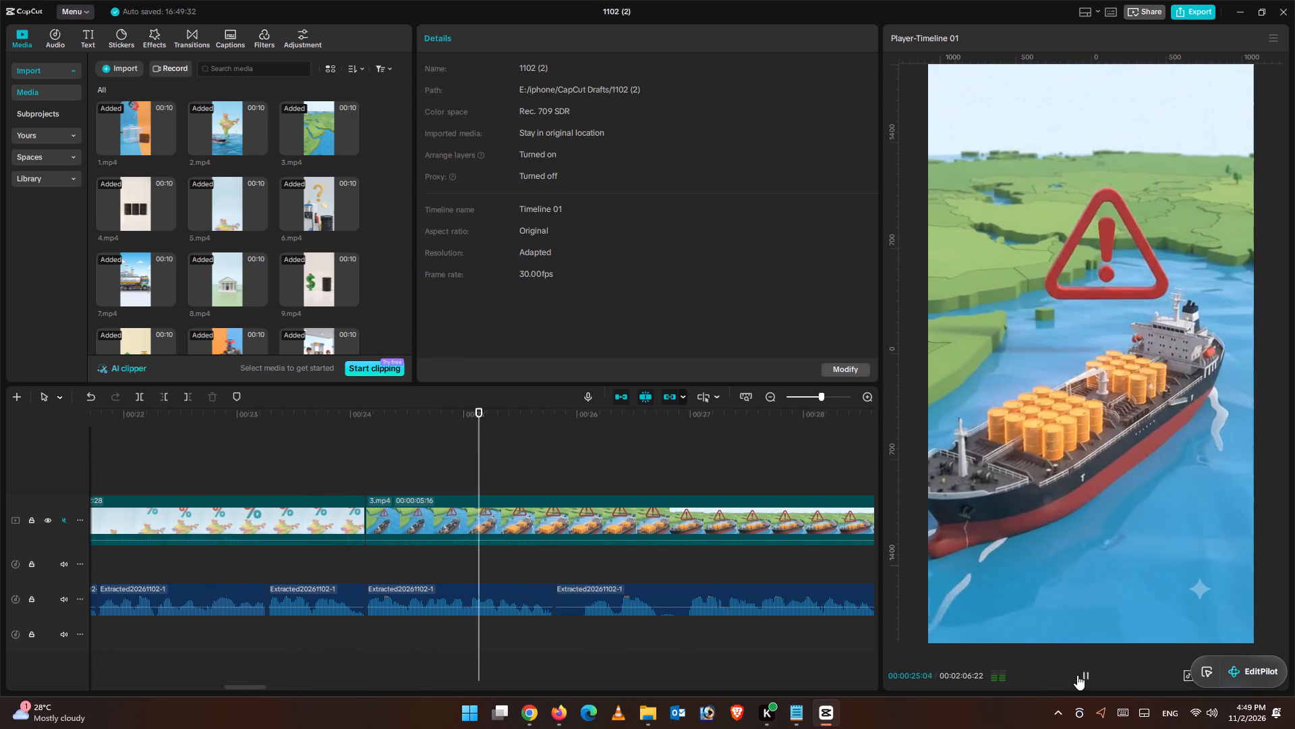
{"action": "left_click", "coordinate": [1077, 675]}
{"action": "left_click_drag", "start_coordinate": [580, 442], "coordinate": [575, 442]}
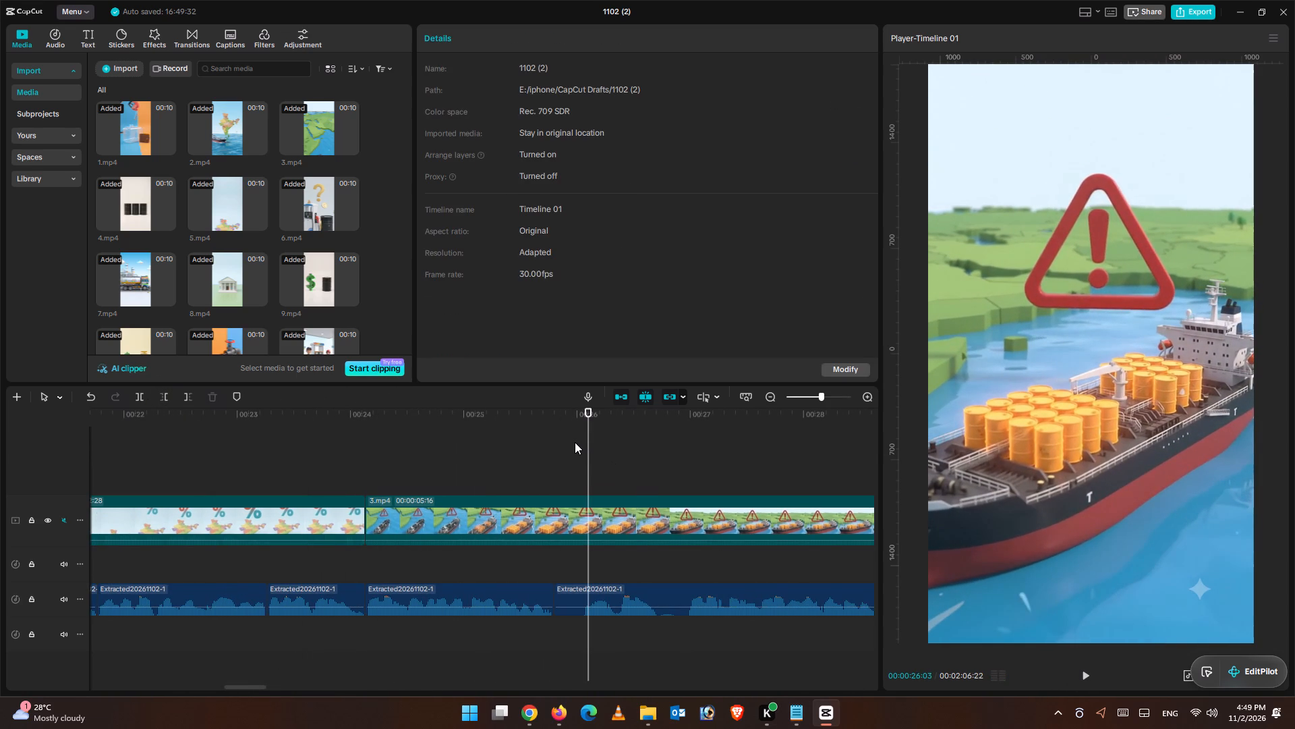
{"action": "left_click_drag", "start_coordinate": [575, 442], "coordinate": [569, 442]}
{"action": "left_click_drag", "start_coordinate": [567, 447], "coordinate": [556, 447]}
{"action": "left_click", "coordinate": [556, 524]}
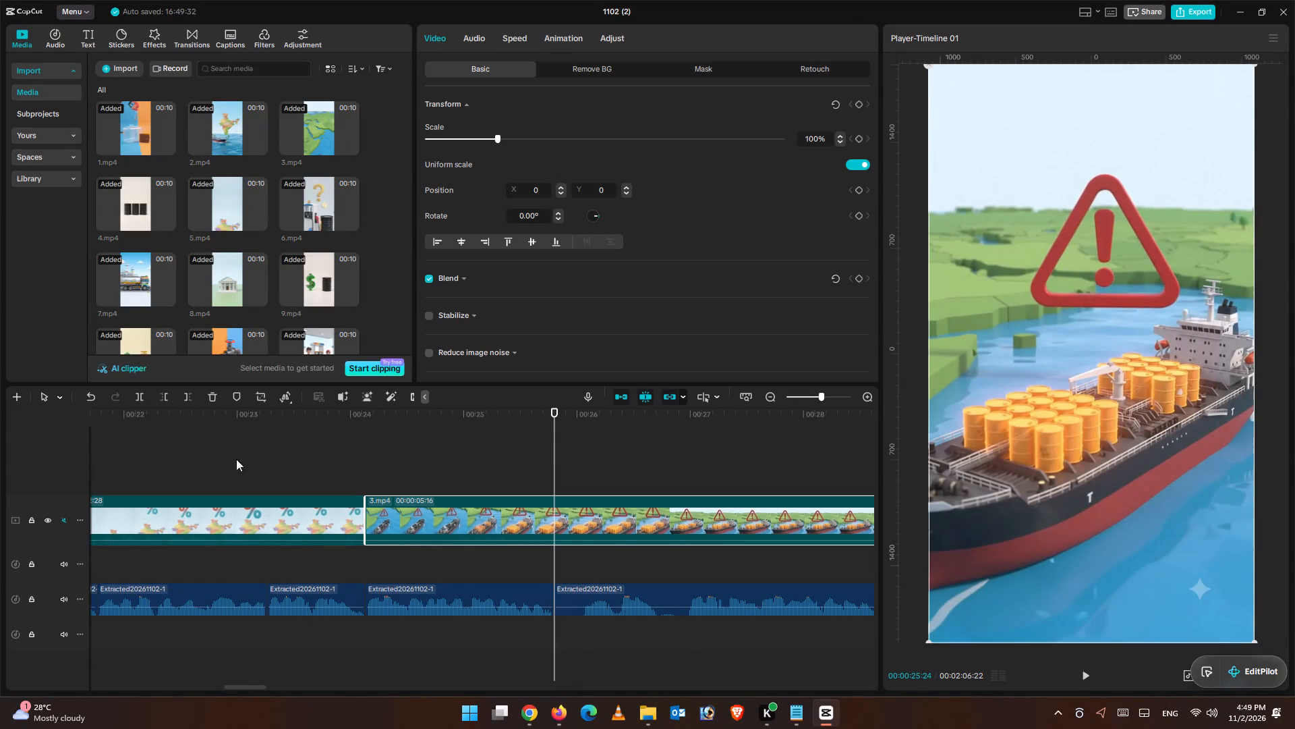
{"action": "left_click", "coordinate": [184, 393]}
Cut the leading pause from the narration piece after 3.mp4 up to 00:00:26:02 and move the piece back to 00:00:25:24.
{"action": "left_click", "coordinate": [1090, 678]}
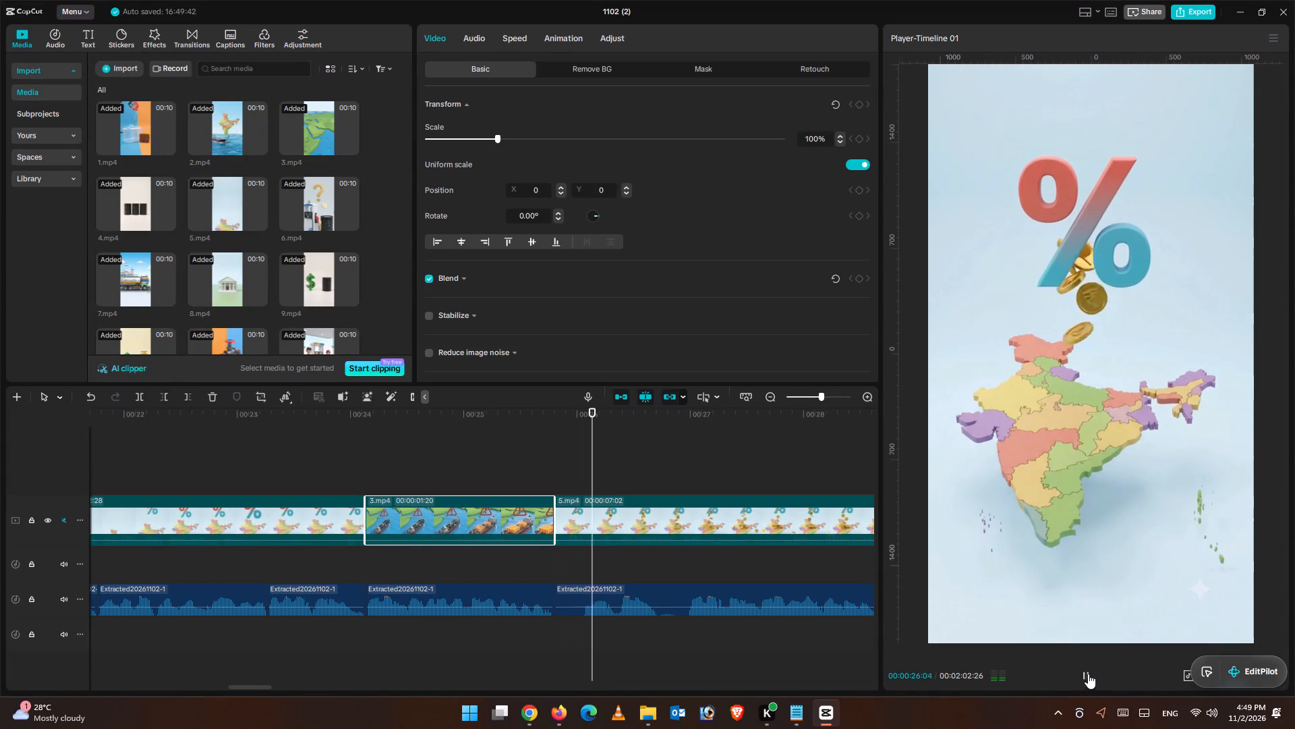
{"action": "left_click", "coordinate": [1088, 674]}
{"action": "left_click_drag", "start_coordinate": [602, 423], "coordinate": [582, 426]}
{"action": "left_click_drag", "start_coordinate": [586, 446], "coordinate": [597, 457]}
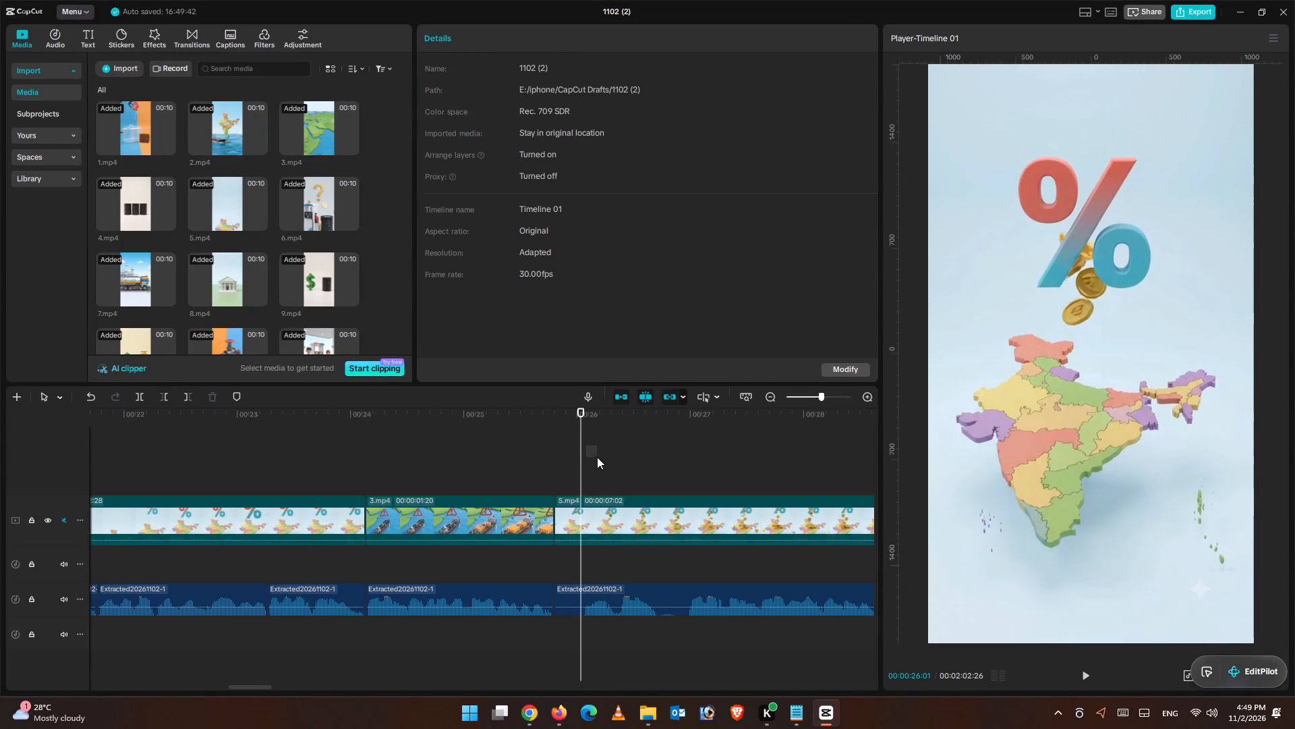
{"action": "left_click_drag", "start_coordinate": [597, 457], "coordinate": [598, 458]}
{"action": "left_click", "coordinate": [585, 443]}
{"action": "left_click", "coordinate": [589, 584]}
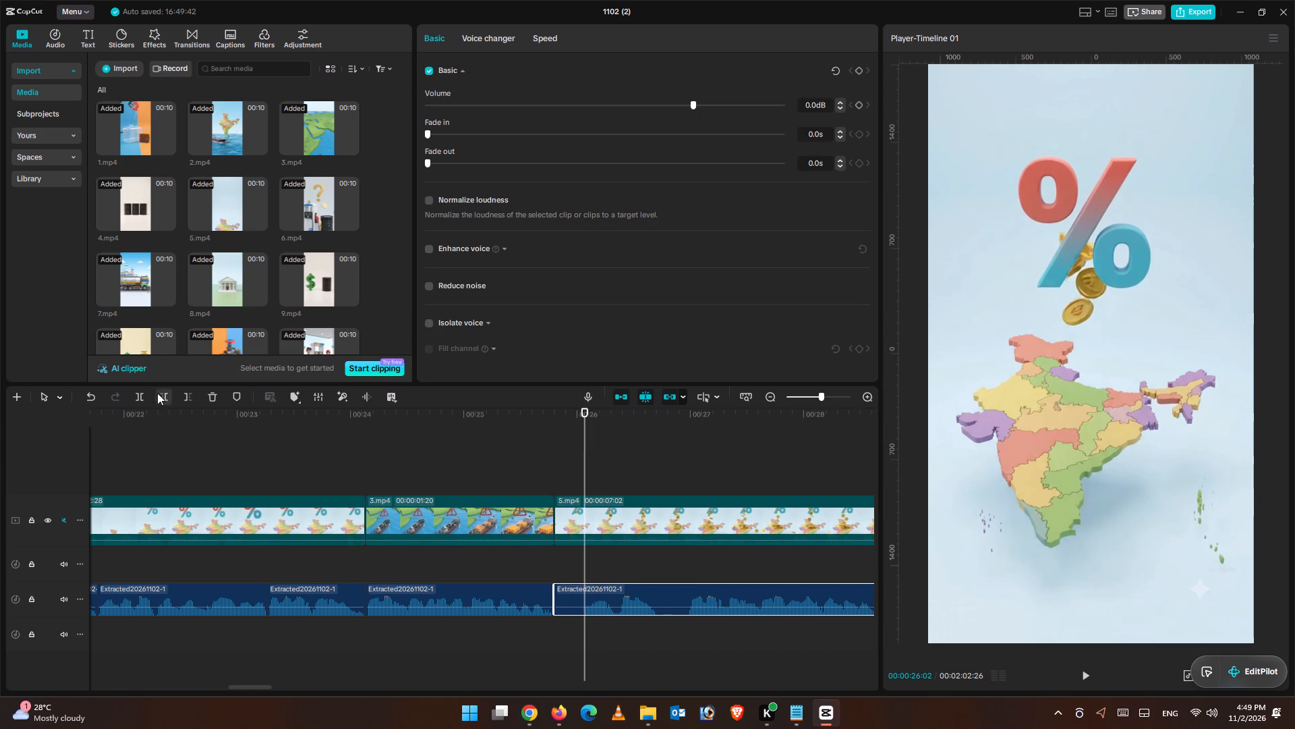
{"action": "left_click", "coordinate": [157, 394]}
{"action": "left_click_drag", "start_coordinate": [623, 599], "coordinate": [592, 599]}
Split the narration at 00:00:26:13, trim the pause from the second piece's start, and place it on the track below right after the cut.
{"action": "left_click_drag", "start_coordinate": [584, 427], "coordinate": [592, 432]}
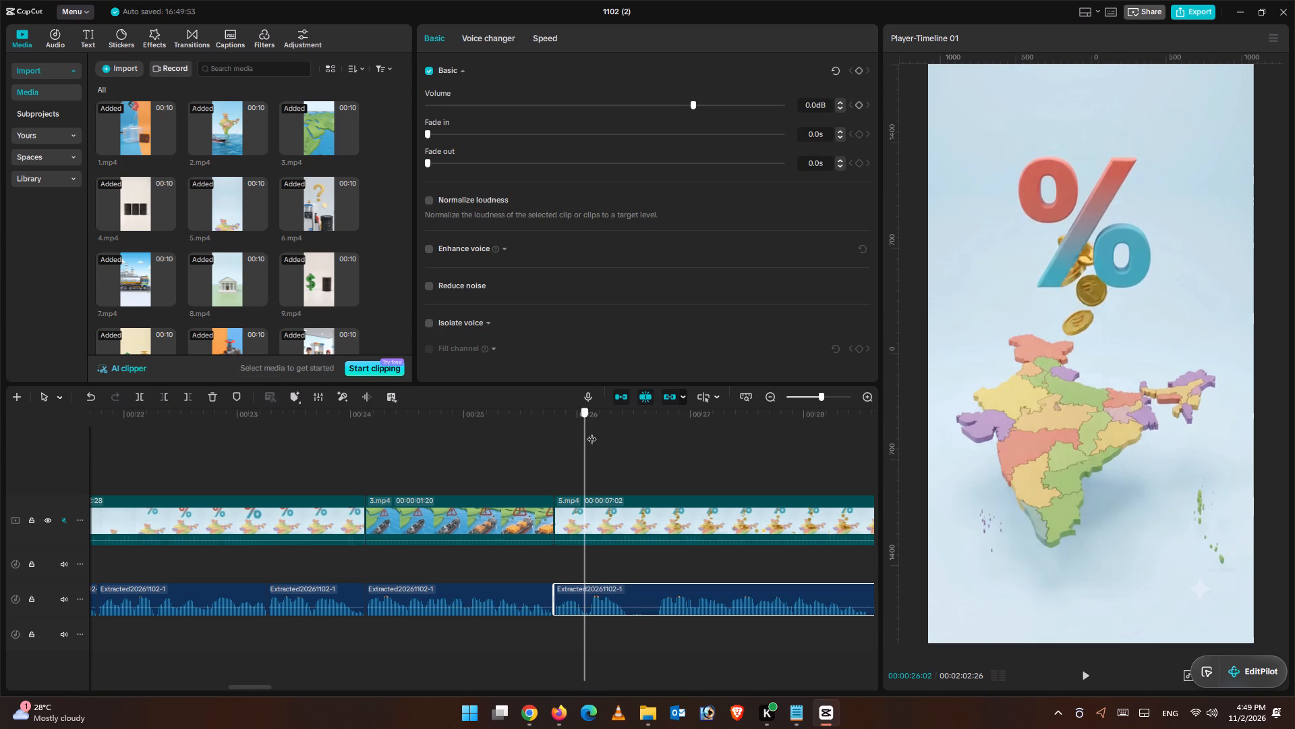
{"action": "left_click_drag", "start_coordinate": [592, 432], "coordinate": [627, 463]}
{"action": "left_click", "coordinate": [136, 404]}
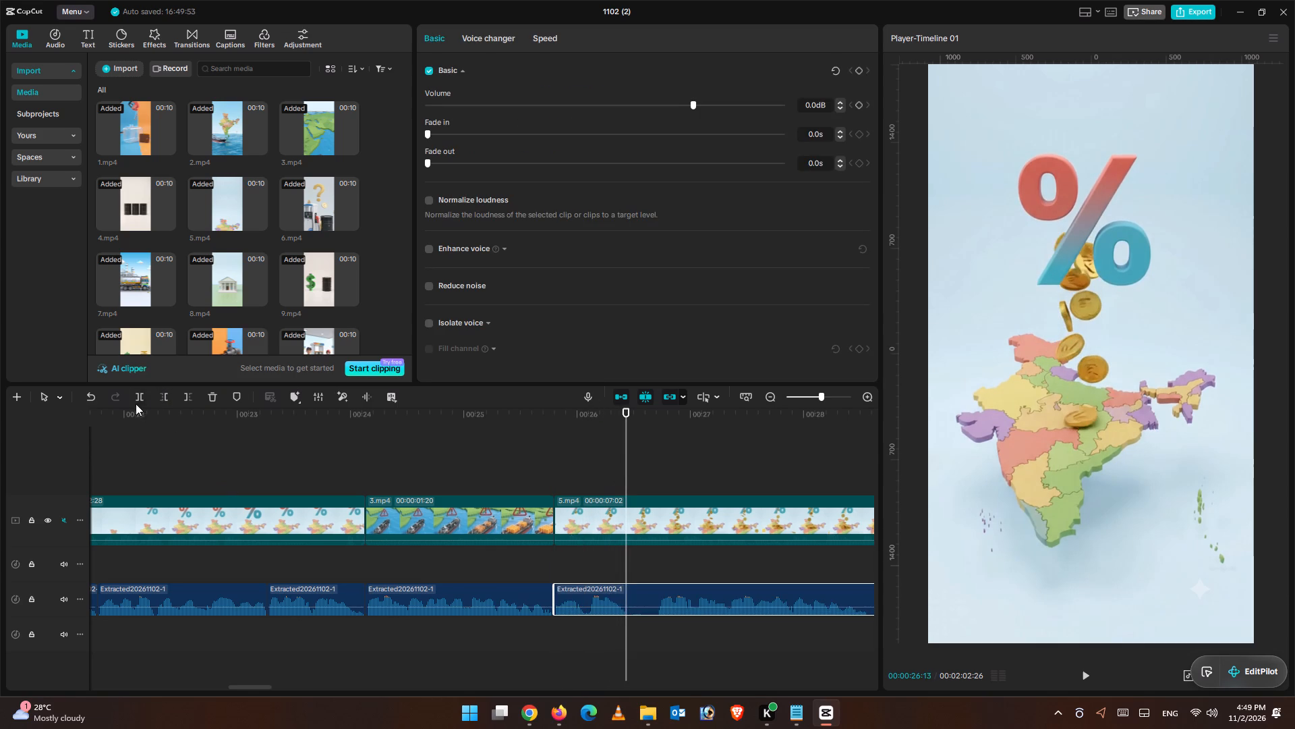
{"action": "left_click_drag", "start_coordinate": [625, 431], "coordinate": [656, 464]}
{"action": "left_click", "coordinate": [163, 396]}
{"action": "left_click_drag", "start_coordinate": [708, 605], "coordinate": [672, 606]}
{"action": "left_click_drag", "start_coordinate": [672, 634], "coordinate": [680, 634]}
Play the narration past 3.mp4 and delete the second 5.mp4 part that follows 3.mp4 on the main track.
{"action": "left_click", "coordinate": [510, 472]}
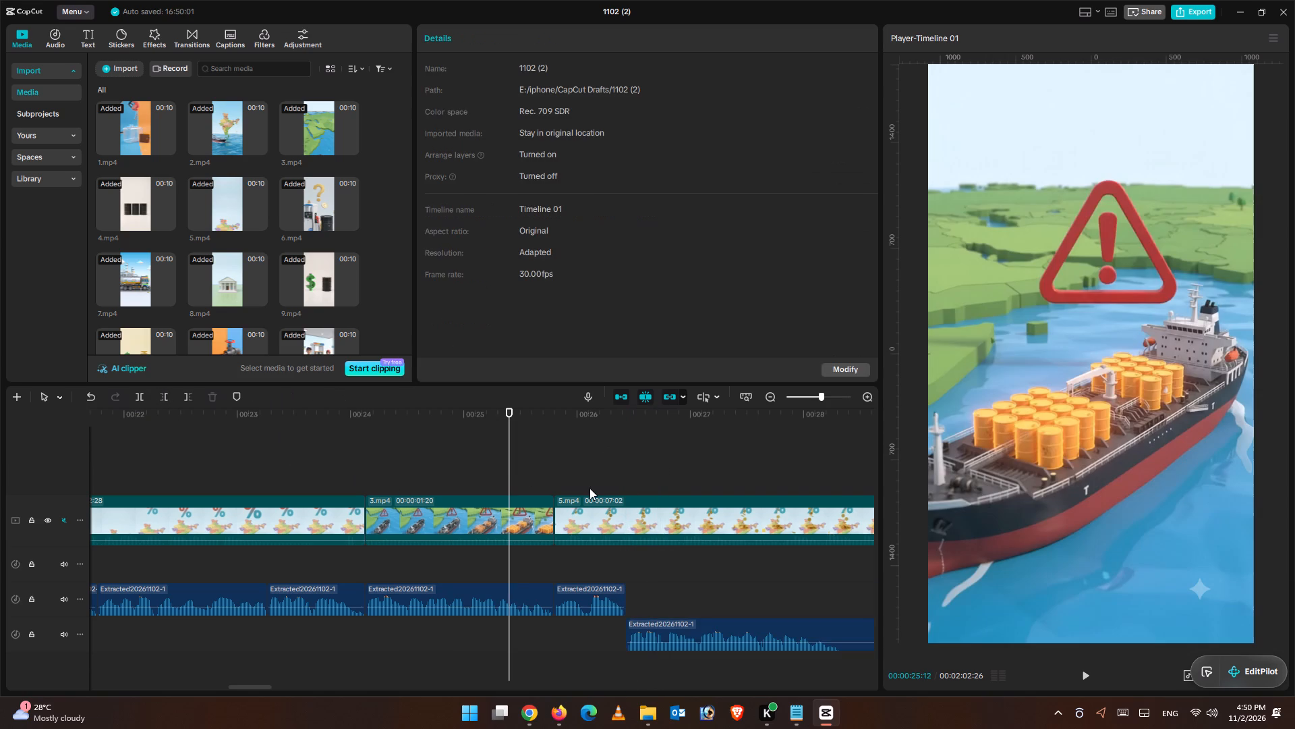
{"action": "key", "text": "ctrl+minus"}
{"action": "key", "text": "ctrl+minus"}
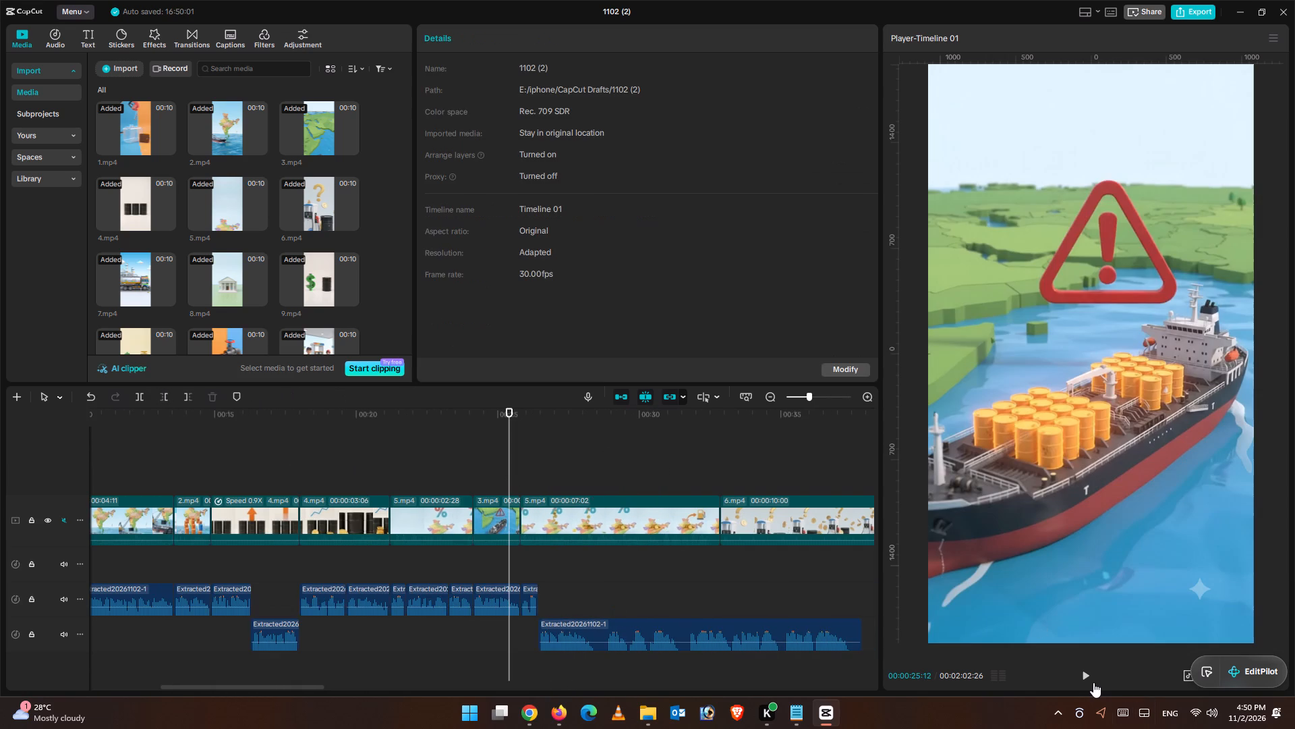
{"action": "left_click", "coordinate": [1092, 681]}
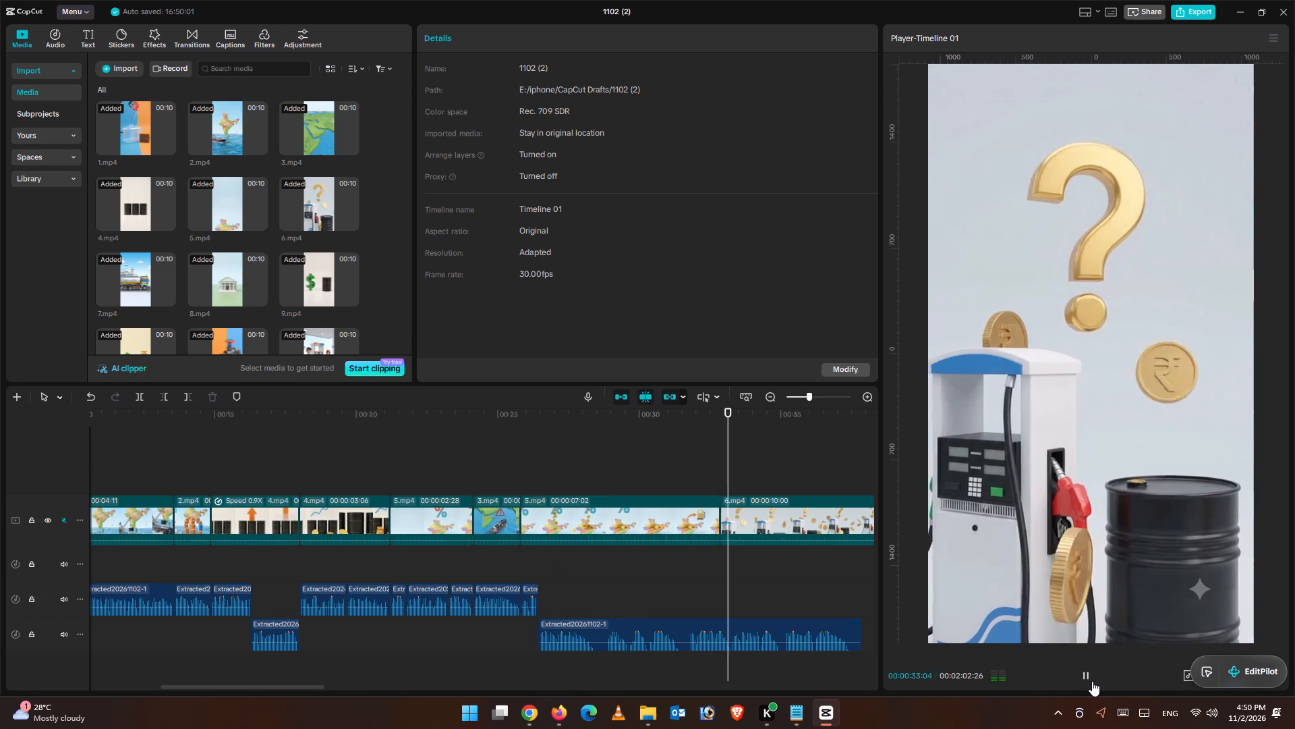
{"action": "left_click", "coordinate": [618, 513]}
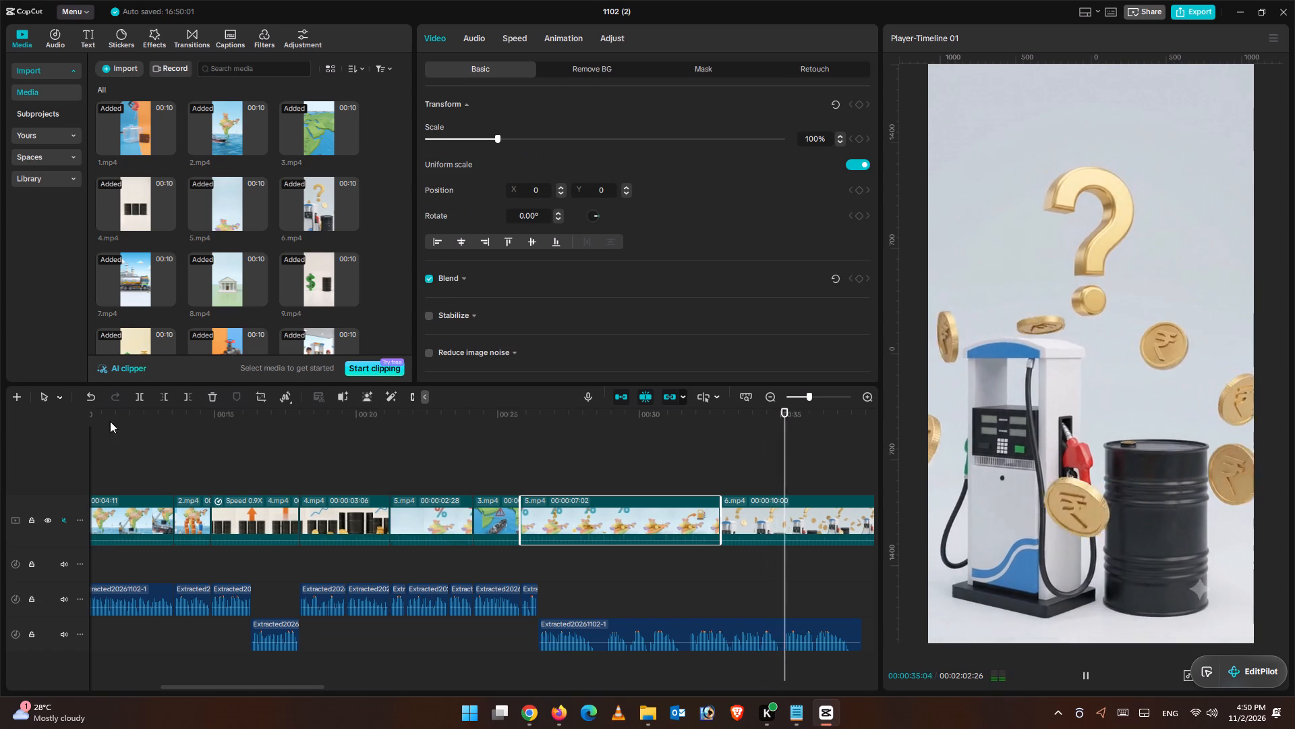
{"action": "left_click", "coordinate": [212, 398]}
Replay the narration under 6.mp4 and split both 6.mp4 and the narration piece at 00:00:28:11, where the sentence ends.
{"action": "left_click", "coordinate": [509, 473]}
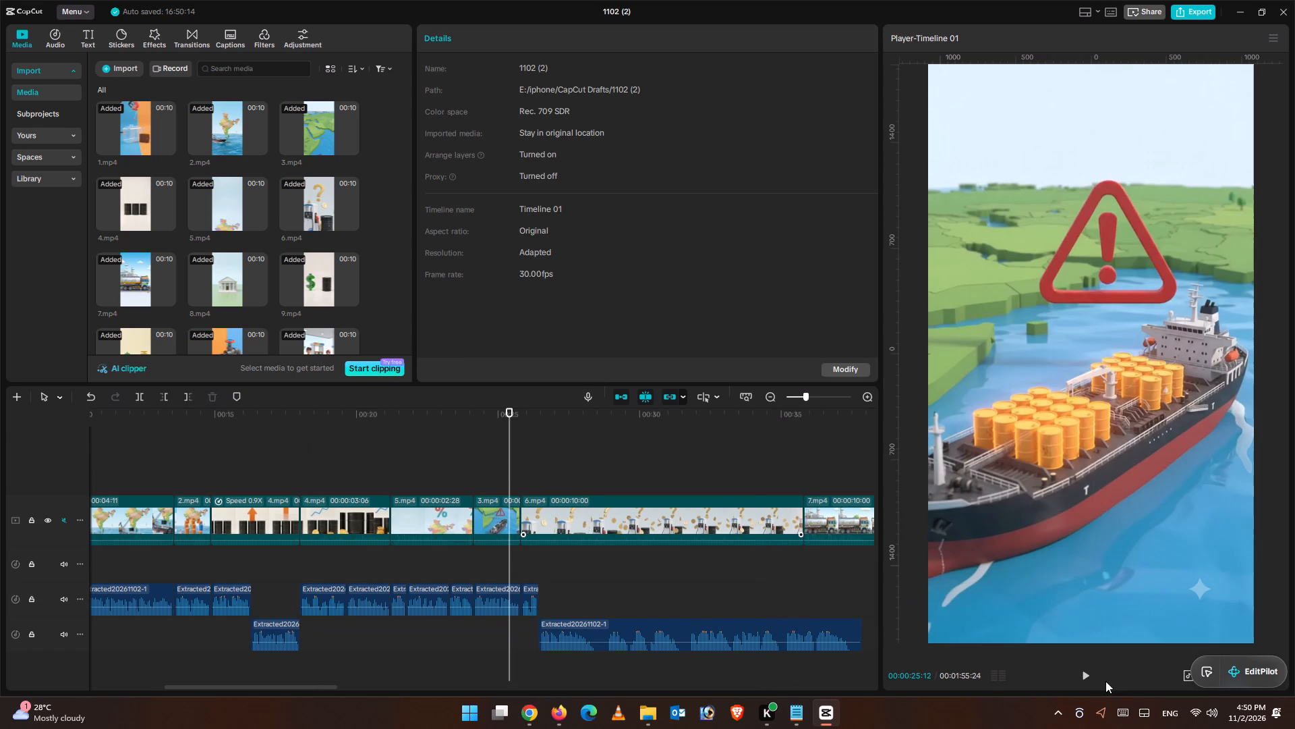
{"action": "left_click", "coordinate": [1087, 673]}
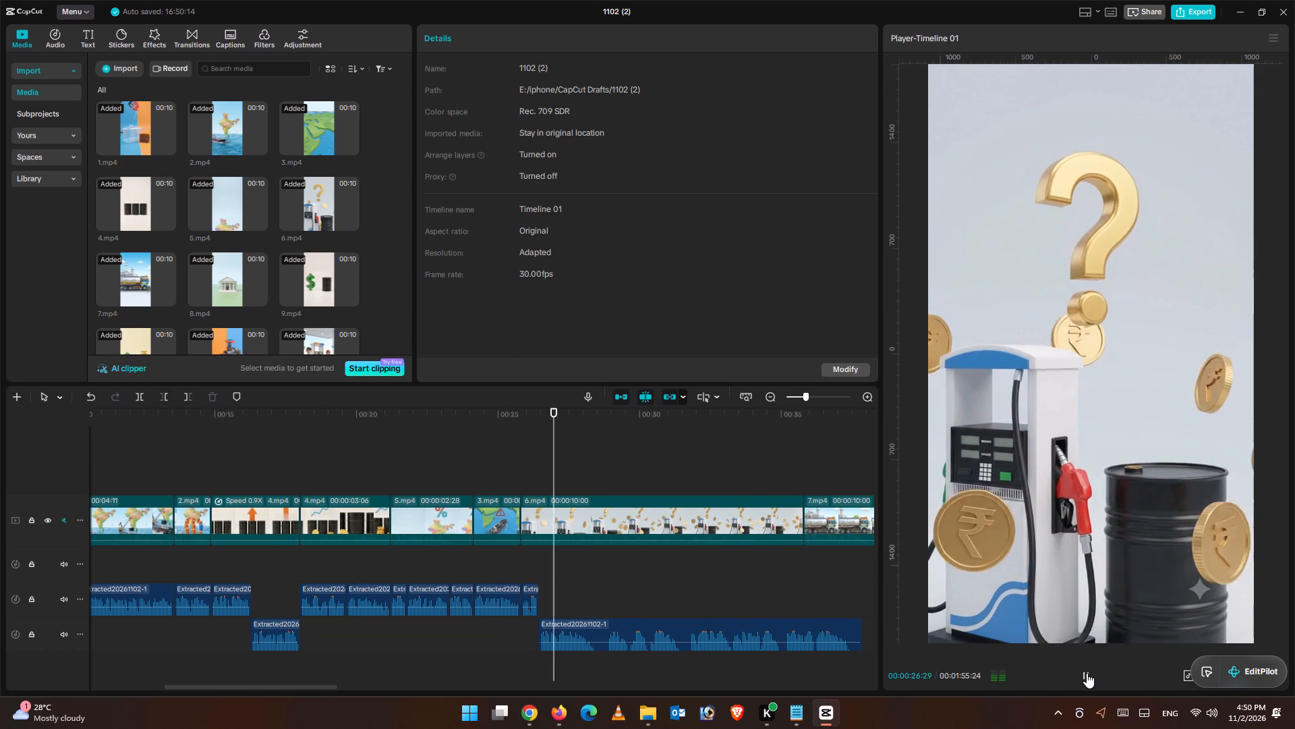
{"action": "left_click", "coordinate": [1087, 673]}
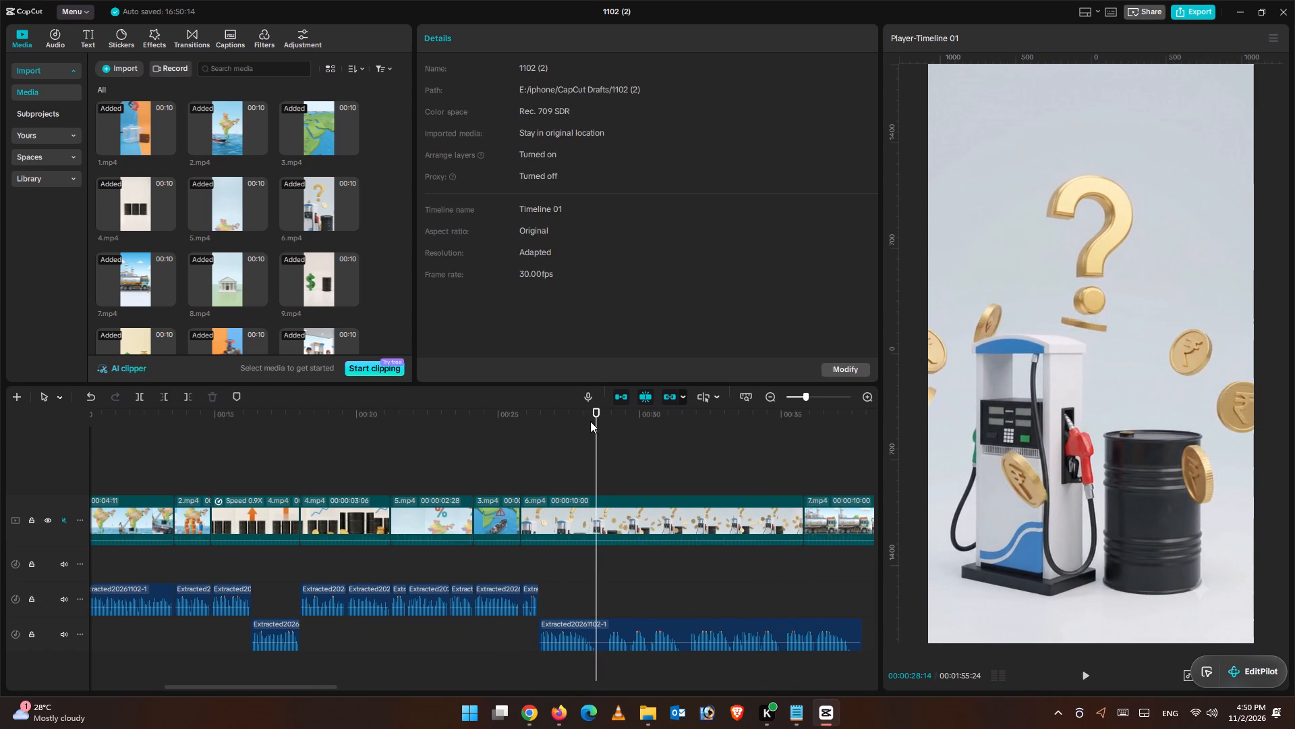
{"action": "key", "text": "ctrl+equal"}
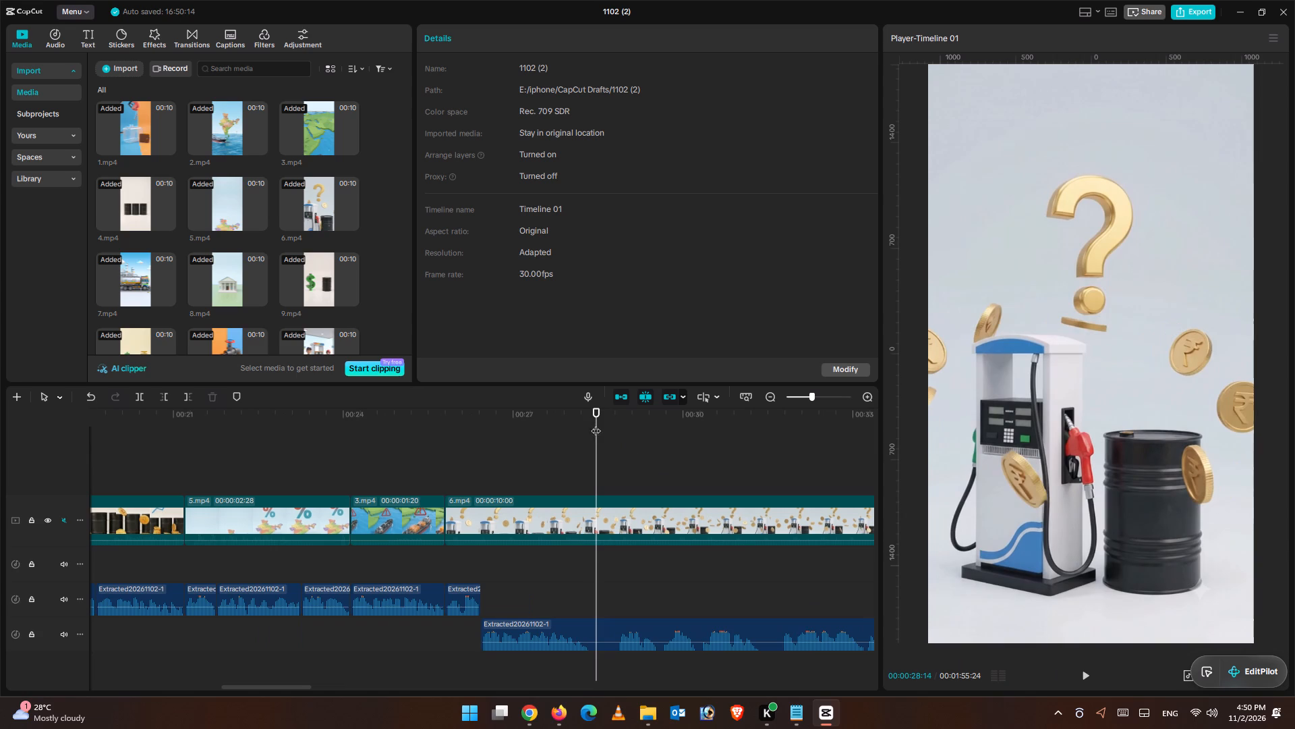
{"action": "left_click_drag", "start_coordinate": [597, 429], "coordinate": [590, 430]}
{"action": "left_click", "coordinate": [614, 520]}
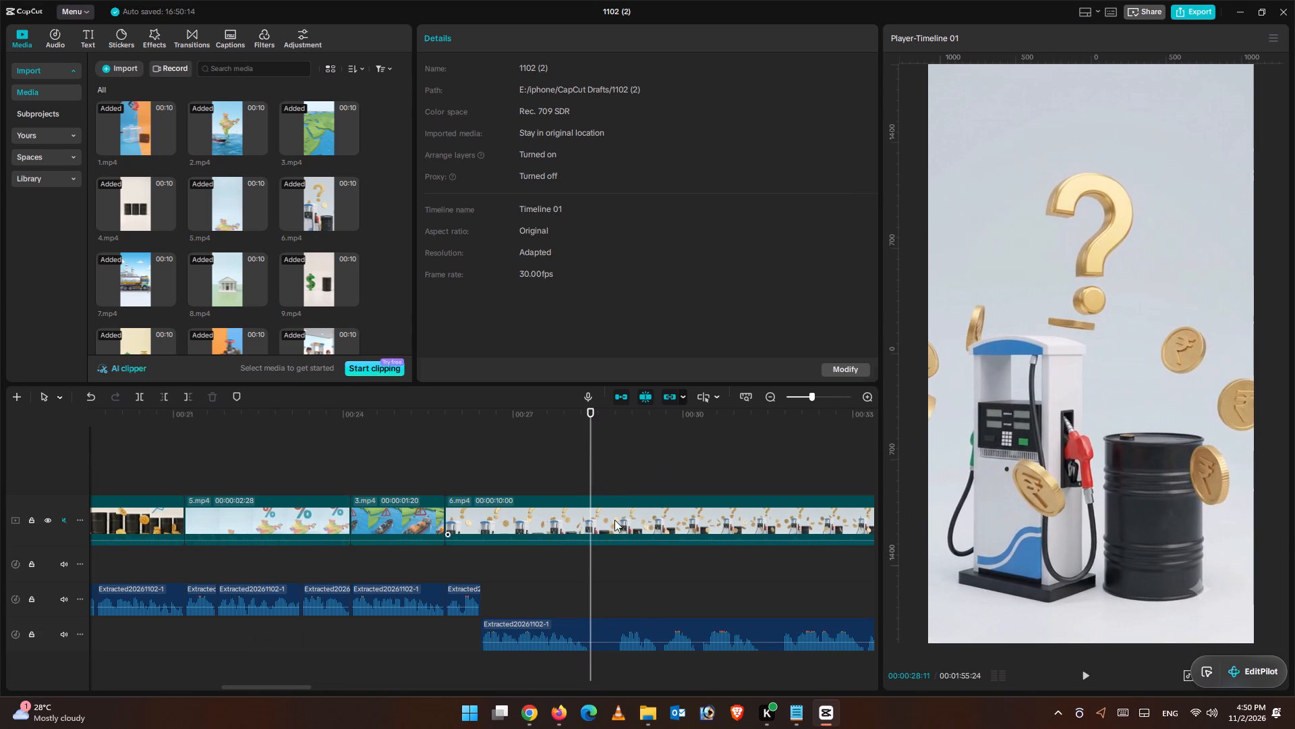
{"action": "left_click", "coordinate": [136, 399]}
{"action": "left_click", "coordinate": [598, 641]}
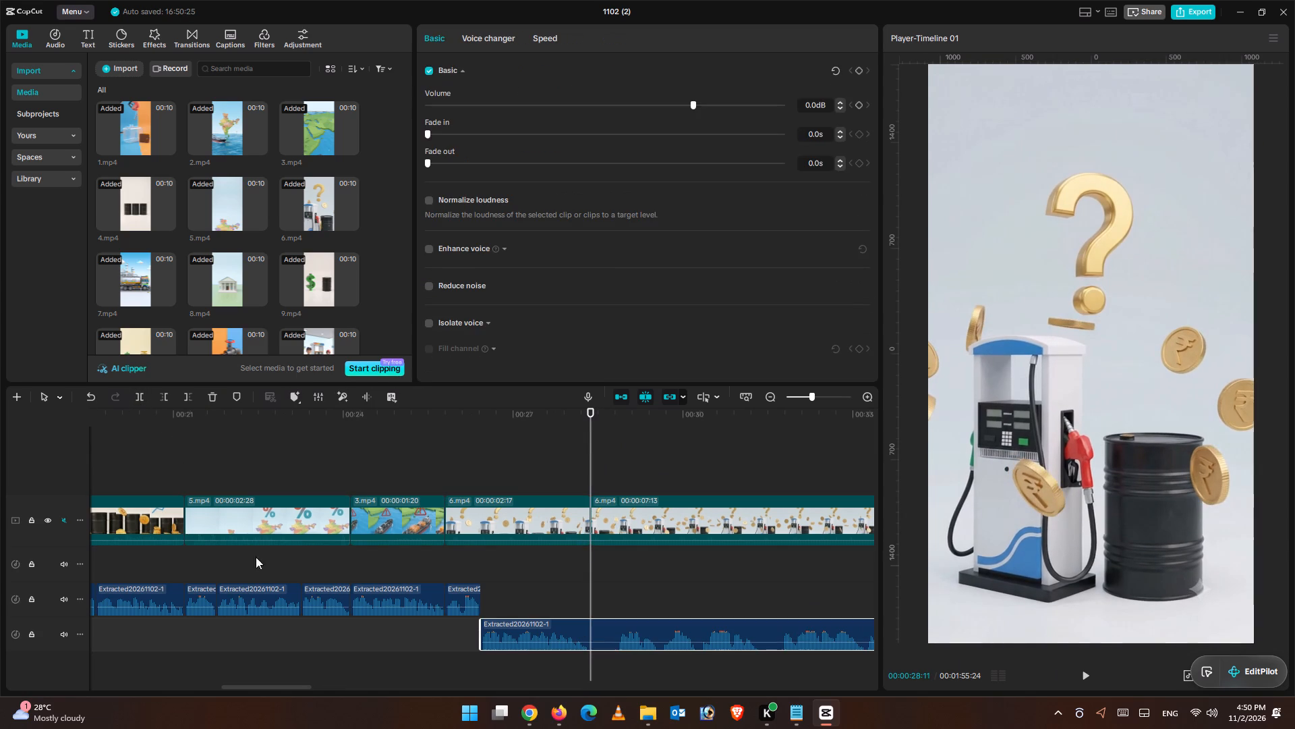
{"action": "left_click", "coordinate": [134, 400]}
{"action": "left_click", "coordinate": [1098, 675]}
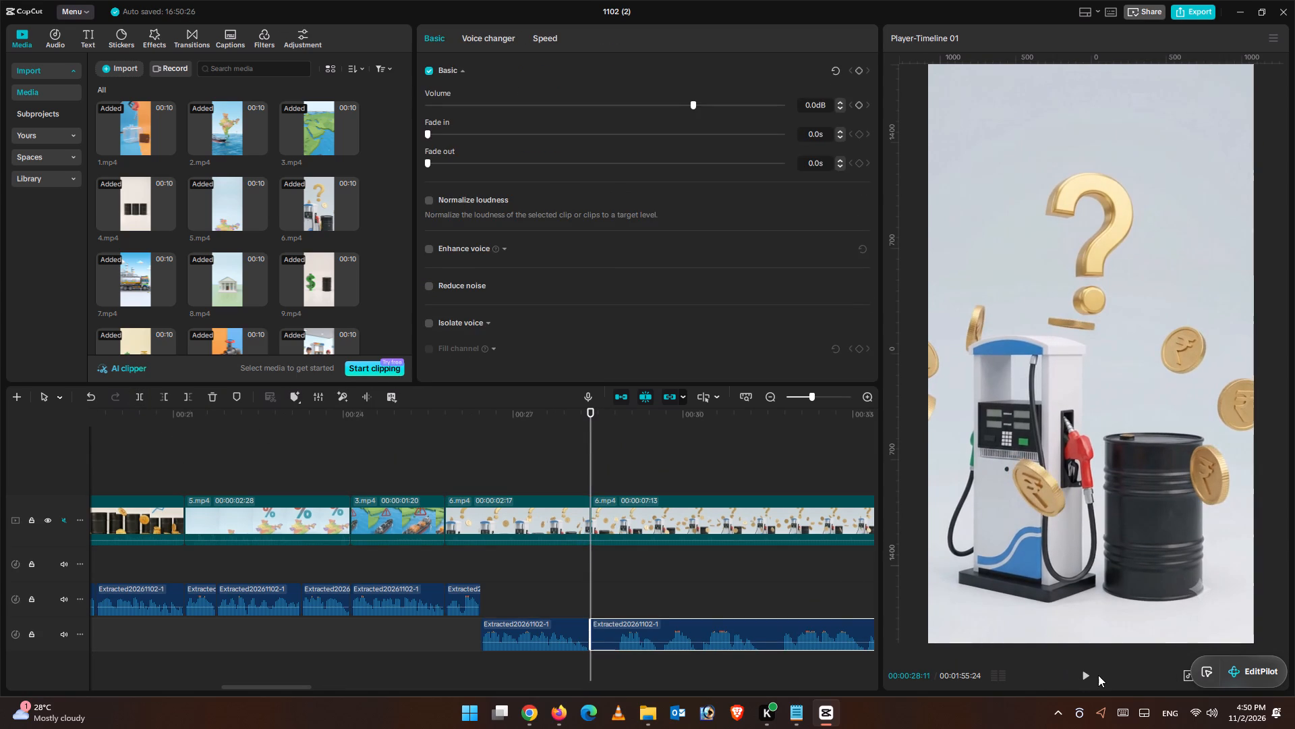
Delete the second part of 6.mp4 so that 7.mp4 follows at 00:00:28:11.
{"action": "left_click", "coordinate": [755, 484]}
{"action": "key", "text": "ctrl+minus"}
{"action": "key", "text": "ctrl+minus"}
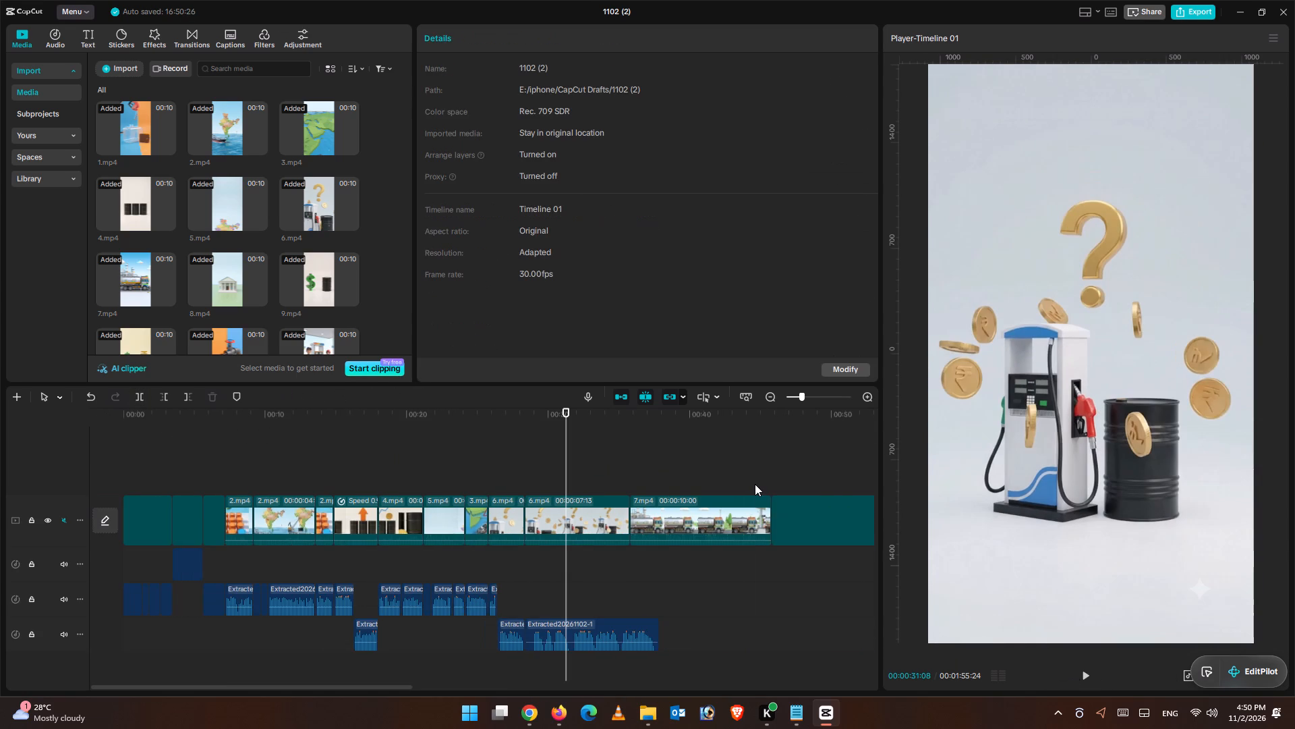
{"action": "left_click", "coordinate": [549, 529]}
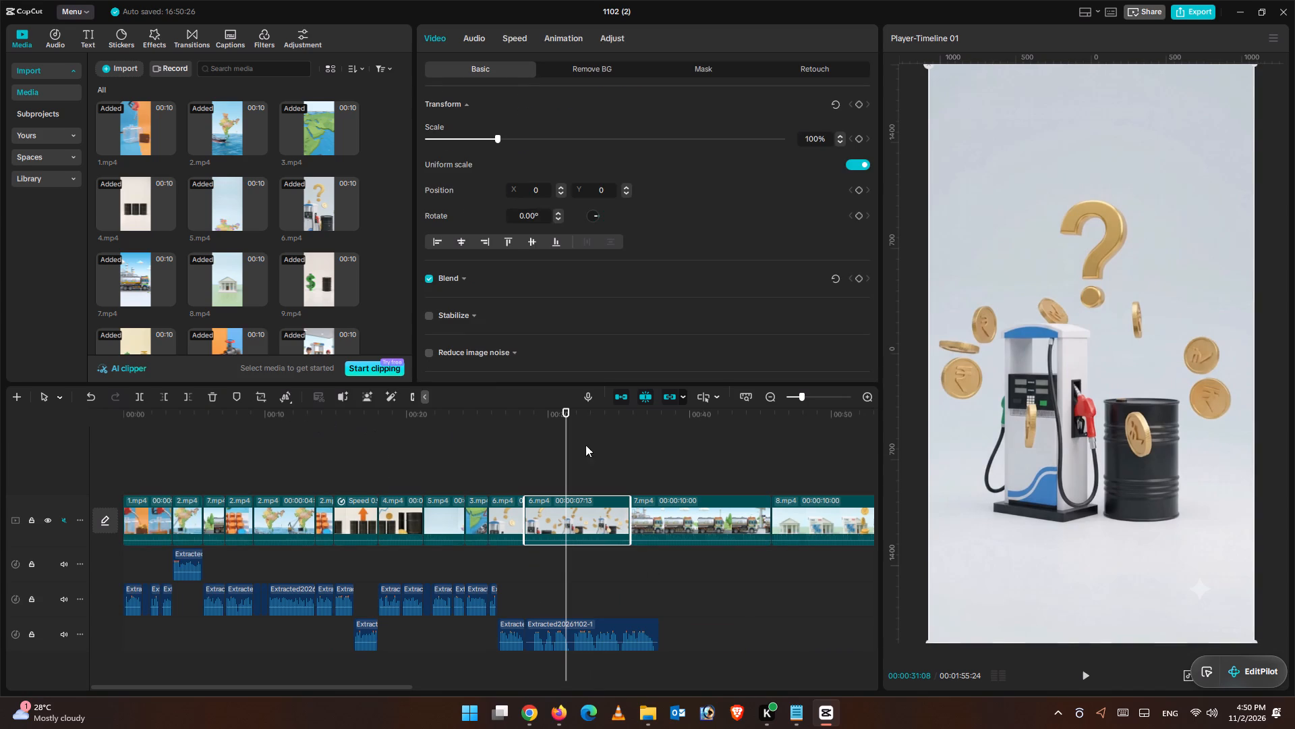
{"action": "left_click", "coordinate": [592, 462]}
{"action": "left_click", "coordinate": [610, 483]}
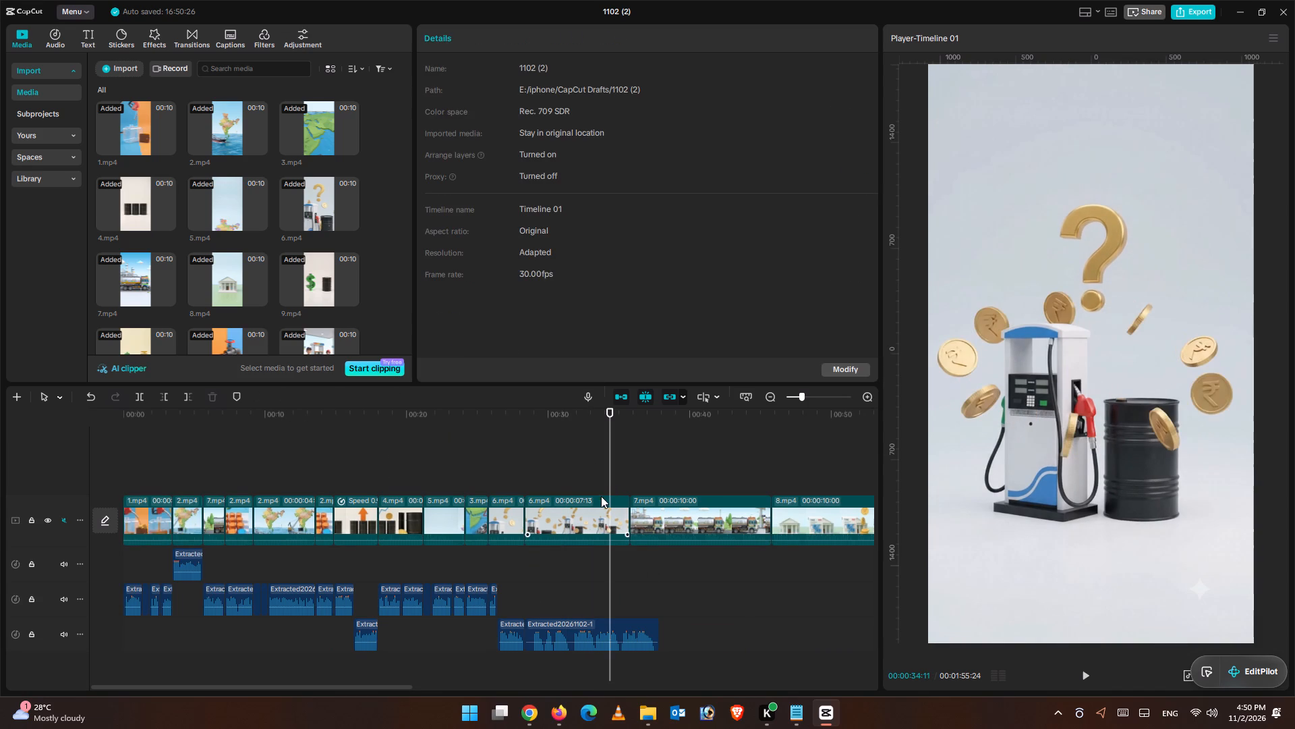
{"action": "left_click", "coordinate": [601, 496]}
{"action": "left_click", "coordinate": [215, 395]}
Replay the narration into 7.mp4, cut its leading pause up to 00:00:28:26, and move the piece back to the start of 7.mp4.
{"action": "left_click", "coordinate": [518, 461]}
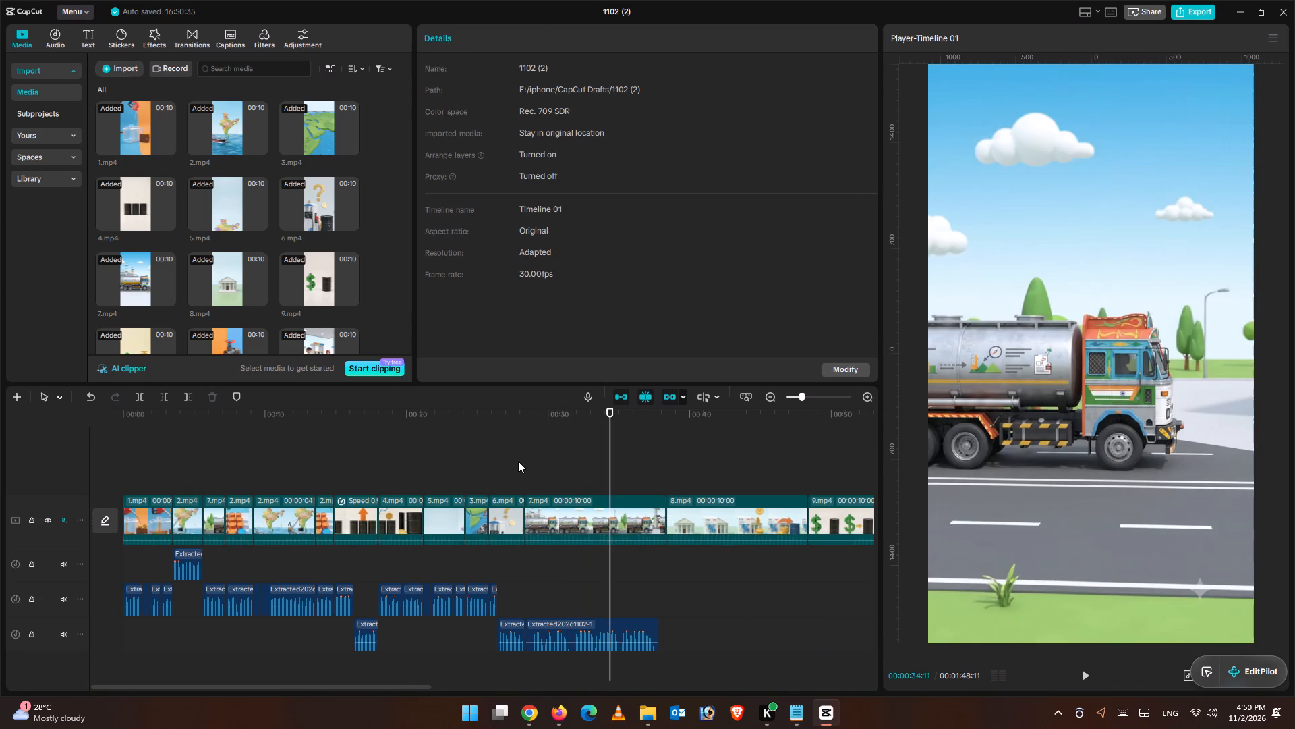
{"action": "key", "text": "ctrl+equal"}
{"action": "key", "text": "ctrl+equal"}
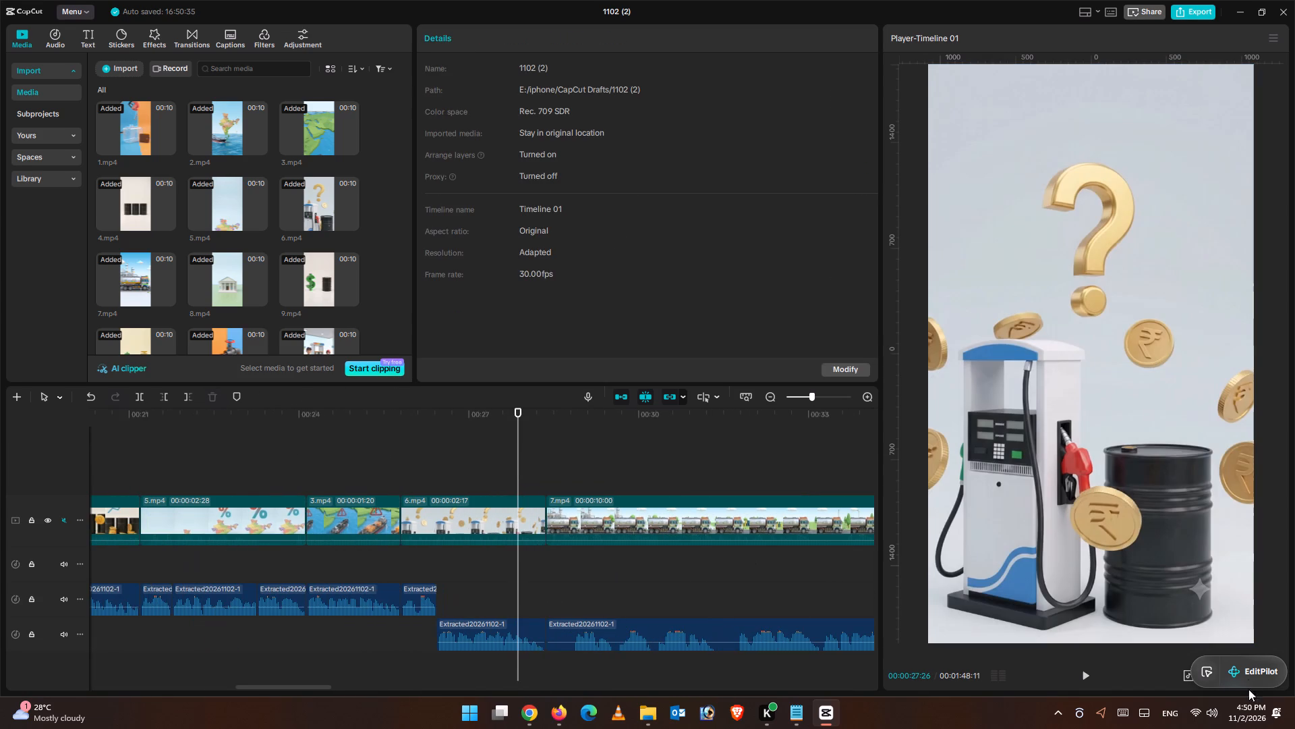
{"action": "left_click", "coordinate": [1080, 680]}
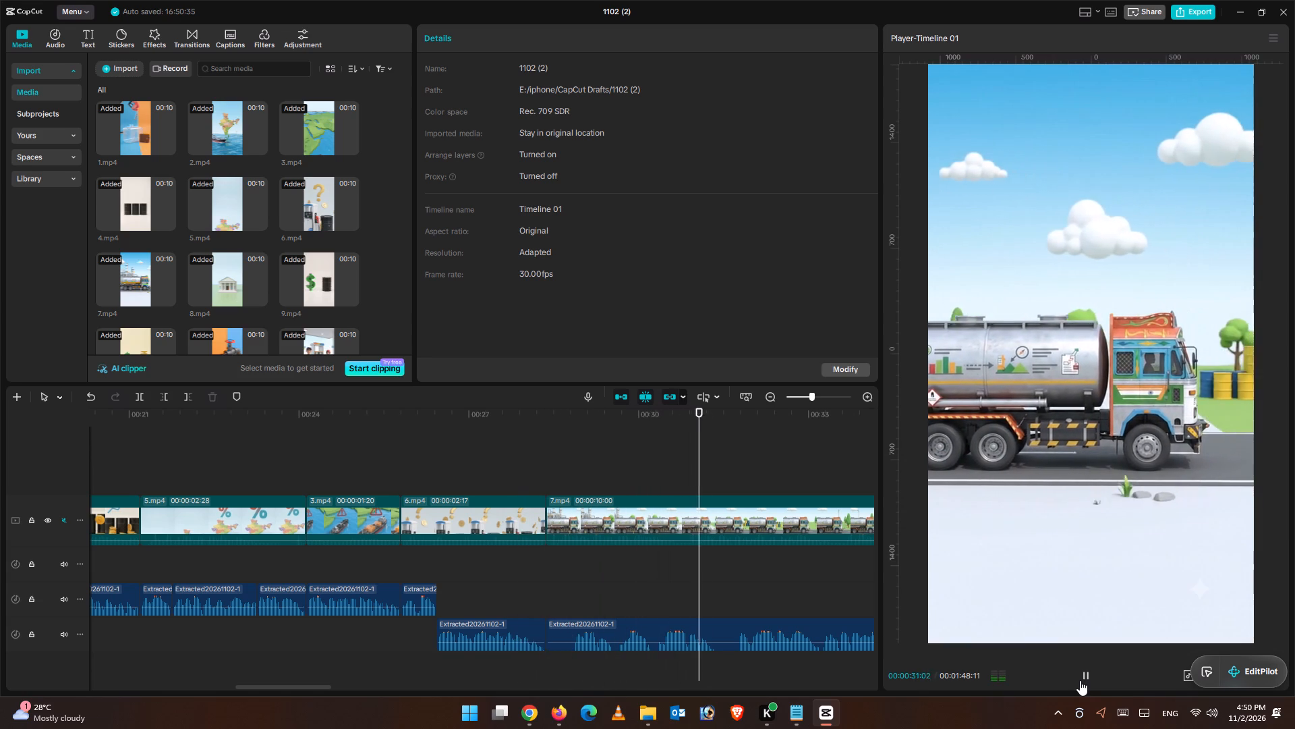
{"action": "left_click", "coordinate": [1080, 680]}
{"action": "left_click", "coordinate": [558, 475]}
{"action": "left_click_drag", "start_coordinate": [558, 474], "coordinate": [577, 485]}
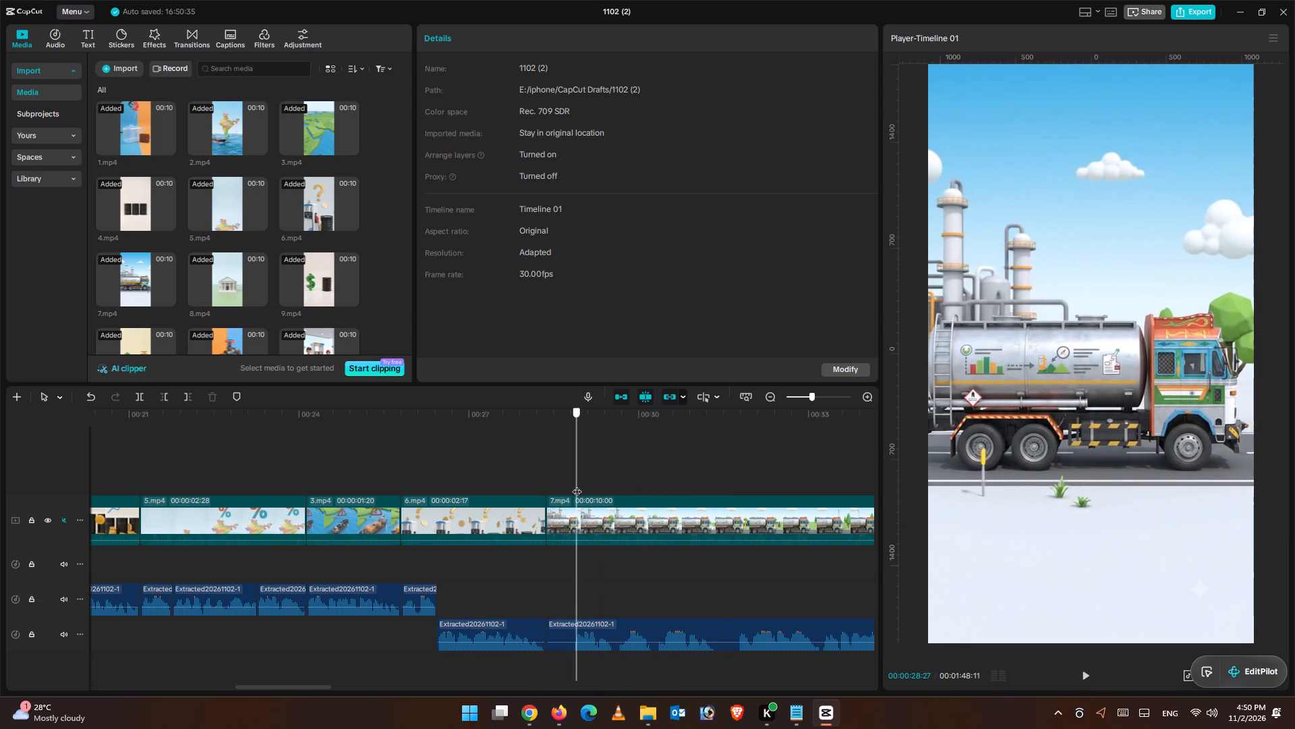
{"action": "left_click_drag", "start_coordinate": [577, 485], "coordinate": [572, 485]}
{"action": "key", "text": "ctrl+equal"}
{"action": "key", "text": "ctrl+equal"}
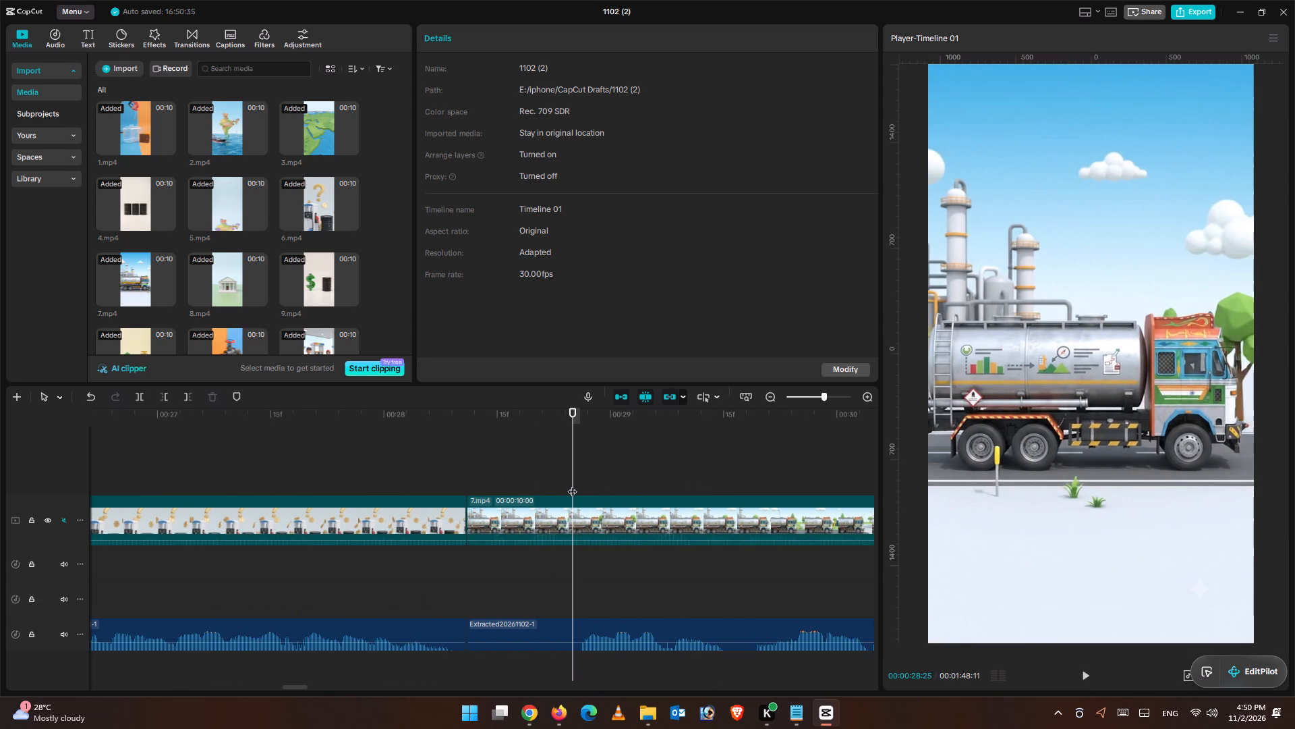
{"action": "left_click", "coordinate": [579, 462]}
{"action": "left_click", "coordinate": [575, 462]}
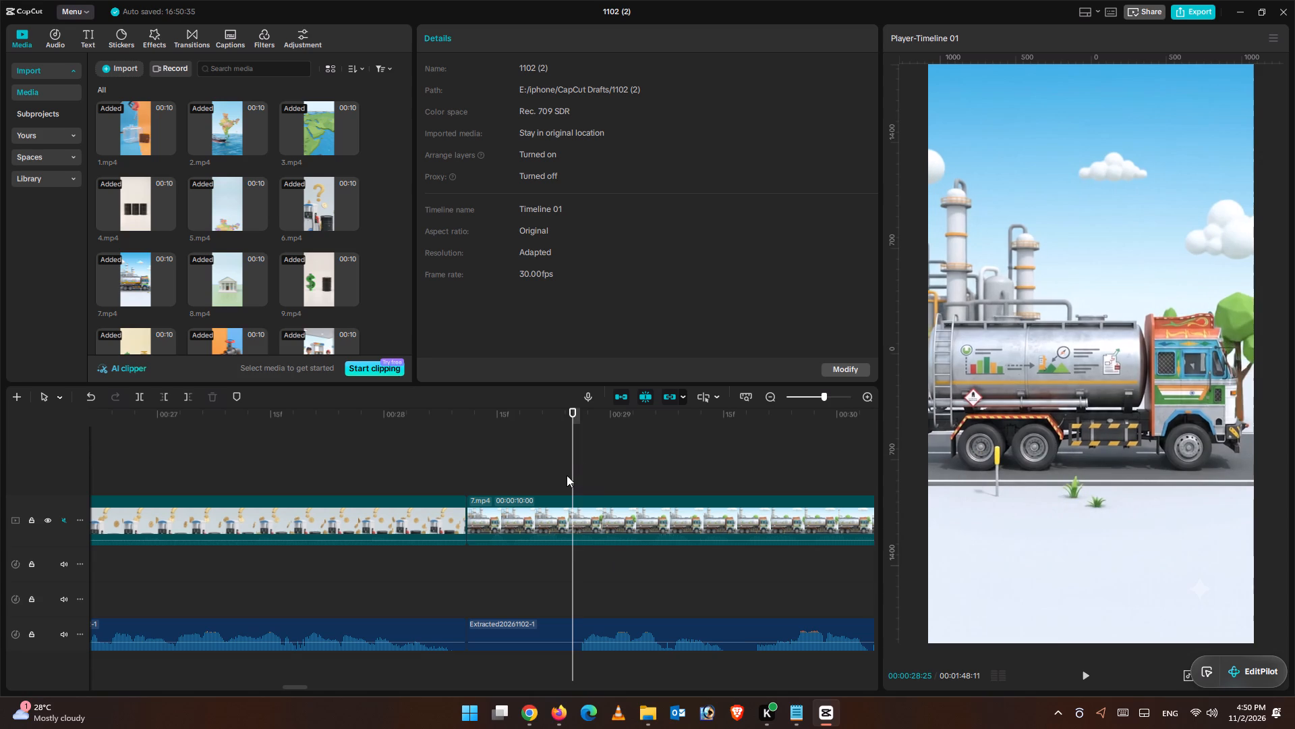
{"action": "left_click_drag", "start_coordinate": [573, 473], "coordinate": [579, 480]}
{"action": "left_click", "coordinate": [587, 655]}
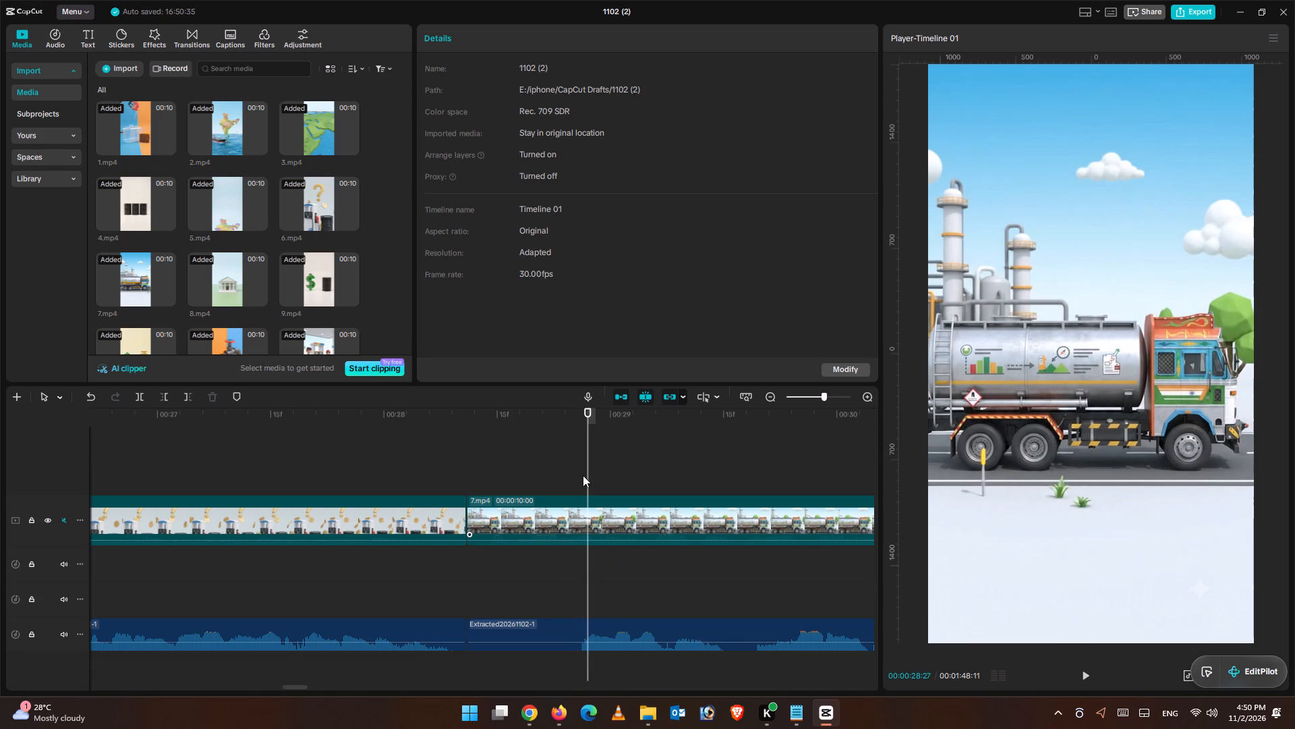
{"action": "left_click_drag", "start_coordinate": [587, 466], "coordinate": [580, 466]}
{"action": "left_click", "coordinate": [606, 649]}
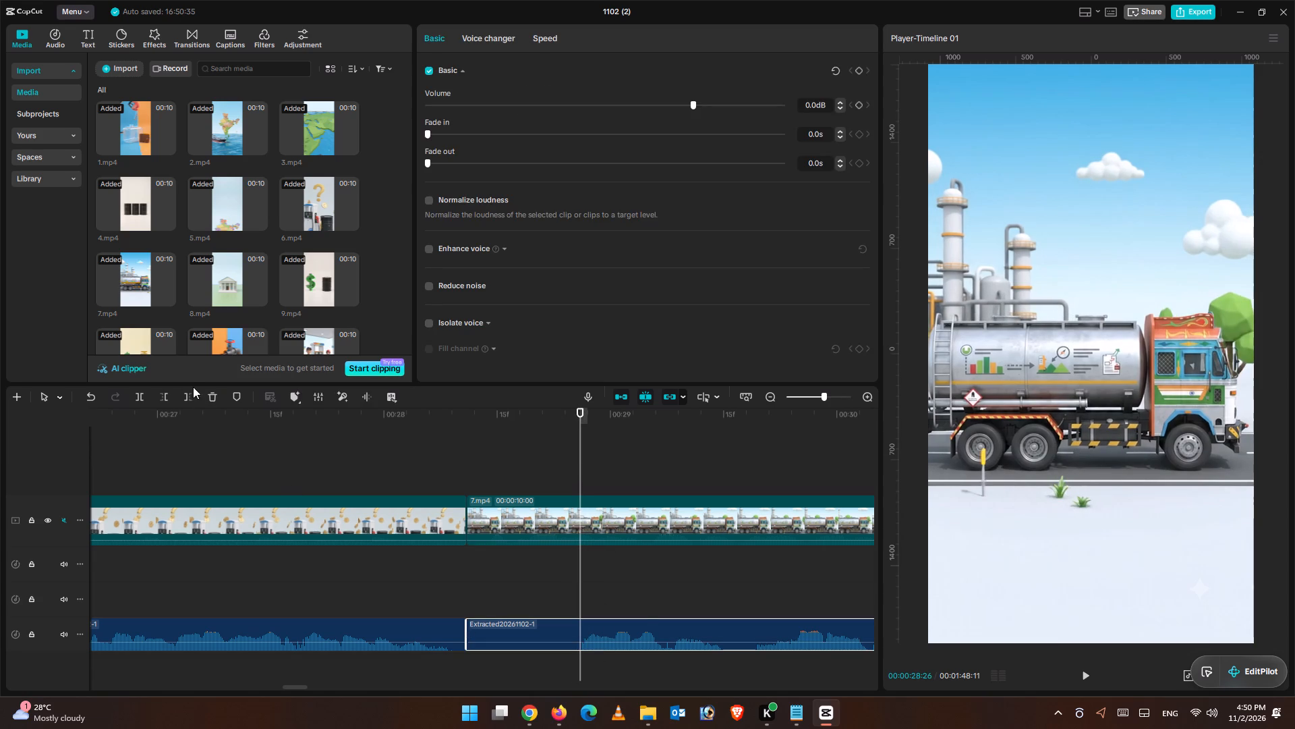
{"action": "left_click", "coordinate": [164, 396]}
{"action": "left_click_drag", "start_coordinate": [619, 628], "coordinate": [505, 625]}
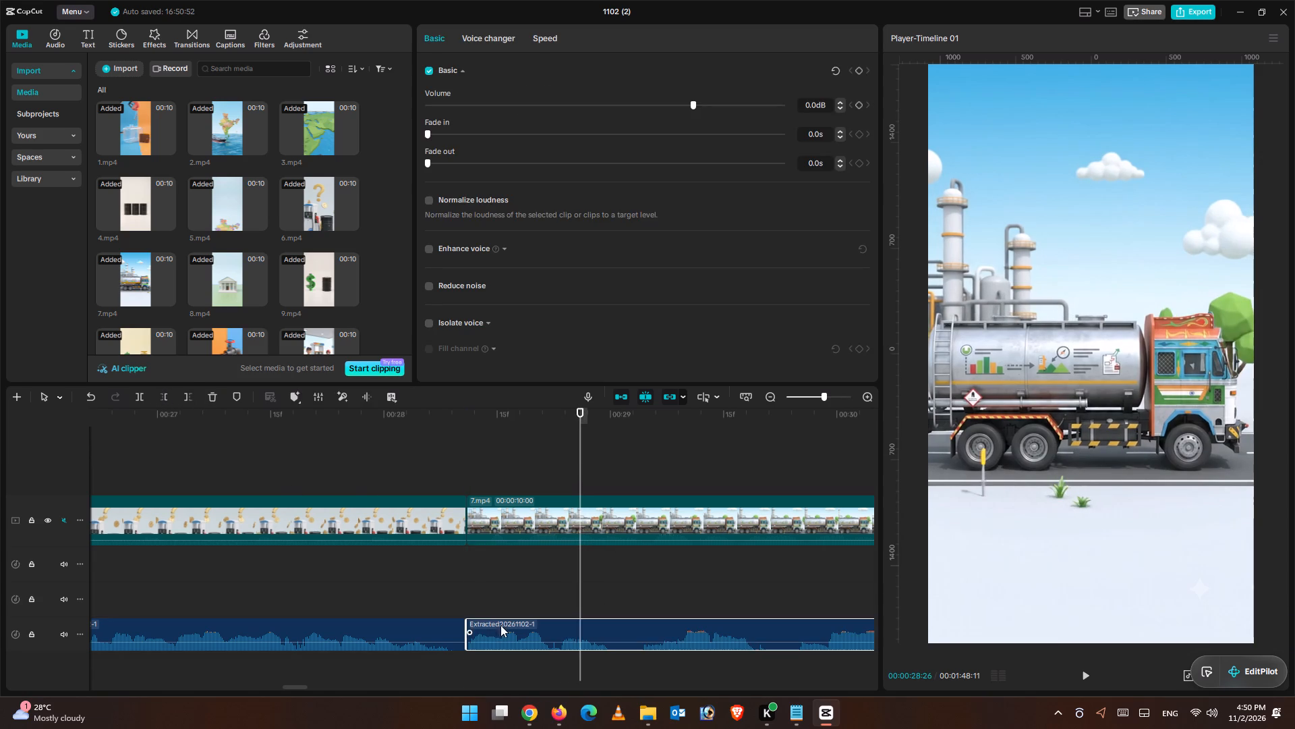
Cut off the silent end of the narration piece under 6.mp4 at 00:00:28:09.
{"action": "left_click", "coordinate": [381, 419]}
{"action": "left_click_drag", "start_coordinate": [381, 419], "coordinate": [449, 464]}
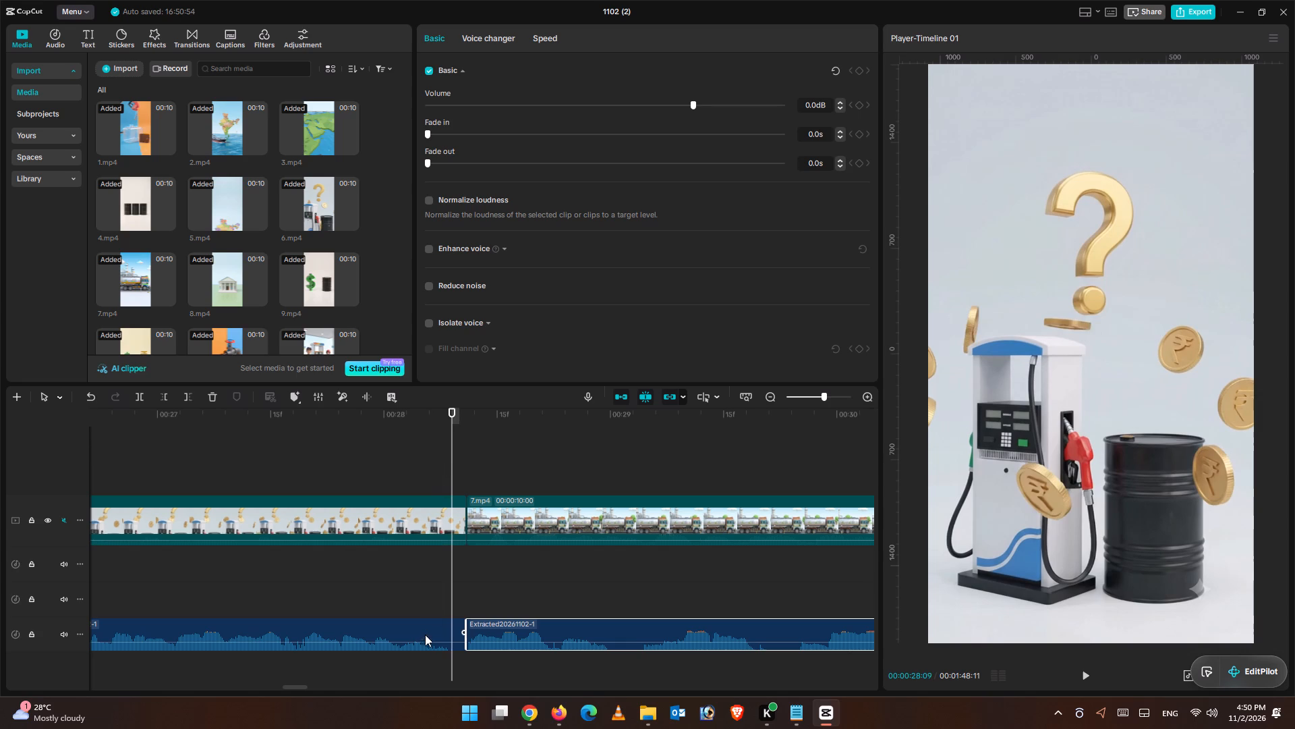
{"action": "left_click", "coordinate": [424, 637]}
{"action": "left_click", "coordinate": [191, 394]}
Trim the end of 6.mp4 to 00:00:28:09 and move the narration piece under 7.mp4 back to that point.
{"action": "left_click", "coordinate": [360, 504]}
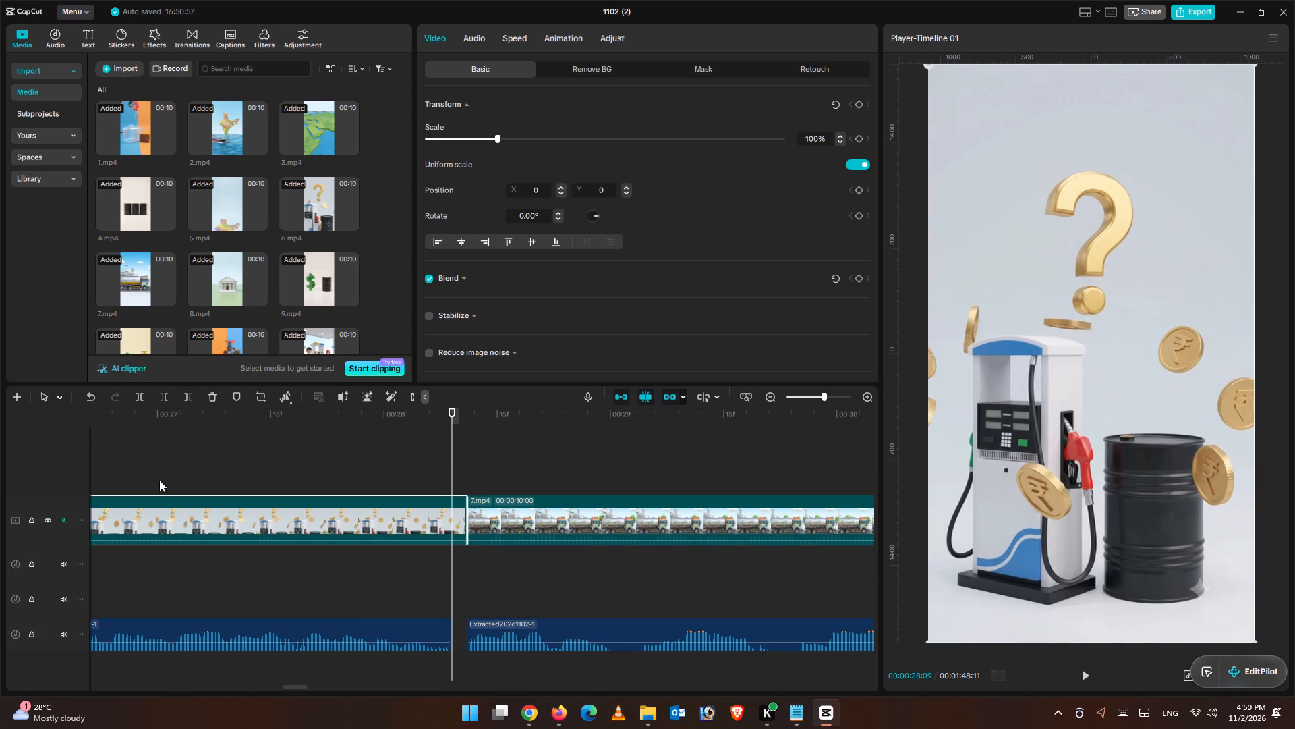
{"action": "left_click", "coordinate": [190, 396]}
{"action": "left_click_drag", "start_coordinate": [520, 640], "coordinate": [505, 643]}
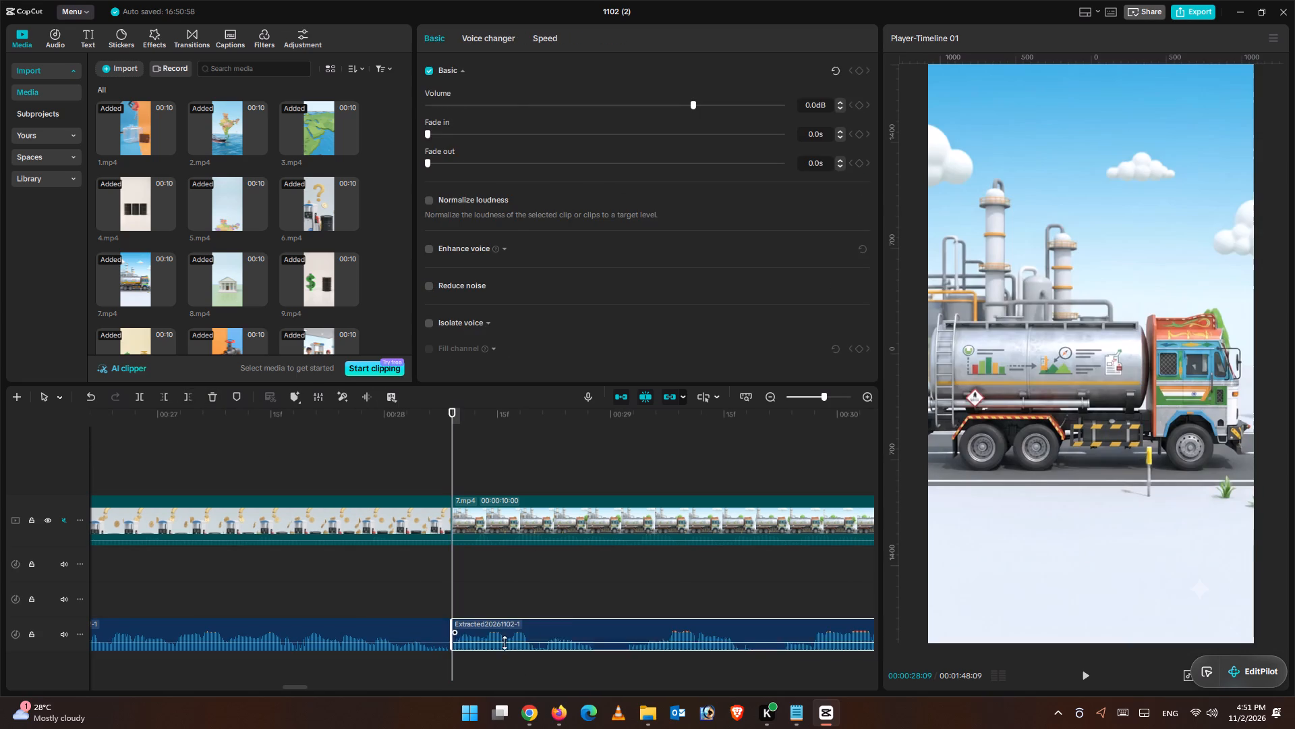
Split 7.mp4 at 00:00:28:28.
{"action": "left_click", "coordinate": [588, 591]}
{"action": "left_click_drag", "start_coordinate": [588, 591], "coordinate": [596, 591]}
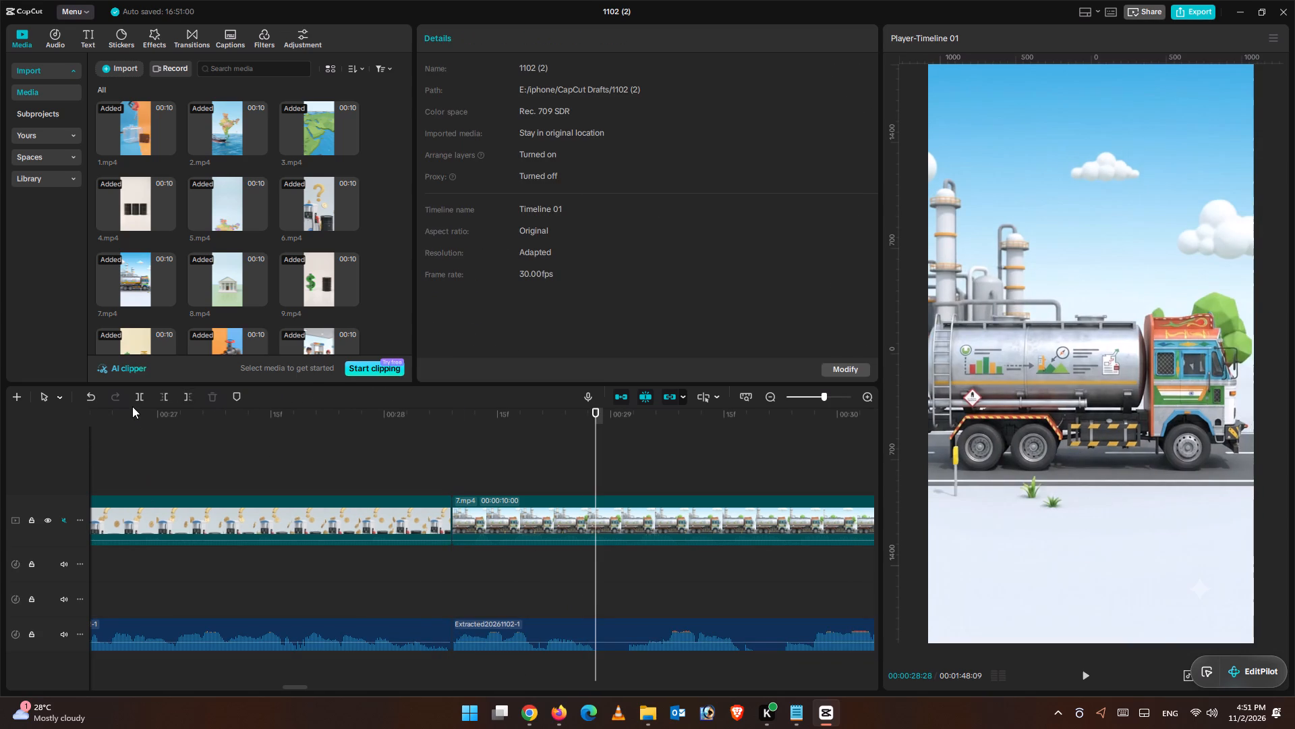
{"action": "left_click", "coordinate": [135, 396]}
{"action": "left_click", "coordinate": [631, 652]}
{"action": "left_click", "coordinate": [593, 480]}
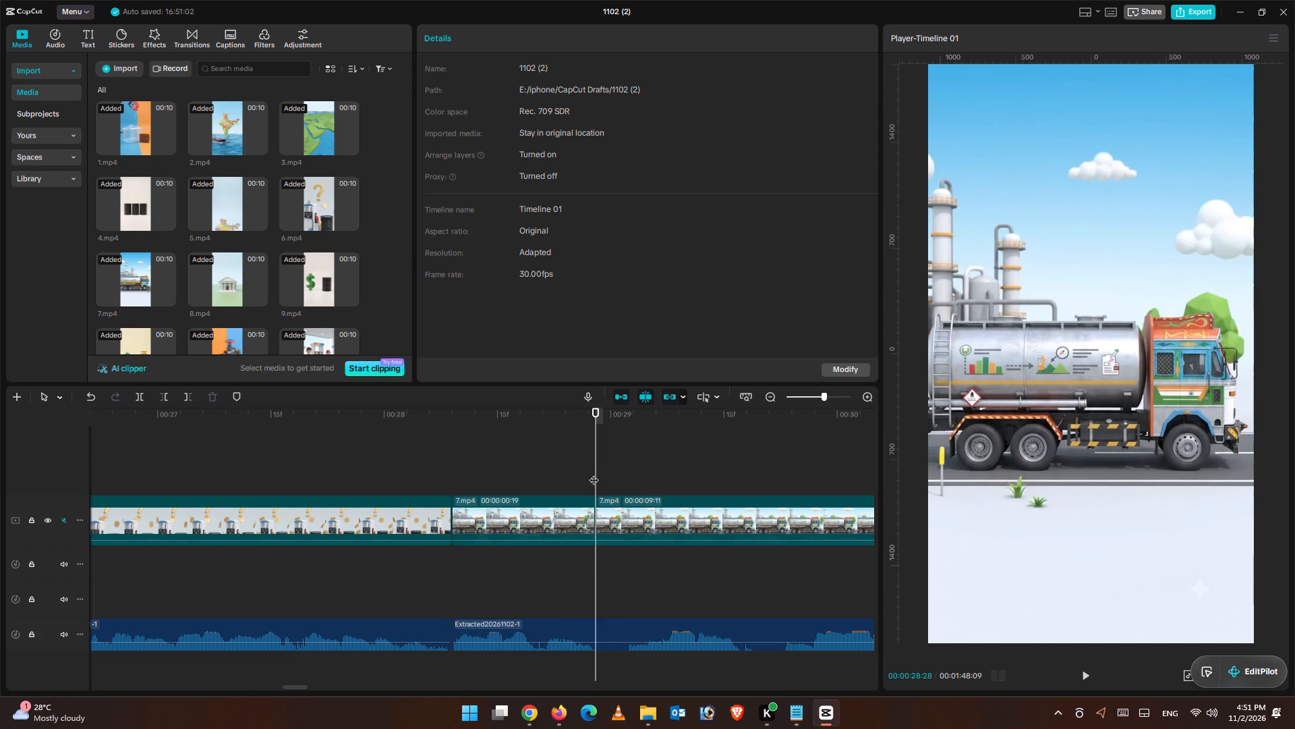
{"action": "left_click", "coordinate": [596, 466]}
Split the narration under 7.mp4 at 00:00:28:28, cut the pause up to 00:00:29:02, and close the gap.
{"action": "left_click", "coordinate": [599, 643]}
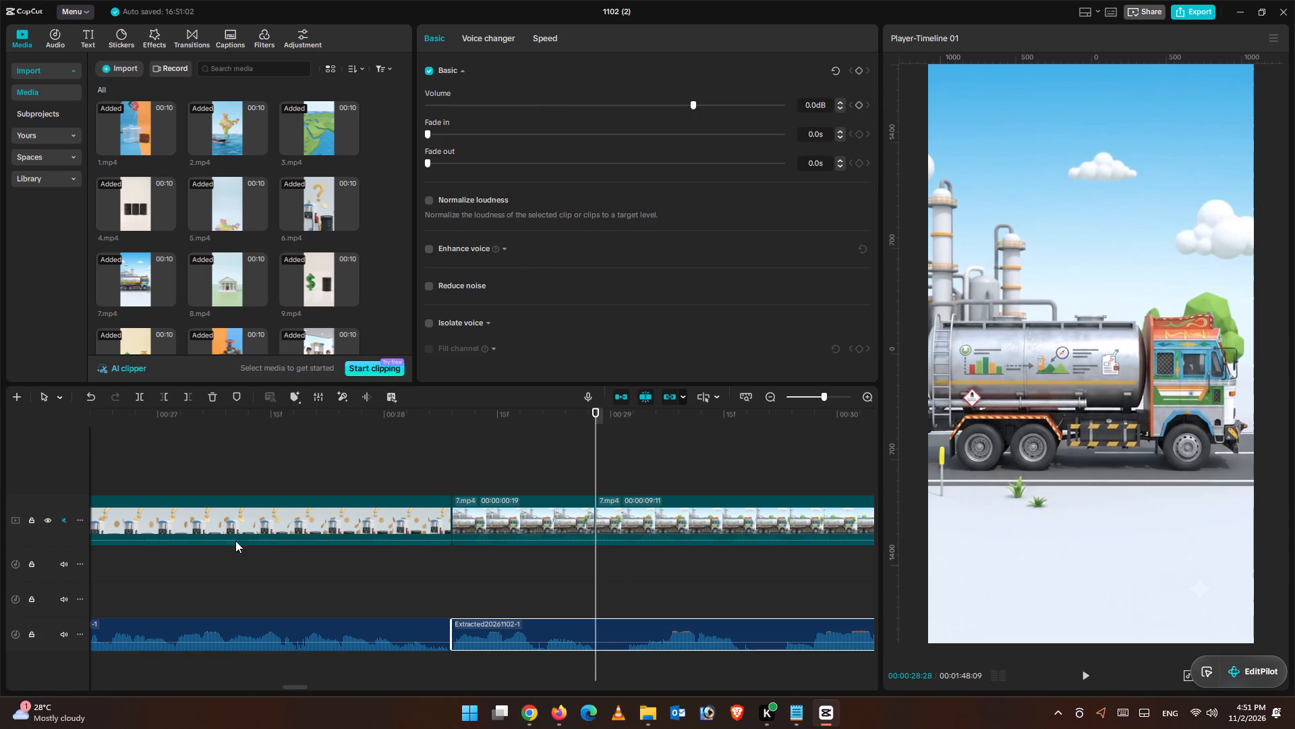
{"action": "left_click", "coordinate": [135, 396]}
{"action": "left_click_drag", "start_coordinate": [593, 417], "coordinate": [624, 441]}
{"action": "left_click", "coordinate": [170, 396]}
{"action": "left_click_drag", "start_coordinate": [664, 629], "coordinate": [660, 629]}
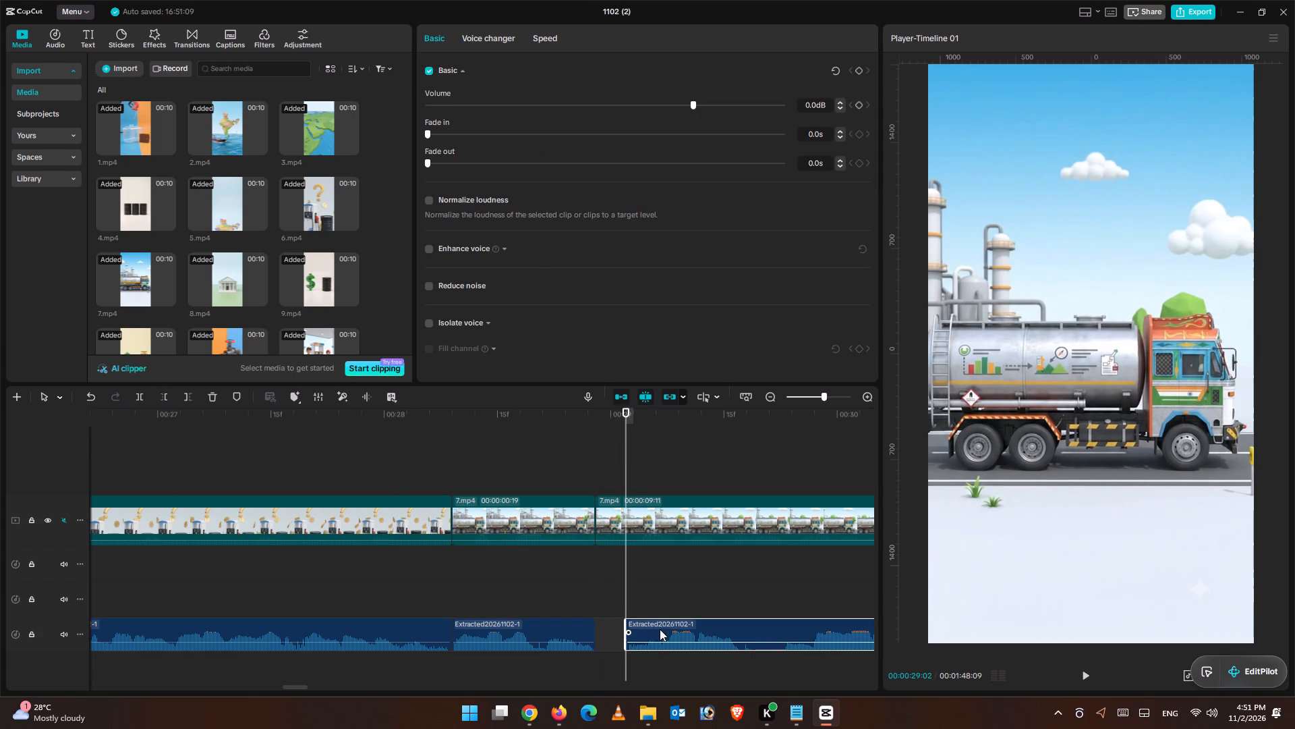
{"action": "left_click_drag", "start_coordinate": [660, 629], "coordinate": [633, 632]}
Replay the narration, split it at 00:00:29:15, cut the pause up to 00:00:29:19, and close the gap.
{"action": "left_click", "coordinate": [714, 591]}
{"action": "left_click", "coordinate": [714, 591]}
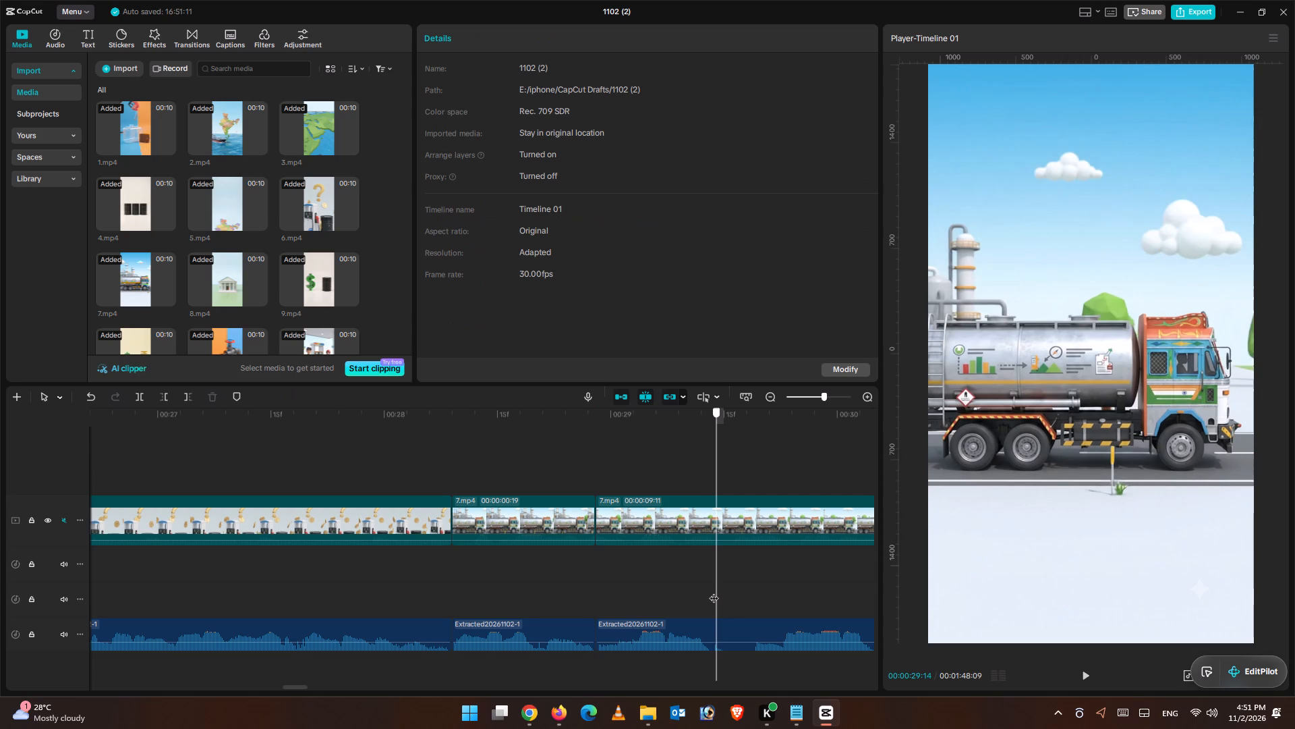
{"action": "left_click", "coordinate": [608, 603]}
{"action": "left_click", "coordinate": [1092, 672]}
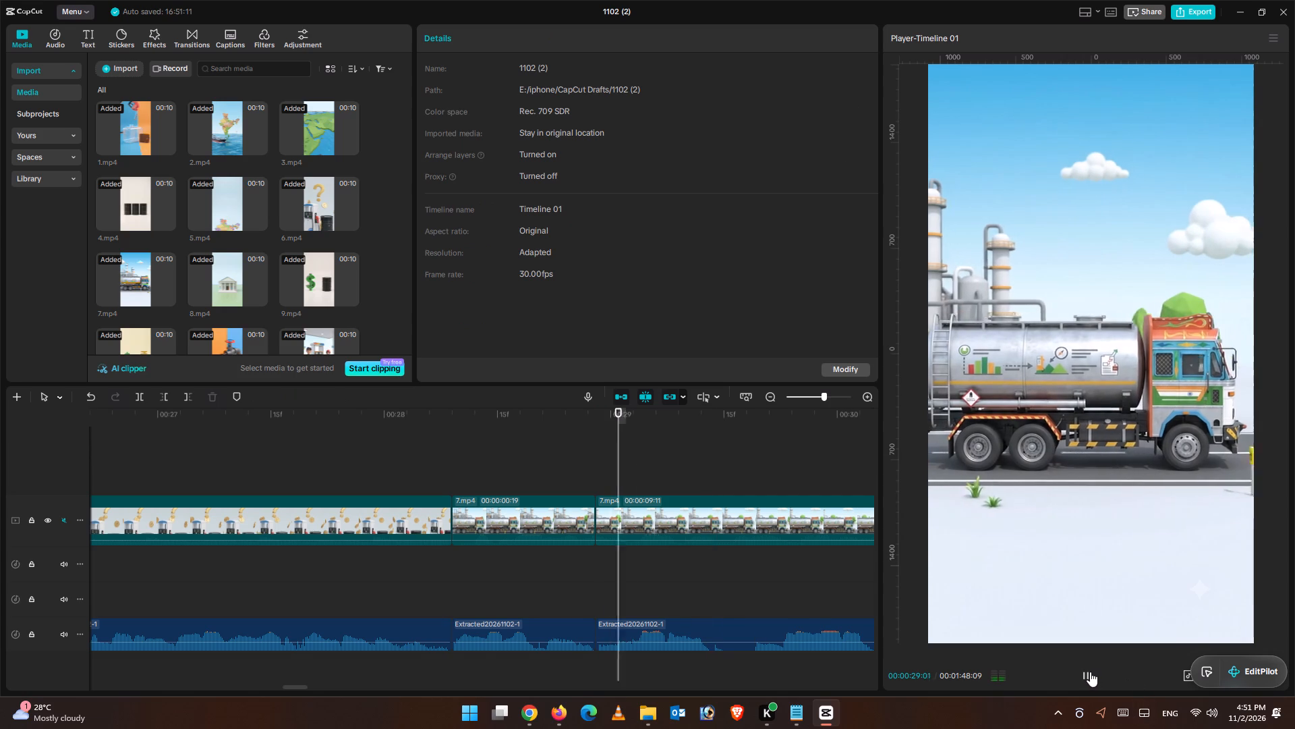
{"action": "left_click", "coordinate": [1090, 672]}
{"action": "left_click", "coordinate": [702, 603]}
{"action": "left_click_drag", "start_coordinate": [702, 603], "coordinate": [706, 603]}
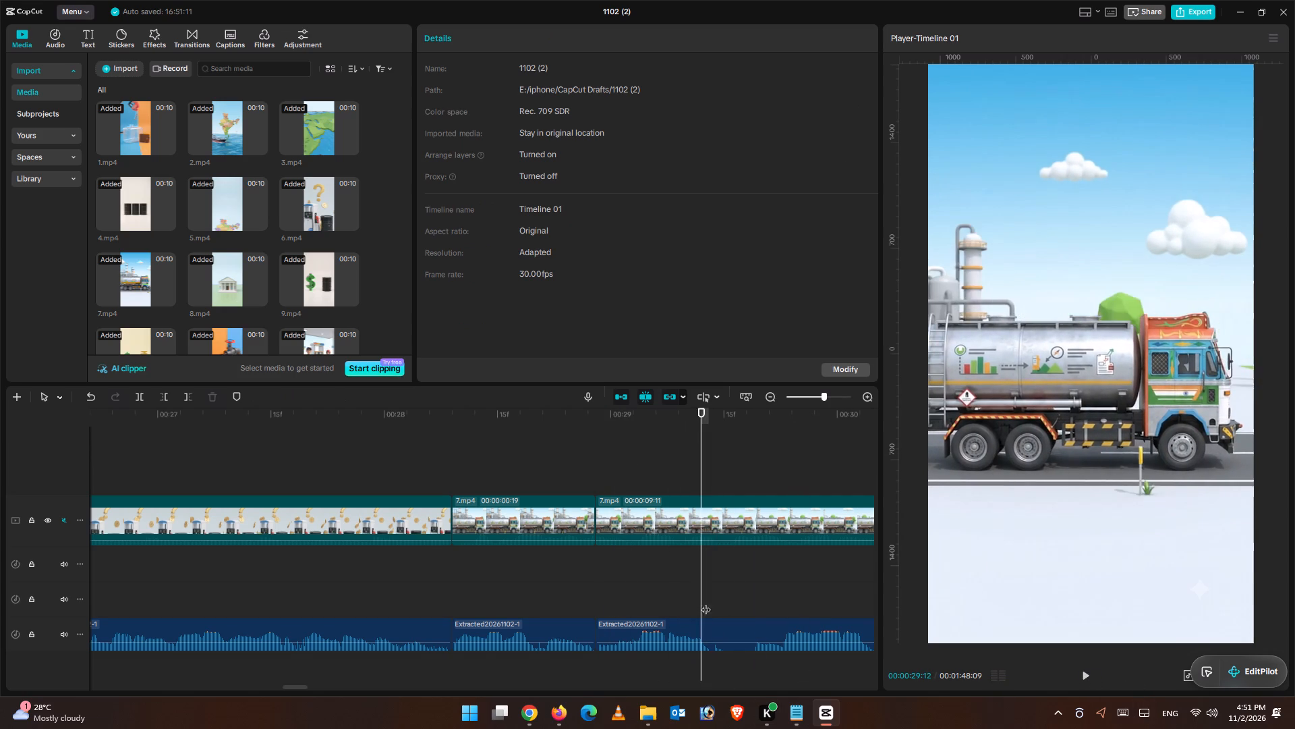
{"action": "left_click_drag", "start_coordinate": [706, 603], "coordinate": [723, 616]}
{"action": "left_click", "coordinate": [741, 647]}
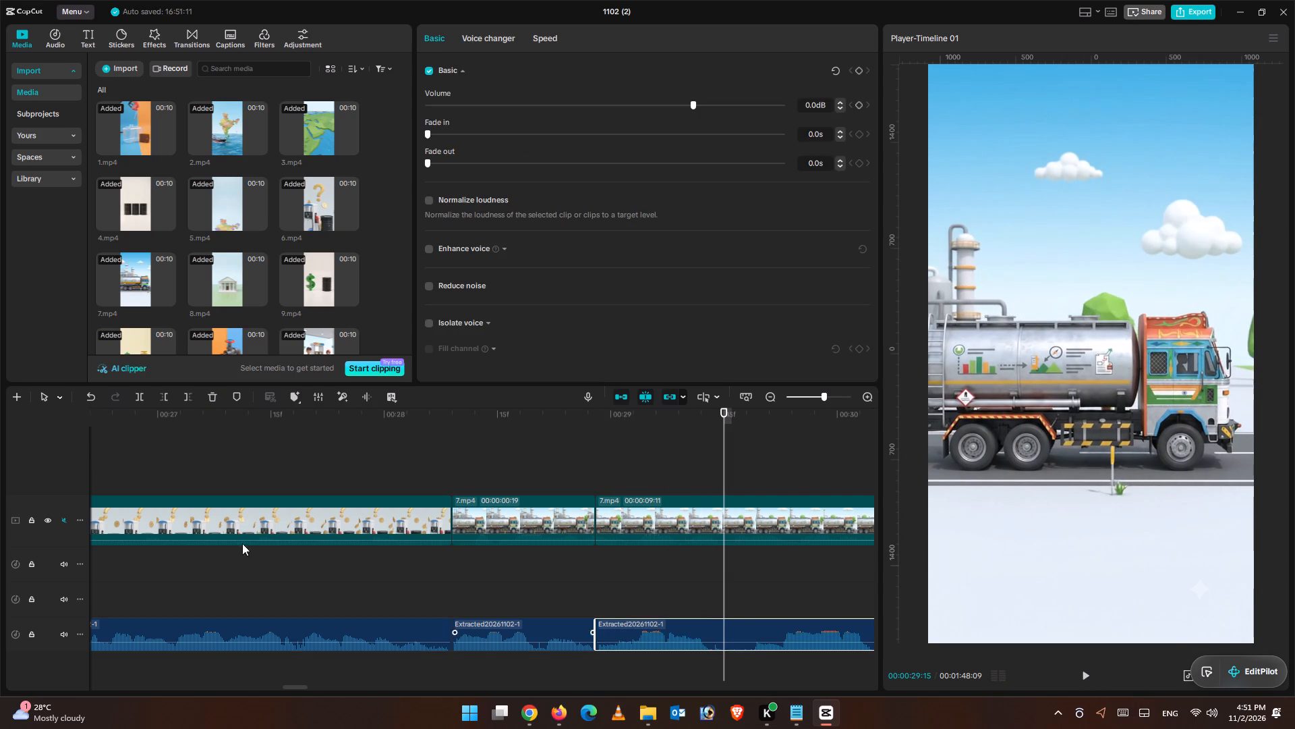
{"action": "left_click", "coordinate": [142, 392]}
{"action": "left_click_drag", "start_coordinate": [724, 413], "coordinate": [748, 432]}
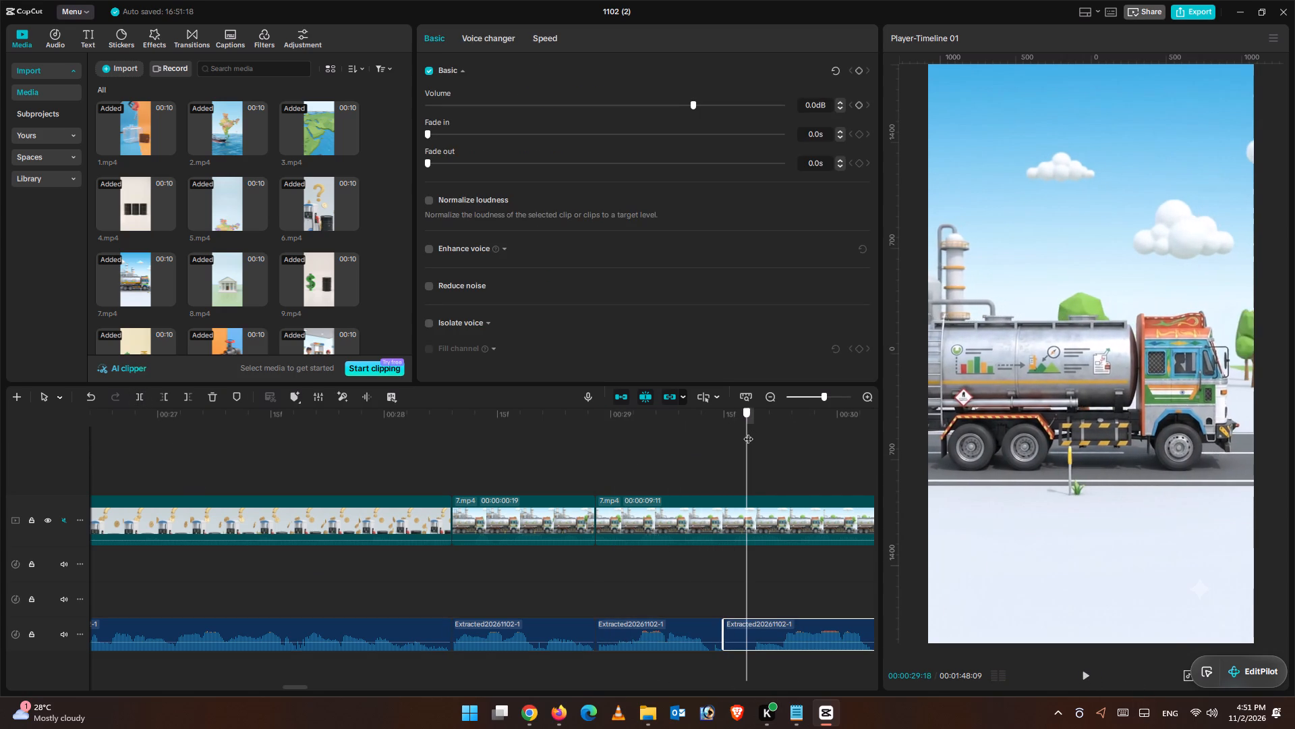
{"action": "left_click_drag", "start_coordinate": [748, 432], "coordinate": [751, 433]}
{"action": "left_click", "coordinate": [161, 396]}
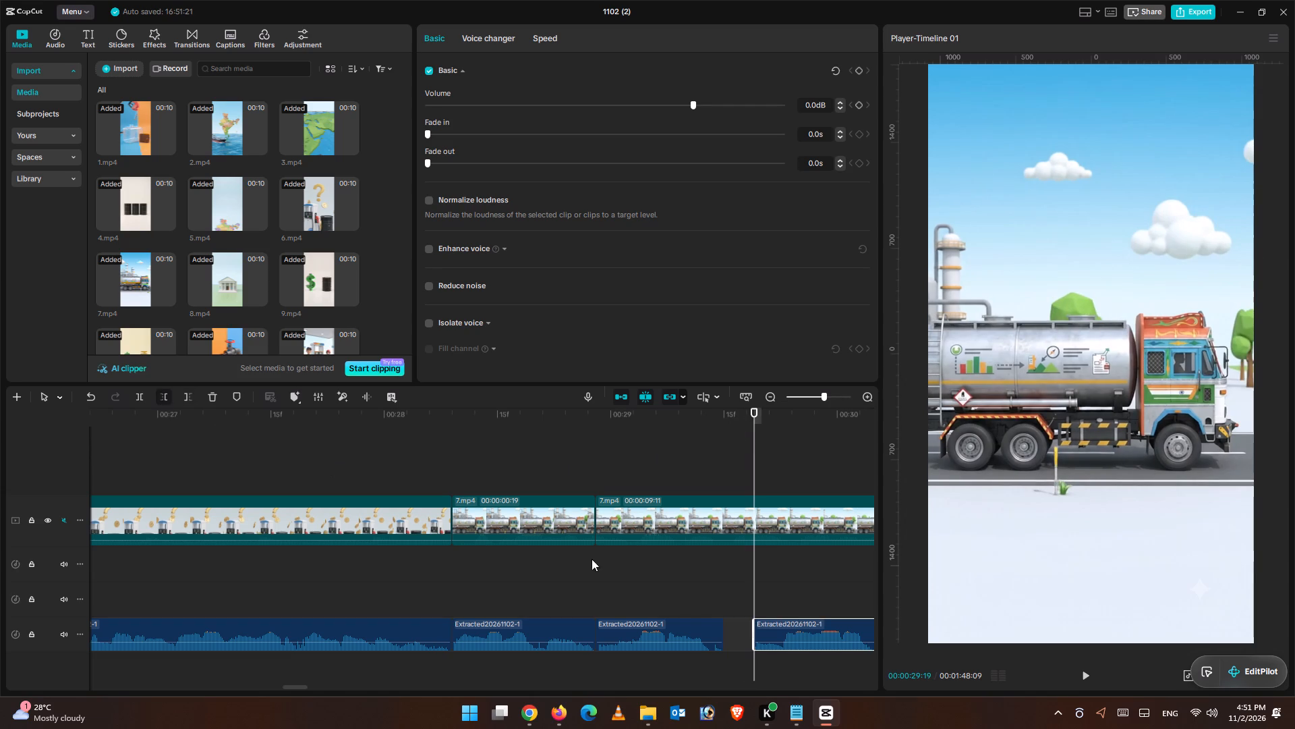
{"action": "left_click_drag", "start_coordinate": [778, 631], "coordinate": [749, 631]}
{"action": "left_click", "coordinate": [669, 572]}
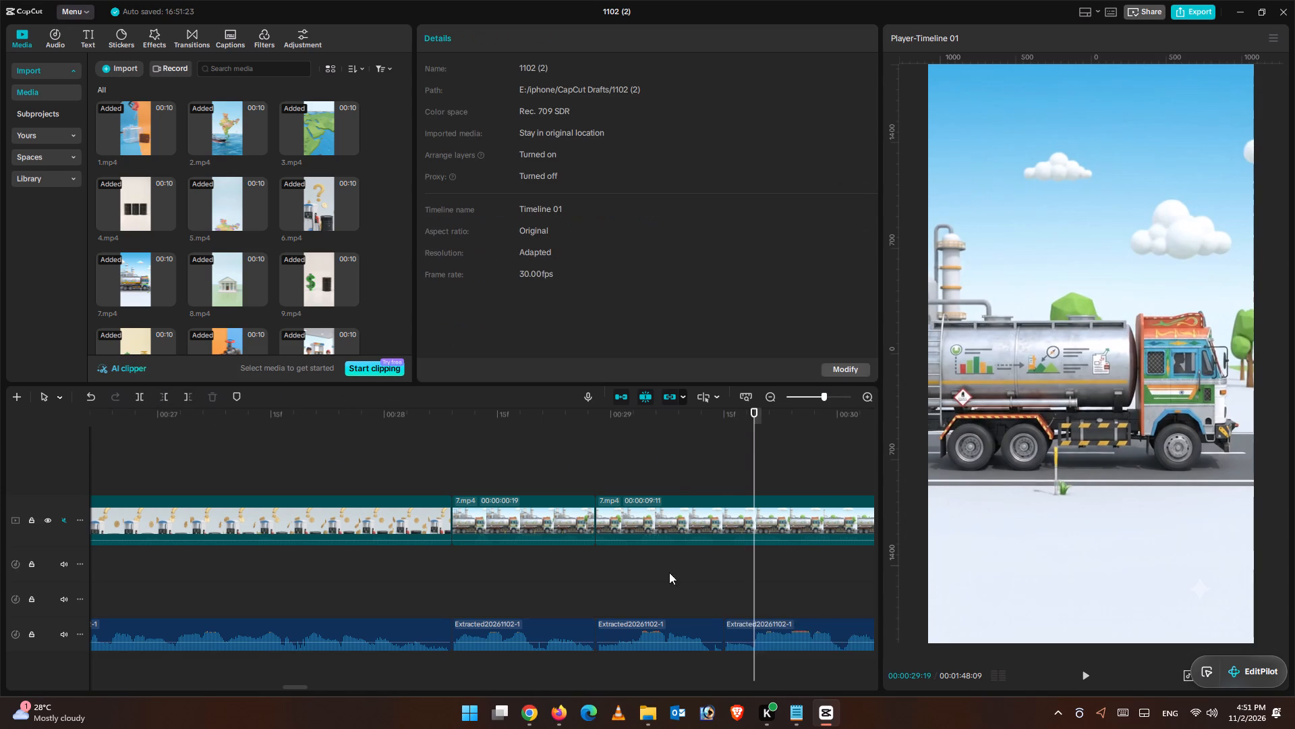
Replay the narration over 7.mp4 and preview the media clips from 8.mp4 to 14.mp4 to find footage matching it.
{"action": "key", "text": "ctrl+minus"}
{"action": "key", "text": "ctrl+minus"}
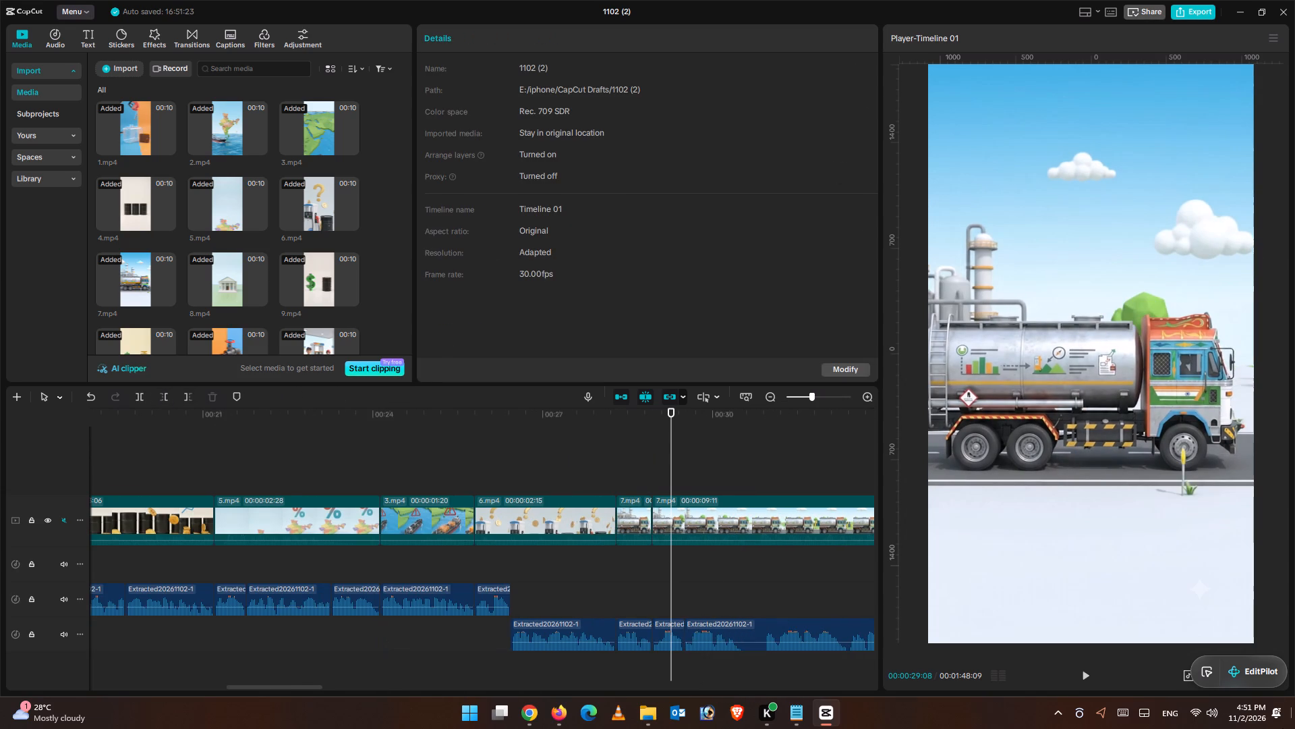
{"action": "left_click", "coordinate": [569, 467]}
{"action": "left_click", "coordinate": [1089, 682]}
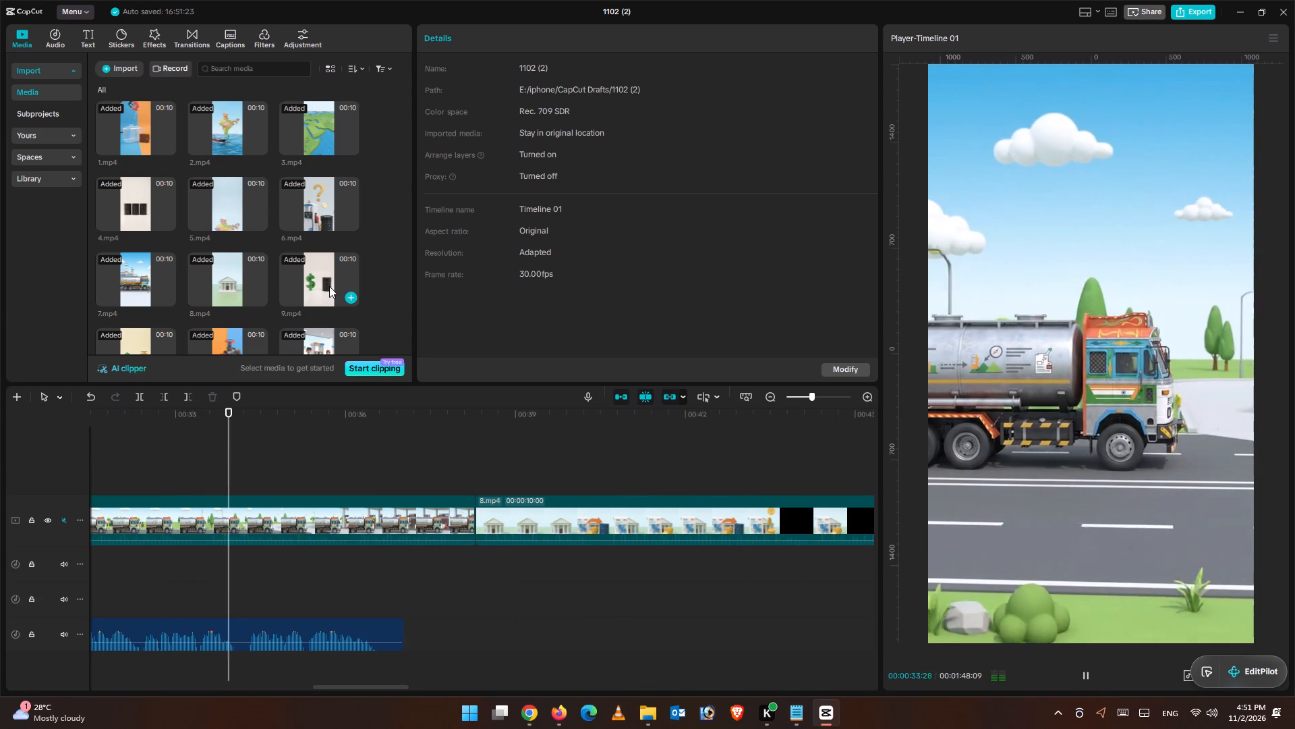
{"action": "left_click", "coordinate": [335, 271]}
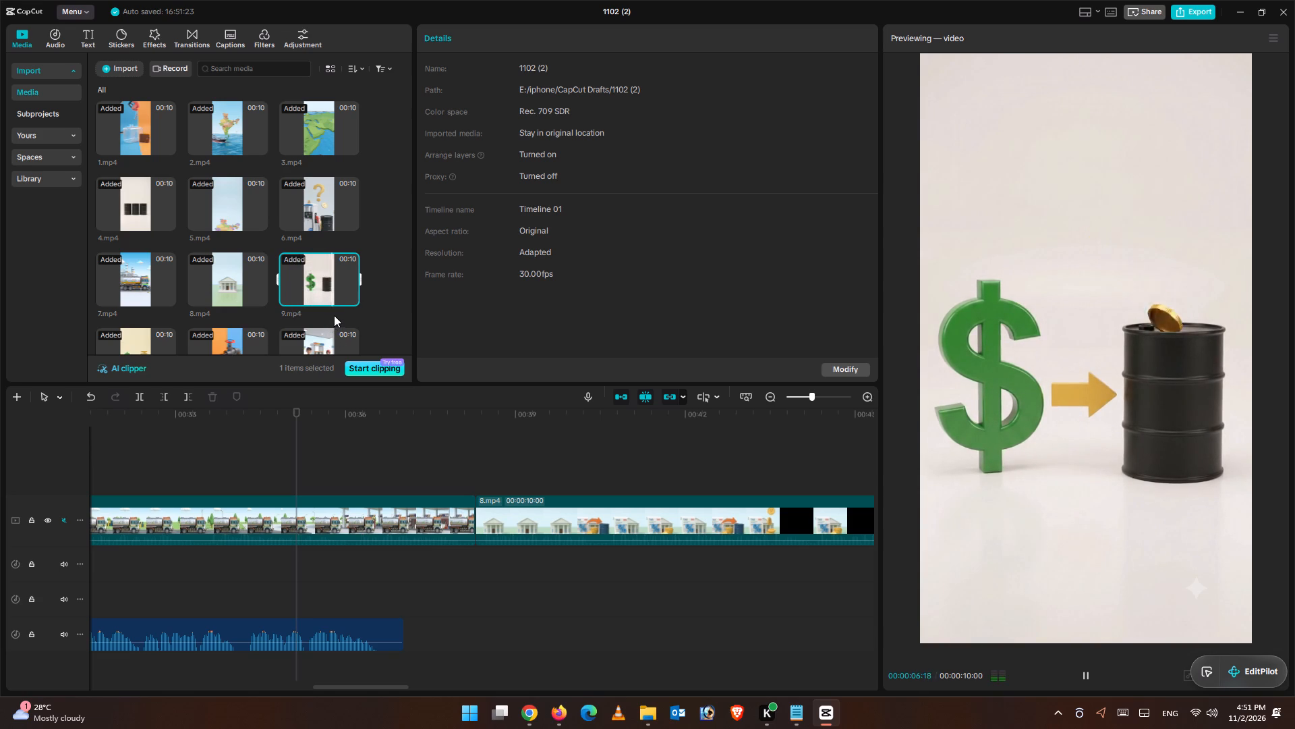
{"action": "left_click", "coordinate": [225, 263]}
{"action": "left_click", "coordinate": [314, 265]}
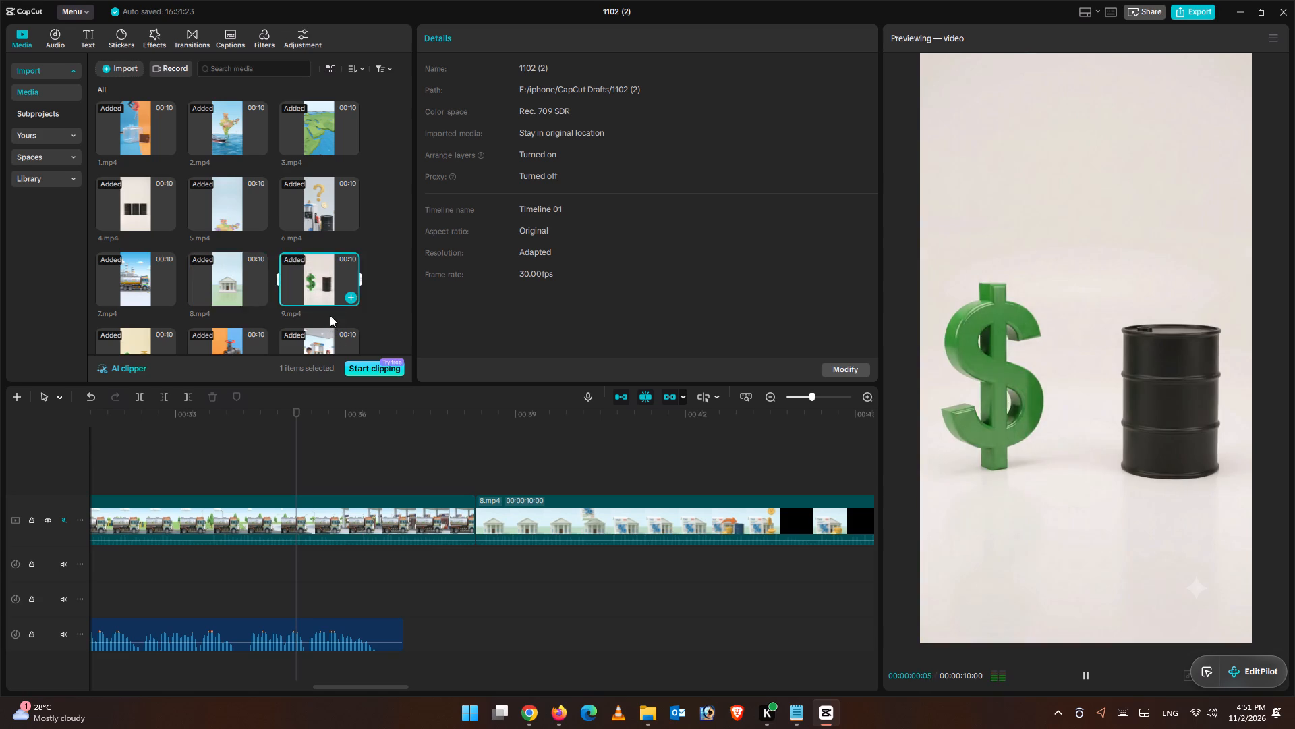
{"action": "scroll", "coordinate": [330, 317], "scroll_direction": "down", "scroll_amount": 2}
{"action": "left_click", "coordinate": [226, 240]}
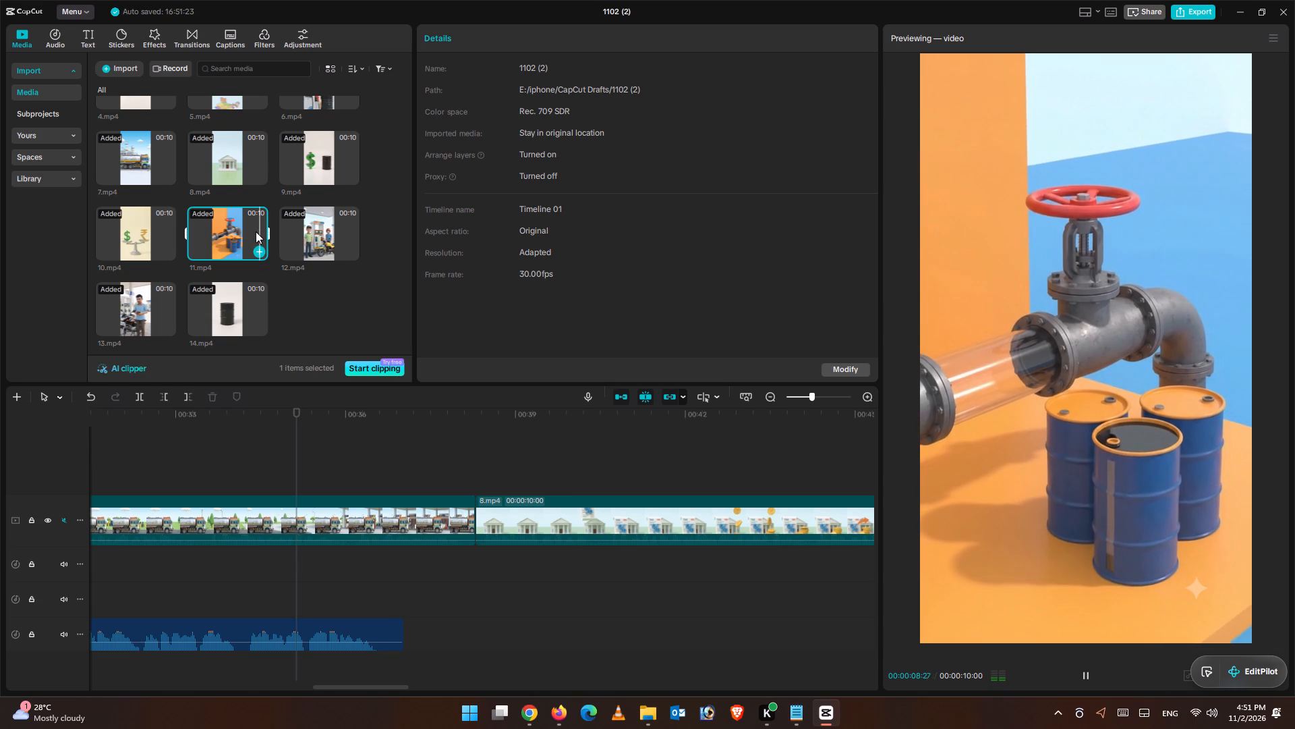
{"action": "left_click", "coordinate": [139, 222]}
{"action": "left_click", "coordinate": [320, 219]}
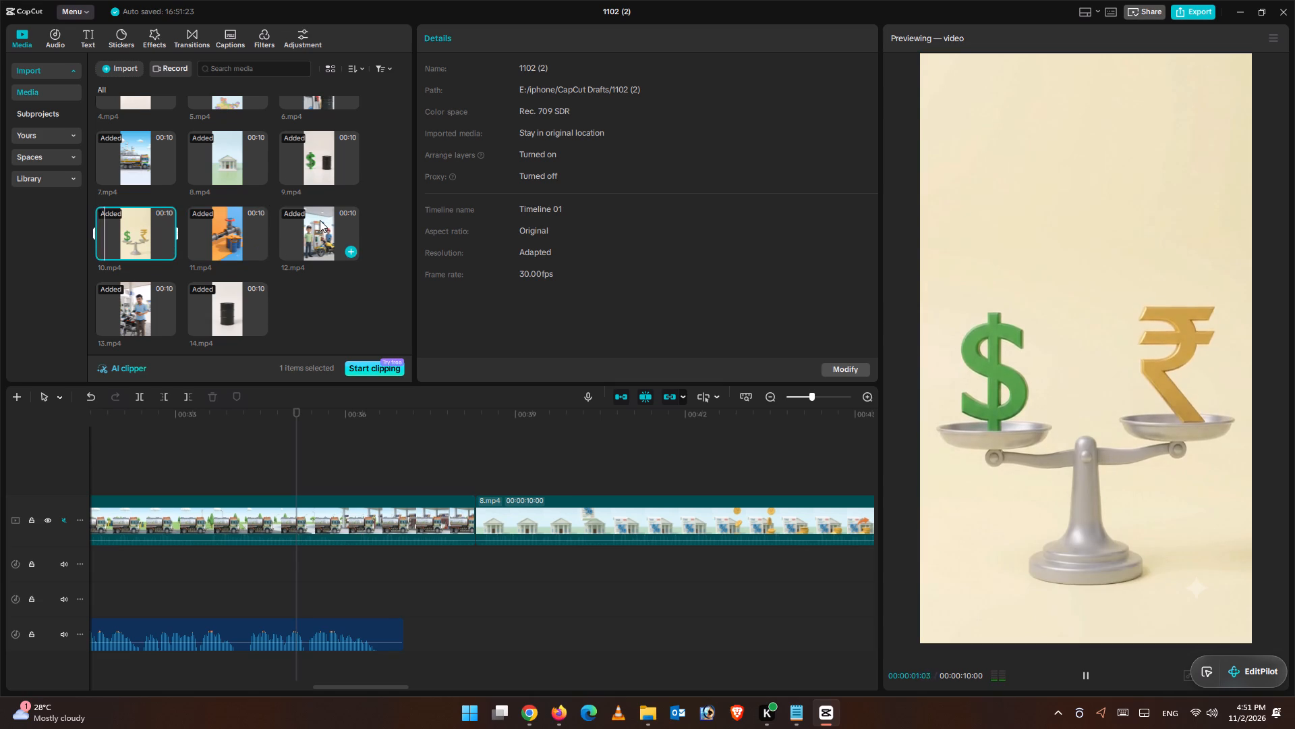
{"action": "left_click", "coordinate": [98, 300]}
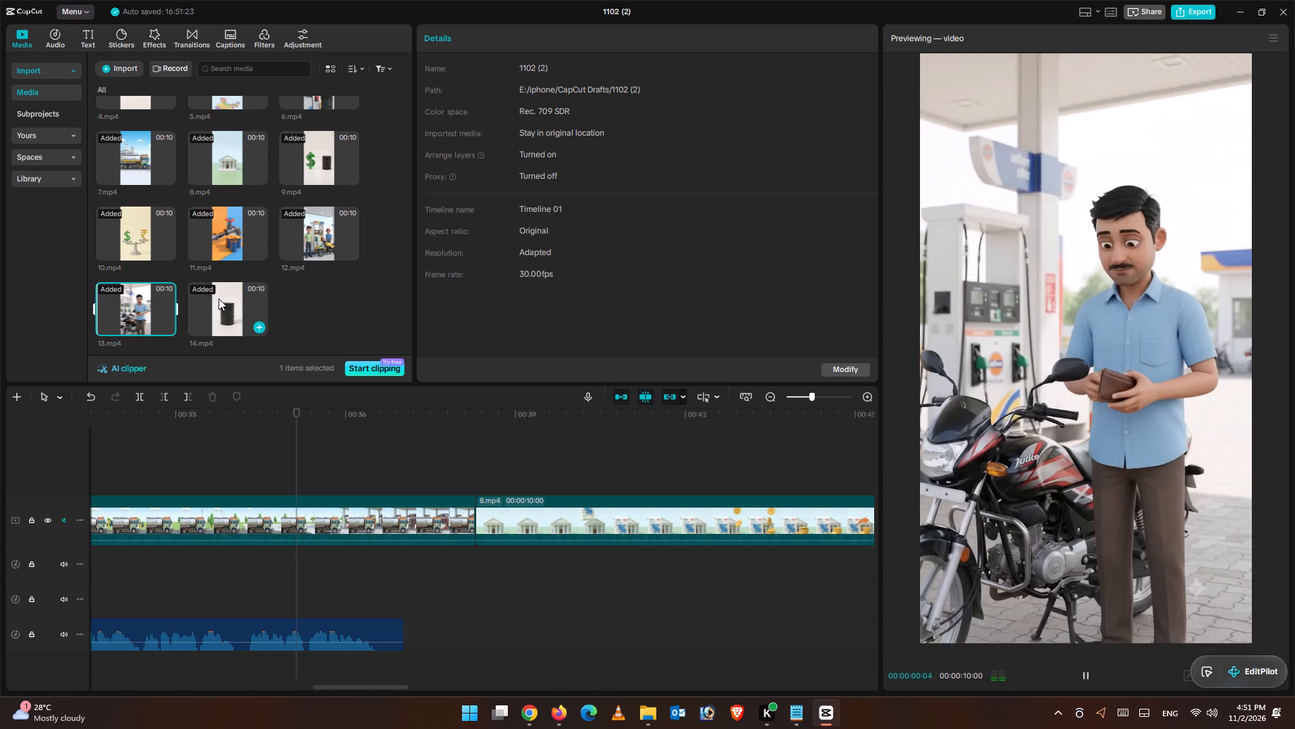
{"action": "left_click", "coordinate": [219, 298]}
{"action": "left_click", "coordinate": [221, 300]}
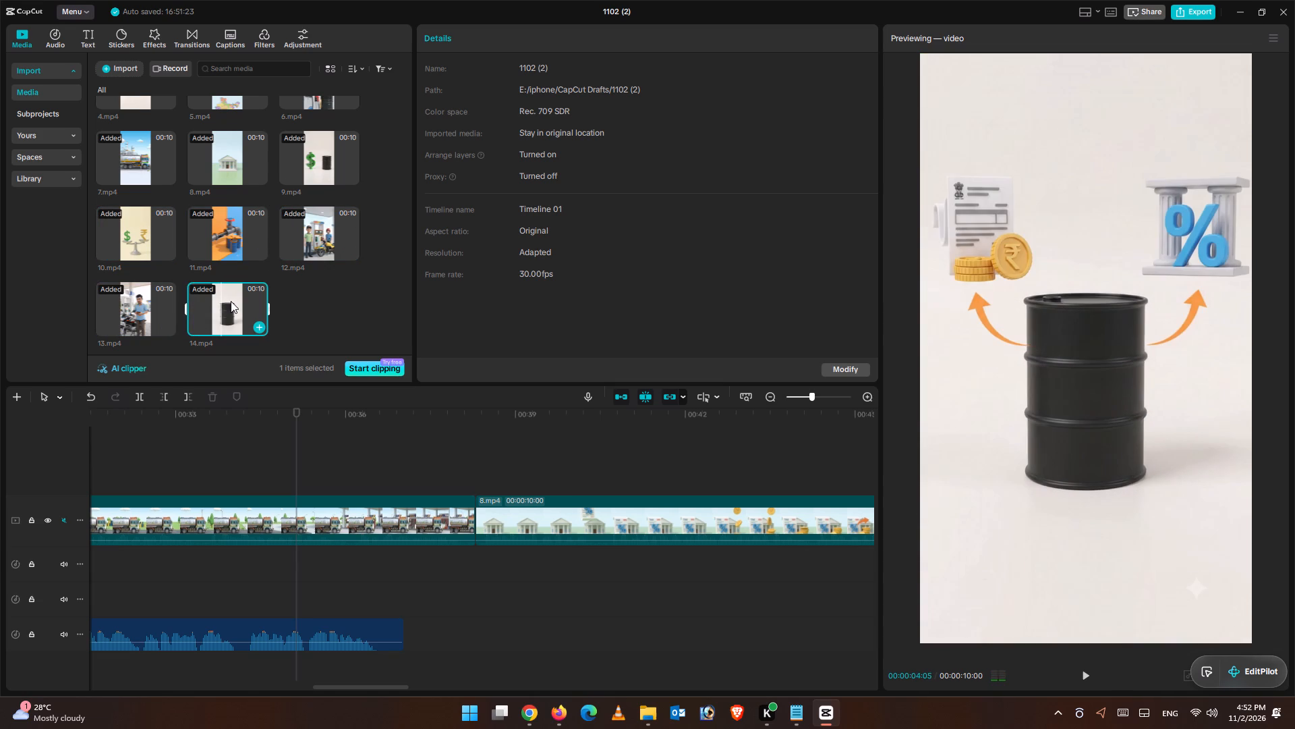
{"action": "left_click", "coordinate": [241, 301]}
{"action": "left_click", "coordinate": [248, 303]}
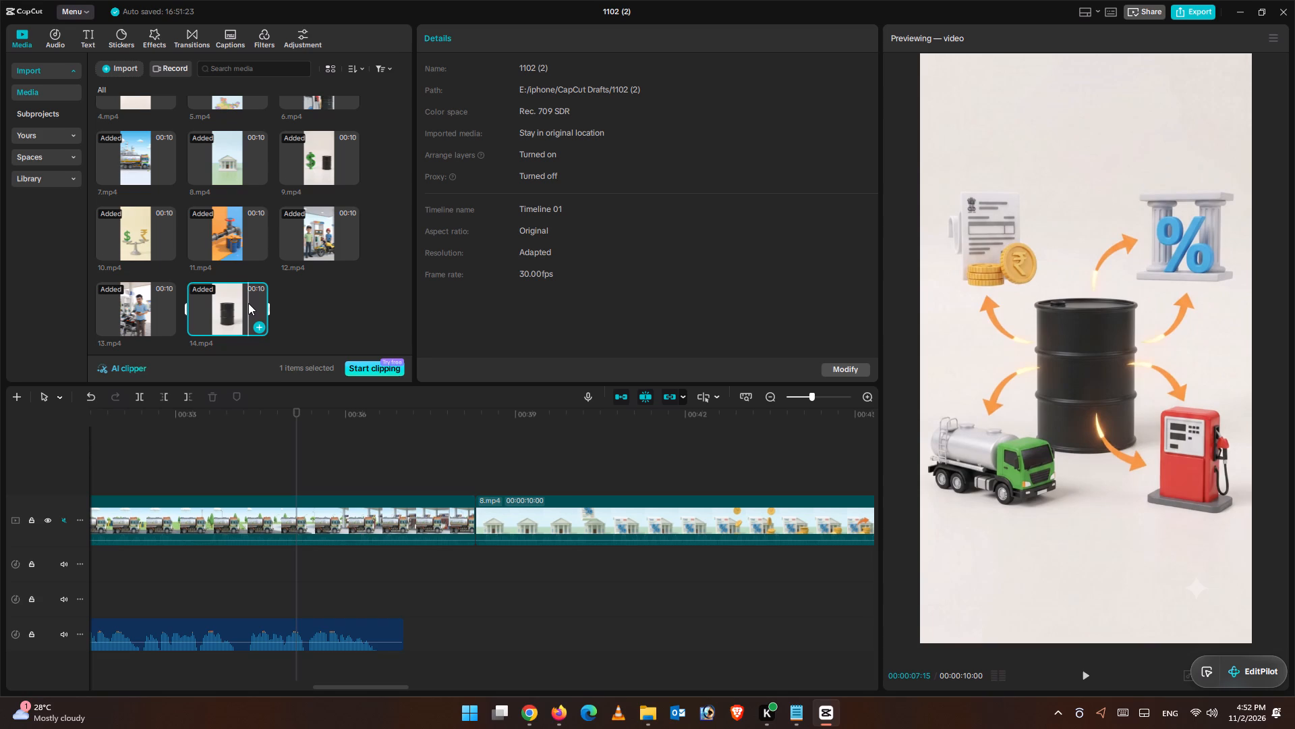
Replay the narration from the end of 6.mp4 into 7.mp4 to check which footage suits the sentence.
{"action": "left_click_drag", "start_coordinate": [294, 427], "coordinate": [112, 399]}
{"action": "left_click_drag", "start_coordinate": [354, 421], "coordinate": [283, 421]}
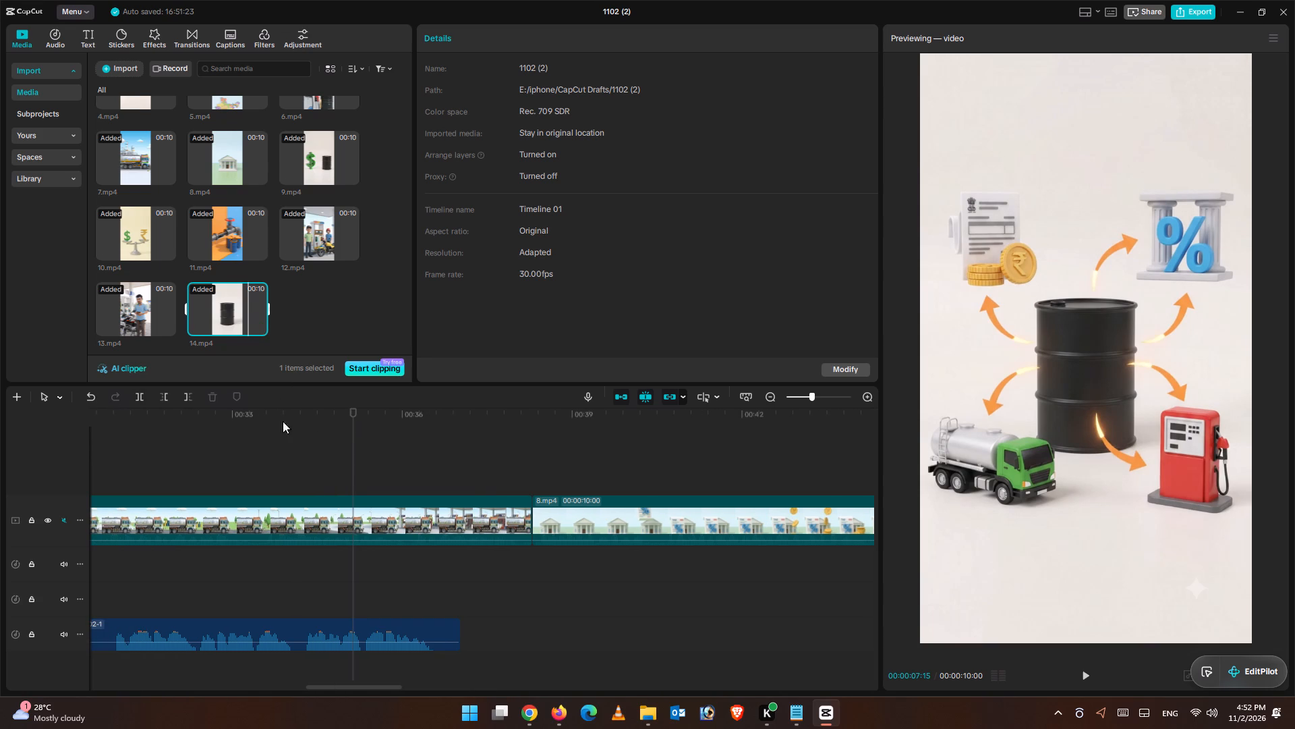
{"action": "left_click_drag", "start_coordinate": [283, 421], "coordinate": [87, 383]}
{"action": "left_click", "coordinate": [167, 435]}
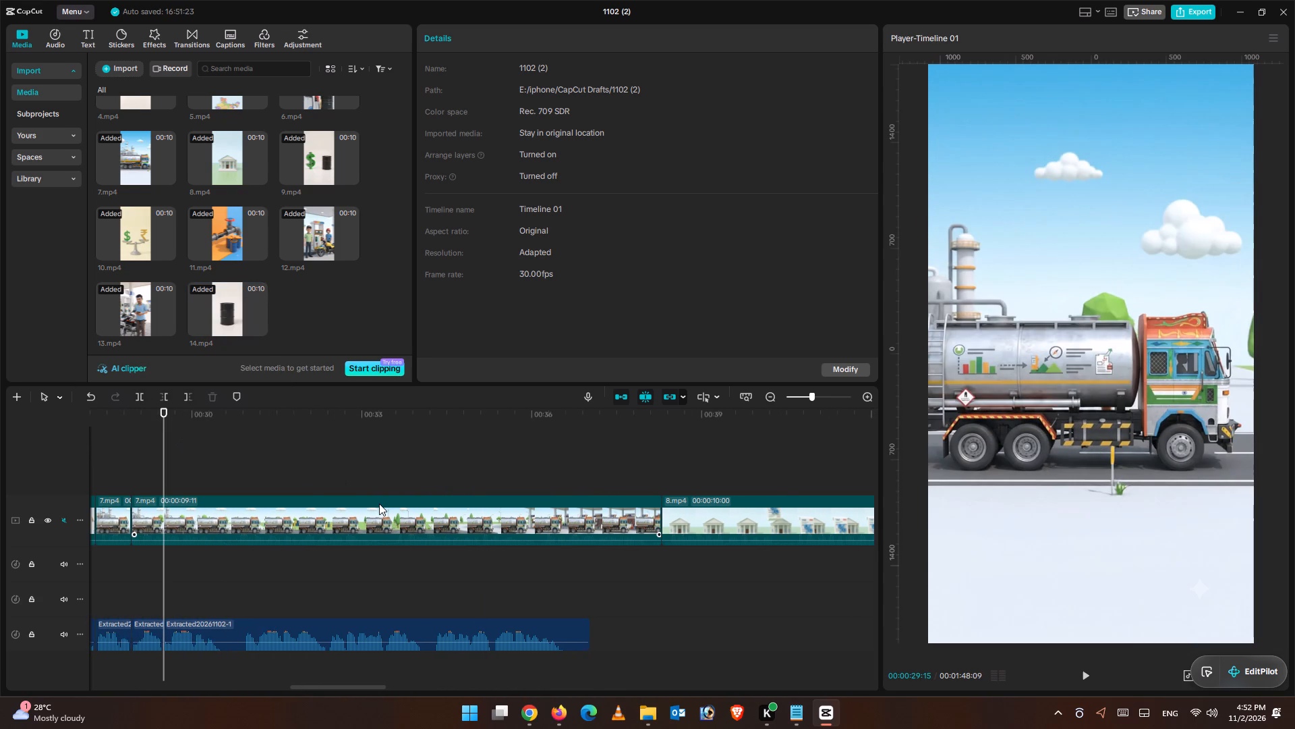
{"action": "key", "text": "ctrl+minus"}
{"action": "key", "text": "ctrl+minus"}
{"action": "left_click_drag", "start_coordinate": [168, 425], "coordinate": [82, 430]}
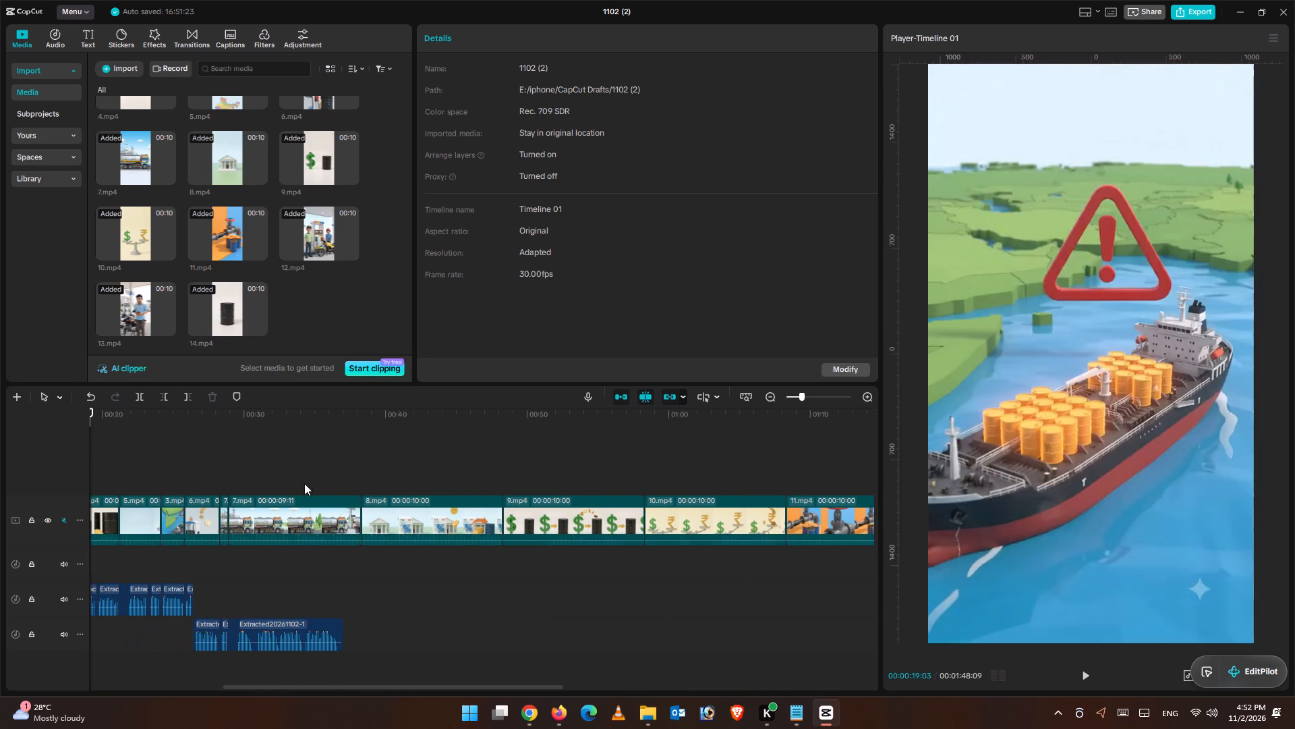
{"action": "left_click", "coordinate": [1082, 680]}
{"action": "left_click", "coordinate": [218, 462]}
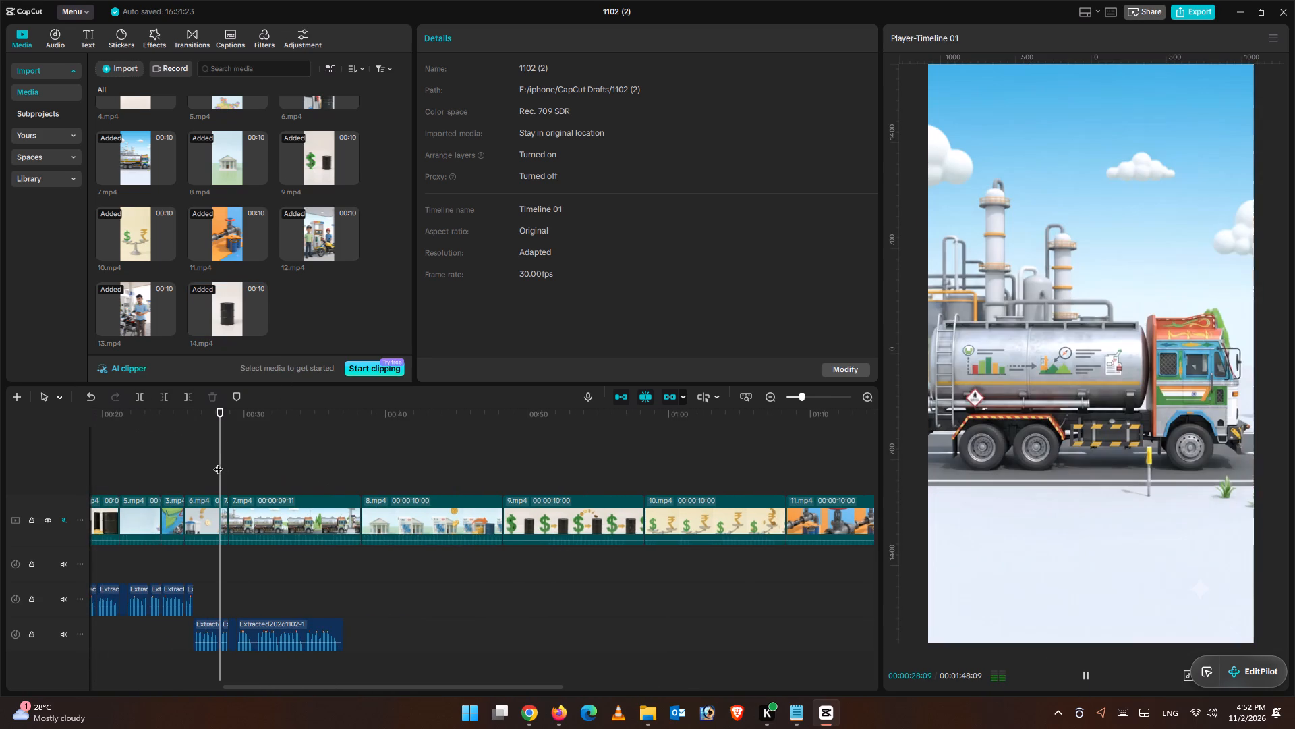
{"action": "left_click", "coordinate": [217, 475]}
{"action": "left_click", "coordinate": [206, 470]}
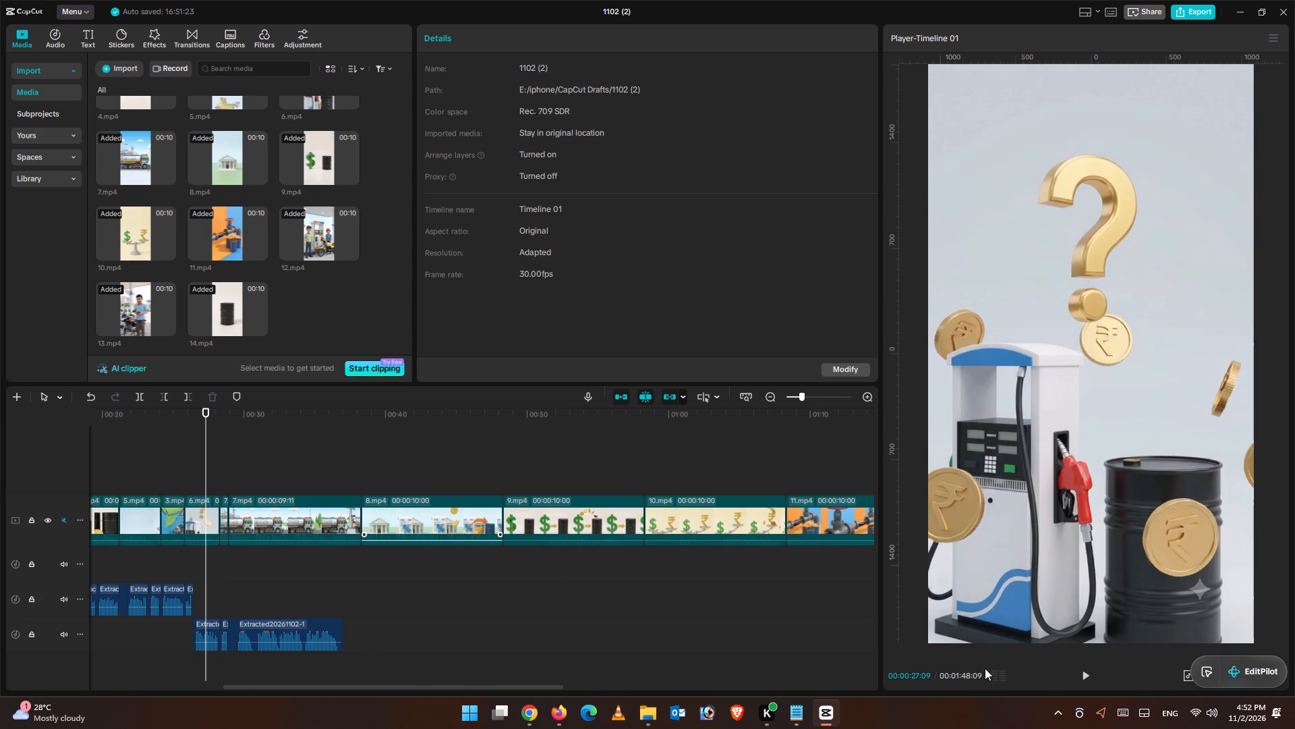
{"action": "left_click", "coordinate": [1088, 682]}
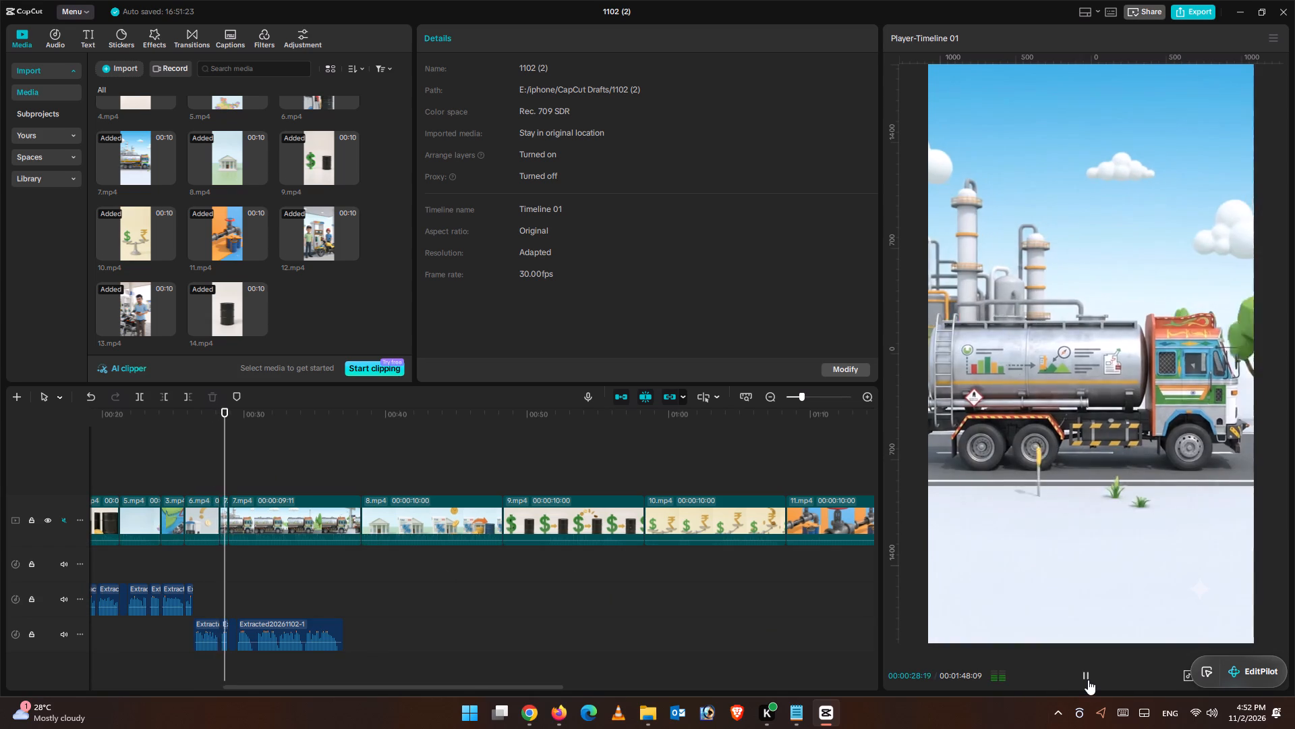
{"action": "left_click", "coordinate": [1088, 679]}
{"action": "left_click", "coordinate": [1087, 678]}
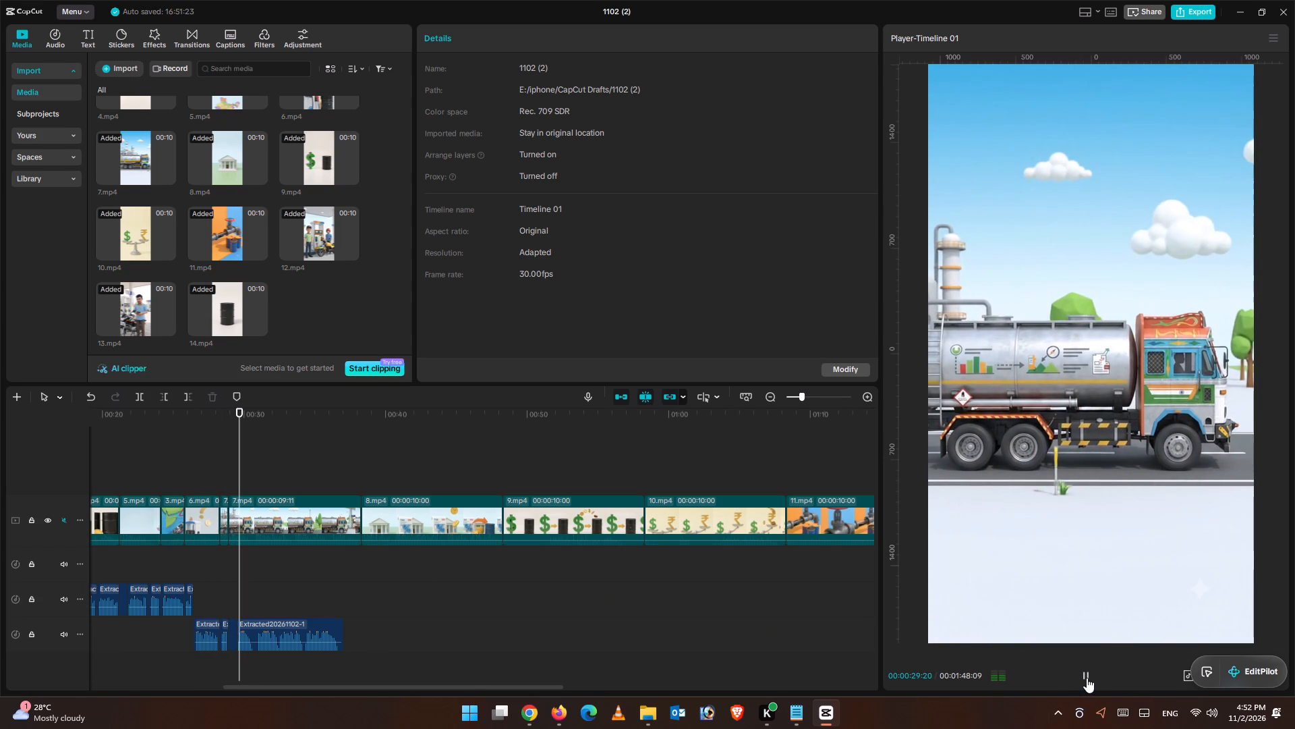
{"action": "left_click", "coordinate": [1087, 678]}
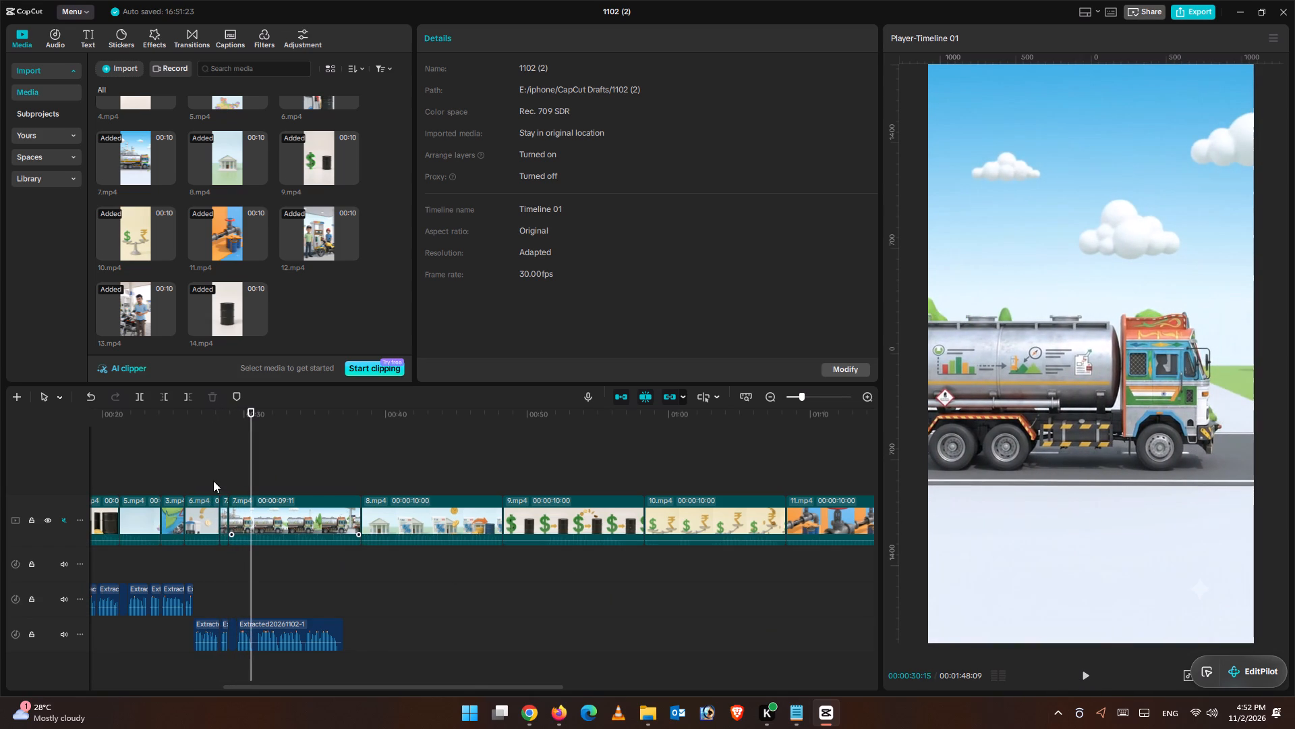
Delete both parts of 7.mp4 from the timeline so that 8.mp4 follows 6.mp4.
{"action": "left_click", "coordinate": [213, 481]}
{"action": "left_click", "coordinate": [269, 523]}
{"action": "left_click", "coordinate": [213, 397]}
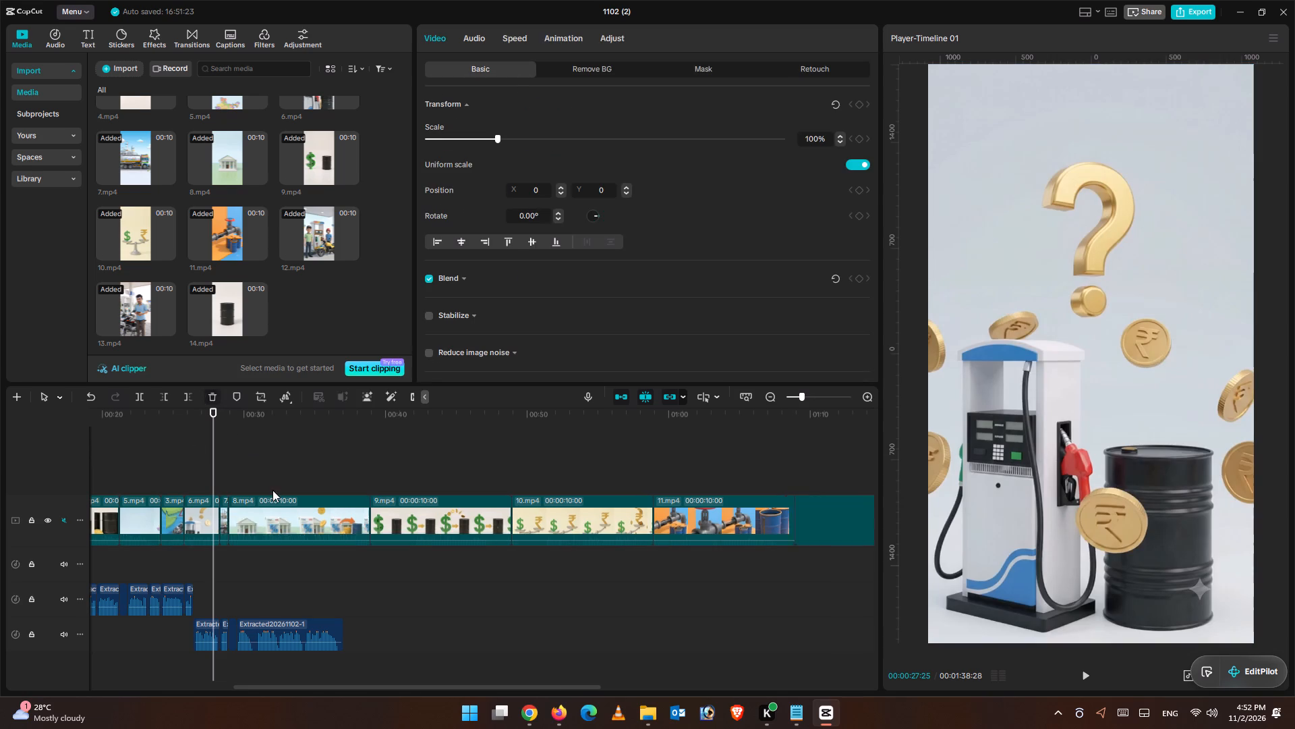
{"action": "double_click", "coordinate": [221, 518]}
{"action": "left_click", "coordinate": [207, 402]}
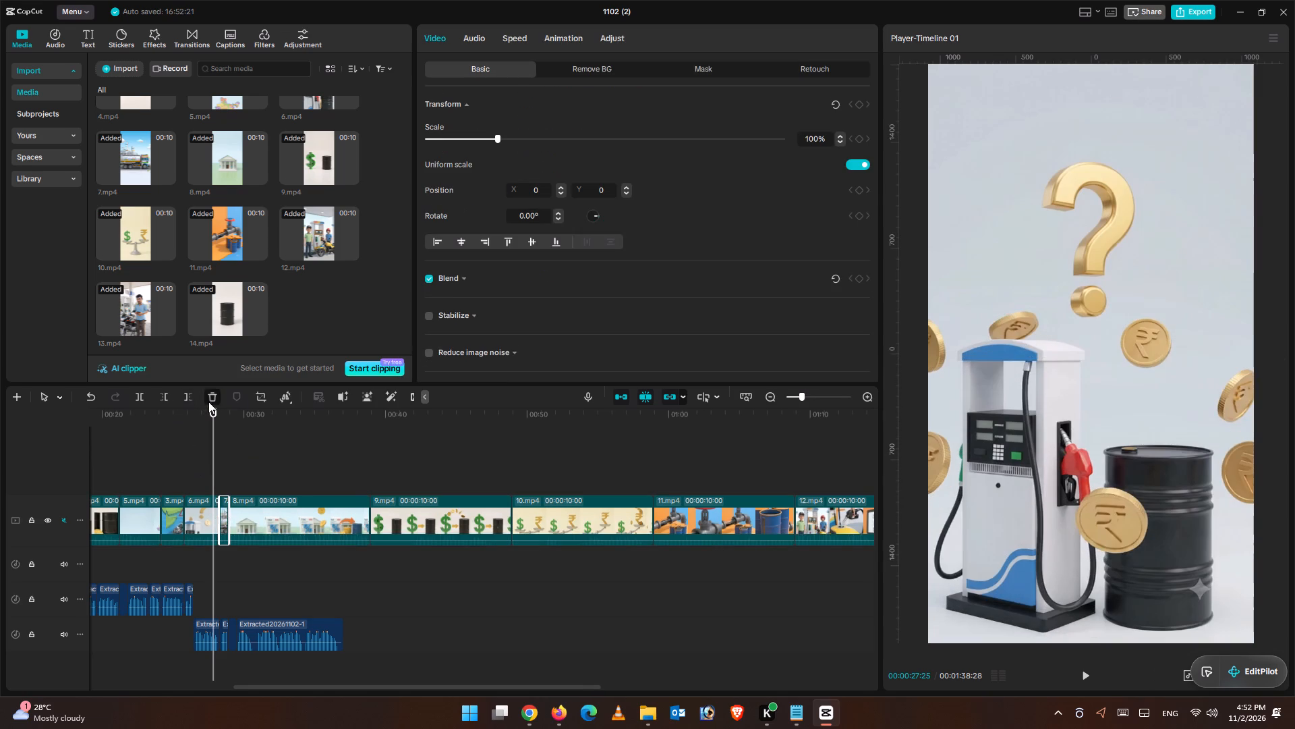
Move 9.mp4 in front of 8.mp4 so that it directly follows 6.mp4, and check its picture against the narration.
{"action": "left_click", "coordinate": [269, 471]}
{"action": "left_click", "coordinate": [412, 473]}
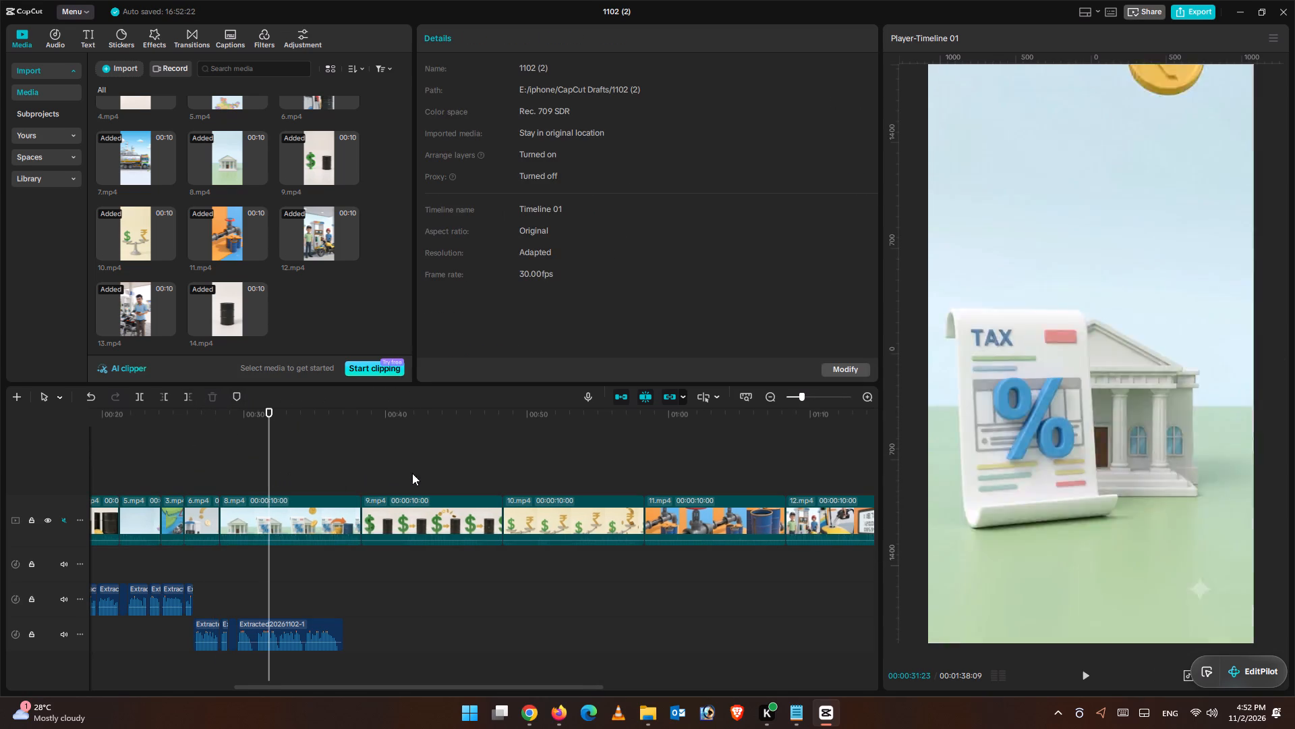
{"action": "left_click_drag", "start_coordinate": [440, 510], "coordinate": [295, 509]}
{"action": "left_click_drag", "start_coordinate": [418, 526], "coordinate": [308, 524]}
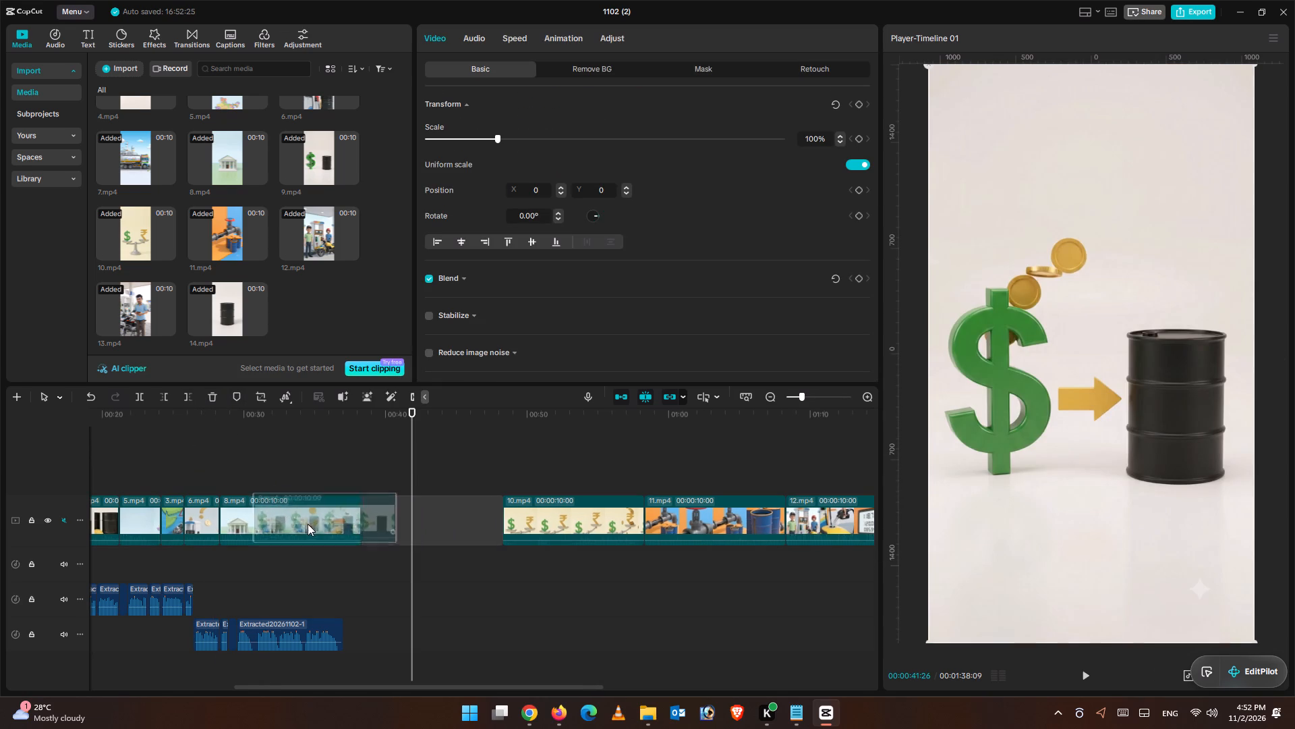
{"action": "left_click_drag", "start_coordinate": [308, 524], "coordinate": [267, 523]}
{"action": "left_click", "coordinate": [262, 473]}
{"action": "left_click", "coordinate": [262, 473]}
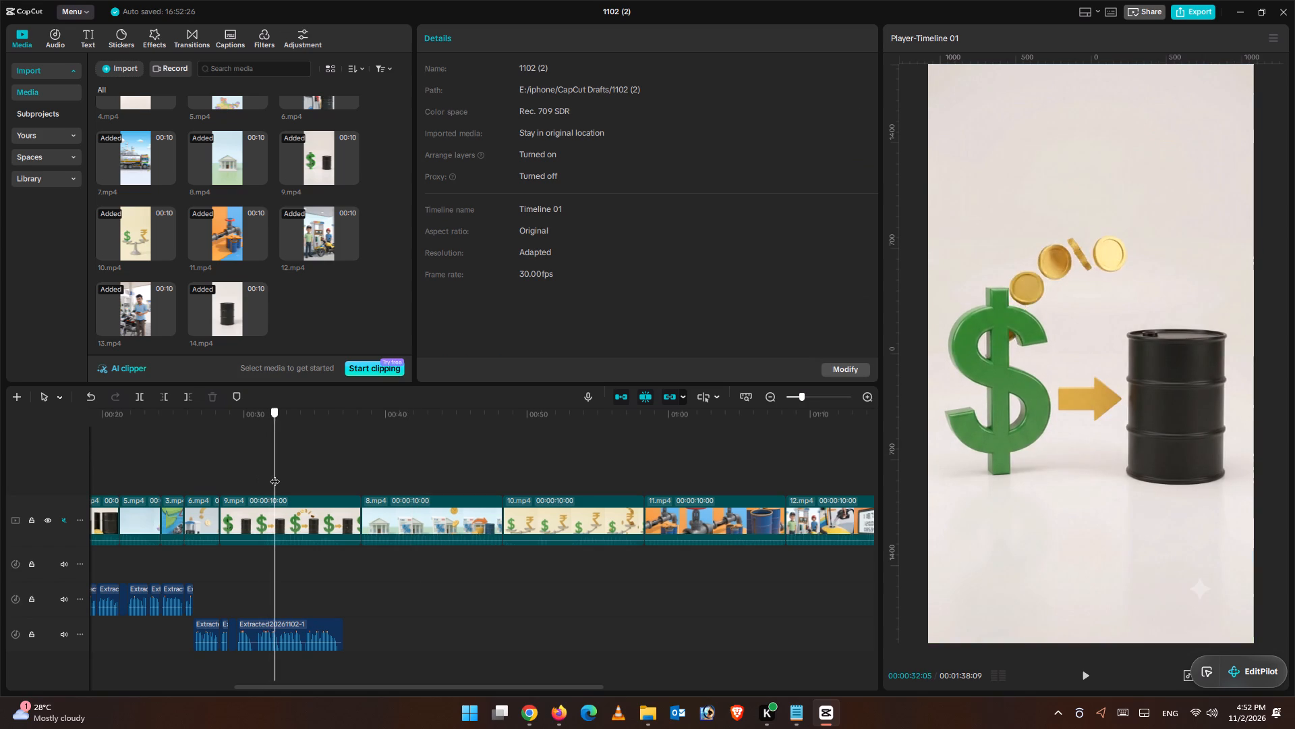
Cut away the start of 9.mp4 up to 00:00:31:03, leaving 7:06, and replay it with the narration.
{"action": "left_click", "coordinate": [257, 522]}
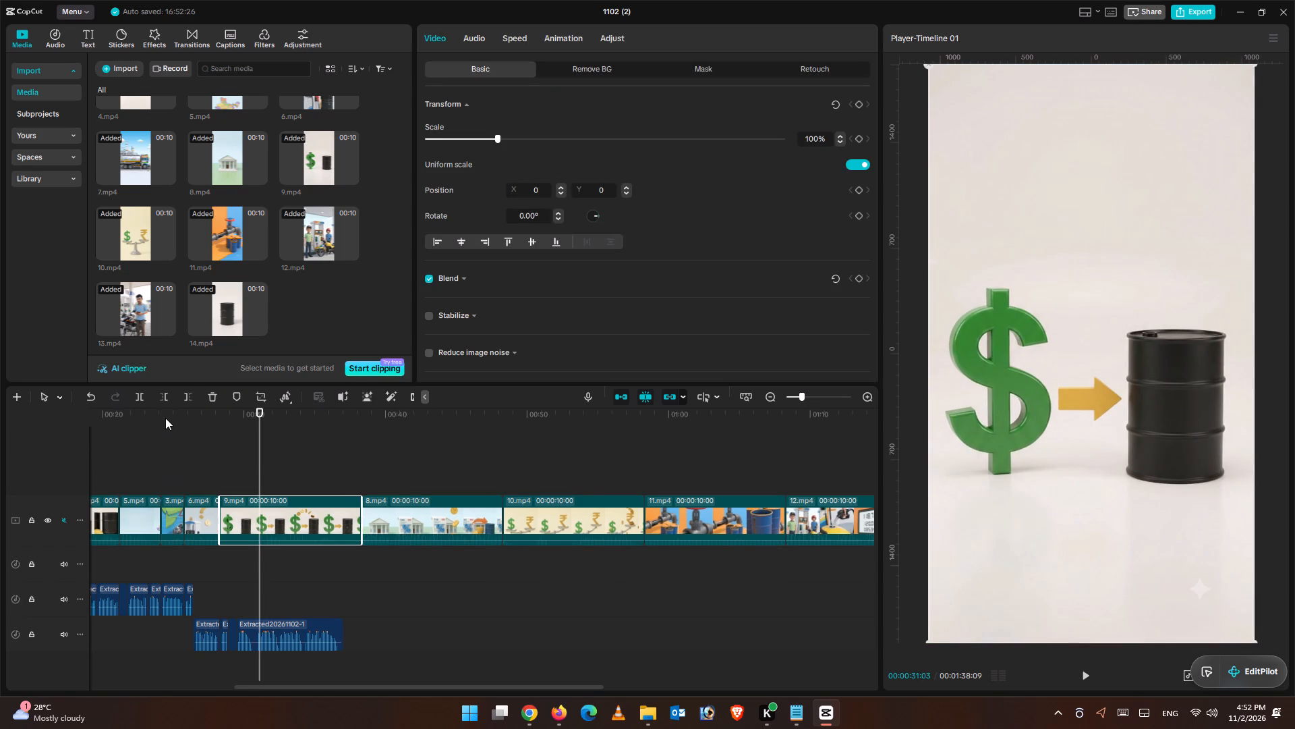
{"action": "left_click", "coordinate": [167, 402]}
{"action": "left_click", "coordinate": [202, 473]}
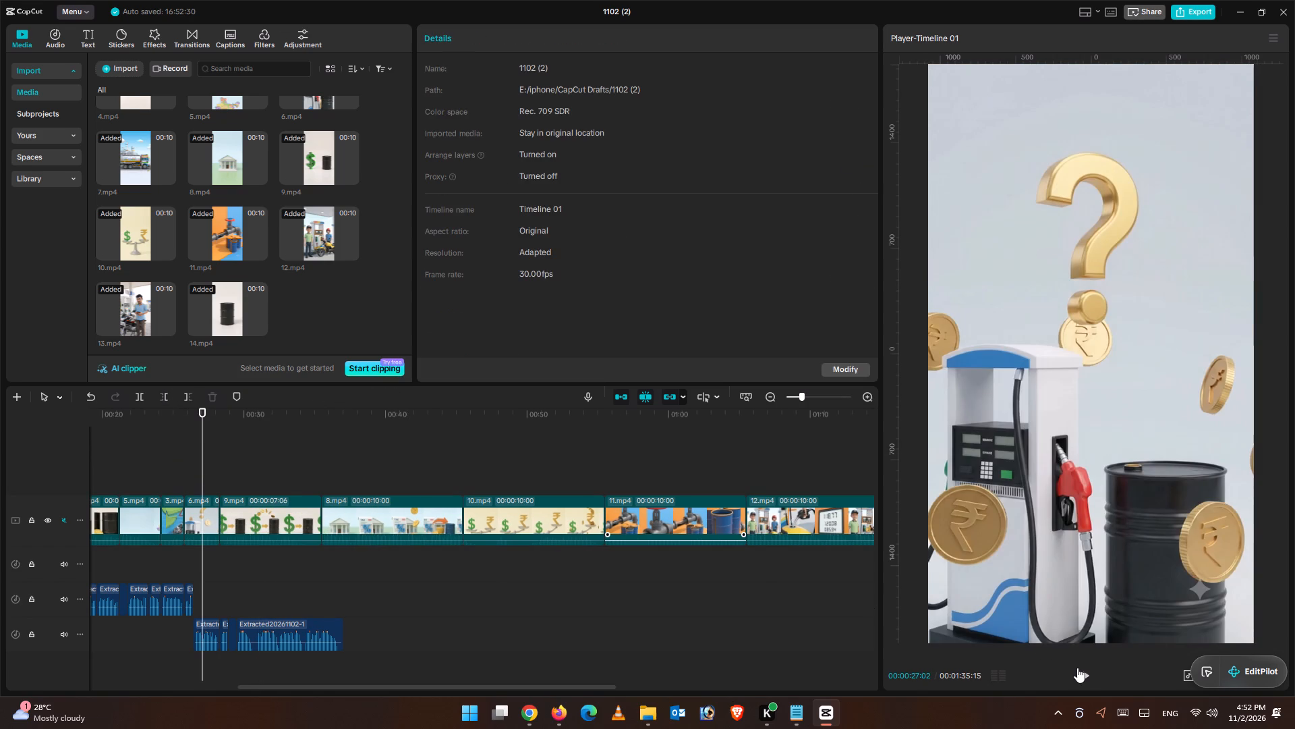
{"action": "left_click", "coordinate": [1078, 668]}
{"action": "left_click", "coordinate": [1083, 673]}
{"action": "left_click", "coordinate": [1084, 672]}
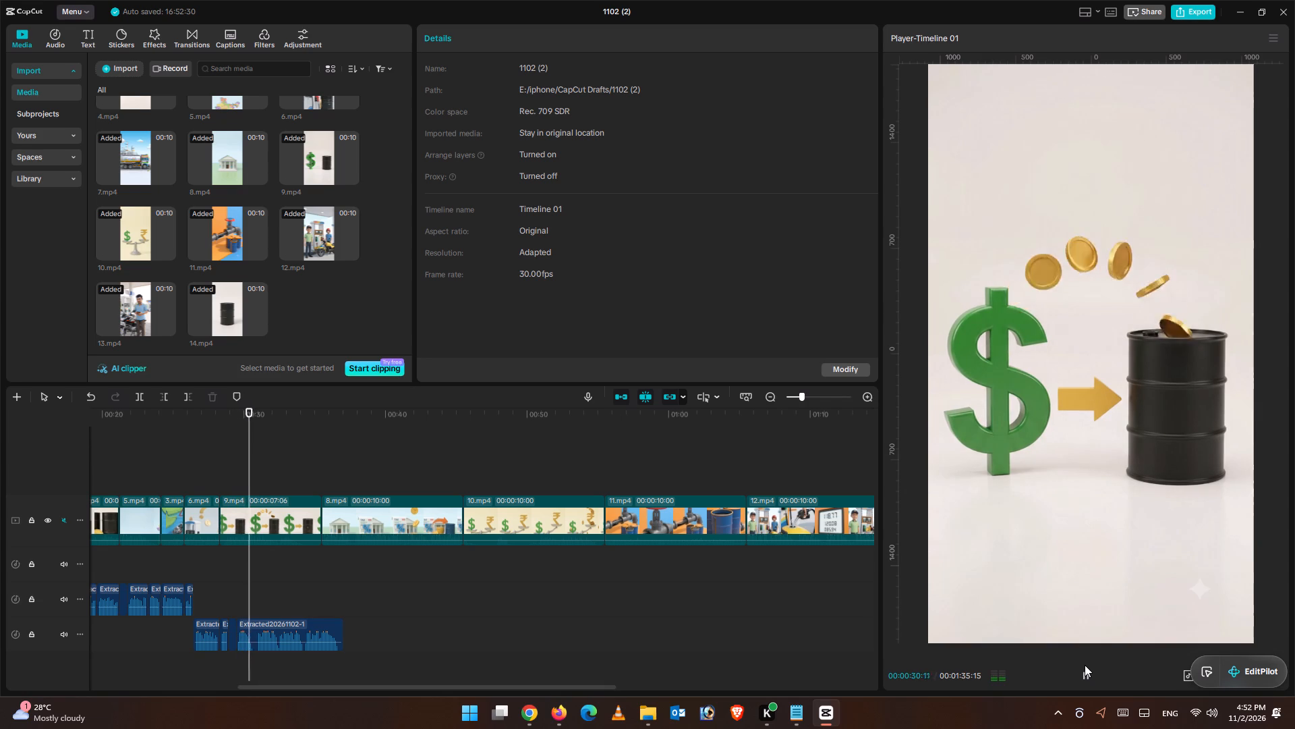
{"action": "left_click", "coordinate": [1085, 664]}
{"action": "left_click", "coordinate": [1085, 664]}
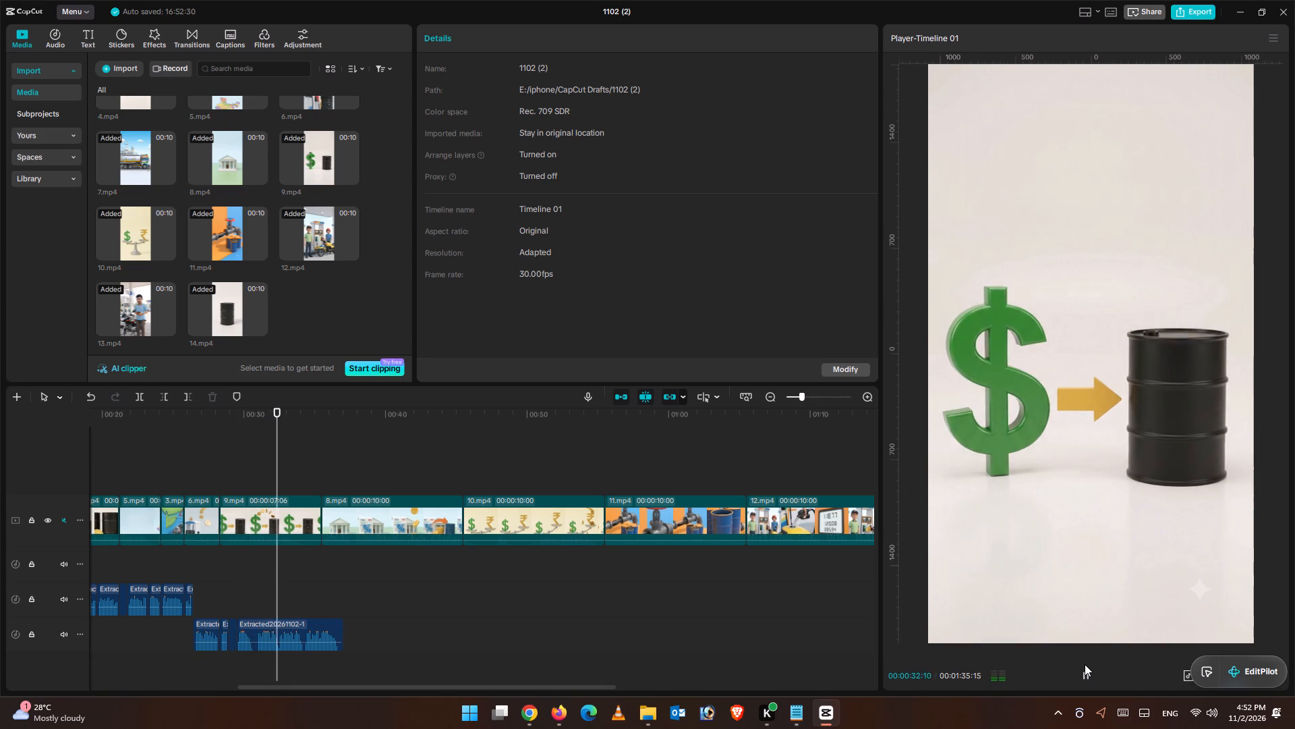
{"action": "left_click", "coordinate": [1085, 664]}
Find the pause in the narration under 9.mp4 and split the last narration piece at 00:00:30:15.
{"action": "left_click", "coordinate": [260, 423]}
{"action": "key", "text": "ctrl+equal"}
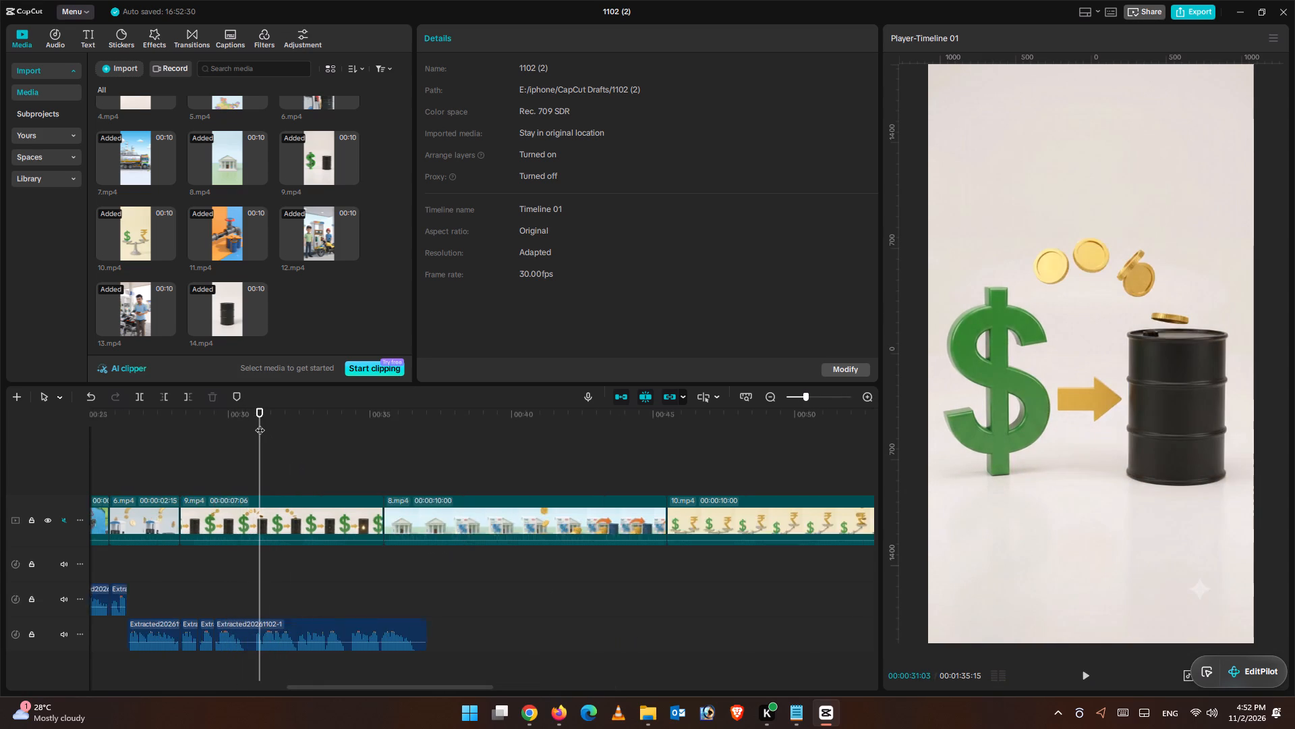
{"action": "key", "text": "ctrl+equal"}
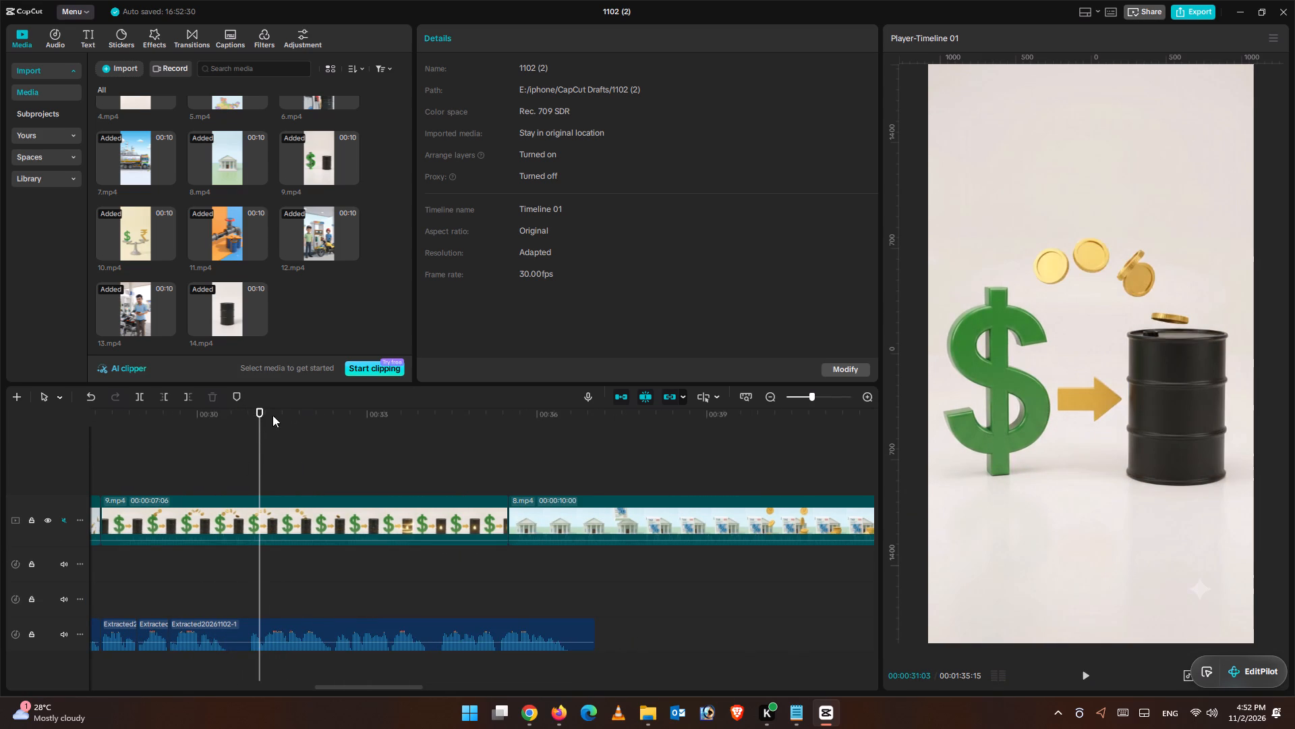
{"action": "left_click_drag", "start_coordinate": [254, 417], "coordinate": [303, 478]}
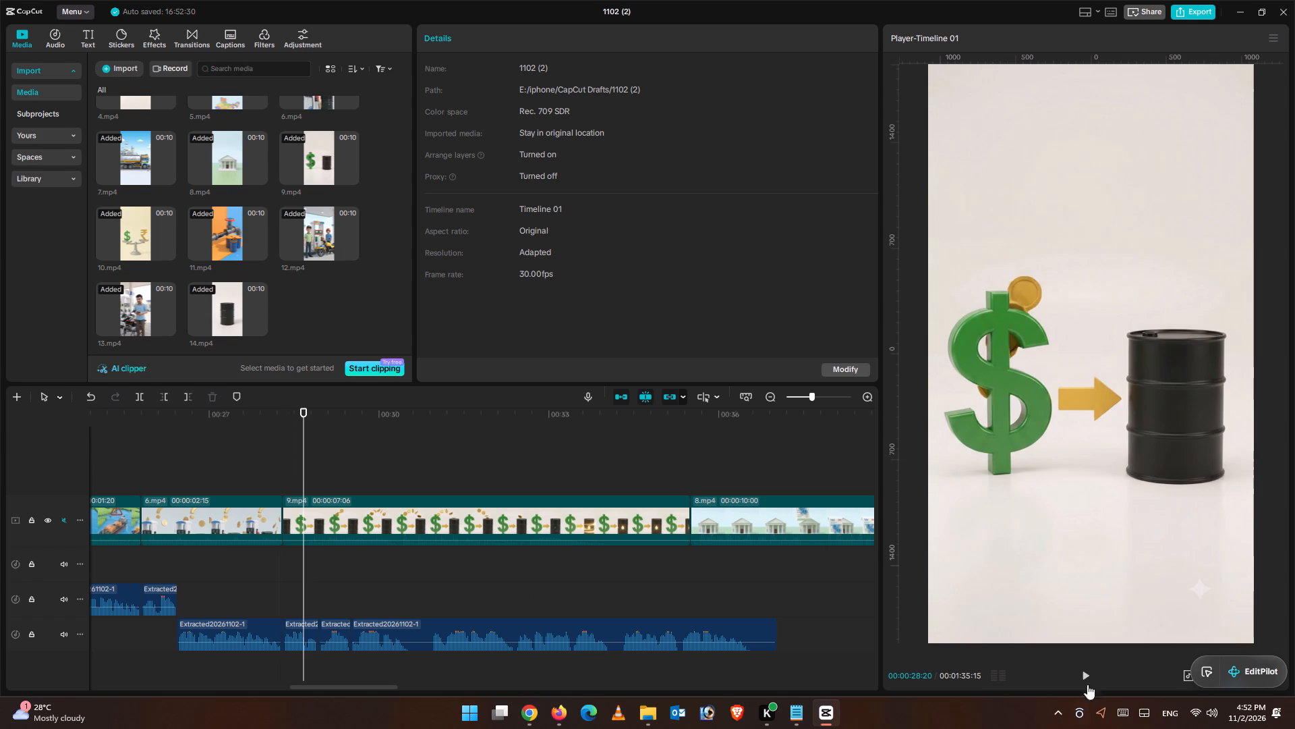
{"action": "left_click", "coordinate": [1081, 673]}
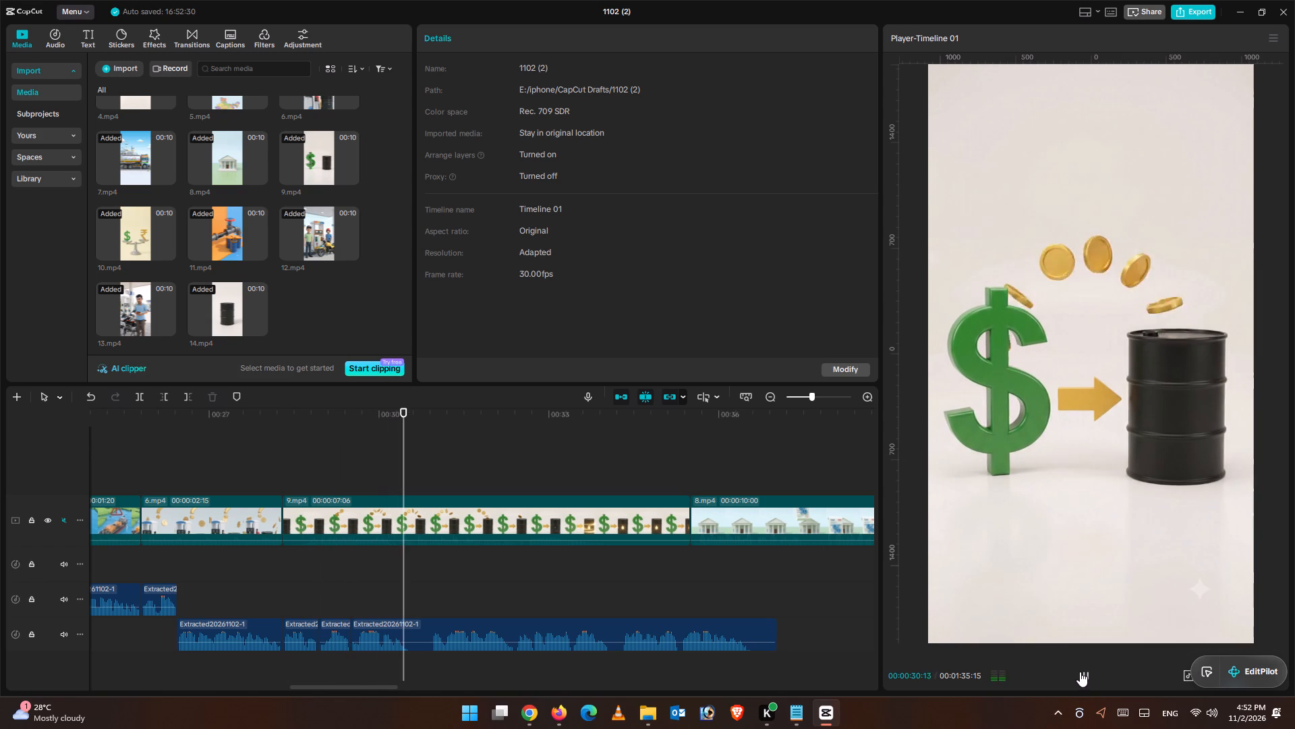
{"action": "left_click", "coordinate": [1080, 671]}
{"action": "left_click_drag", "start_coordinate": [426, 425], "coordinate": [411, 425]}
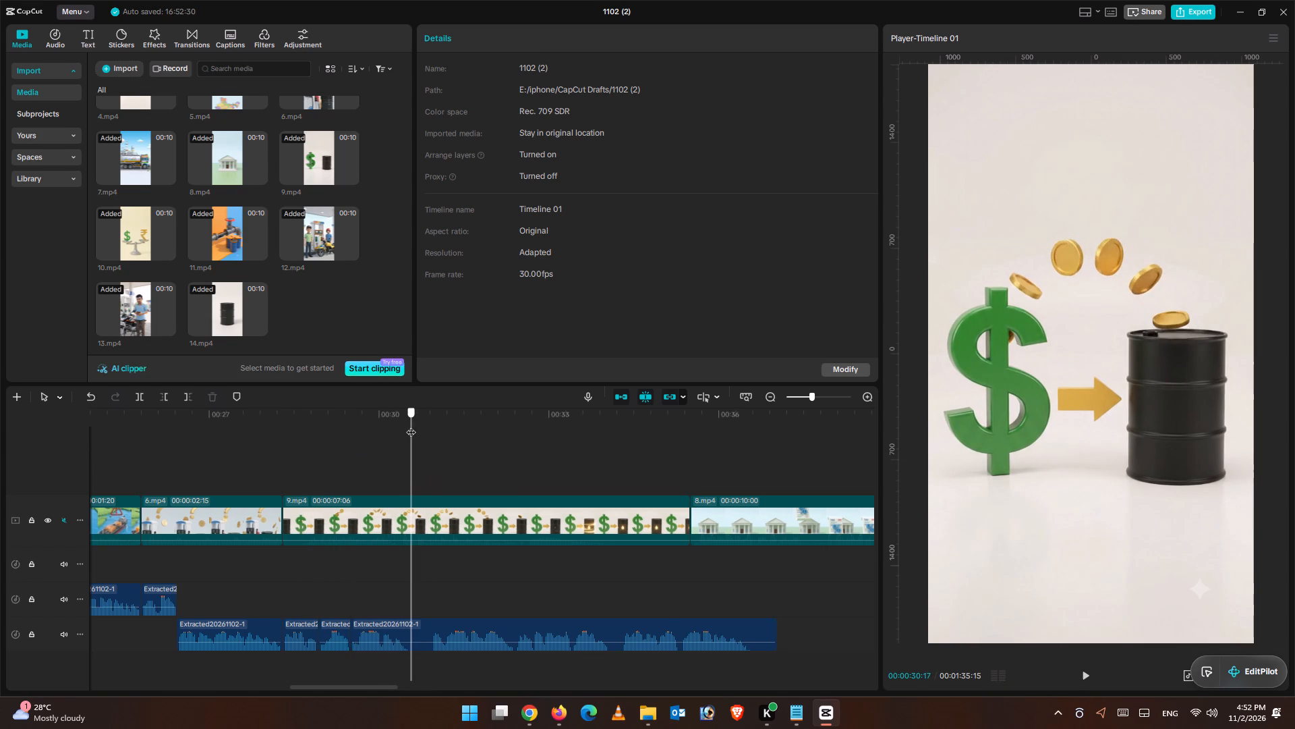
{"action": "left_click_drag", "start_coordinate": [411, 425], "coordinate": [407, 425]}
{"action": "left_click", "coordinate": [435, 637]}
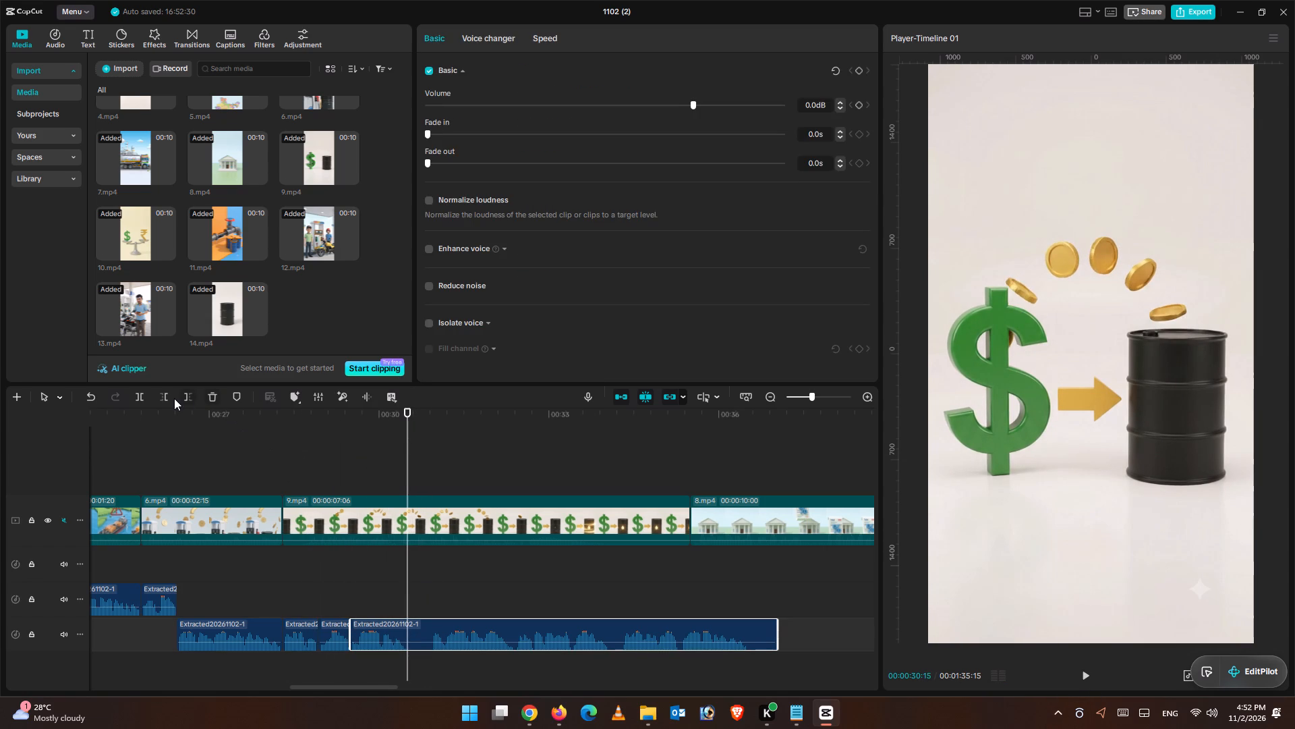
{"action": "left_click", "coordinate": [141, 392]}
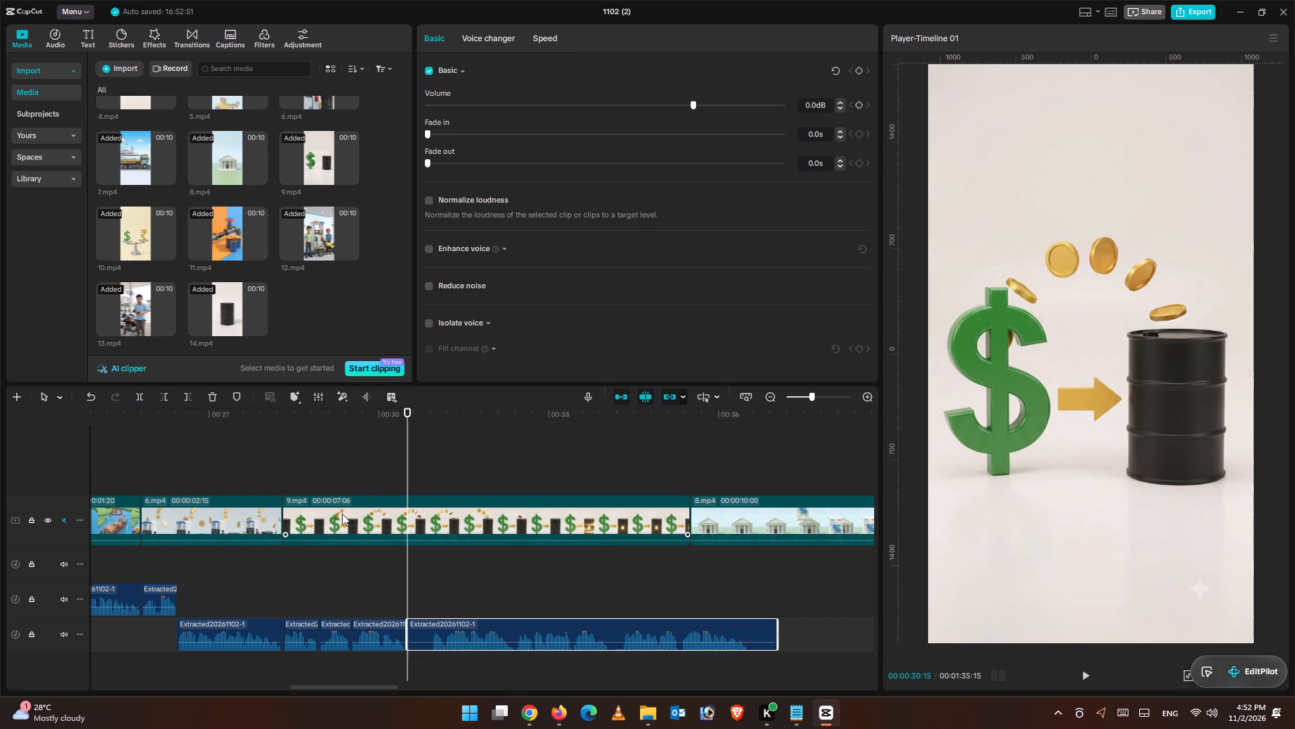
Shorten 9.mp4 from its start to 6:17 and replay it from the end of 6.mp4 with the narration.
{"action": "left_click", "coordinate": [308, 519]}
{"action": "left_click_drag", "start_coordinate": [284, 512], "coordinate": [314, 515]}
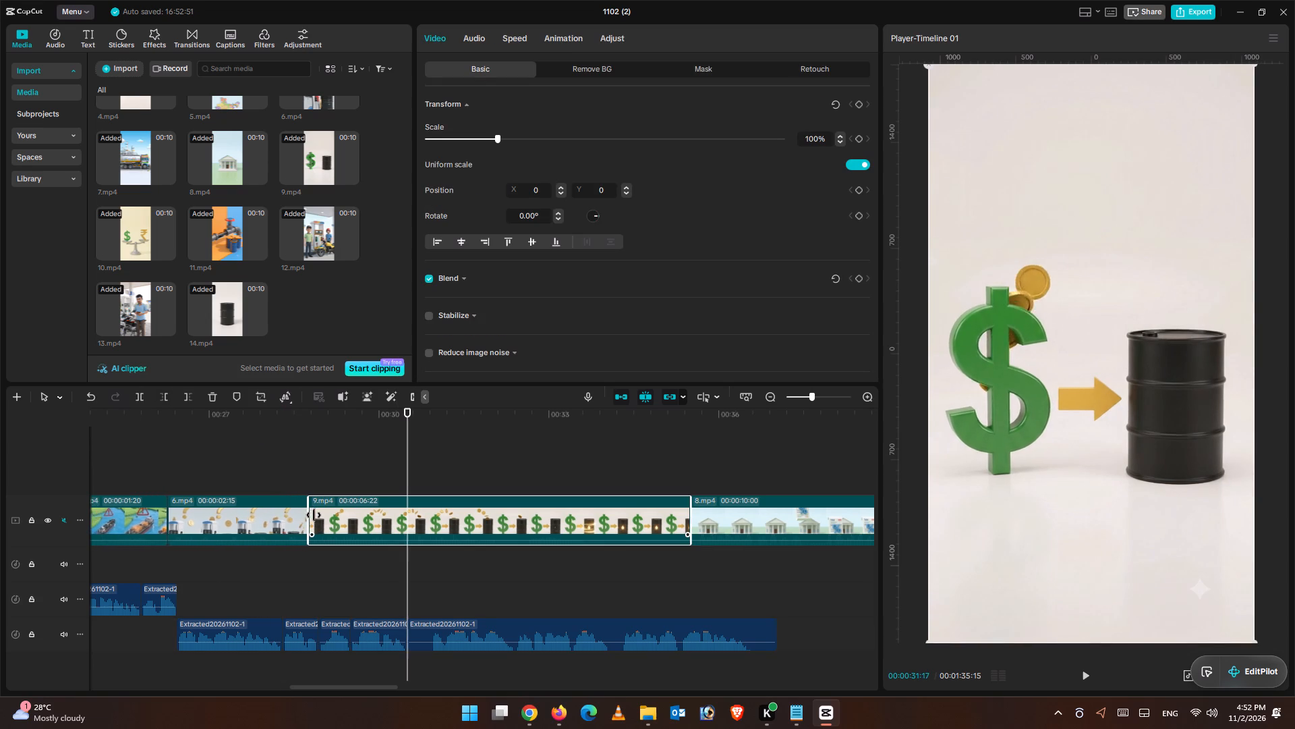
{"action": "left_click_drag", "start_coordinate": [314, 515], "coordinate": [321, 515]}
{"action": "left_click", "coordinate": [279, 465]}
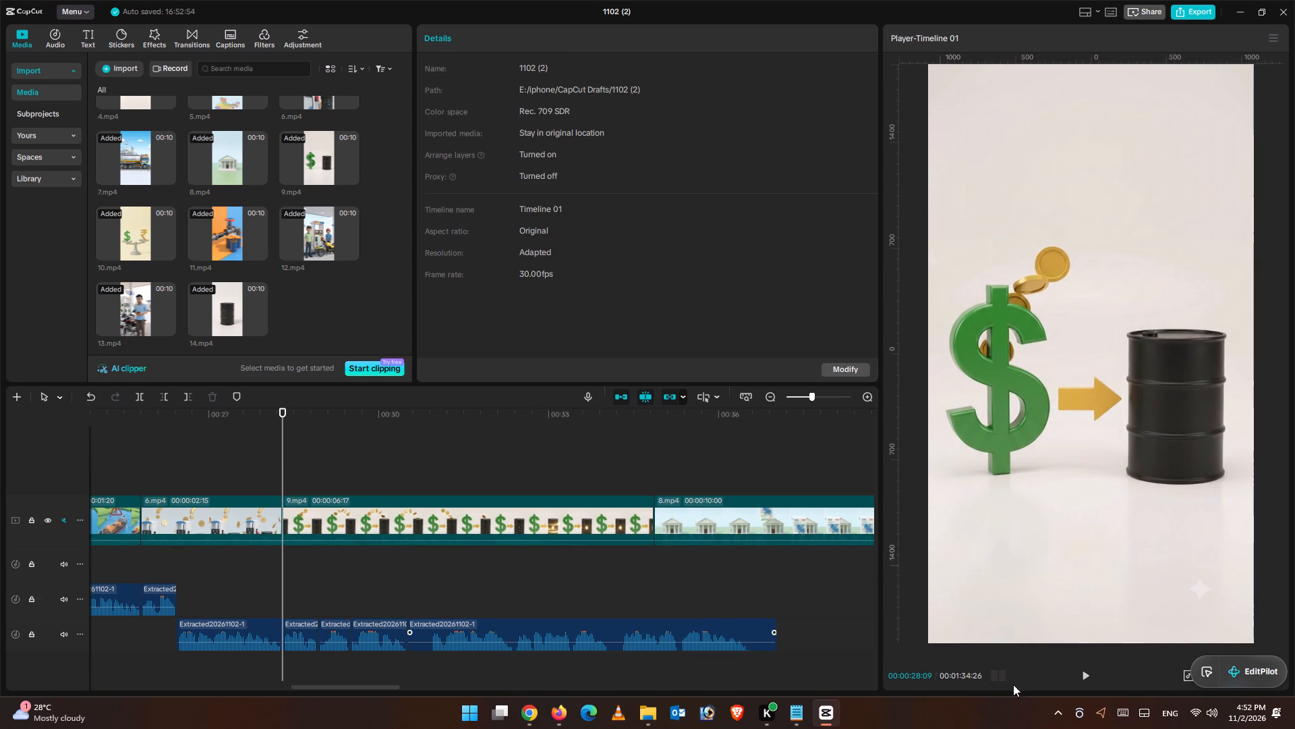
{"action": "left_click", "coordinate": [1087, 676]}
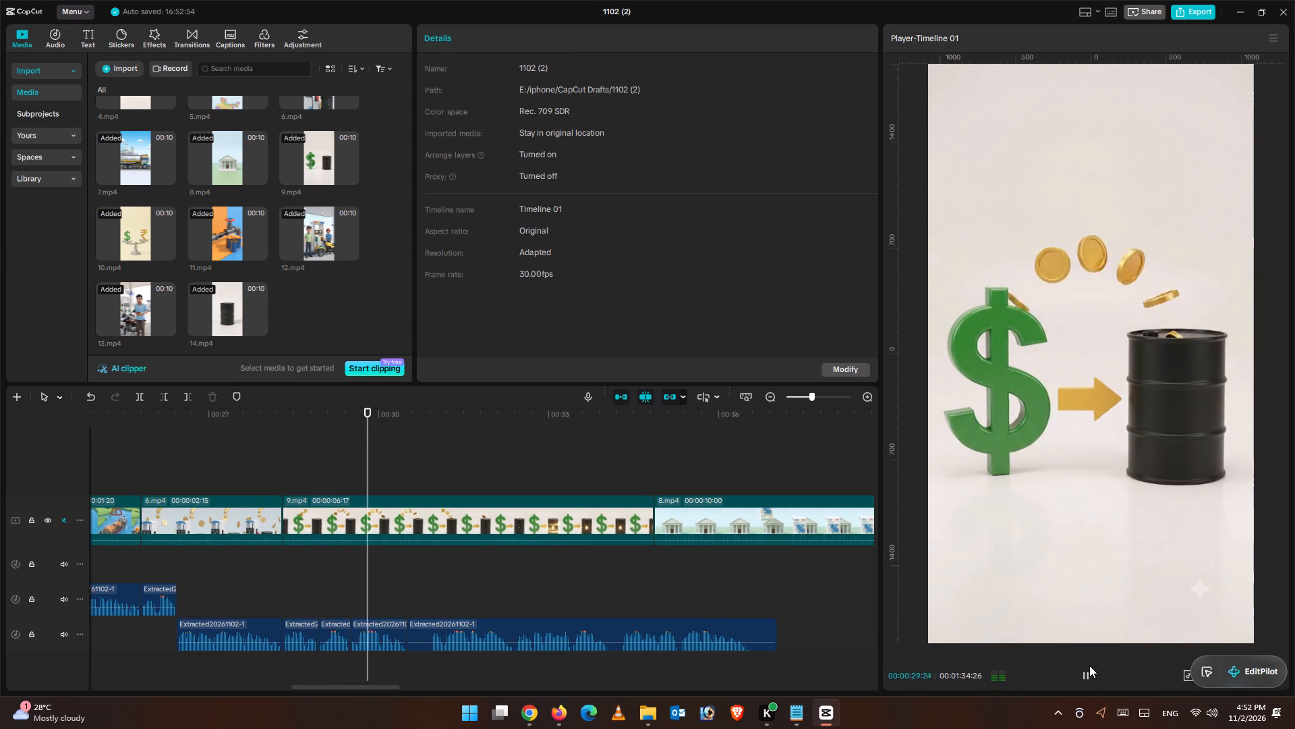
{"action": "left_click", "coordinate": [260, 451]}
{"action": "left_click", "coordinate": [1083, 669]}
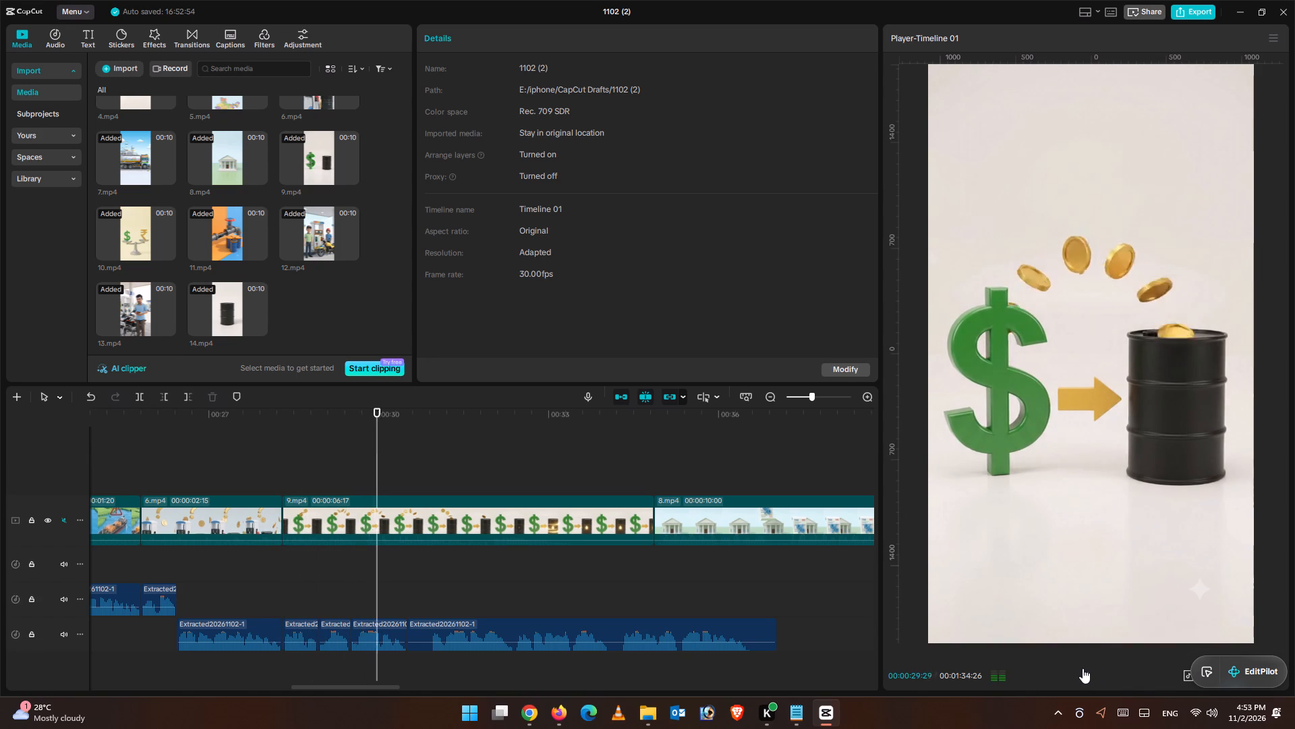
{"action": "left_click", "coordinate": [1083, 668]}
Check where the coins move in 9.mp4, trim its start up to 00:00:28:28 to leave 5:28, and replay it.
{"action": "left_click_drag", "start_coordinate": [420, 441], "coordinate": [432, 448]}
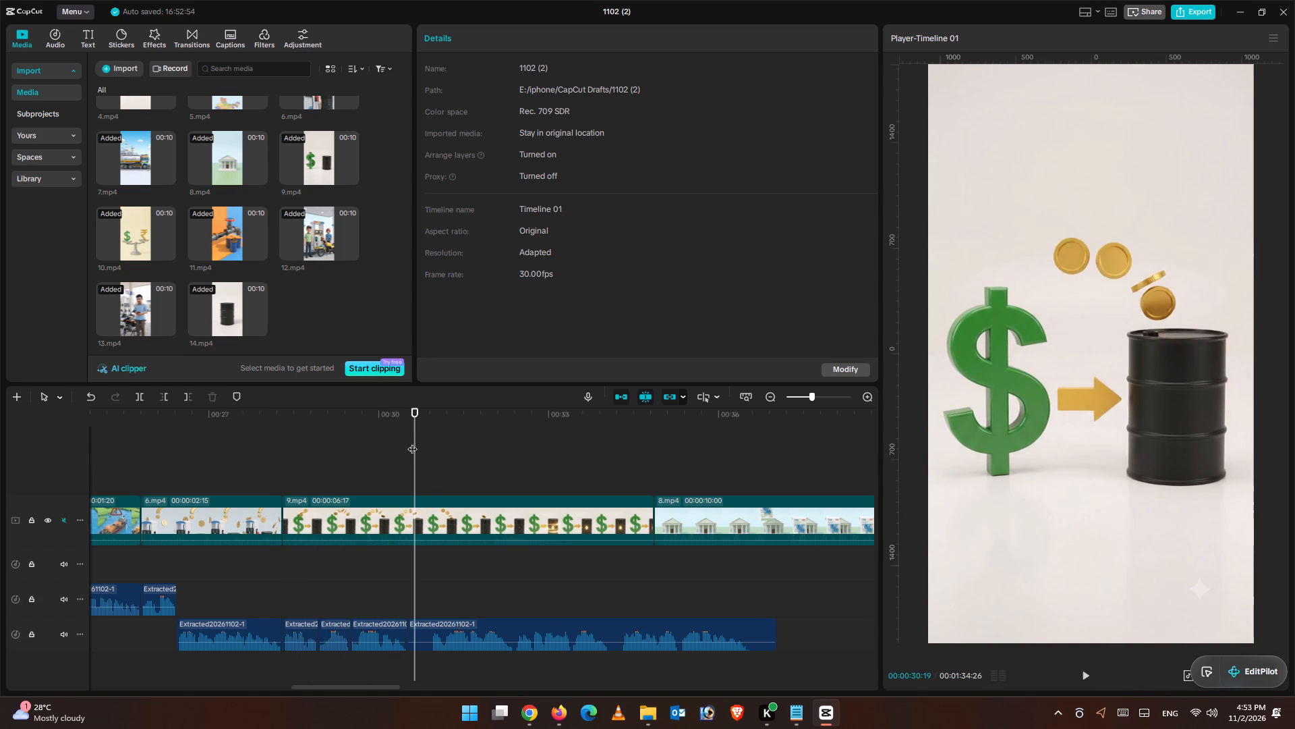
{"action": "left_click_drag", "start_coordinate": [409, 441], "coordinate": [436, 450]}
{"action": "left_click_drag", "start_coordinate": [411, 441], "coordinate": [621, 461]}
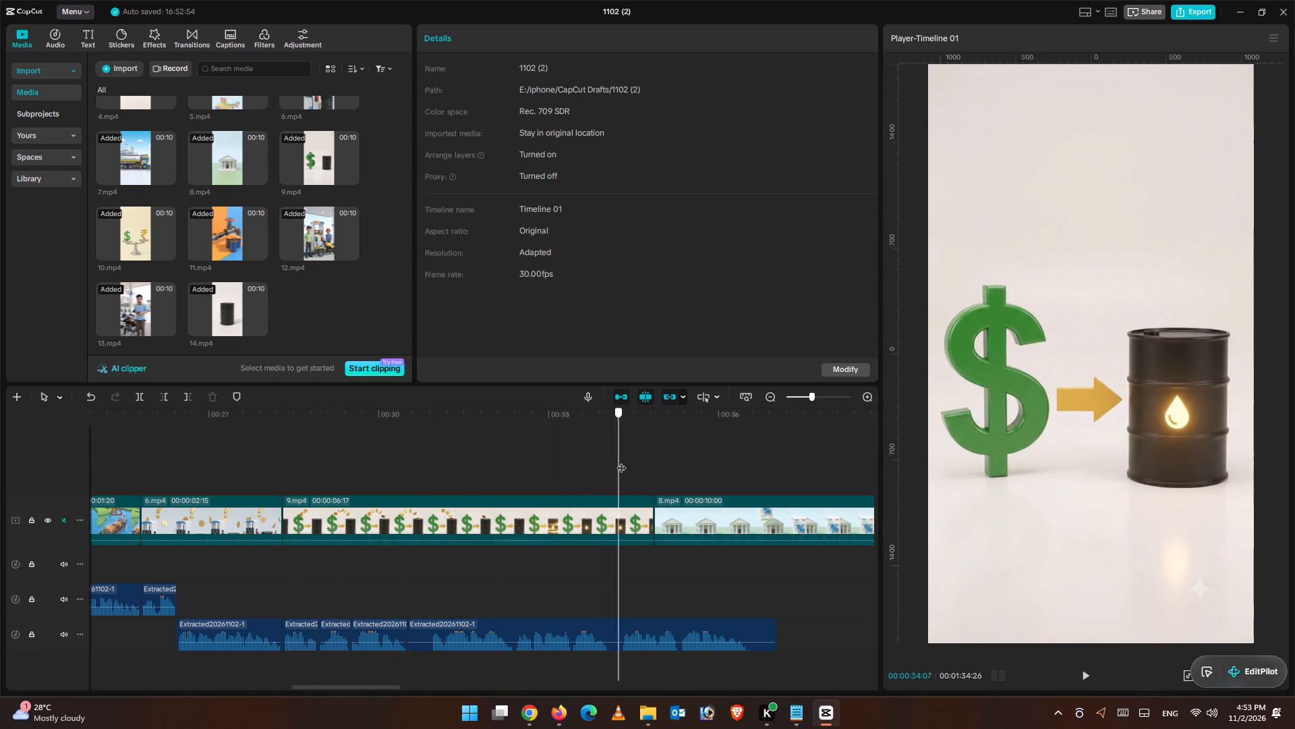
{"action": "left_click_drag", "start_coordinate": [621, 461], "coordinate": [289, 463]}
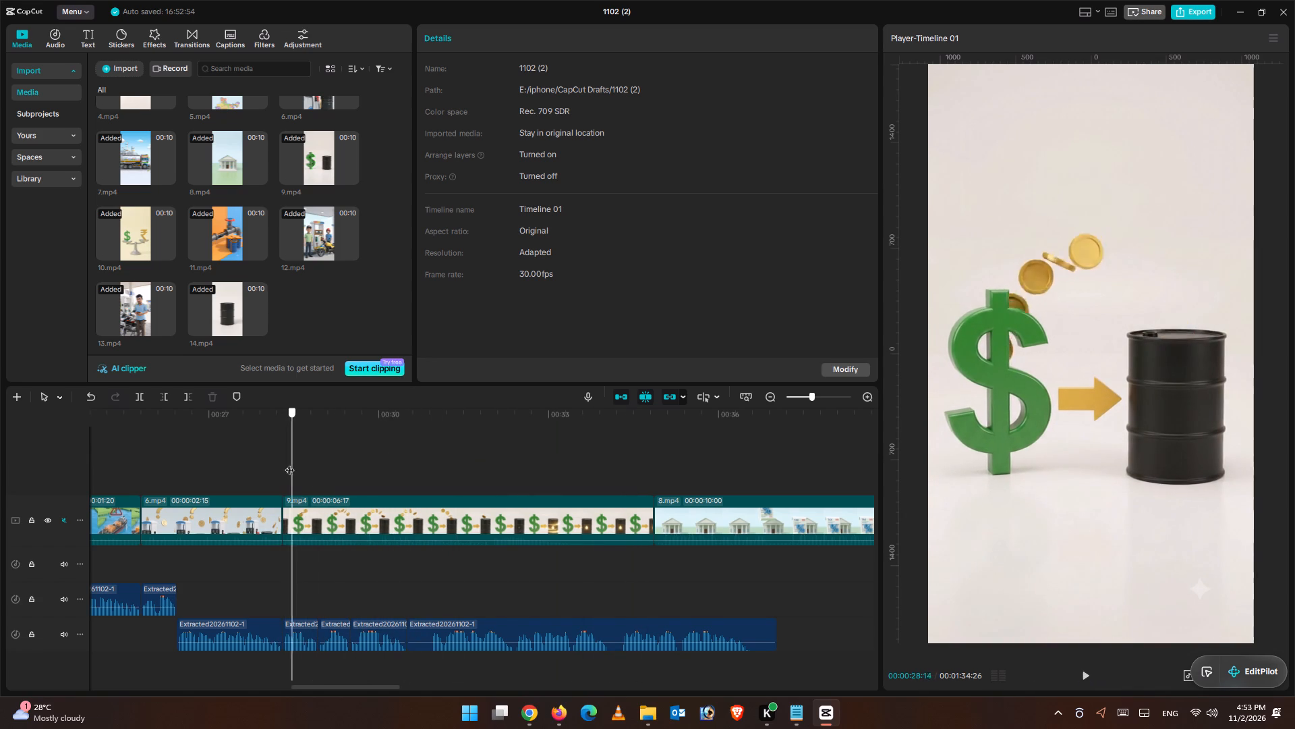
{"action": "left_click_drag", "start_coordinate": [289, 463], "coordinate": [449, 472]}
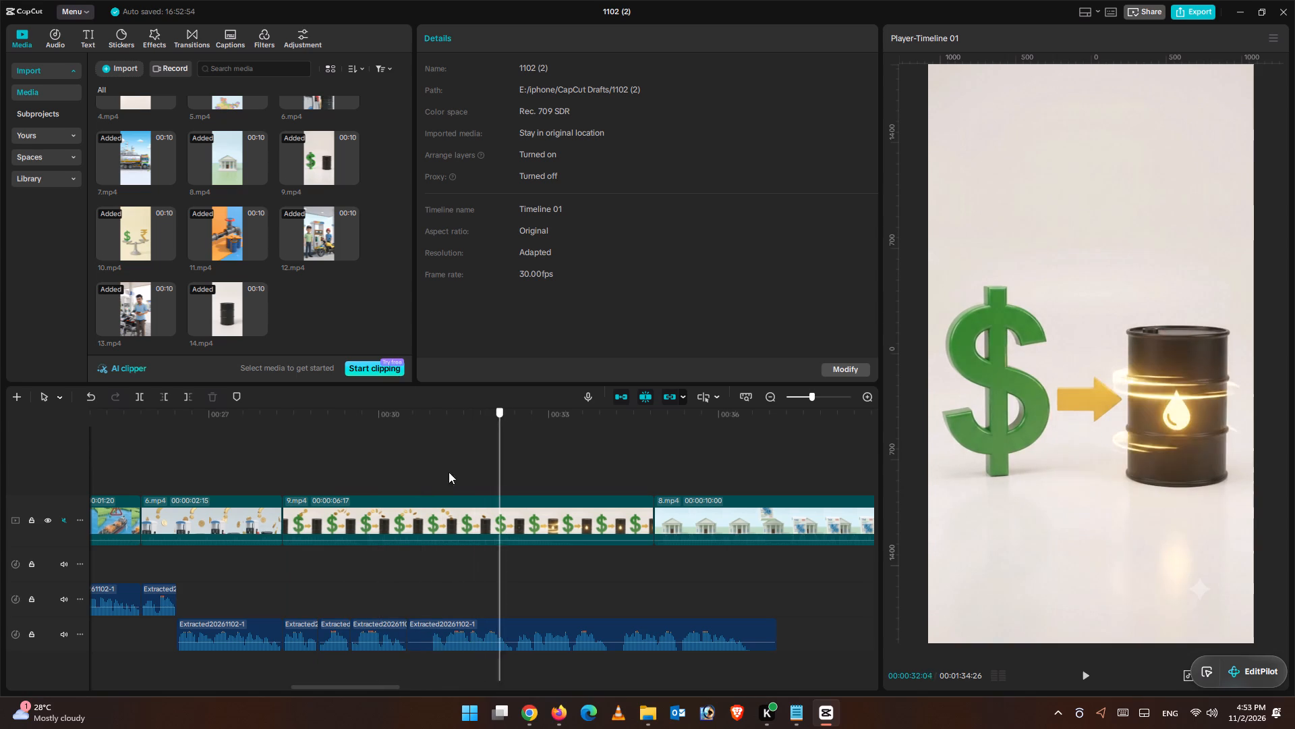
{"action": "left_click_drag", "start_coordinate": [449, 472], "coordinate": [318, 460]}
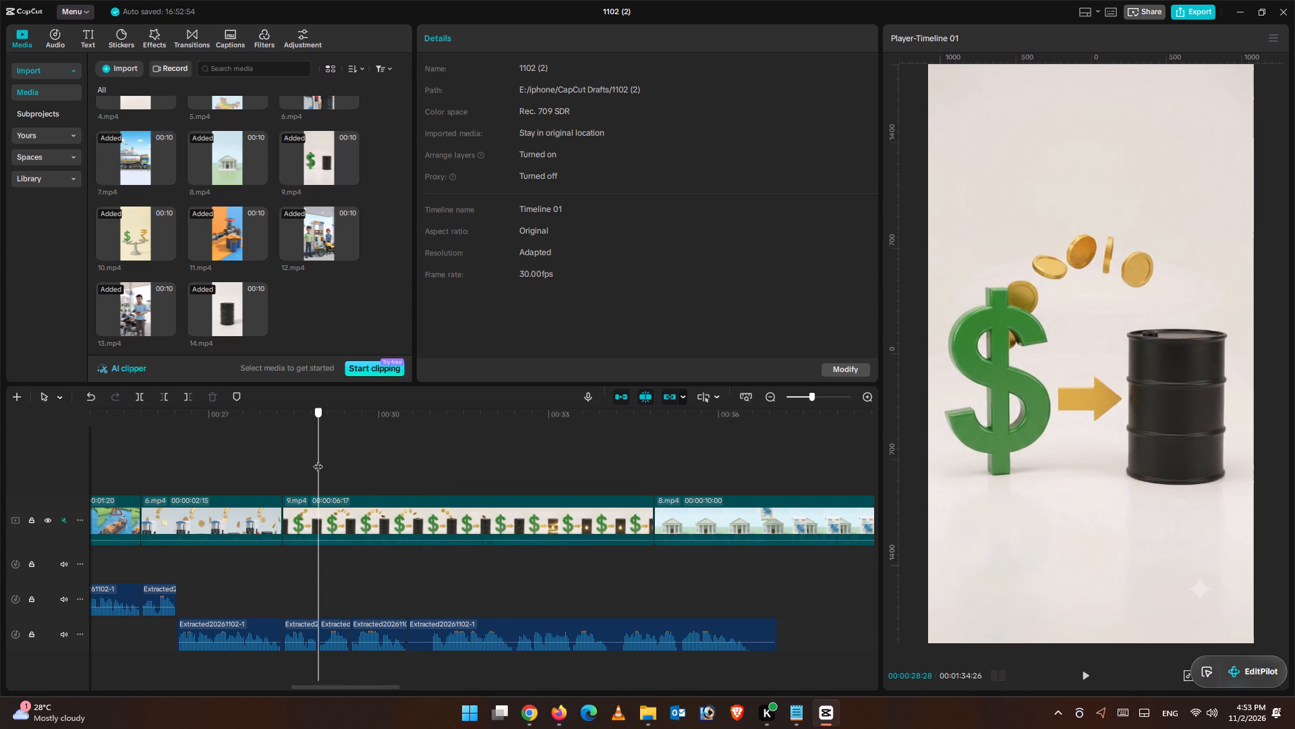
{"action": "left_click_drag", "start_coordinate": [318, 460], "coordinate": [315, 460]}
{"action": "left_click", "coordinate": [328, 526]}
{"action": "left_click", "coordinate": [169, 392]}
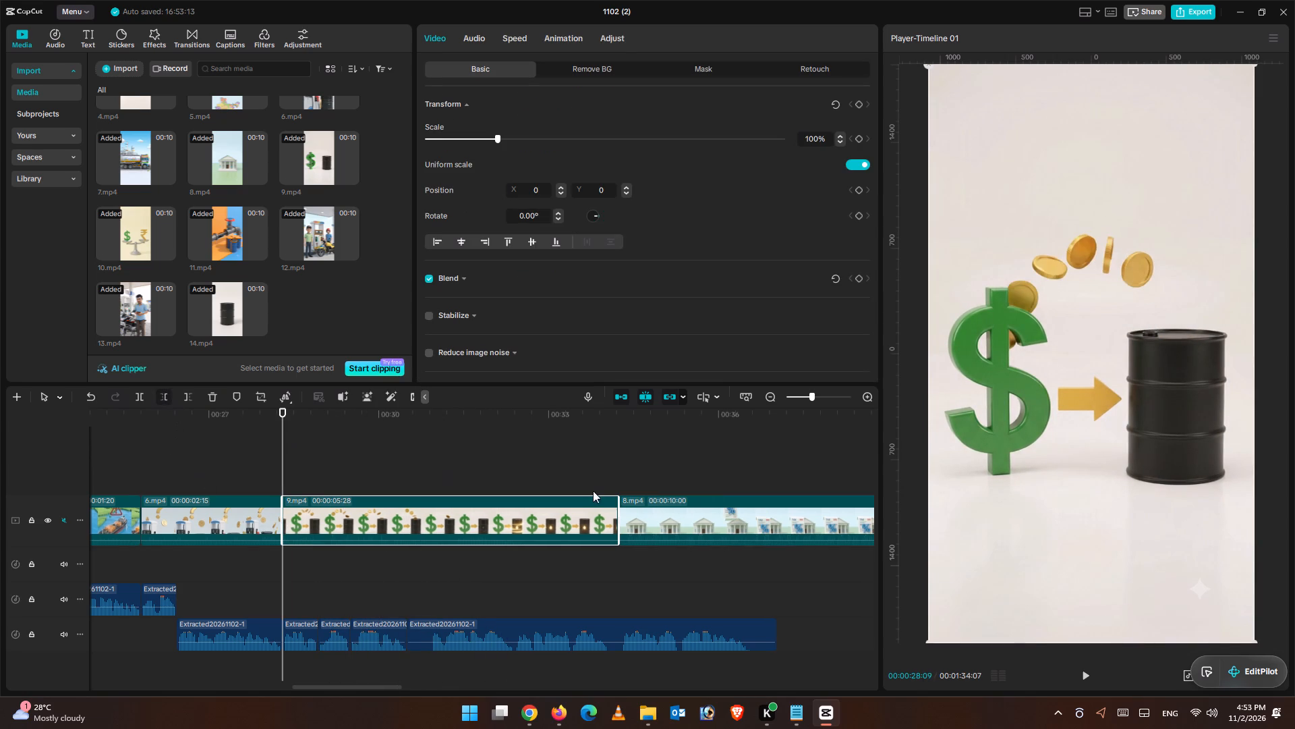
{"action": "left_click", "coordinate": [1090, 678]}
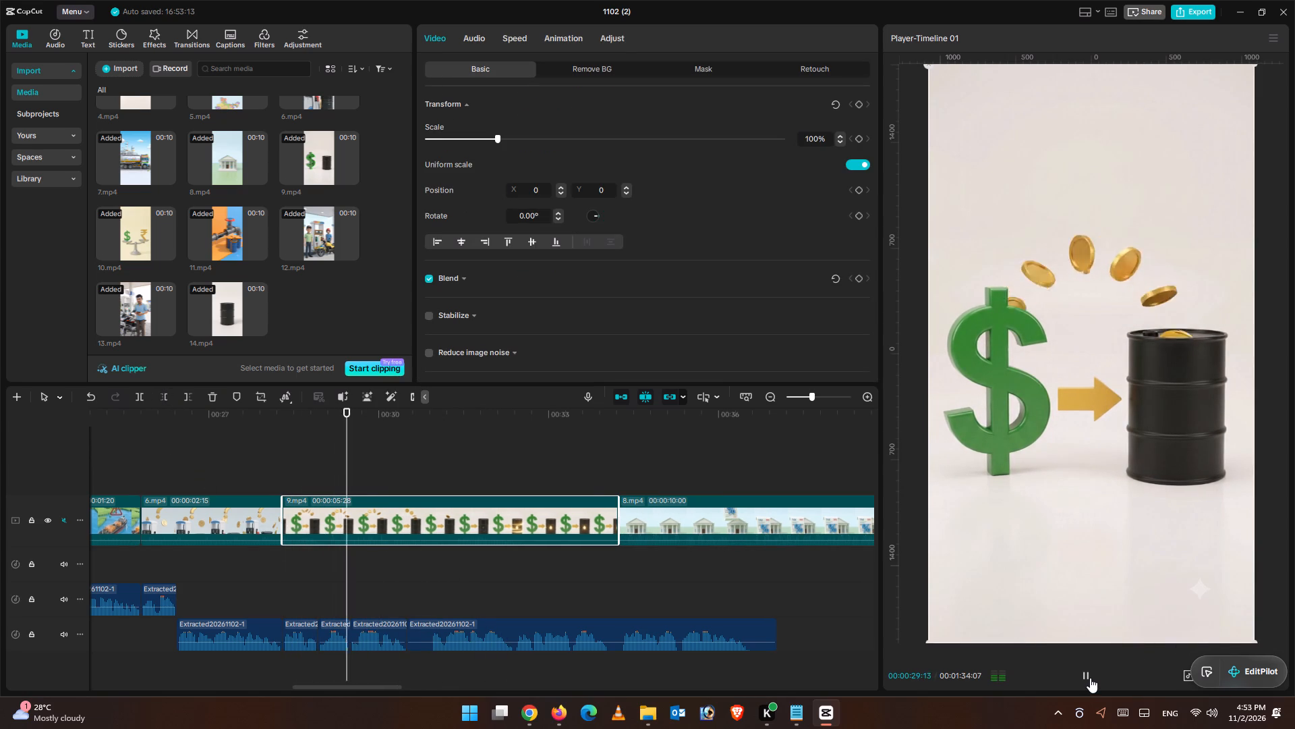
{"action": "left_click", "coordinate": [1090, 678]}
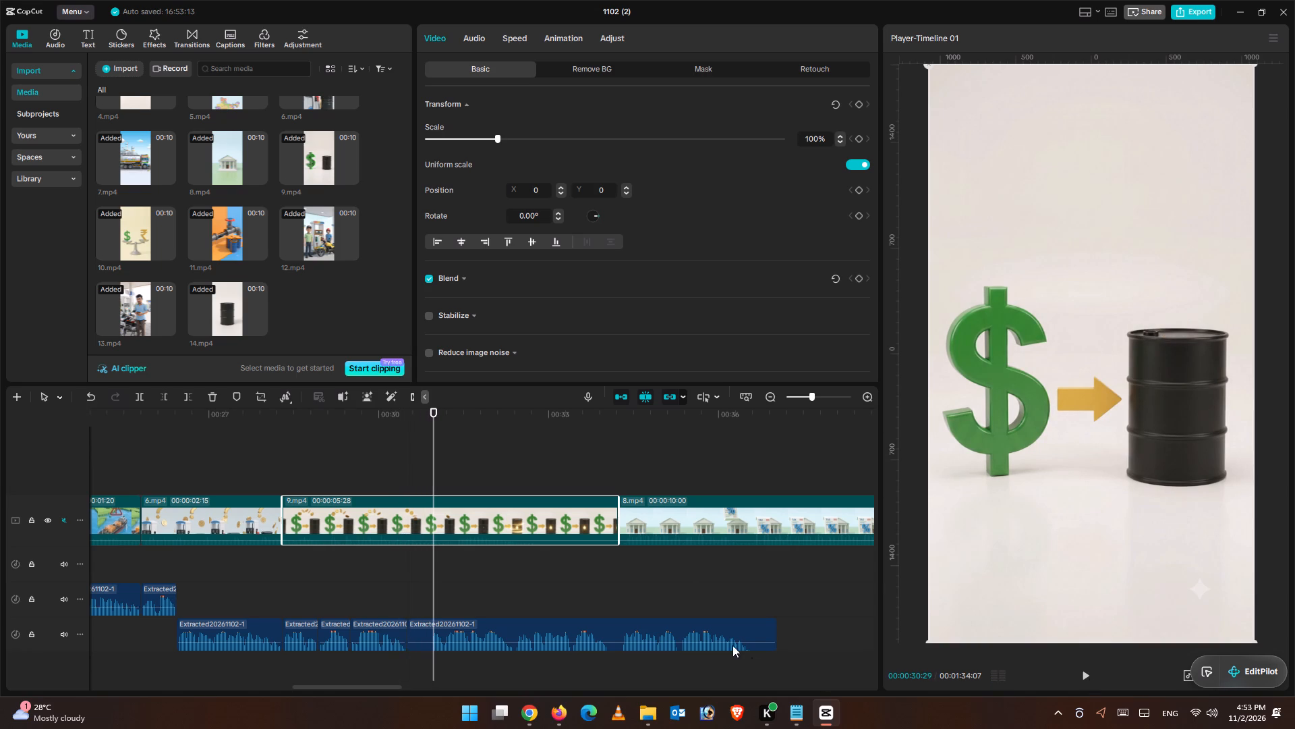
Shorten 9.mp4 from its start to 5:09 and replay it with the narration.
{"action": "left_click_drag", "start_coordinate": [283, 508], "coordinate": [316, 505]}
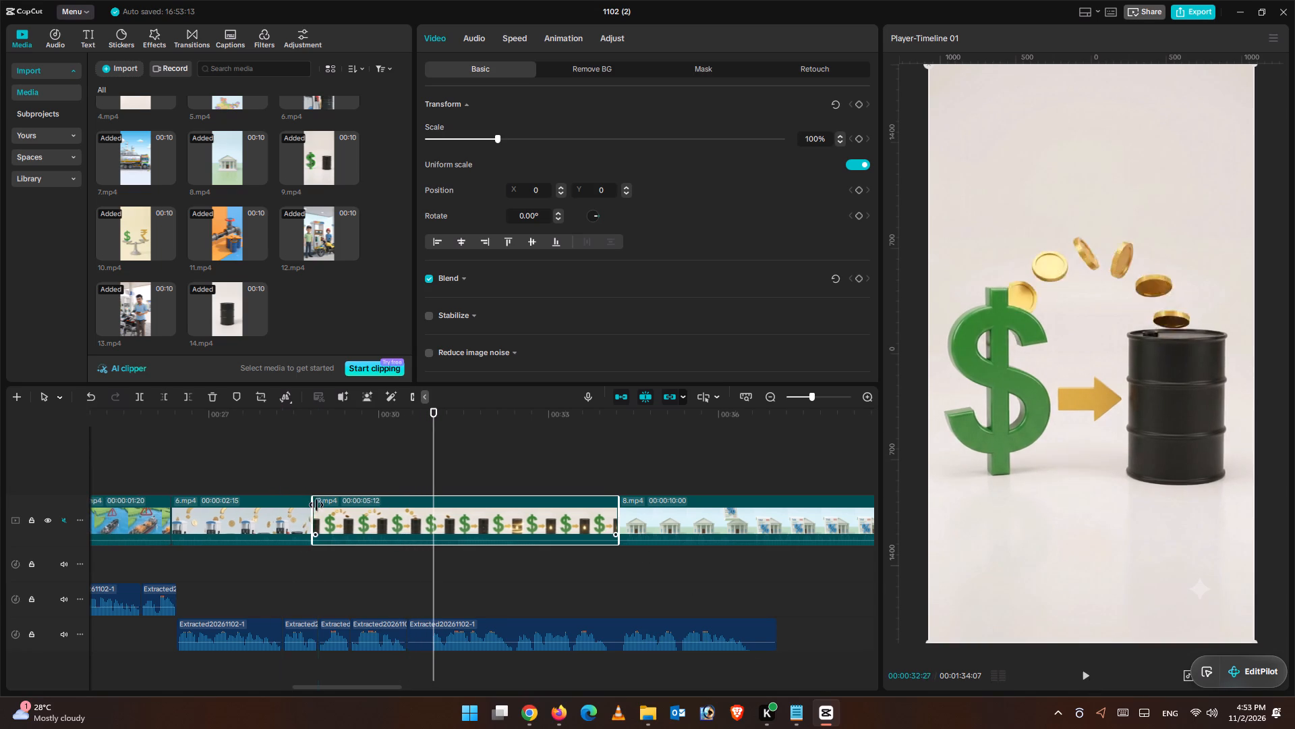
{"action": "left_click_drag", "start_coordinate": [316, 505], "coordinate": [321, 504]}
{"action": "left_click", "coordinate": [293, 477]}
{"action": "left_click", "coordinate": [1085, 678]}
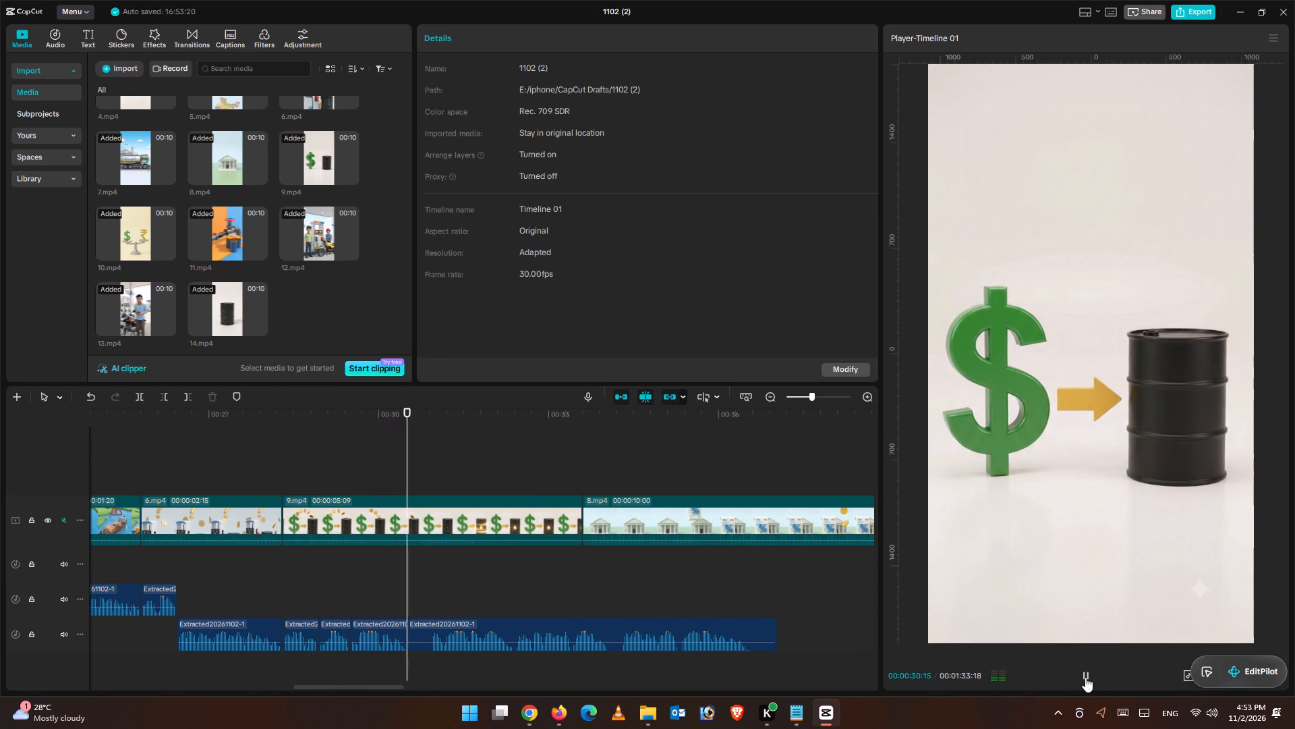
{"action": "left_click", "coordinate": [1085, 677]}
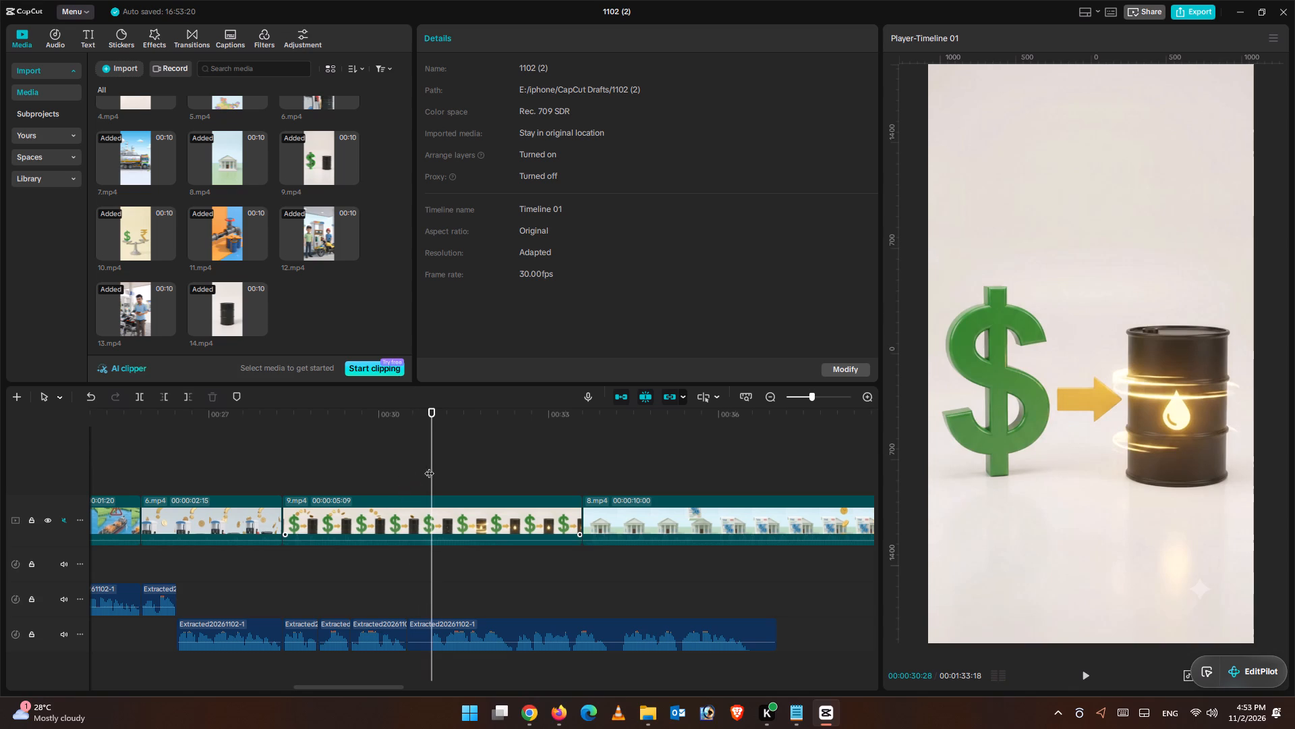
Remove the silent start of the last narration piece, trimming it up to 00:00:30:27 where the speech begins.
{"action": "left_click", "coordinate": [433, 464]}
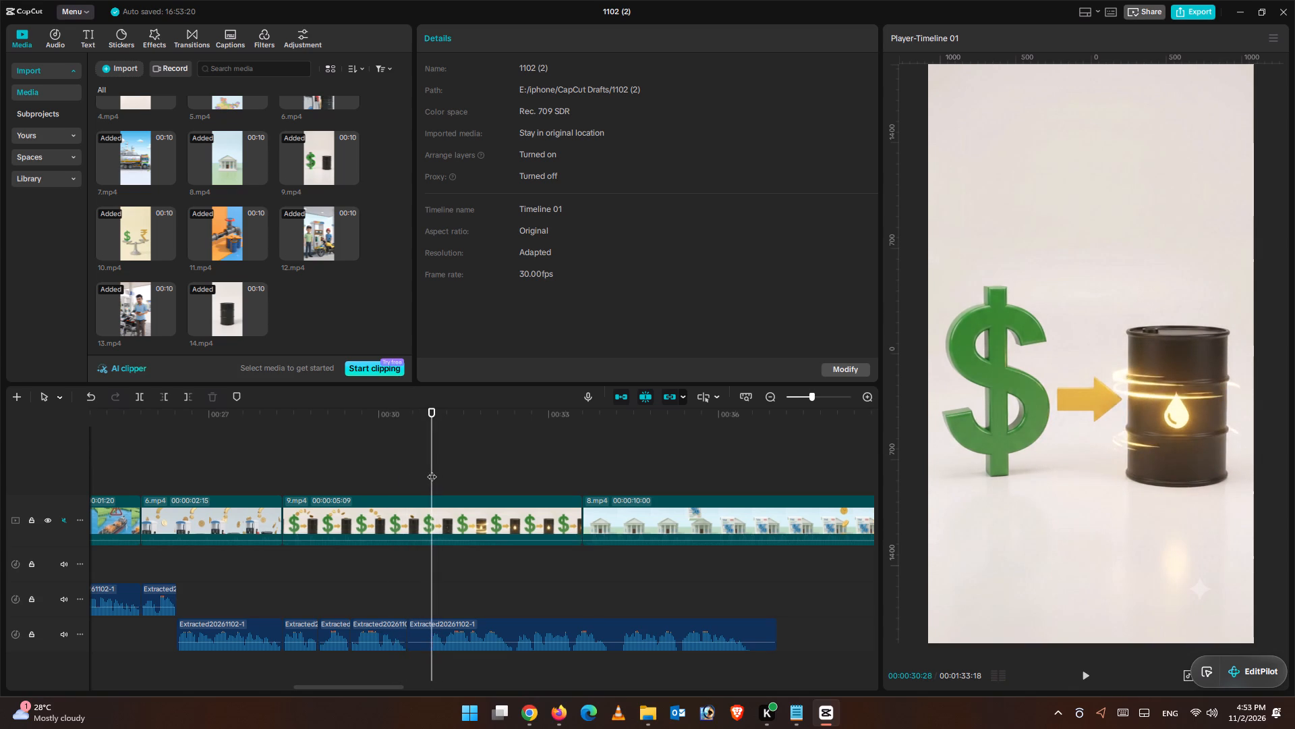
{"action": "key", "text": "ctrl+equal"}
{"action": "key", "text": "ctrl+equal"}
{"action": "left_click_drag", "start_coordinate": [430, 432], "coordinate": [432, 433]}
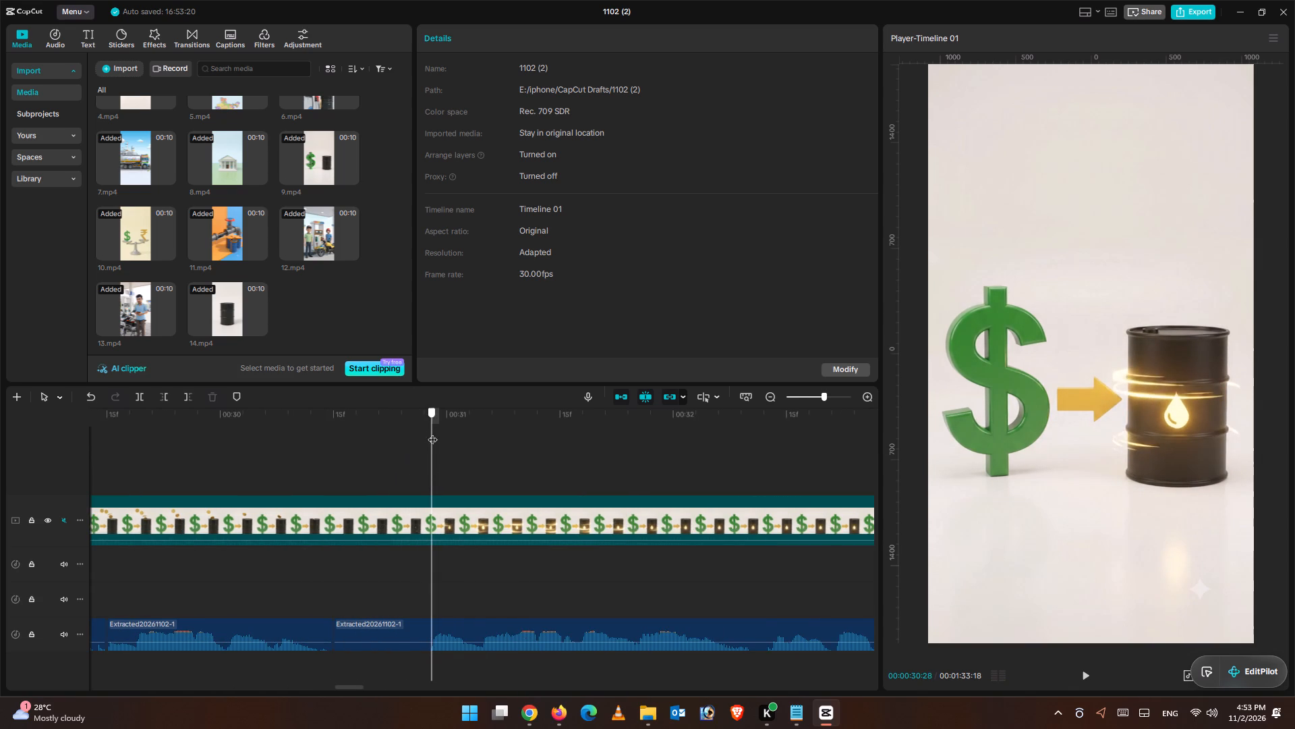
{"action": "left_click_drag", "start_coordinate": [432, 433], "coordinate": [786, 444]}
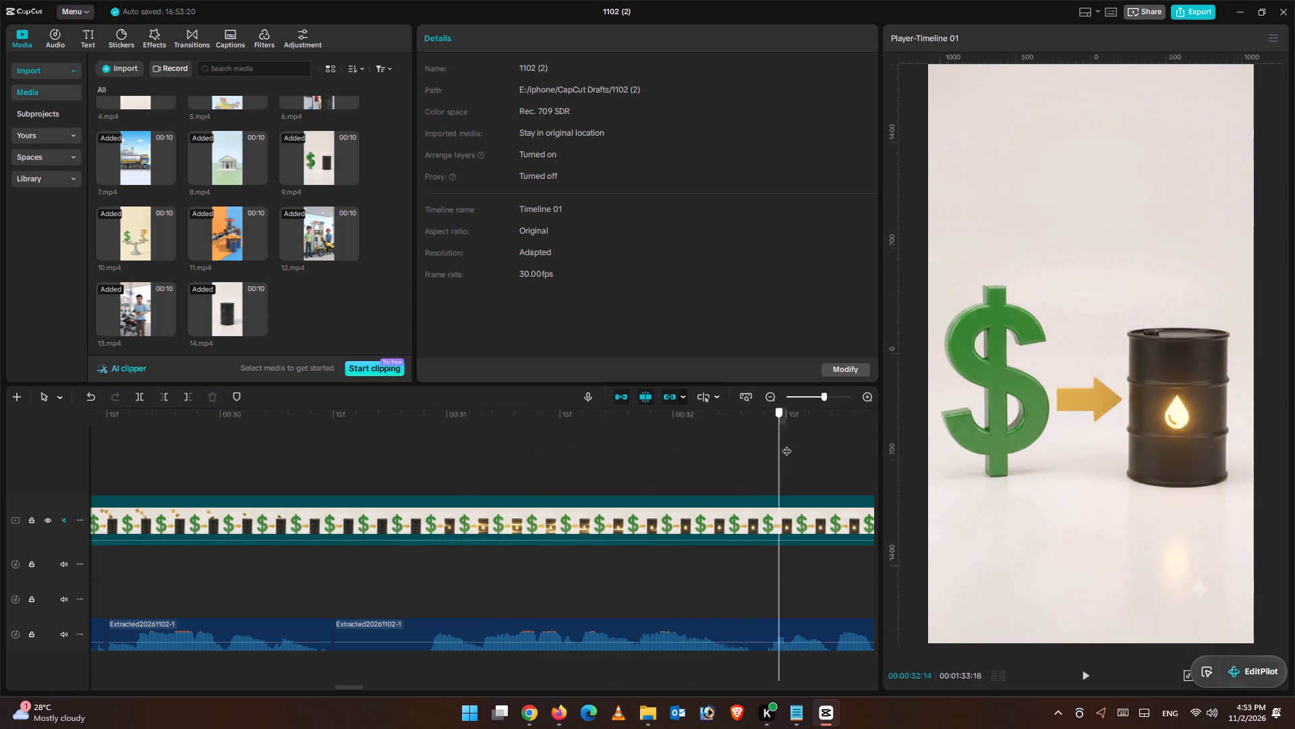
{"action": "left_click_drag", "start_coordinate": [786, 444], "coordinate": [428, 481]}
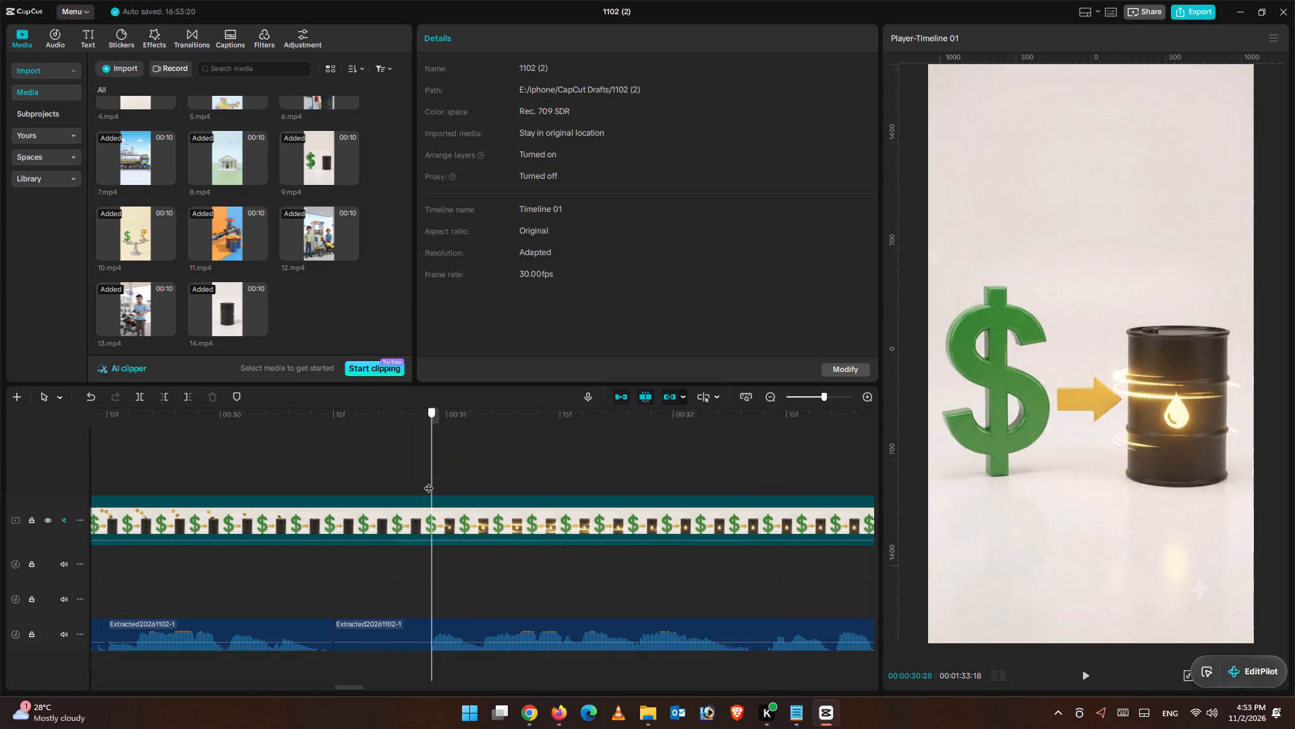
{"action": "left_click_drag", "start_coordinate": [428, 481], "coordinate": [428, 483]}
{"action": "left_click_drag", "start_coordinate": [434, 563], "coordinate": [430, 564]}
{"action": "left_click_drag", "start_coordinate": [430, 564], "coordinate": [424, 564]}
{"action": "left_click", "coordinate": [438, 632]}
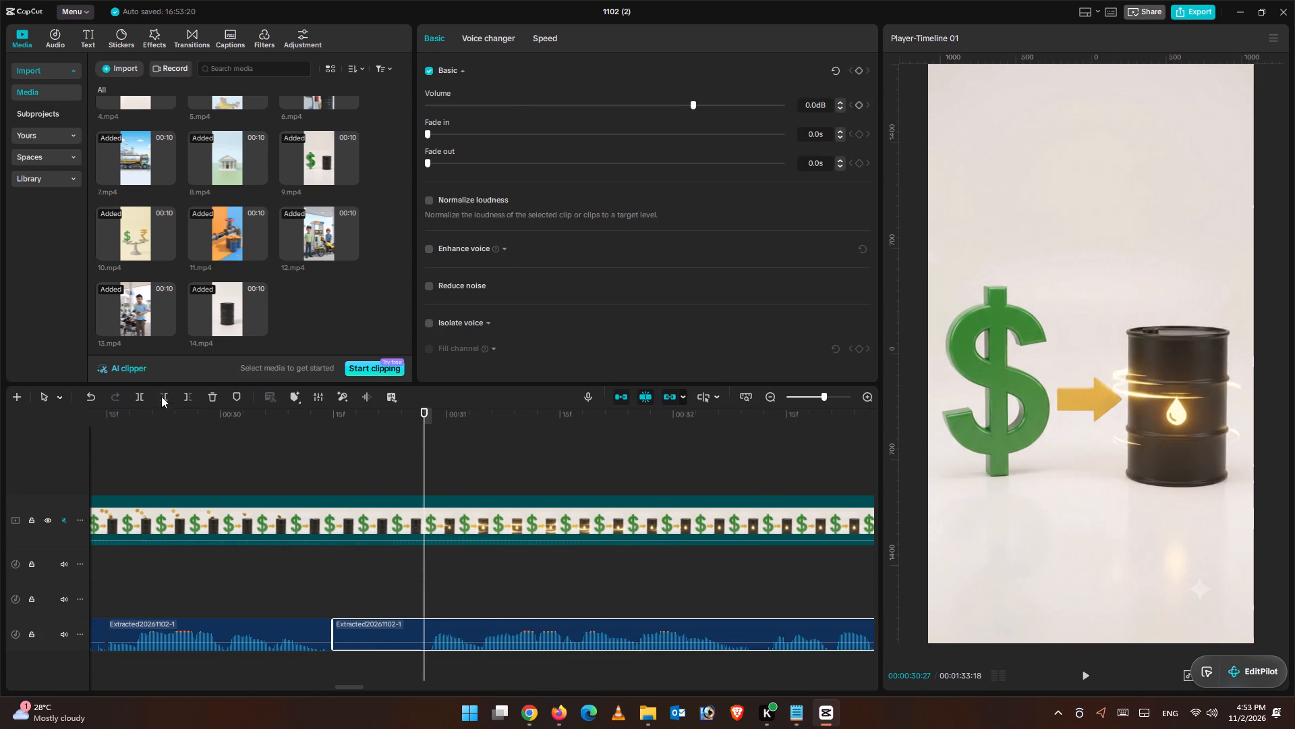
{"action": "left_click", "coordinate": [161, 396]}
Speed up 9.mp4 to about 1.3x, giving a clip length of 4:05.
{"action": "left_click", "coordinate": [252, 440]}
{"action": "left_click", "coordinate": [243, 506]}
{"action": "key", "text": "ctrl+minus"}
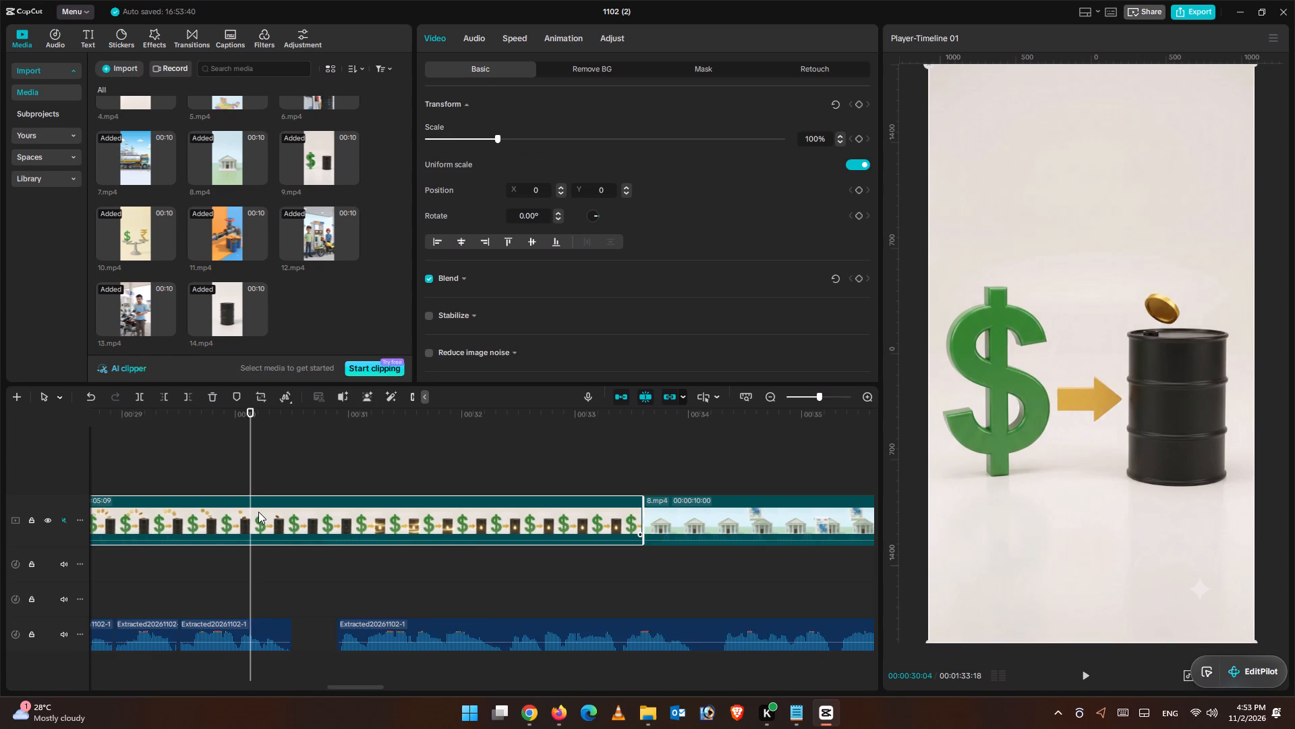
{"action": "key", "text": "ctrl+equal"}
{"action": "key", "text": "ctrl+equal"}
{"action": "key", "text": "ctrl+equal"}
{"action": "key", "text": "ctrl+minus"}
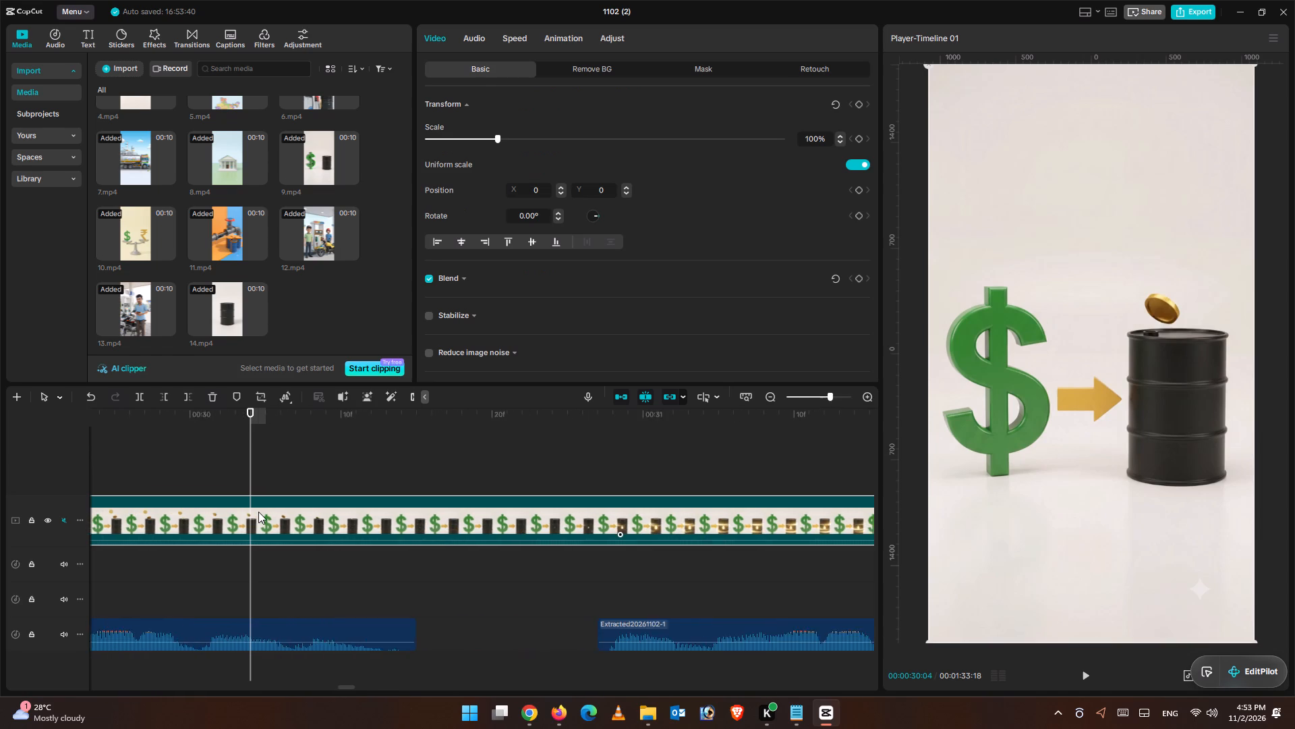
{"action": "key", "text": "ctrl+minus"}
{"action": "key", "text": "ctrl+minus"}
{"action": "key", "text": "ctrl+minus"}
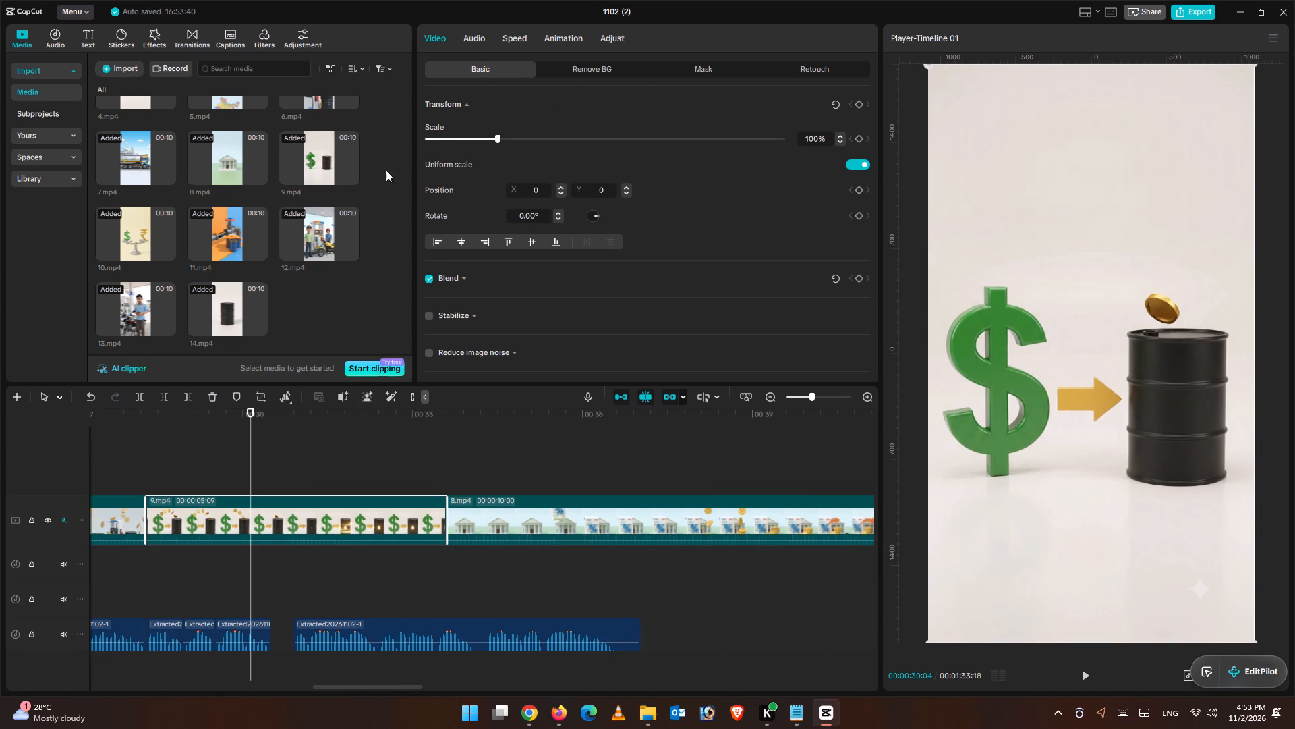
{"action": "left_click", "coordinate": [510, 41]}
{"action": "left_click_drag", "start_coordinate": [502, 124], "coordinate": [521, 128]}
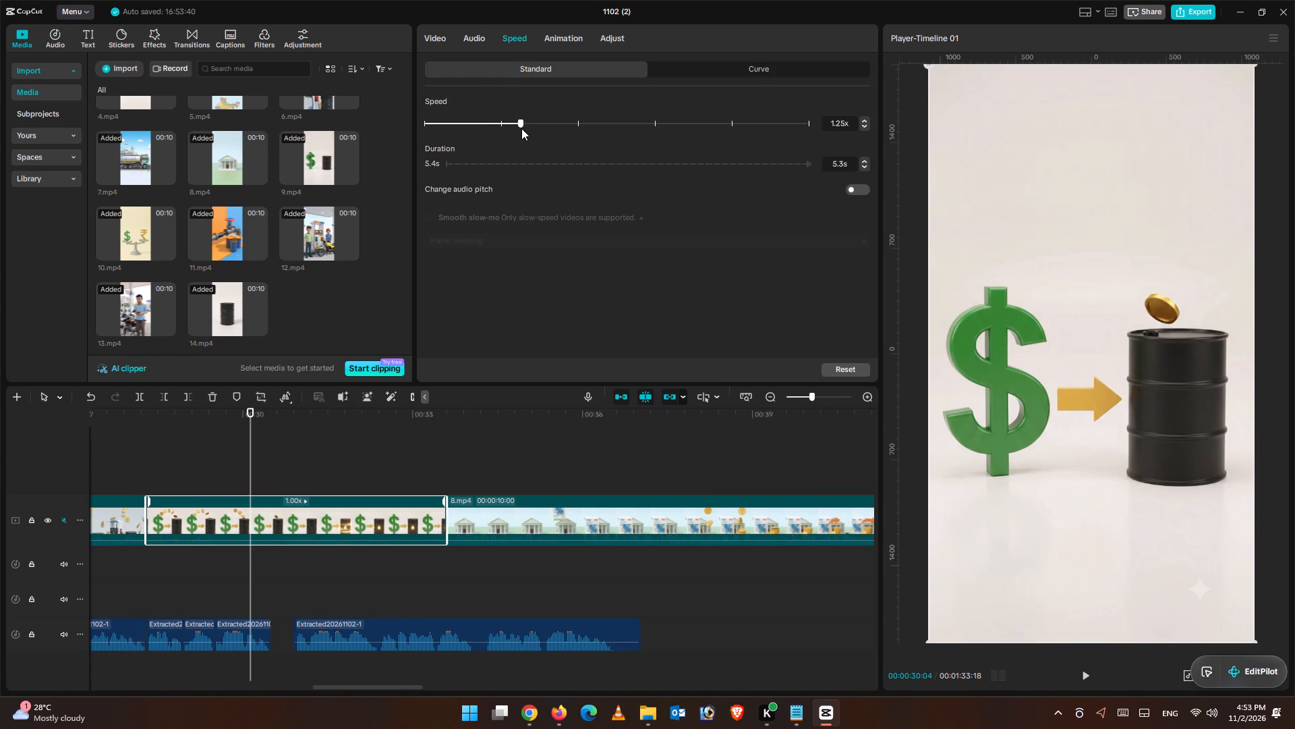
{"action": "left_click_drag", "start_coordinate": [521, 128], "coordinate": [523, 128]}
Replay the sped-up 9.mp4 with the narration and cut off its end from 00:00:30:25, leaving 2:16.
{"action": "left_click", "coordinate": [142, 462]}
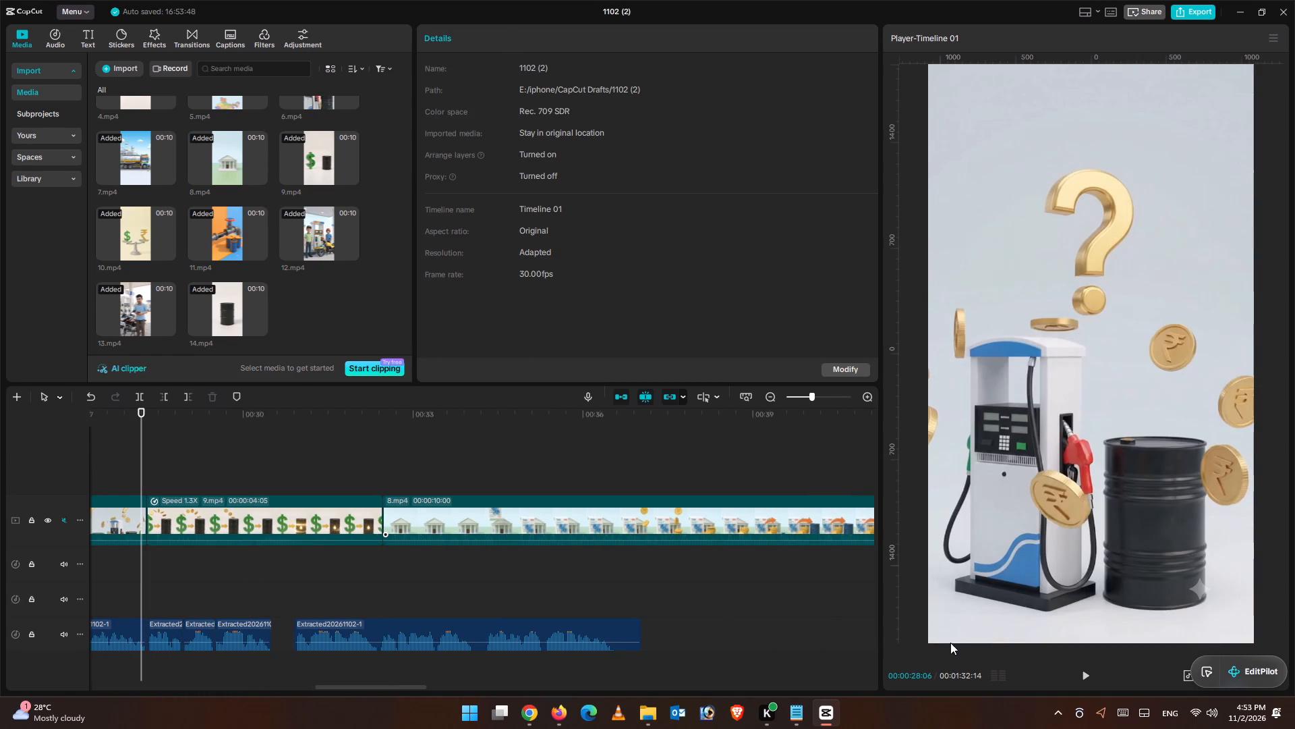
{"action": "left_click", "coordinate": [1089, 676]}
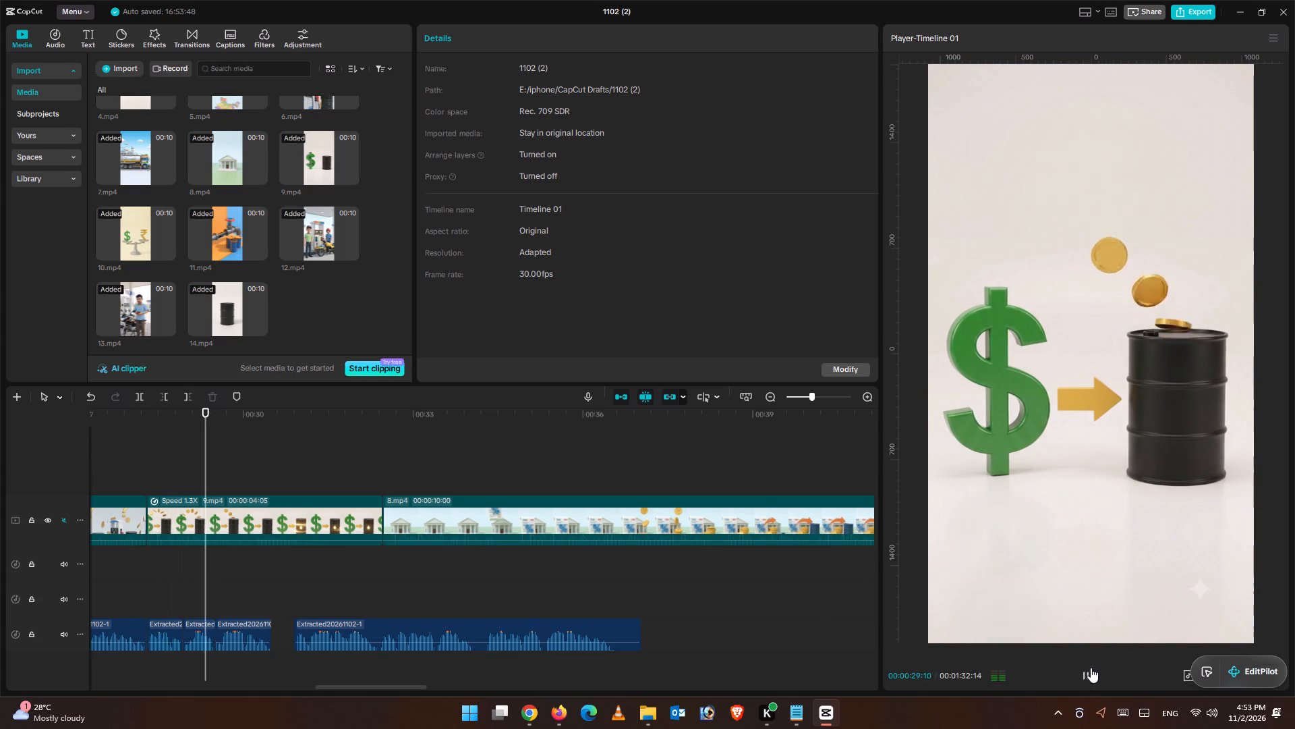
{"action": "left_click", "coordinate": [1091, 664]}
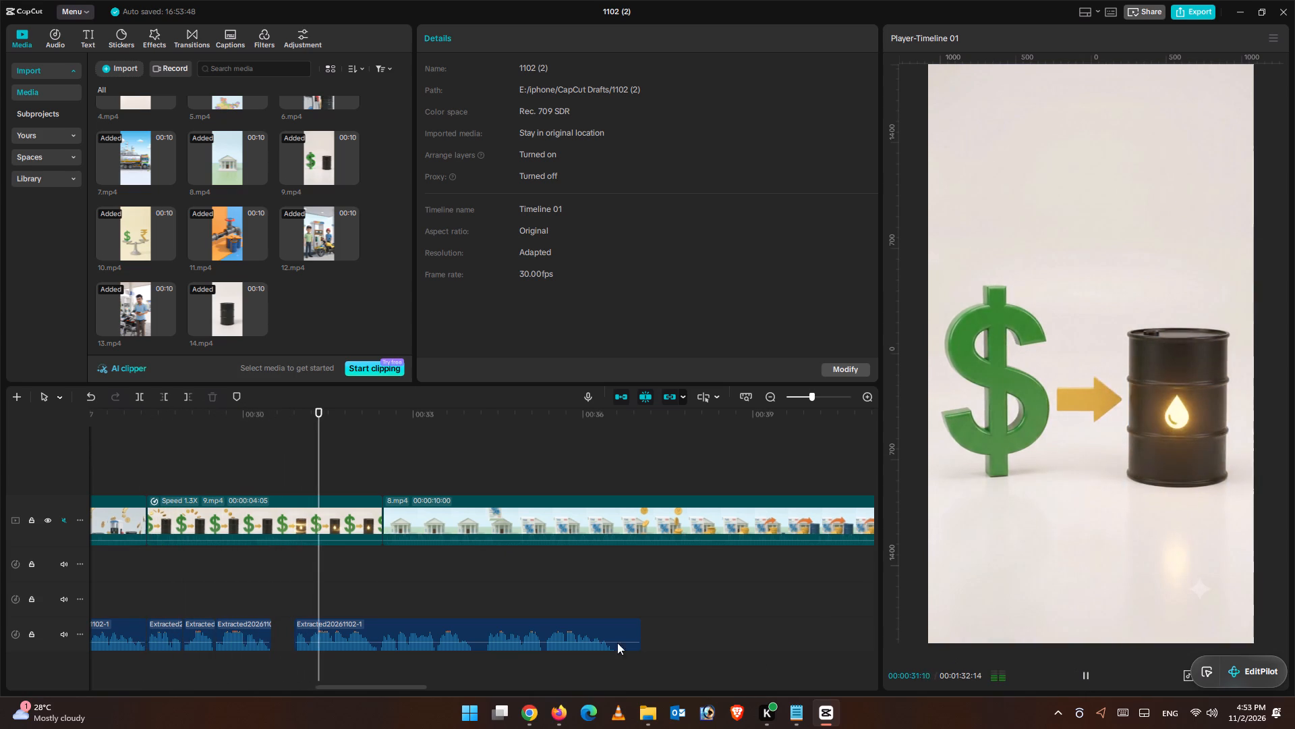
{"action": "left_click", "coordinate": [244, 485]}
{"action": "left_click", "coordinate": [1093, 672]}
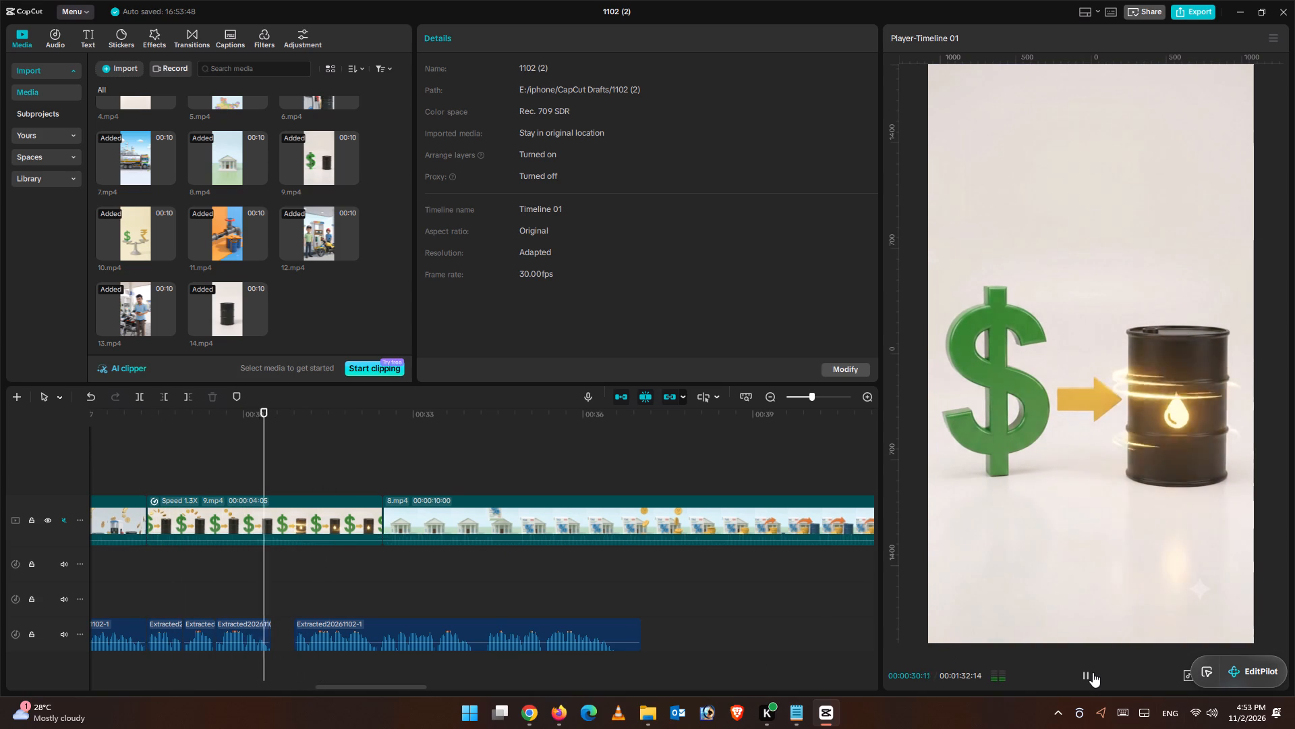
{"action": "left_click", "coordinate": [1093, 672]}
{"action": "left_click", "coordinate": [276, 520]}
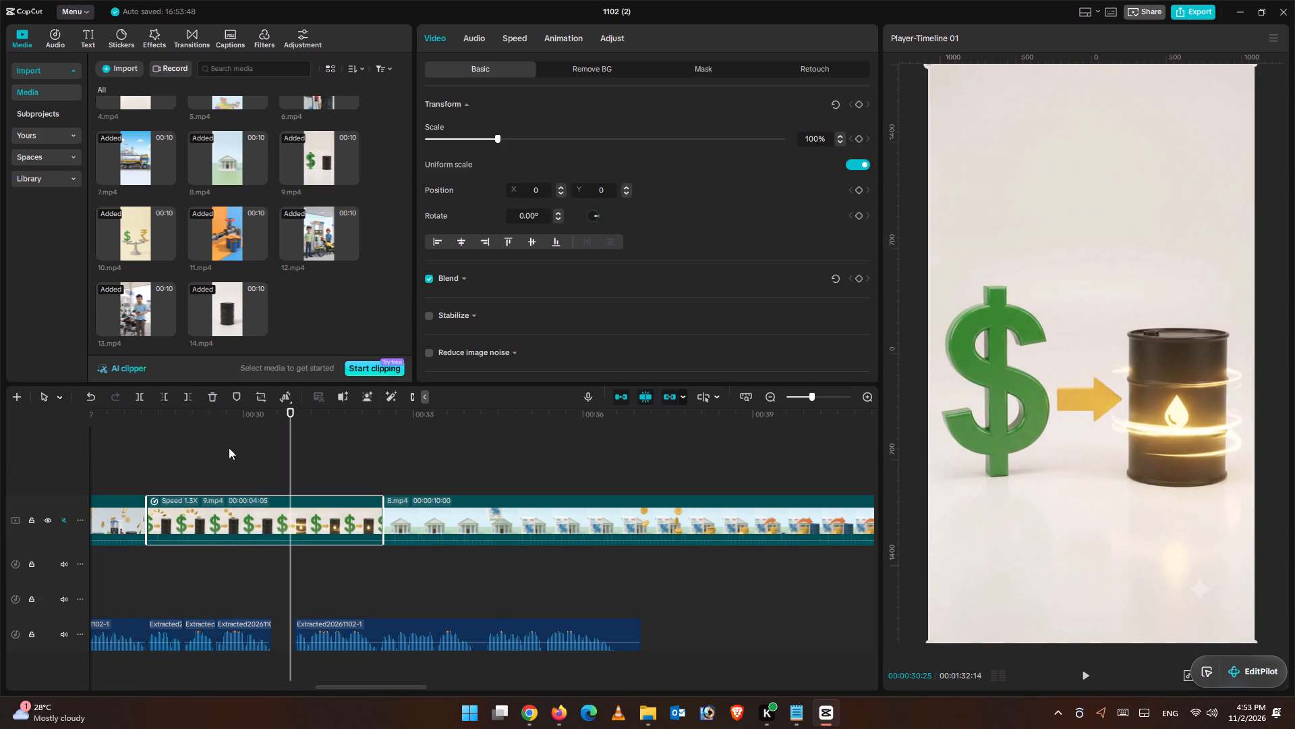
{"action": "left_click", "coordinate": [192, 398]}
Move the last narration piece to the end of 9.mp4 at 00:00:30:25 and play it over 8.mp4.
{"action": "left_click_drag", "start_coordinate": [347, 639], "coordinate": [341, 639]}
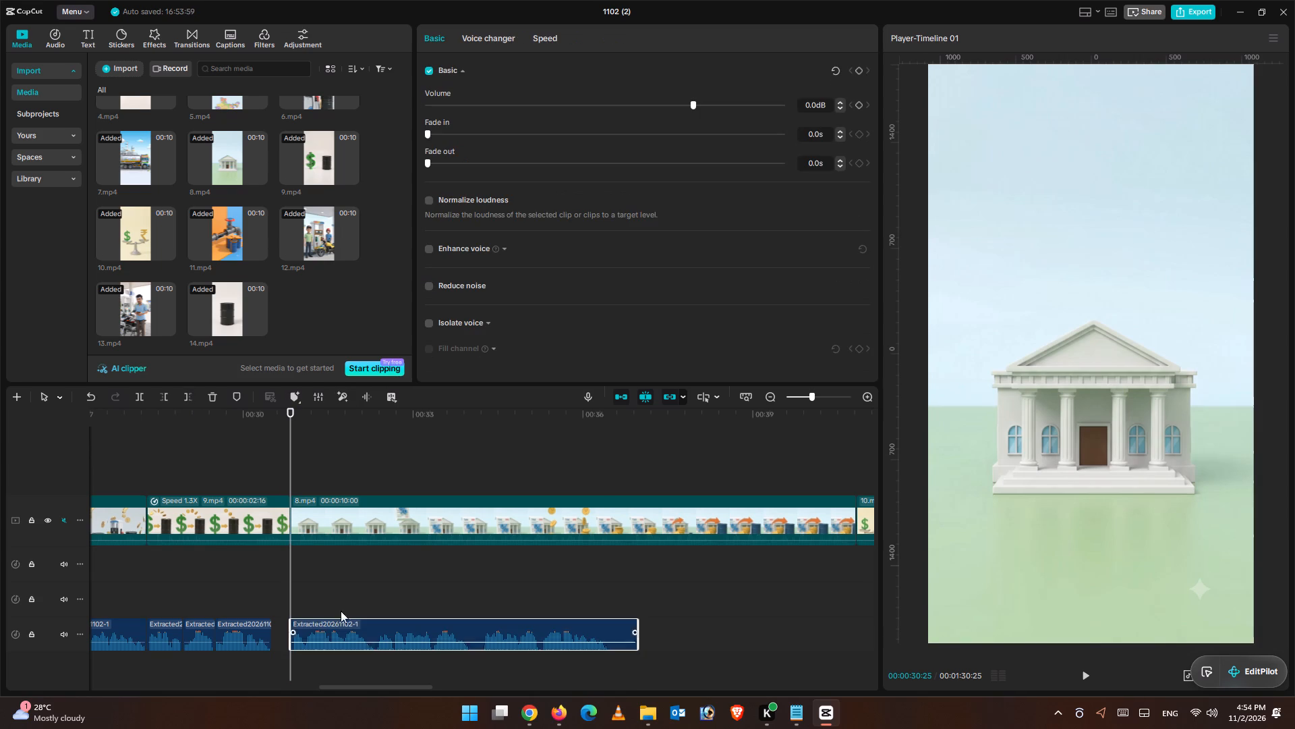
{"action": "left_click", "coordinate": [1094, 671]}
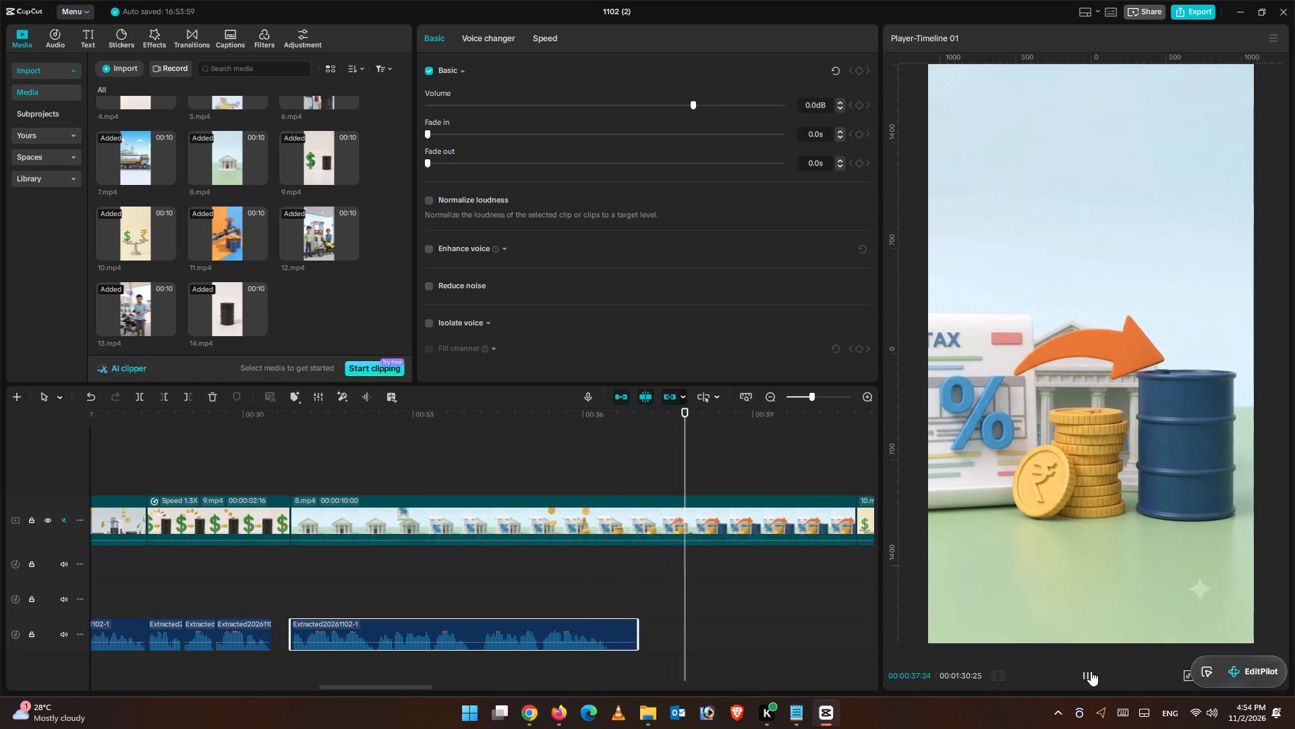
{"action": "left_click", "coordinate": [308, 457]}
{"action": "left_click_drag", "start_coordinate": [308, 457], "coordinate": [291, 457]}
Insert 10.mp4 at 00:00:30:25, between 9.mp4 and 8.mp4, and play it with the narration.
{"action": "left_click", "coordinate": [138, 241]}
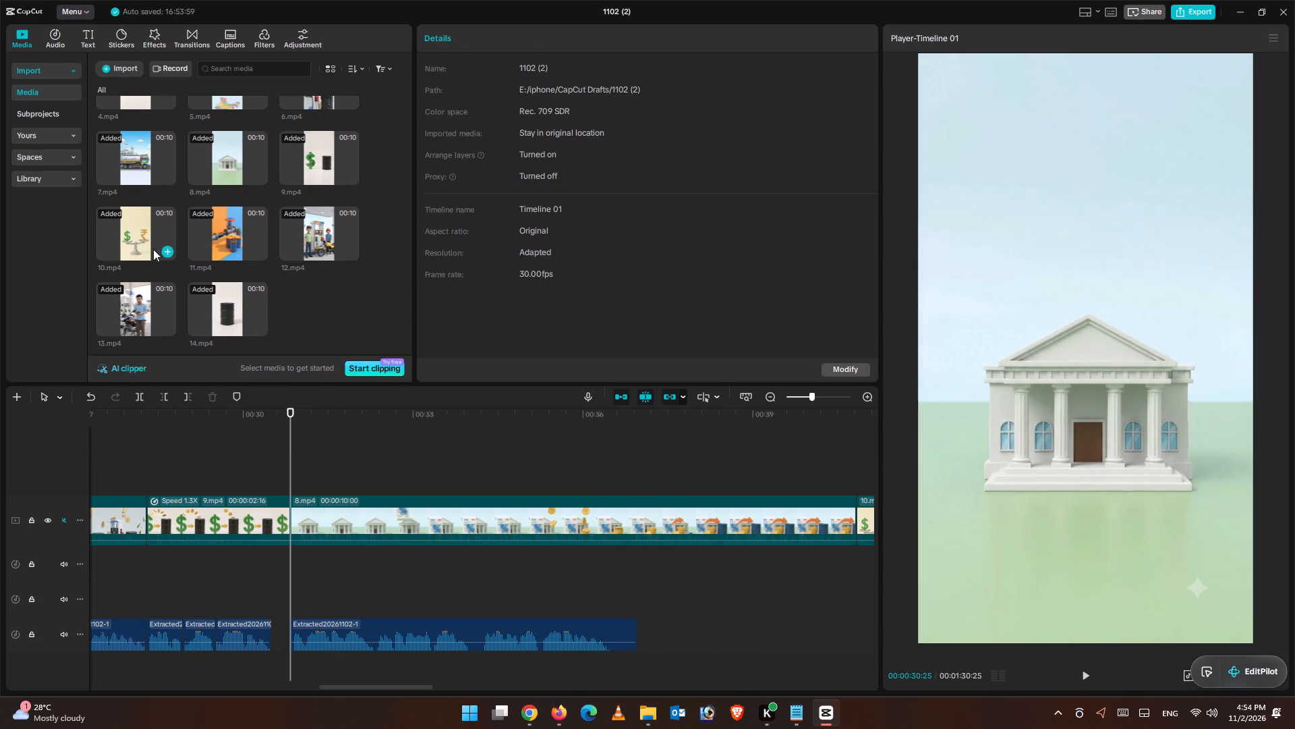
{"action": "left_click", "coordinate": [170, 252]}
{"action": "left_click", "coordinate": [1089, 676]}
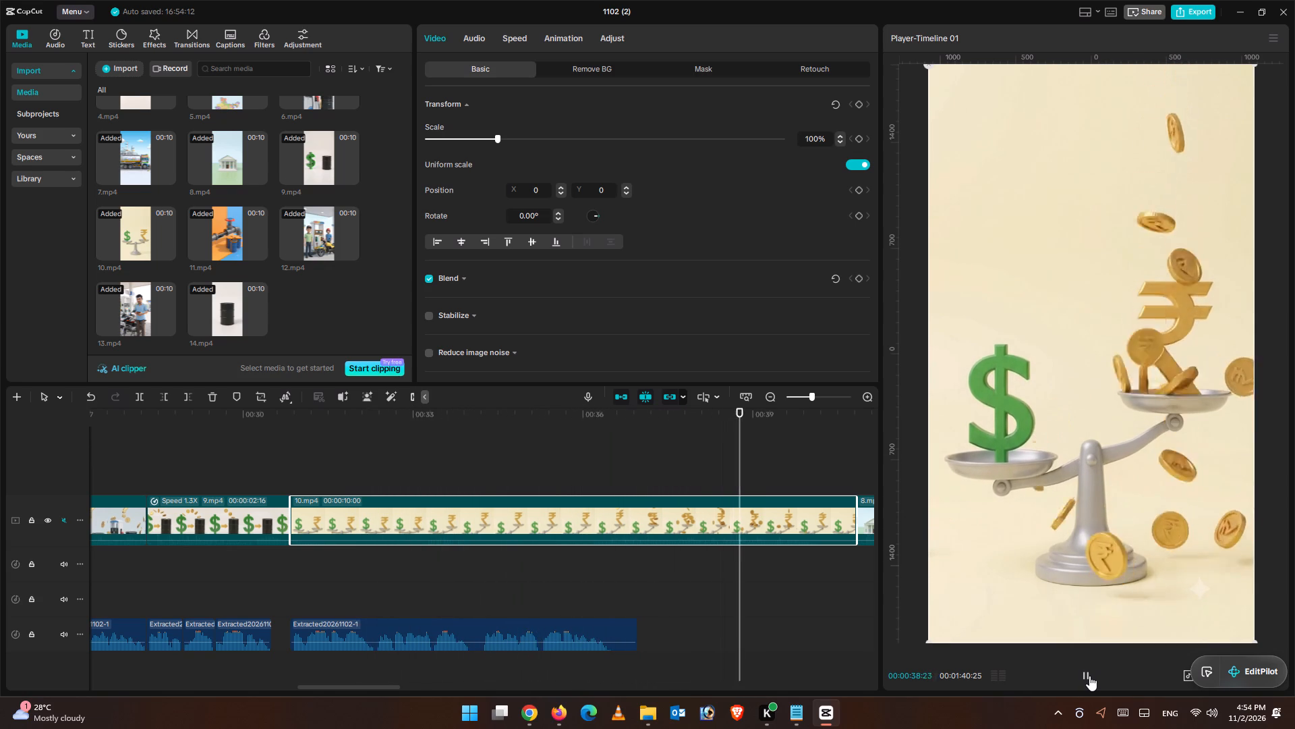
{"action": "left_click", "coordinate": [1089, 676]}
Cut the narration pause over 10.mp4 by splitting at 00:00:32:08, trimming the silence up to 00:00:32:11 and closing the gap.
{"action": "left_click", "coordinate": [299, 473]}
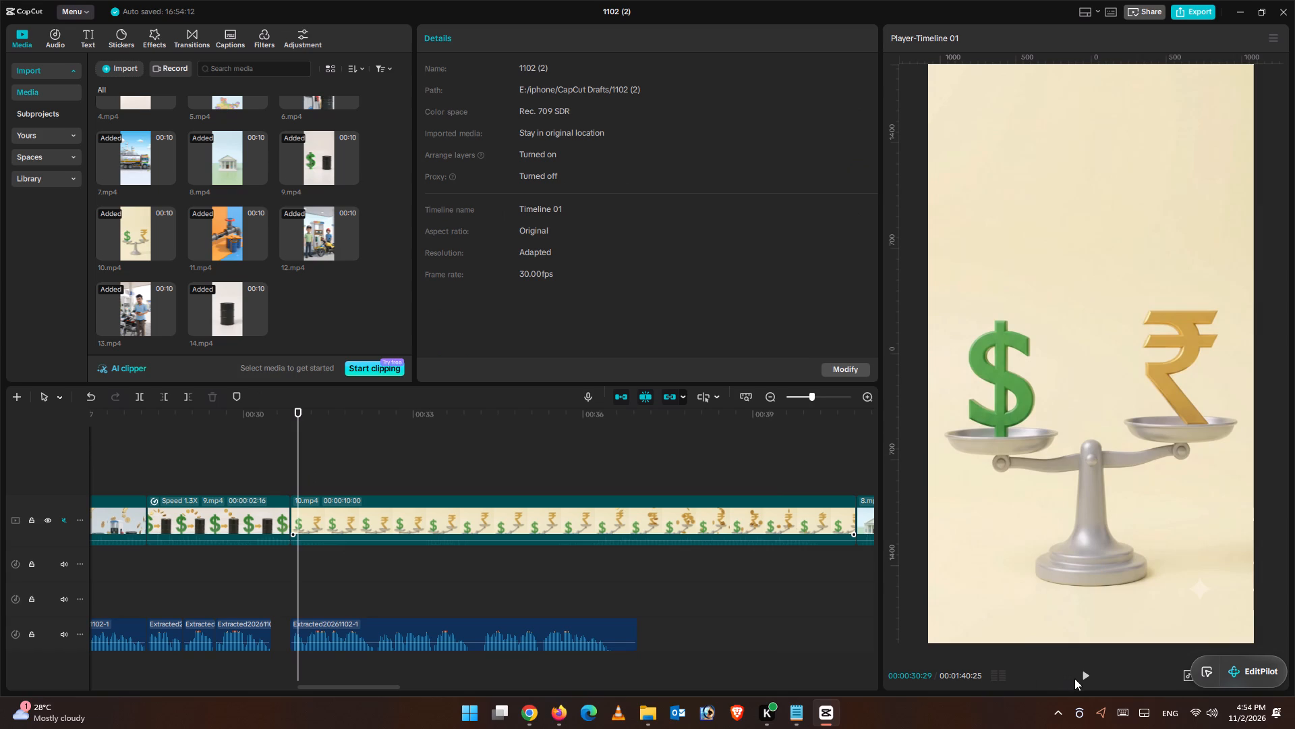
{"action": "left_click", "coordinate": [1083, 678]}
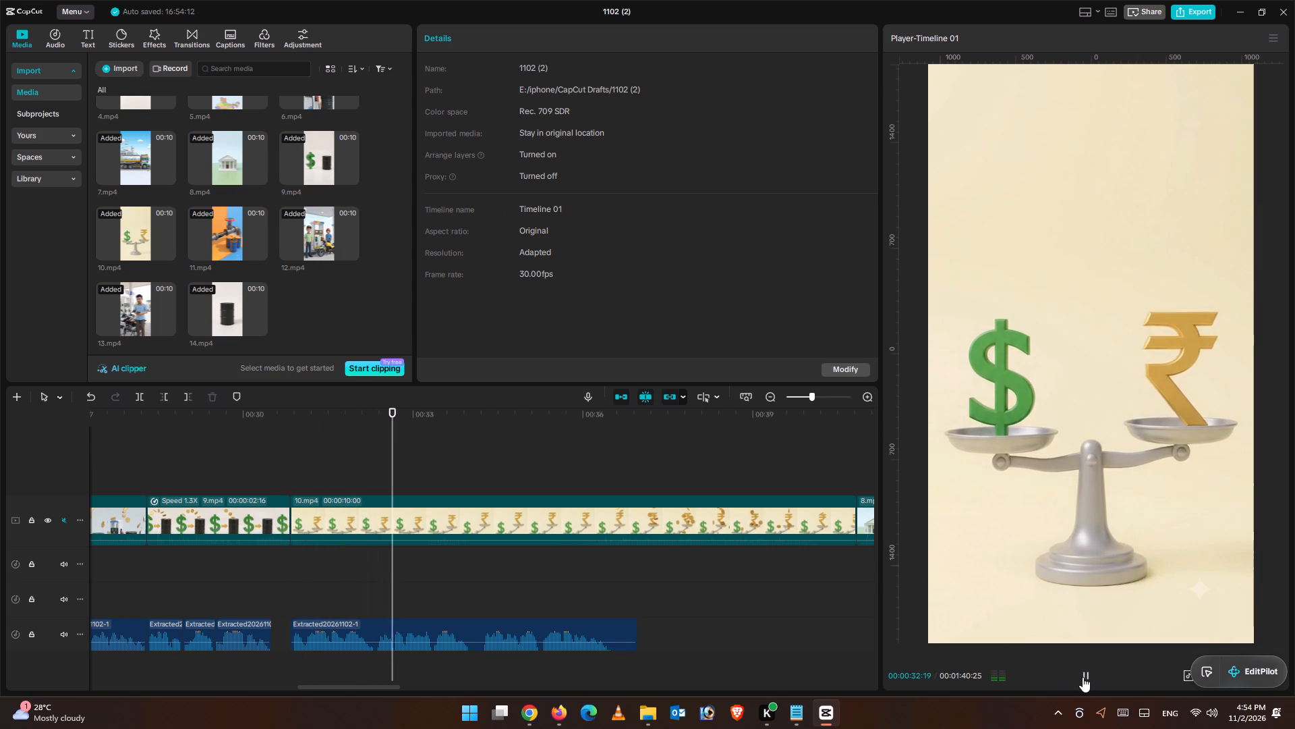
{"action": "left_click", "coordinate": [1083, 677]}
{"action": "left_click_drag", "start_coordinate": [430, 435], "coordinate": [395, 435]}
{"action": "left_click_drag", "start_coordinate": [397, 430], "coordinate": [374, 427]}
{"action": "key", "text": "ctrl+equal"}
{"action": "key", "text": "ctrl+equal"}
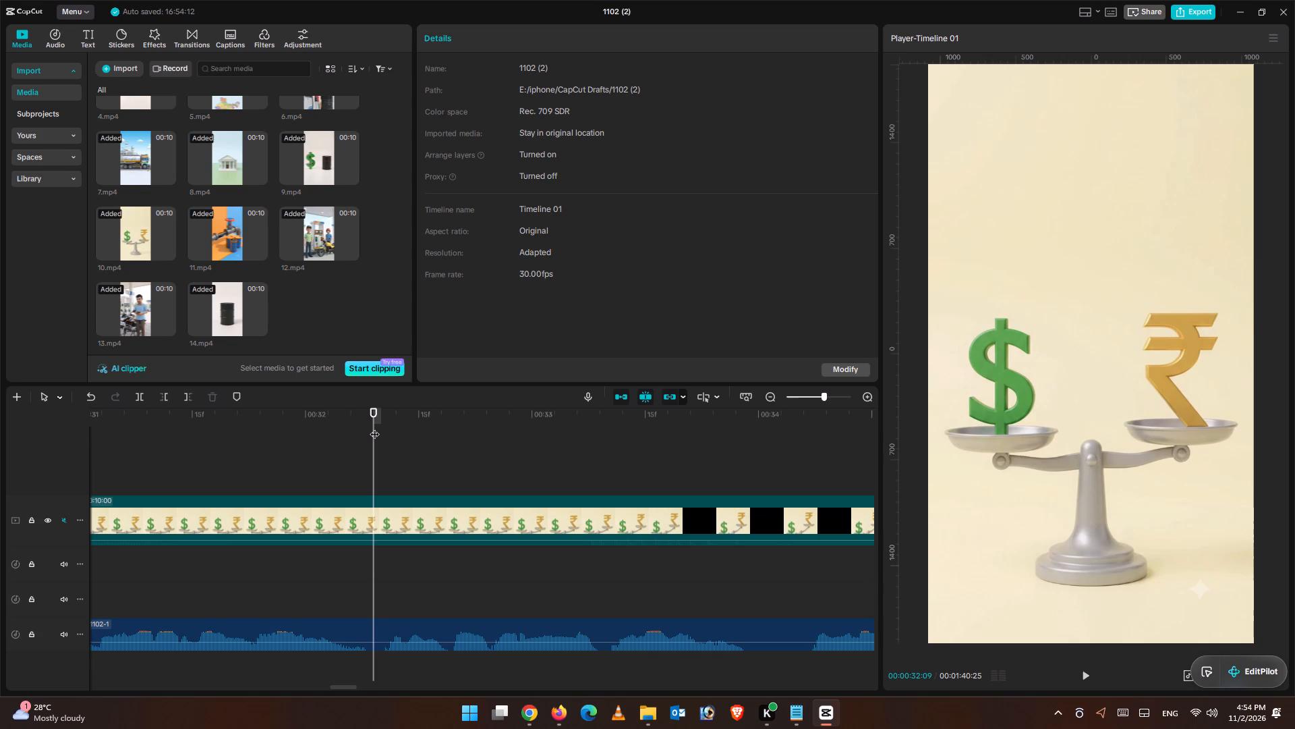
{"action": "left_click_drag", "start_coordinate": [374, 428], "coordinate": [368, 428]}
{"action": "left_click", "coordinate": [395, 649]}
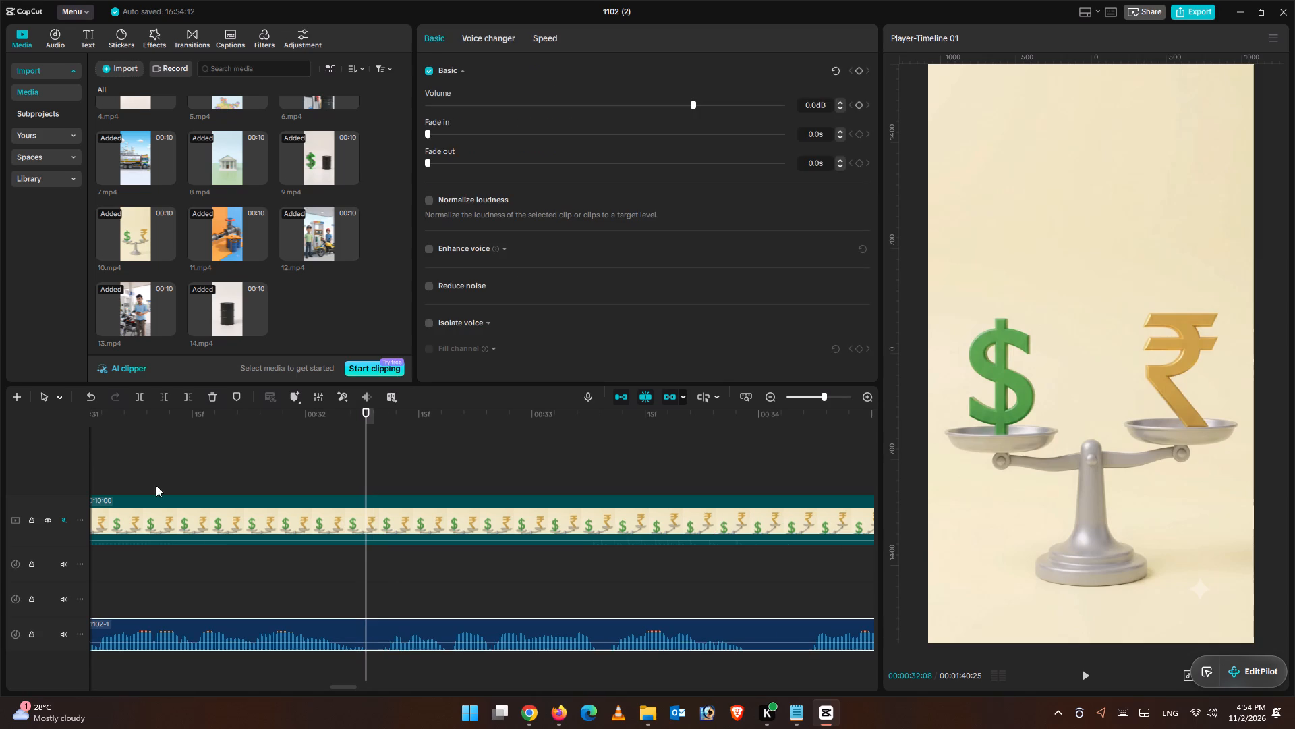
{"action": "left_click", "coordinate": [133, 396]}
{"action": "left_click_drag", "start_coordinate": [367, 415], "coordinate": [386, 429]}
{"action": "left_click", "coordinate": [161, 394]}
{"action": "left_click_drag", "start_coordinate": [464, 627], "coordinate": [443, 630]}
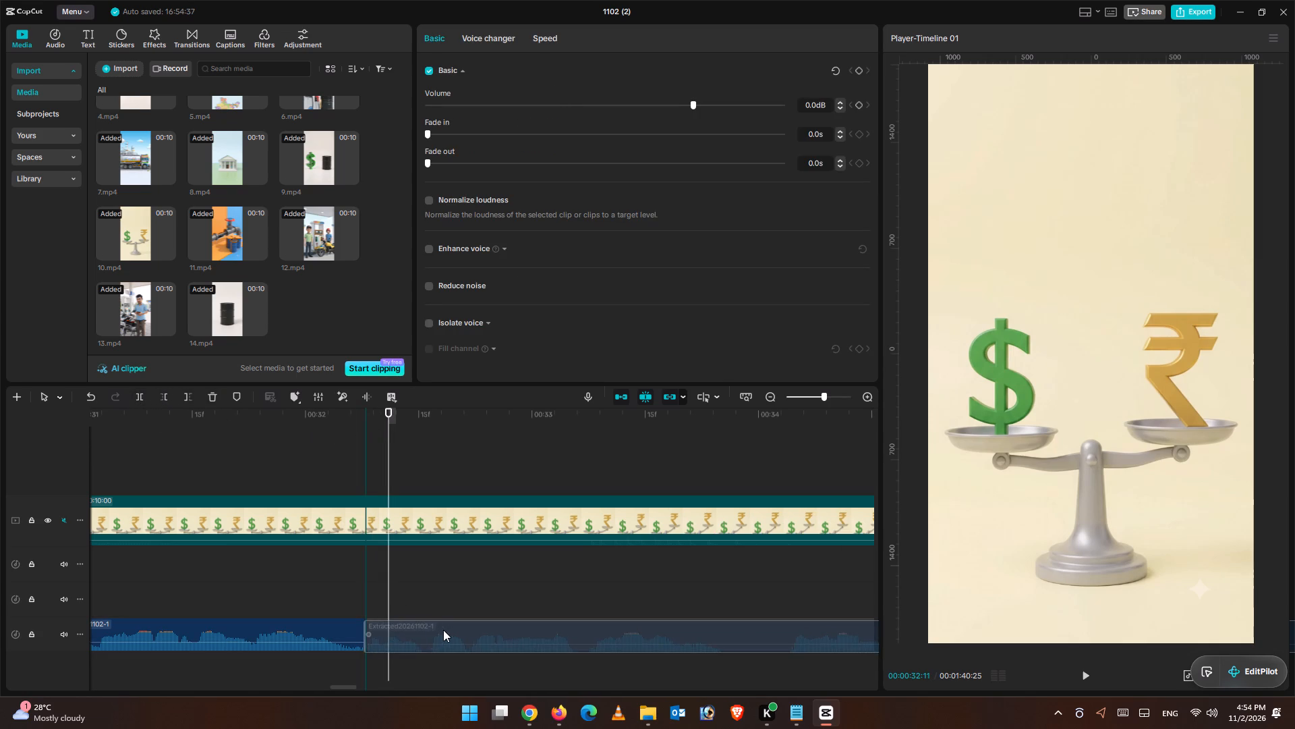
{"action": "left_click_drag", "start_coordinate": [443, 630], "coordinate": [442, 630]}
Replay the joined narration from the start of 10.mp4 and split it at the following pause, at 00:00:33:06.
{"action": "left_click_drag", "start_coordinate": [393, 443], "coordinate": [95, 437]}
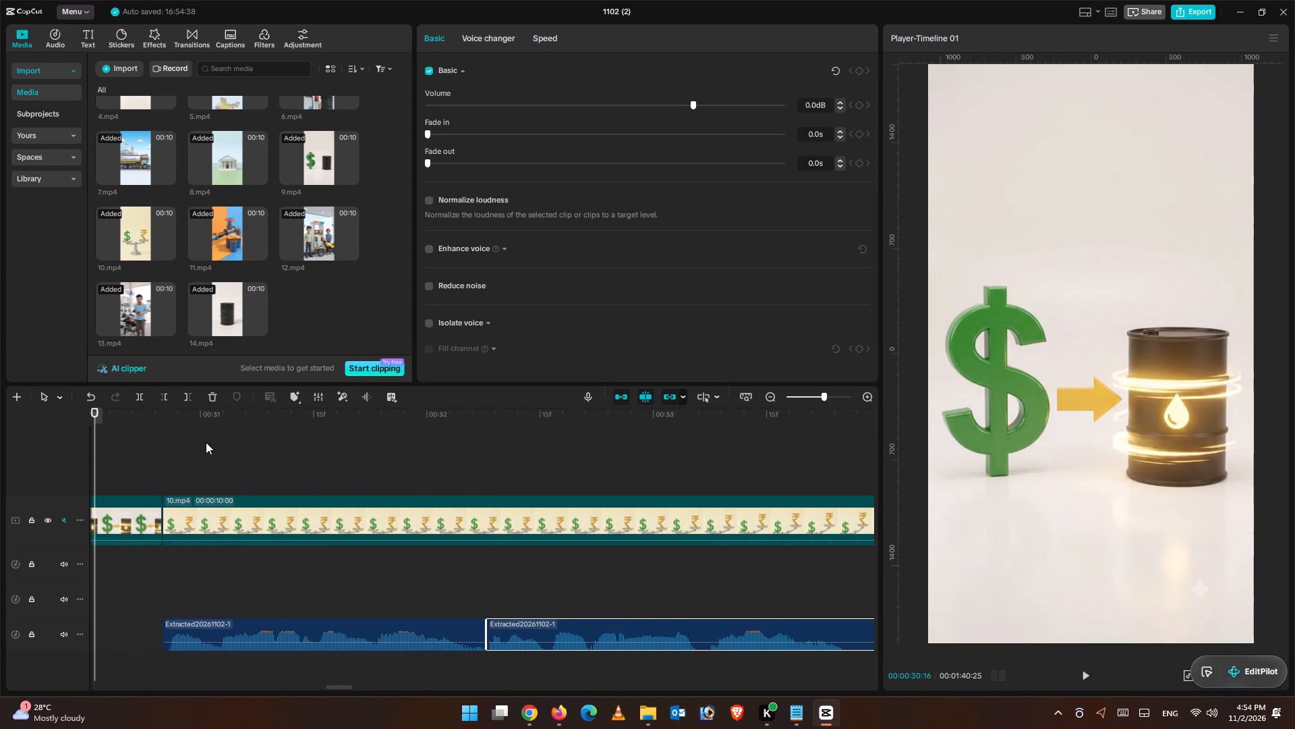
{"action": "left_click", "coordinate": [208, 442]}
{"action": "left_click", "coordinate": [173, 443]}
{"action": "left_click", "coordinate": [1081, 672]}
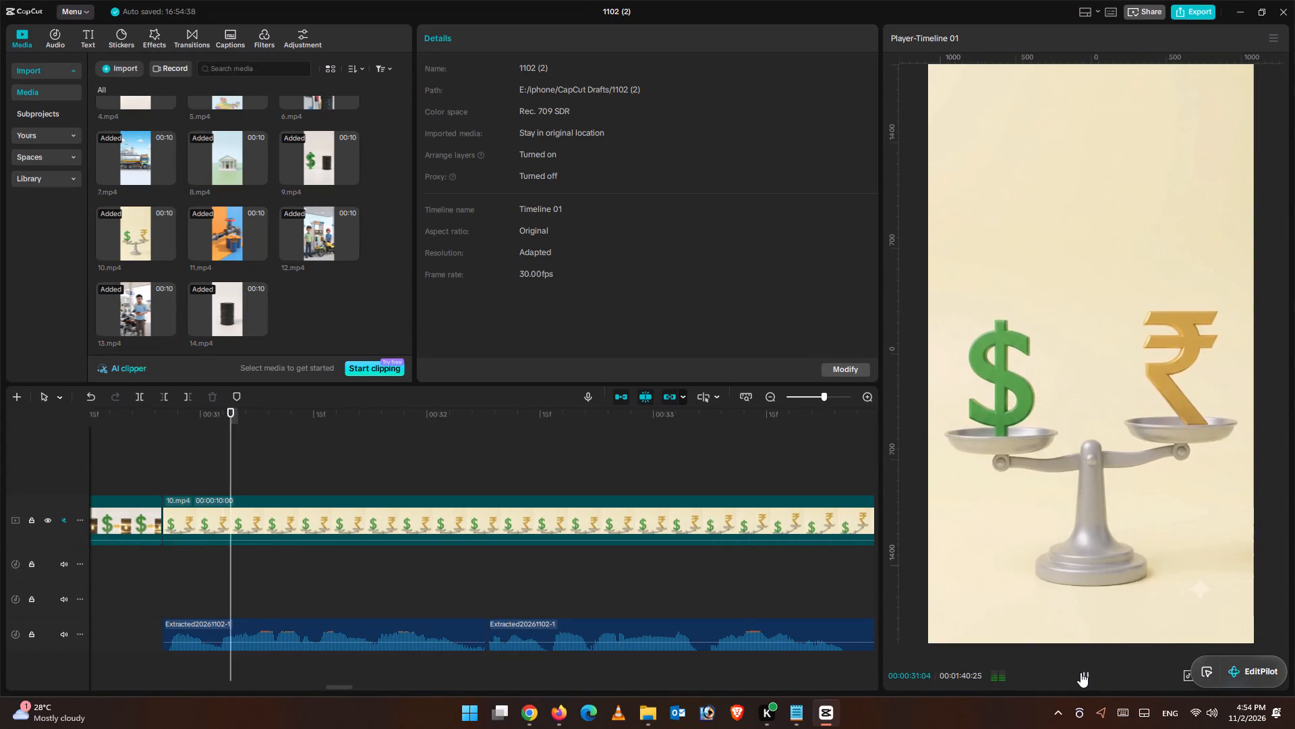
{"action": "left_click", "coordinate": [1081, 672]}
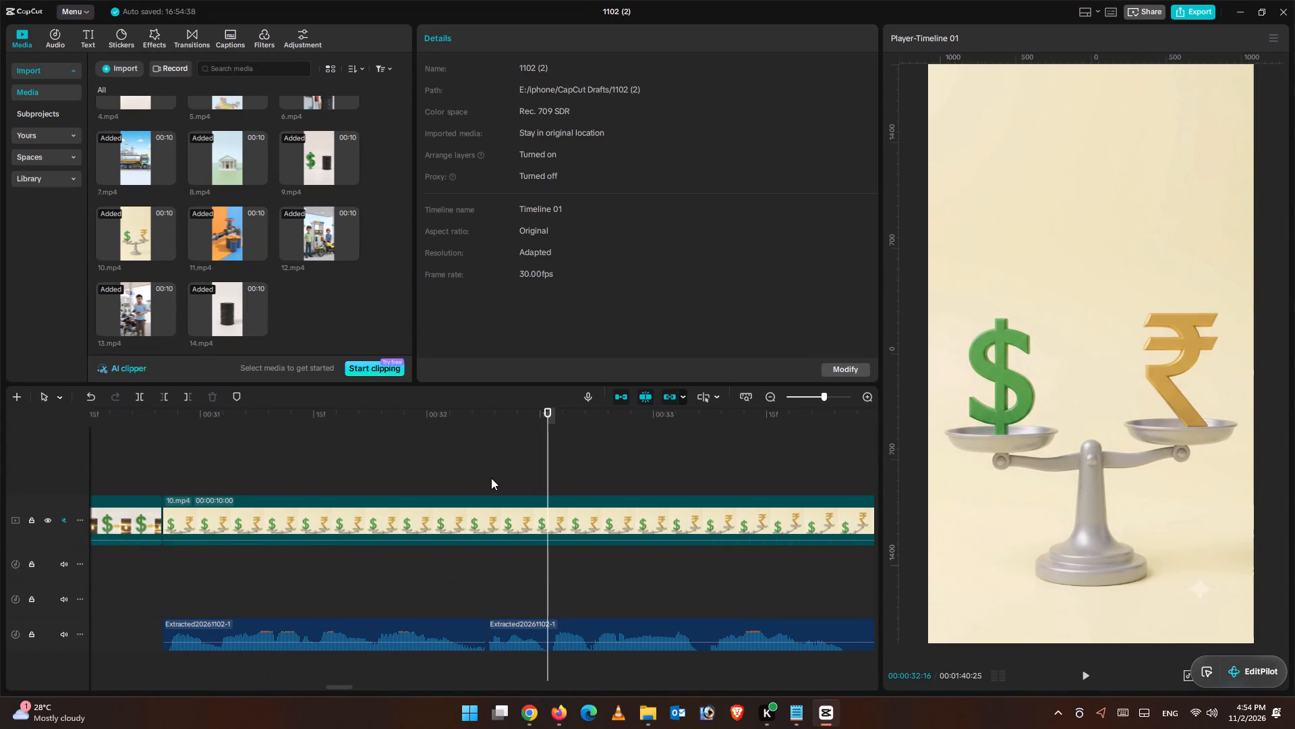
{"action": "left_click", "coordinate": [482, 468]}
{"action": "left_click", "coordinate": [1085, 671]}
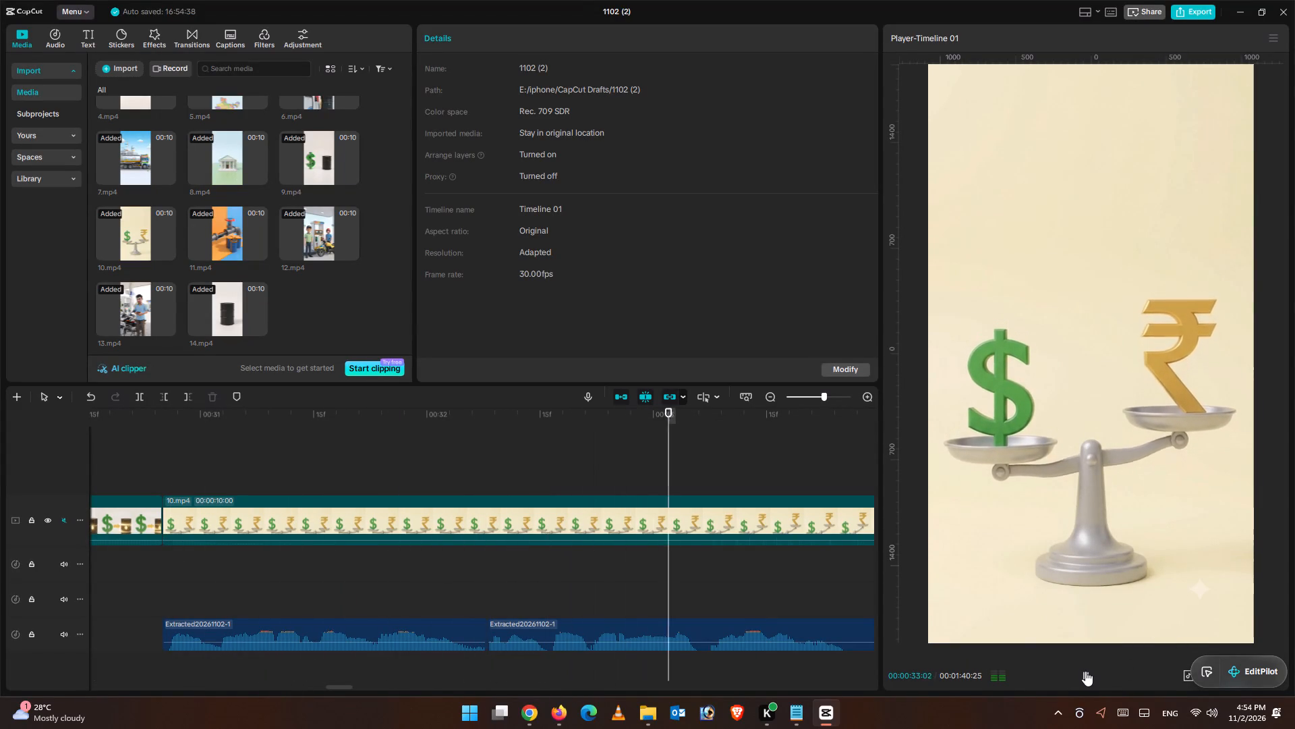
{"action": "left_click", "coordinate": [1085, 671]}
{"action": "left_click", "coordinate": [676, 476]}
{"action": "left_click_drag", "start_coordinate": [676, 470], "coordinate": [702, 493]}
{"action": "left_click", "coordinate": [718, 632]}
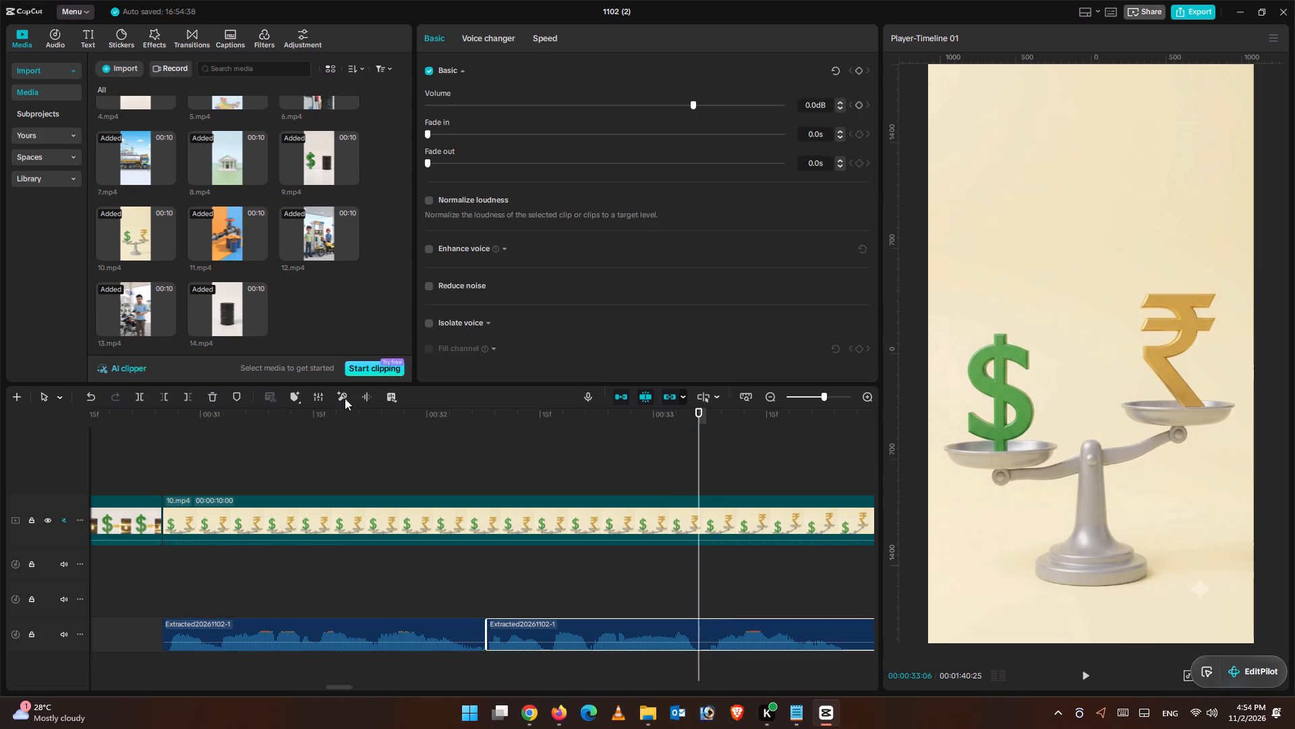
{"action": "left_click", "coordinate": [144, 396]}
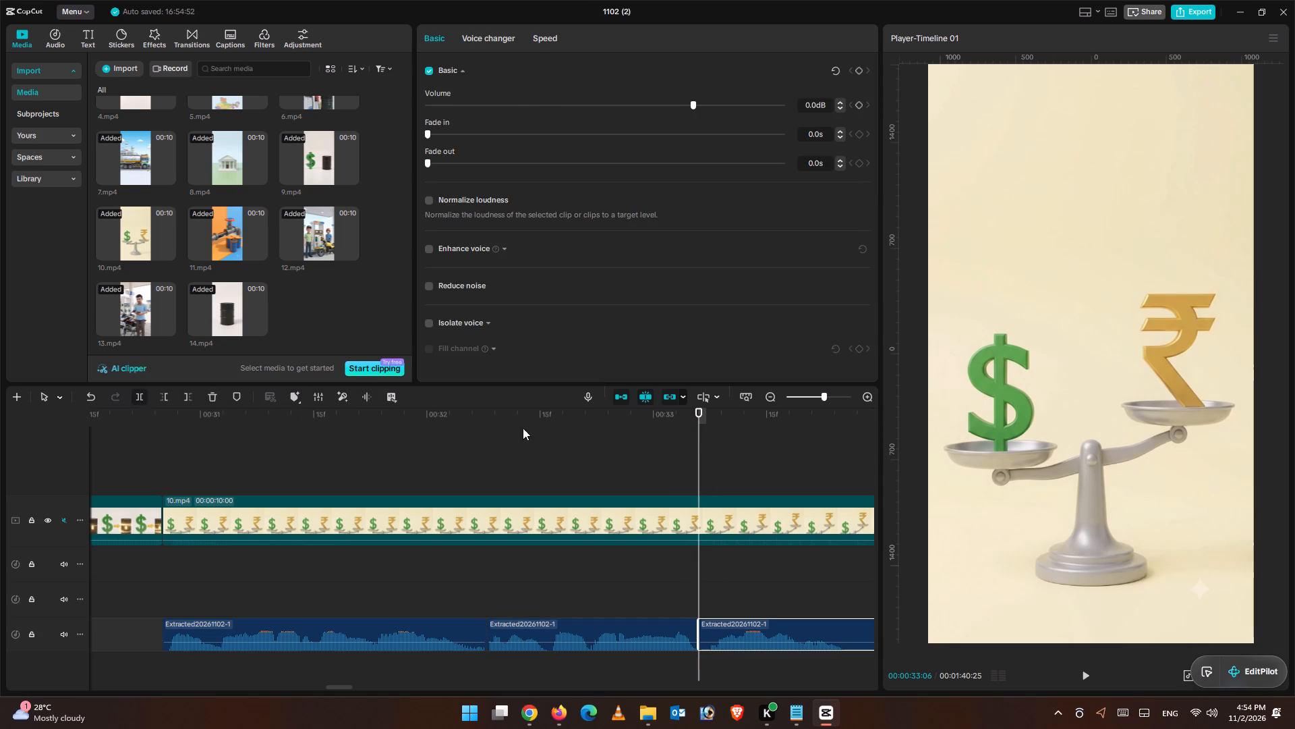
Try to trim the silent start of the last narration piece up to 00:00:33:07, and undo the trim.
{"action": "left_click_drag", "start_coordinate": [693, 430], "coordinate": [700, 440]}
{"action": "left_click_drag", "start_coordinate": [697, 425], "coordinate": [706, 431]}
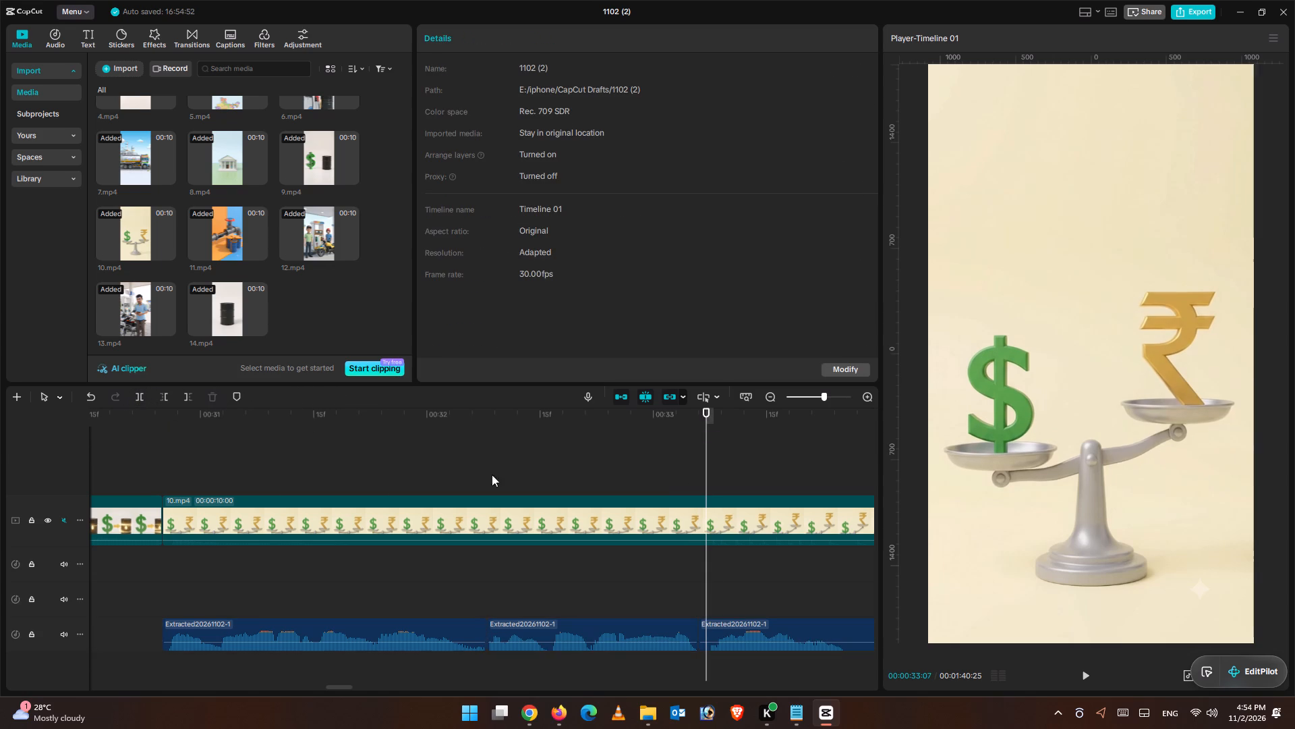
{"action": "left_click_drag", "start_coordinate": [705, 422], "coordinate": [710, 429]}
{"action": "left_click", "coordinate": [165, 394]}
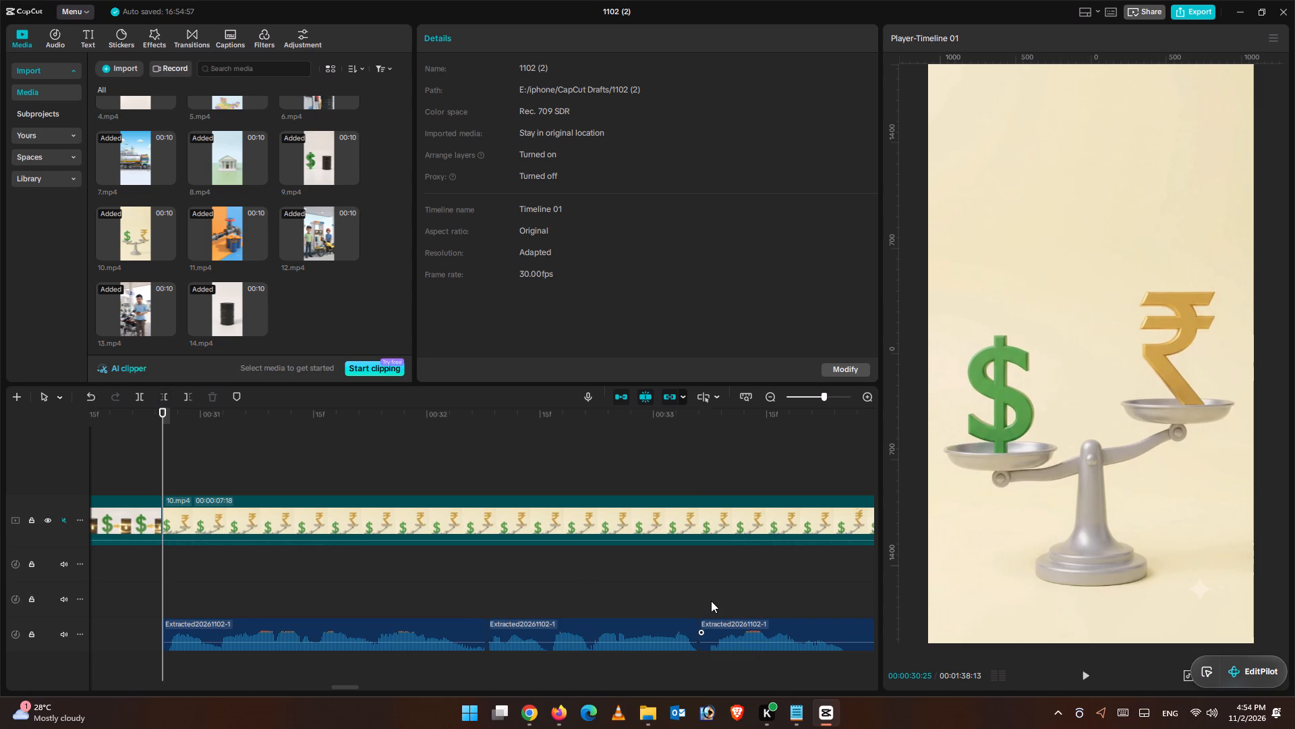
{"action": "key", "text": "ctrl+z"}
Trim the silent start of the last narration piece up to 00:00:33:07.
{"action": "left_click", "coordinate": [706, 511]}
{"action": "left_click", "coordinate": [712, 473]}
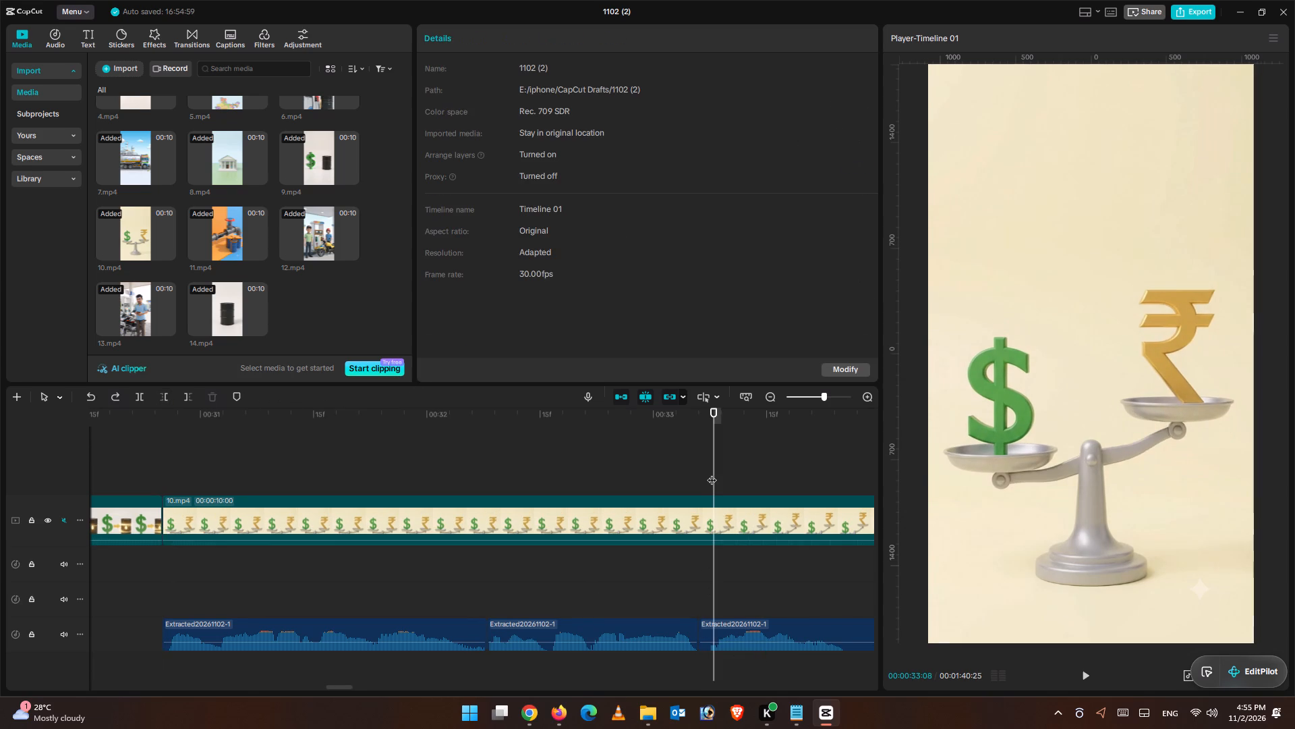
{"action": "left_click", "coordinate": [710, 471]}
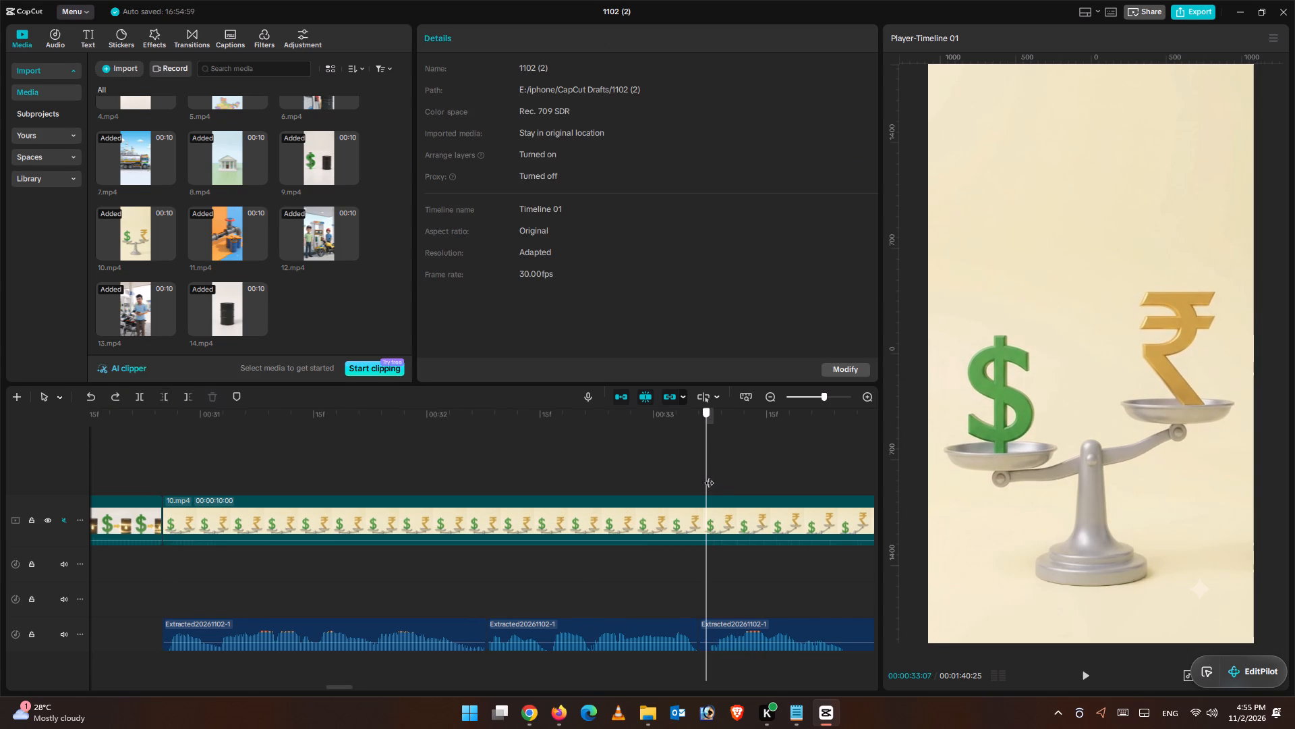
{"action": "key", "text": "ctrl+equal"}
{"action": "key", "text": "ctrl+equal"}
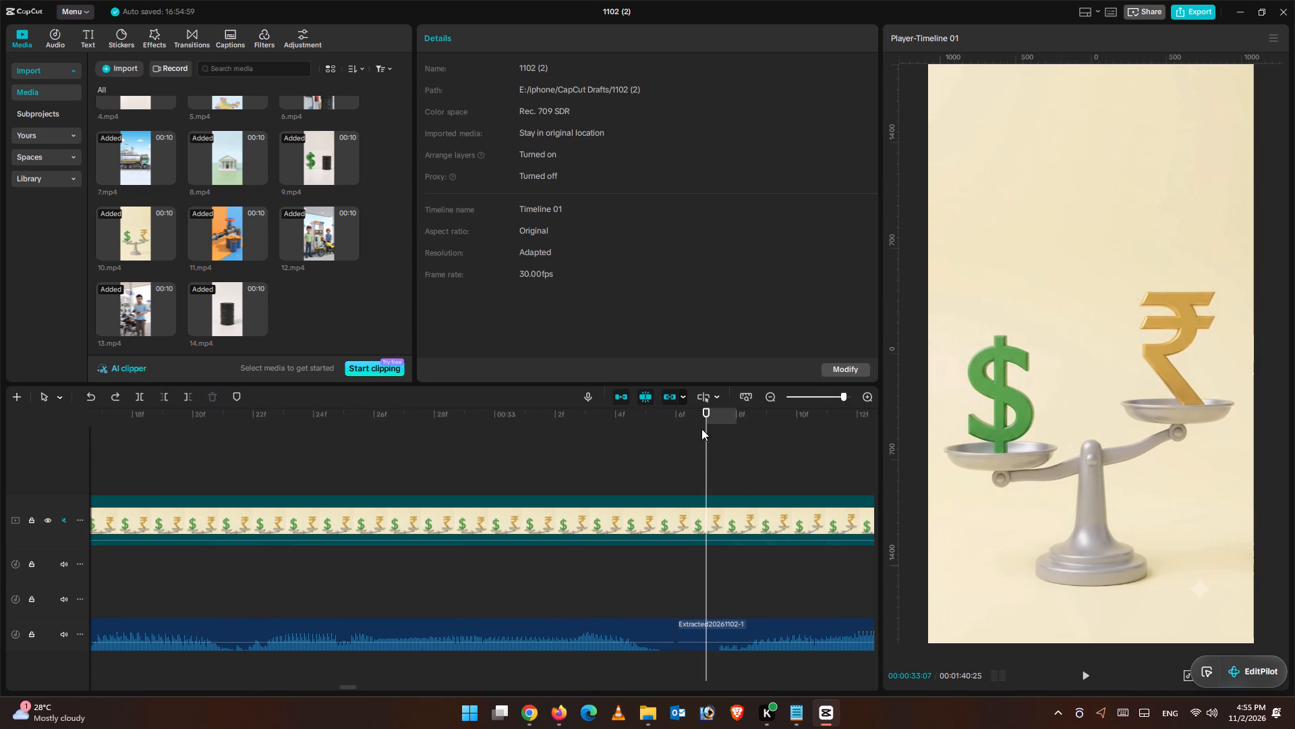
{"action": "left_click_drag", "start_coordinate": [710, 437], "coordinate": [718, 448]}
{"action": "left_click", "coordinate": [716, 453]}
{"action": "left_click", "coordinate": [716, 453]}
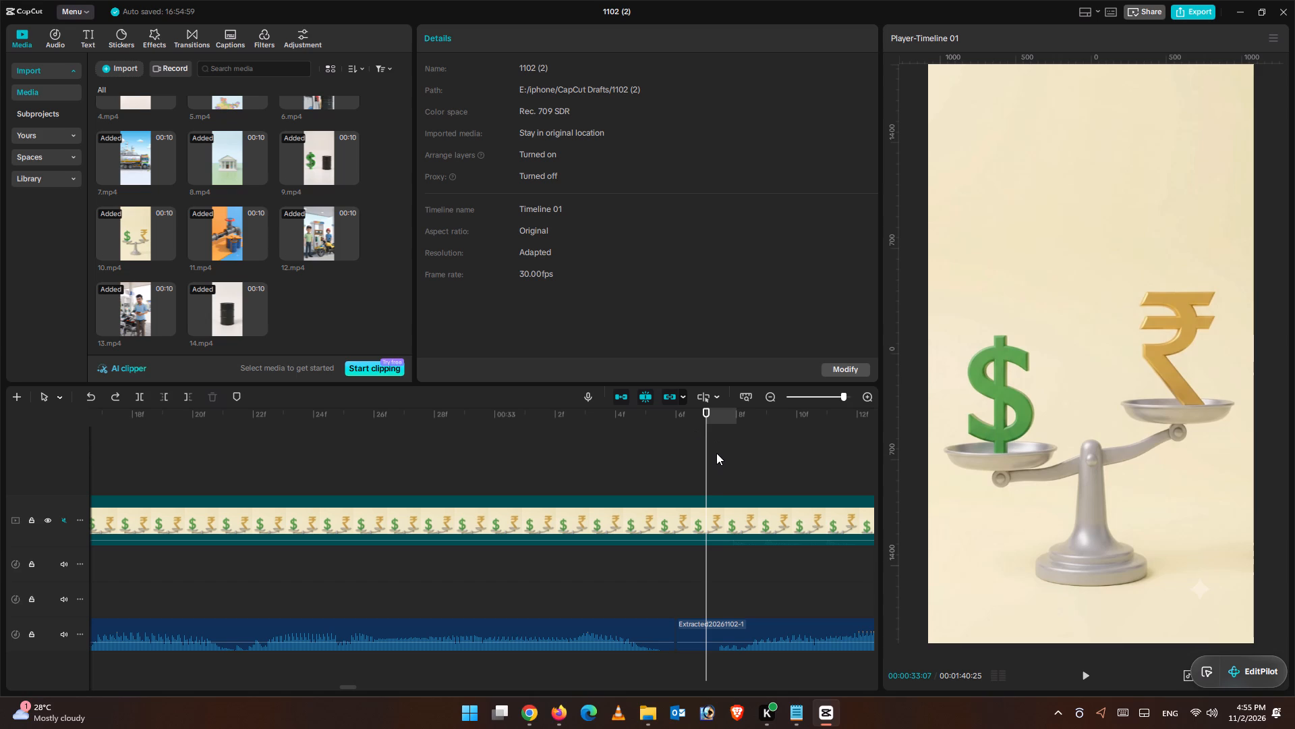
{"action": "left_click", "coordinate": [708, 483]}
{"action": "left_click", "coordinate": [730, 656]}
{"action": "left_click", "coordinate": [714, 591]}
{"action": "left_click", "coordinate": [713, 651]}
{"action": "left_click", "coordinate": [738, 629]}
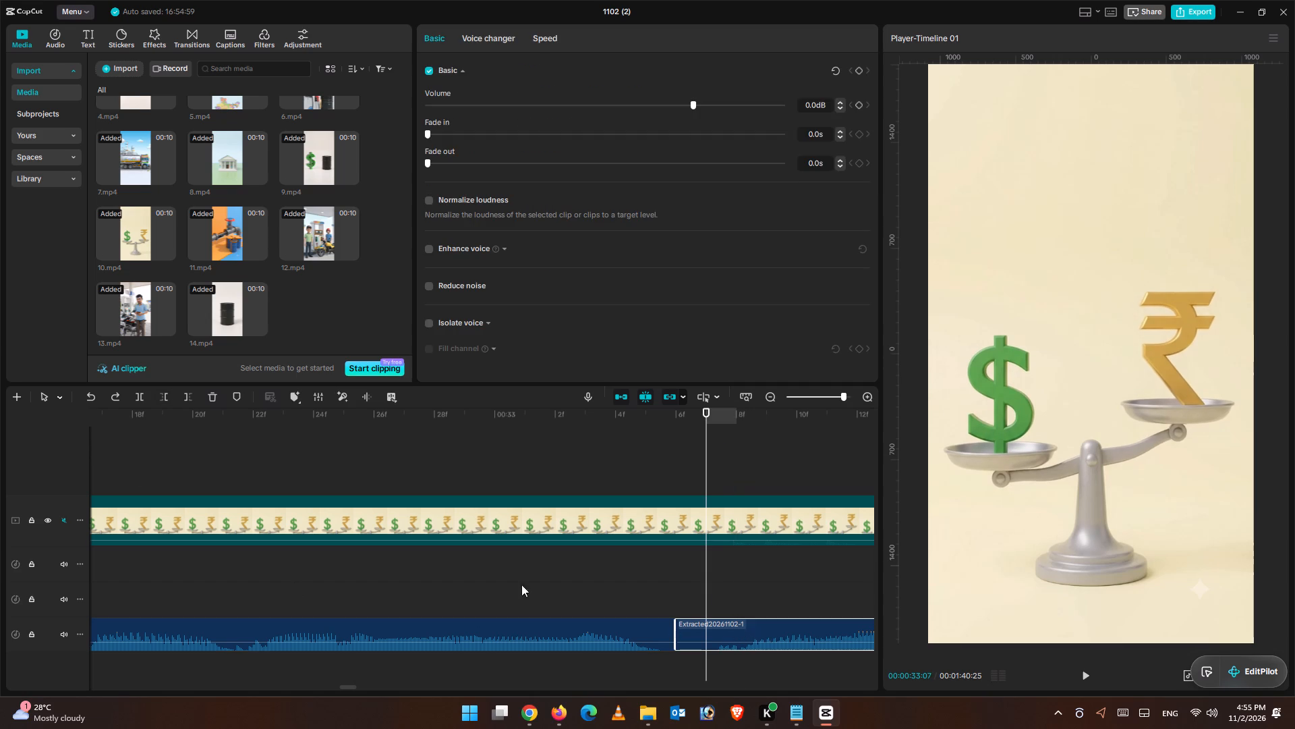
{"action": "left_click", "coordinate": [167, 396]}
Close the narration gap at 00:00:33:06 by moving the last narration piece back against the preceding piece.
{"action": "left_click", "coordinate": [657, 584]}
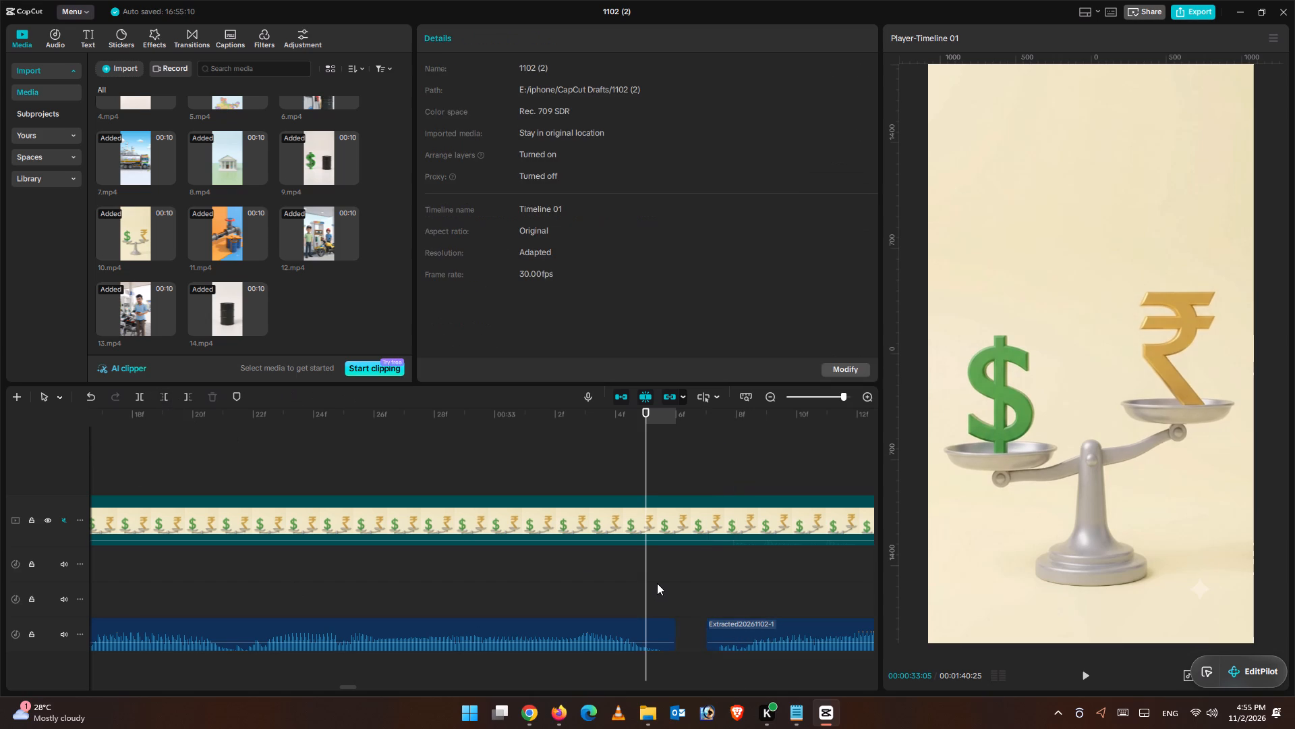
{"action": "left_click_drag", "start_coordinate": [644, 429], "coordinate": [656, 444]}
{"action": "left_click_drag", "start_coordinate": [652, 417], "coordinate": [658, 419]}
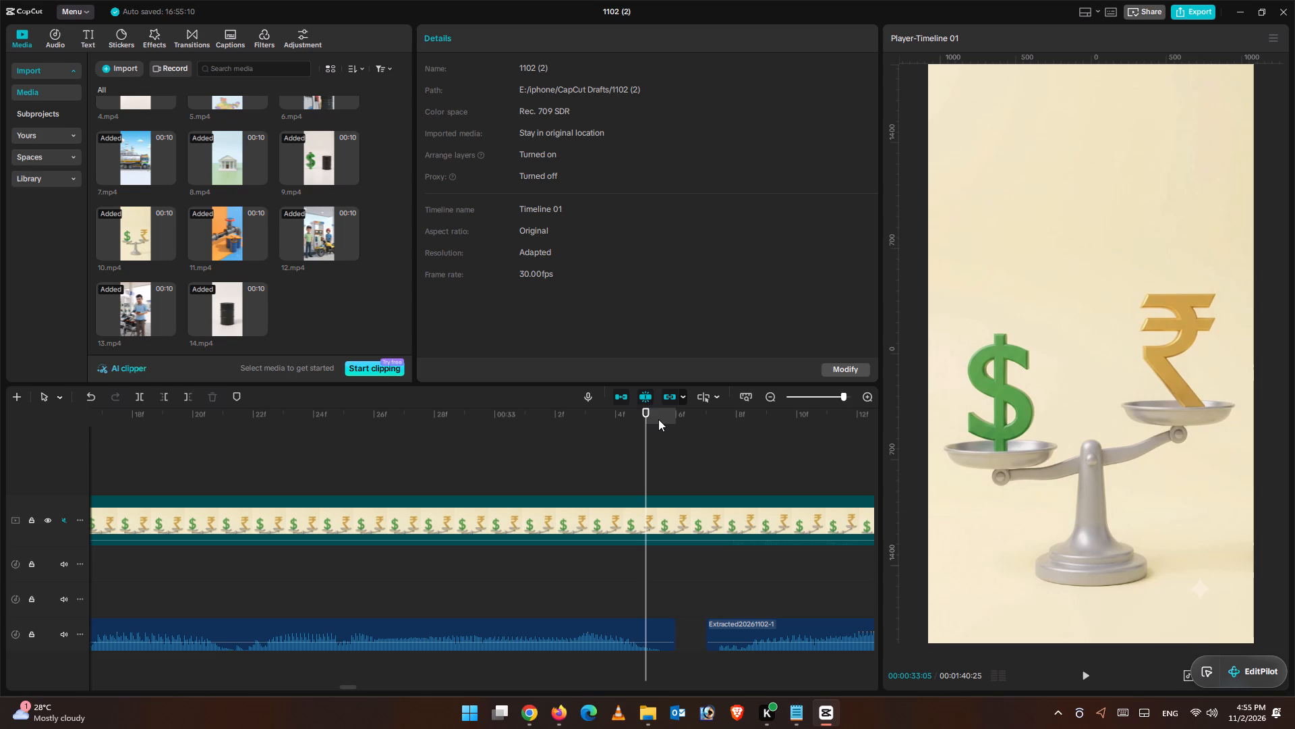
{"action": "left_click_drag", "start_coordinate": [658, 419], "coordinate": [658, 422]}
{"action": "key", "text": "ctrl+minus"}
{"action": "key", "text": "ctrl+minus"}
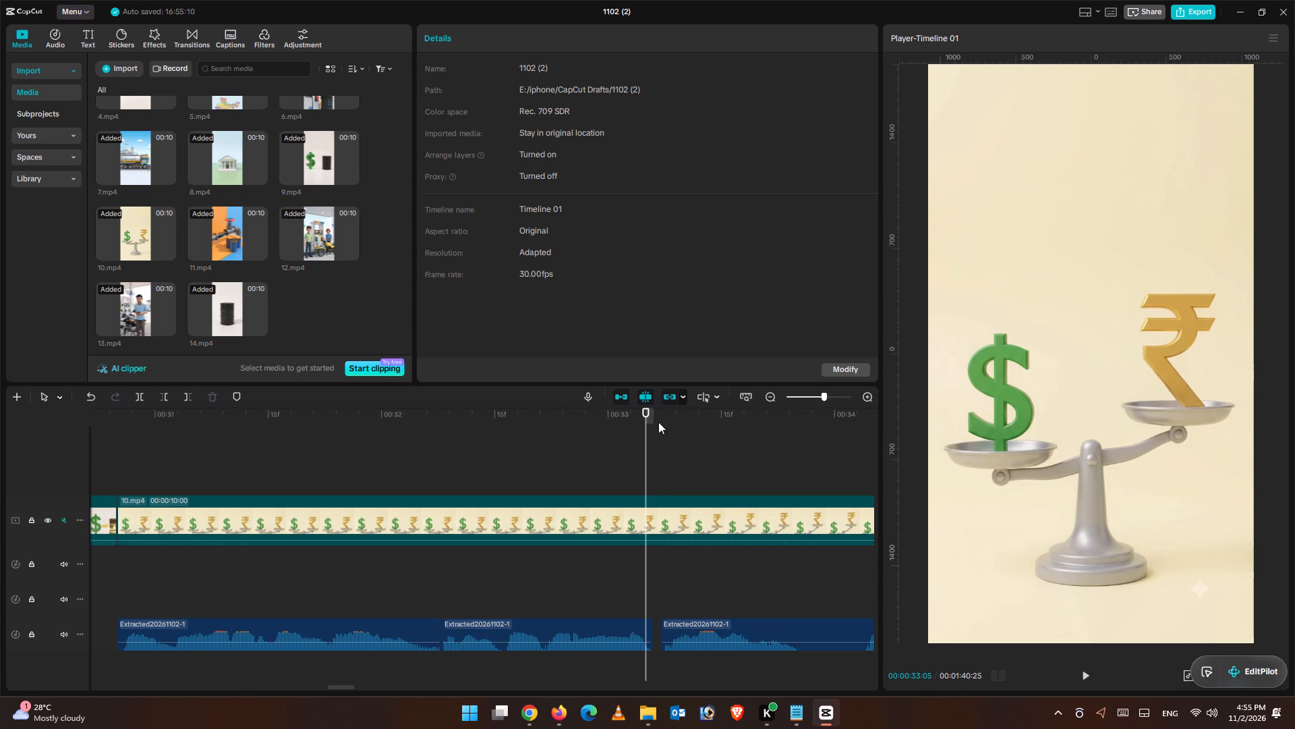
{"action": "left_click_drag", "start_coordinate": [721, 634], "coordinate": [711, 634]}
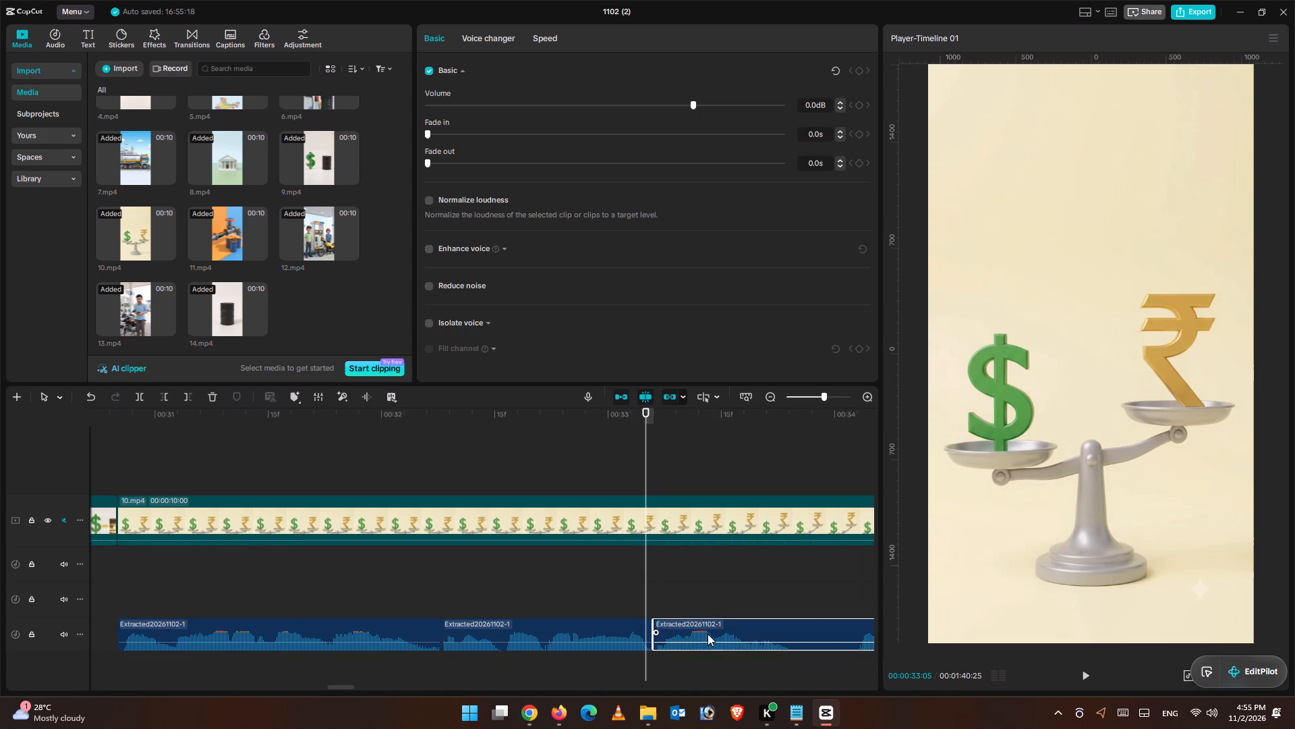
Replay the joined narration over 10.mp4 to check the cuts and find where the clip should end.
{"action": "left_click", "coordinate": [109, 443]}
{"action": "left_click_drag", "start_coordinate": [108, 441], "coordinate": [108, 429]}
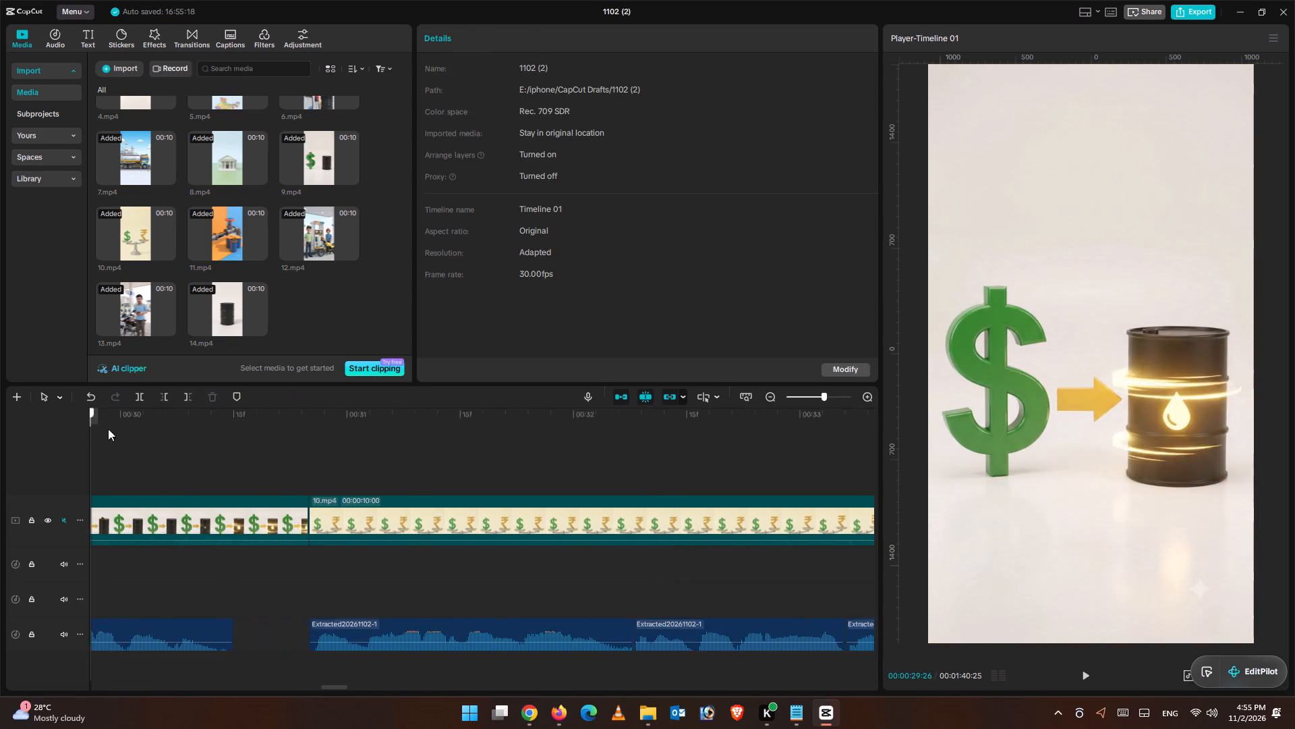
{"action": "left_click_drag", "start_coordinate": [108, 429], "coordinate": [279, 428]}
{"action": "left_click", "coordinate": [1089, 676]}
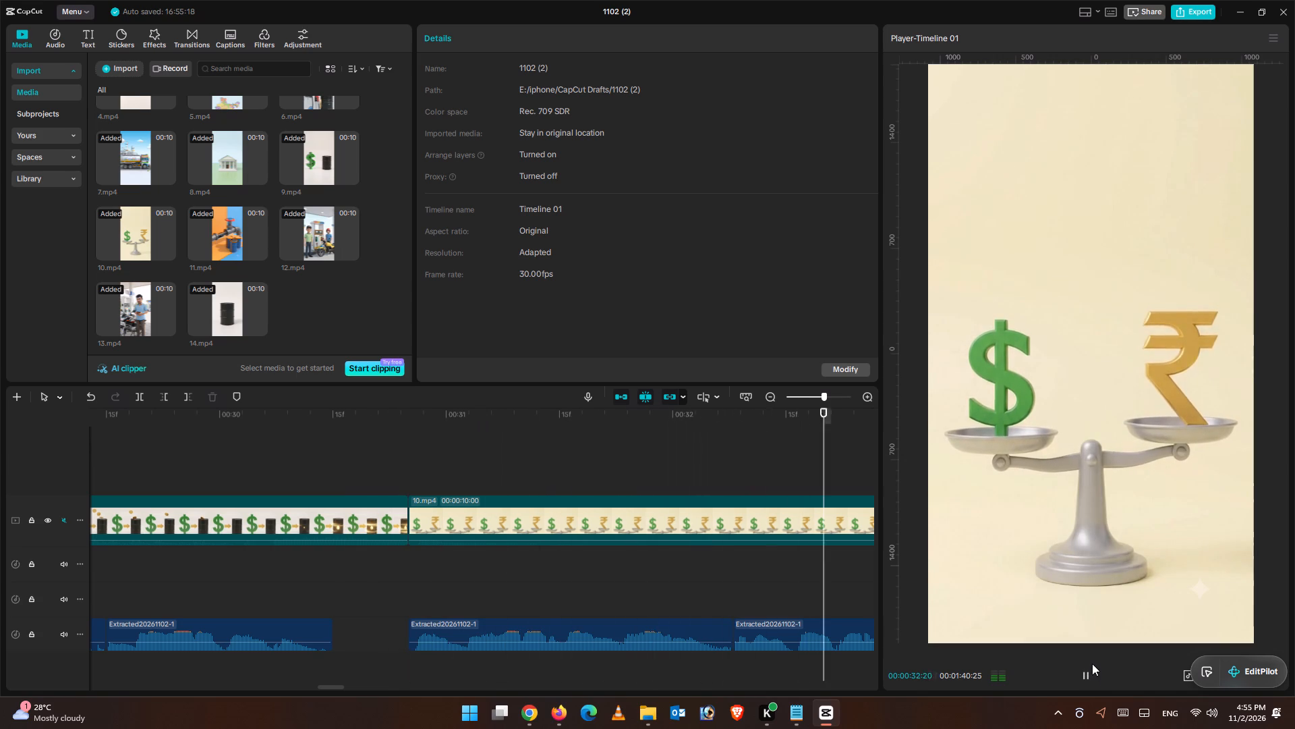
{"action": "left_click", "coordinate": [1092, 664]}
{"action": "left_click", "coordinate": [1091, 664]}
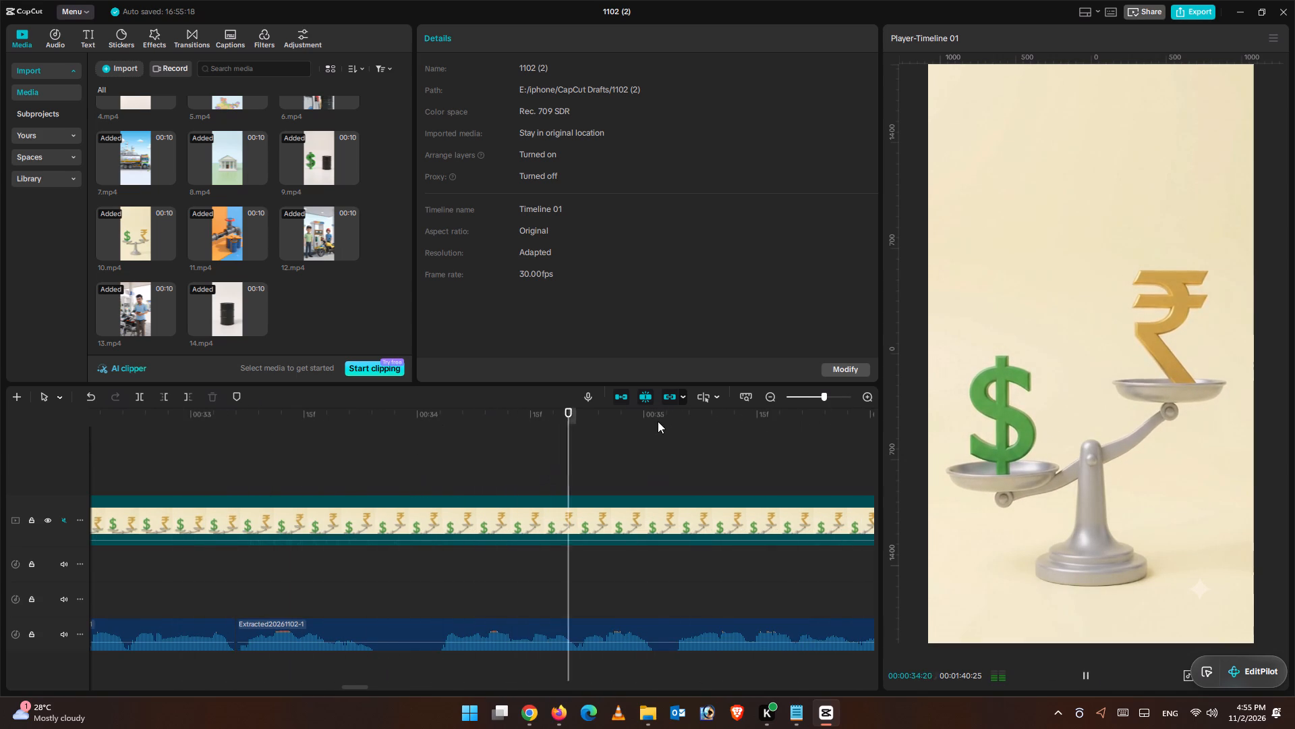
{"action": "left_click_drag", "start_coordinate": [627, 425], "coordinate": [72, 360]}
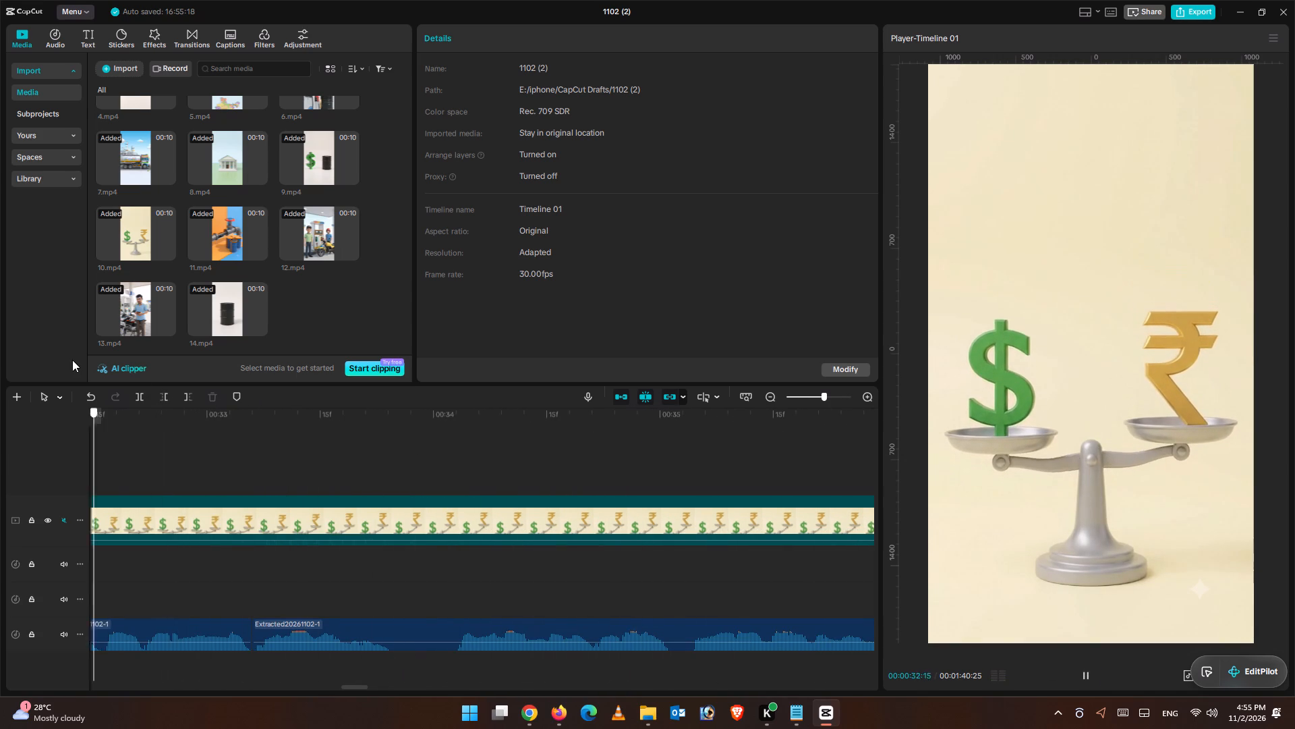
{"action": "left_click_drag", "start_coordinate": [72, 360], "coordinate": [307, 418]}
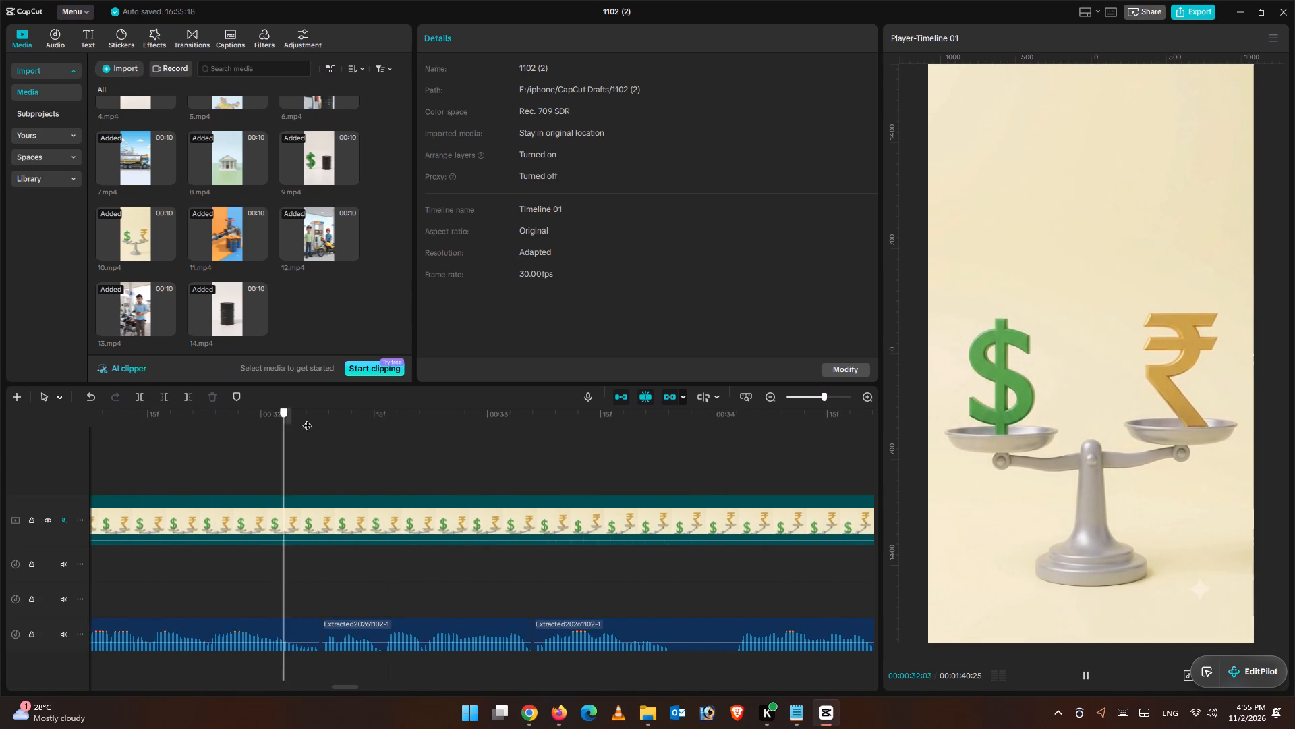
Trim the end of 10.mp4 at 00:00:32:24, discarding the rest of the clip.
{"action": "left_click_drag", "start_coordinate": [307, 418], "coordinate": [436, 448]}
{"action": "left_click", "coordinate": [446, 486]}
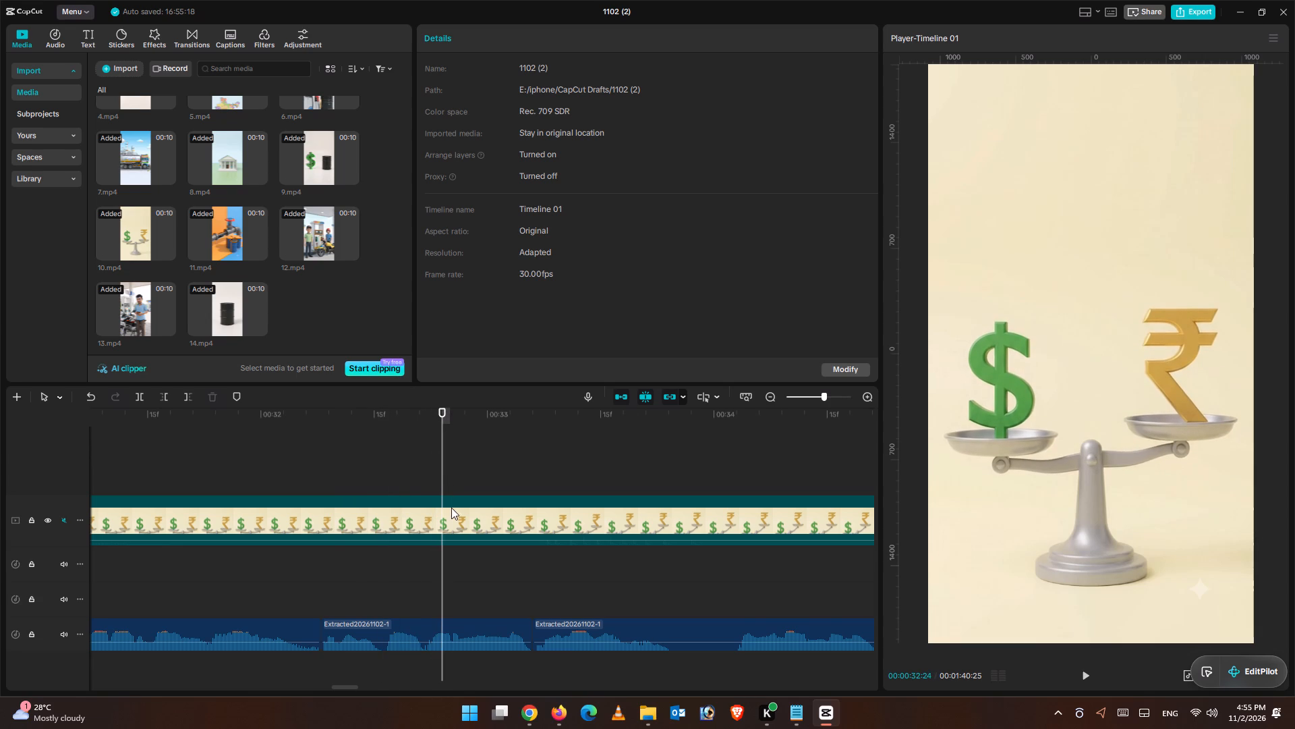
{"action": "left_click", "coordinate": [451, 510]}
{"action": "left_click", "coordinate": [183, 400]}
Slow the shortened 10.mp4 to 0.63x speed, checking its end against the narration.
{"action": "left_click", "coordinate": [327, 468]}
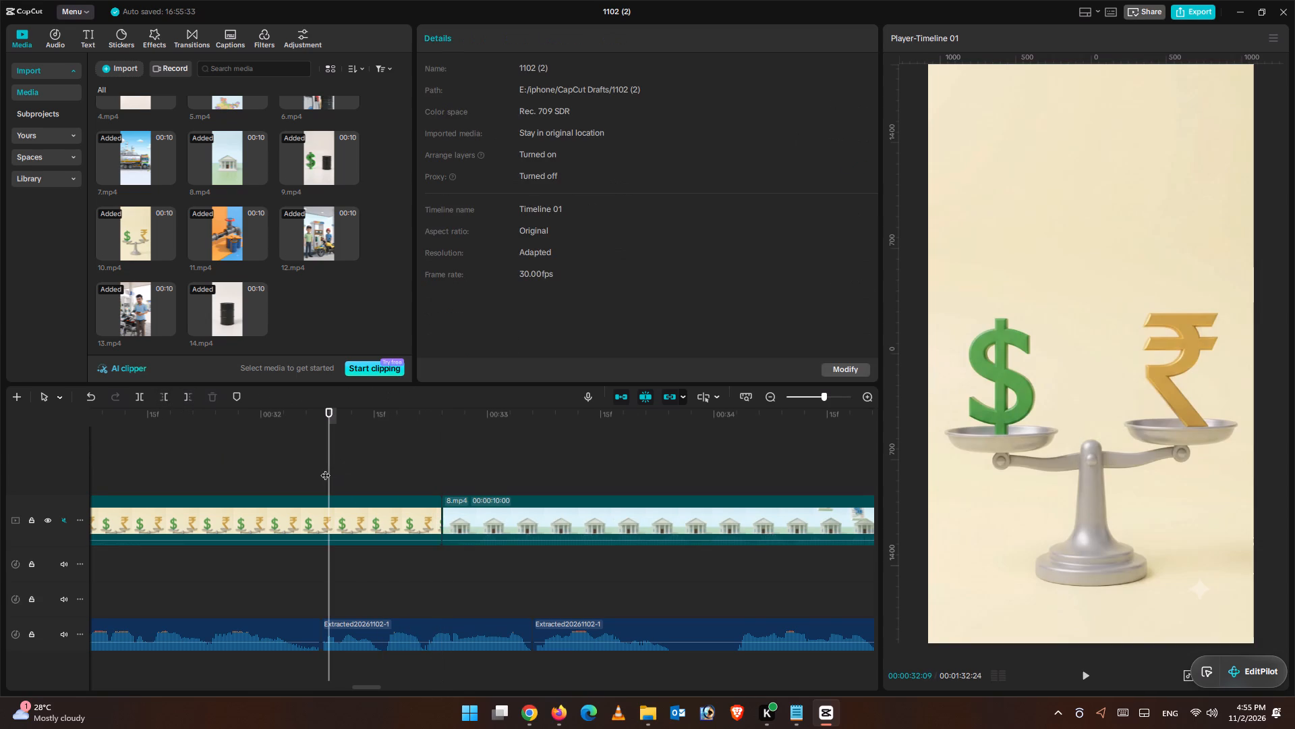
{"action": "key", "text": "ctrl+minus"}
{"action": "key", "text": "ctrl+minus"}
{"action": "left_click", "coordinate": [314, 525]}
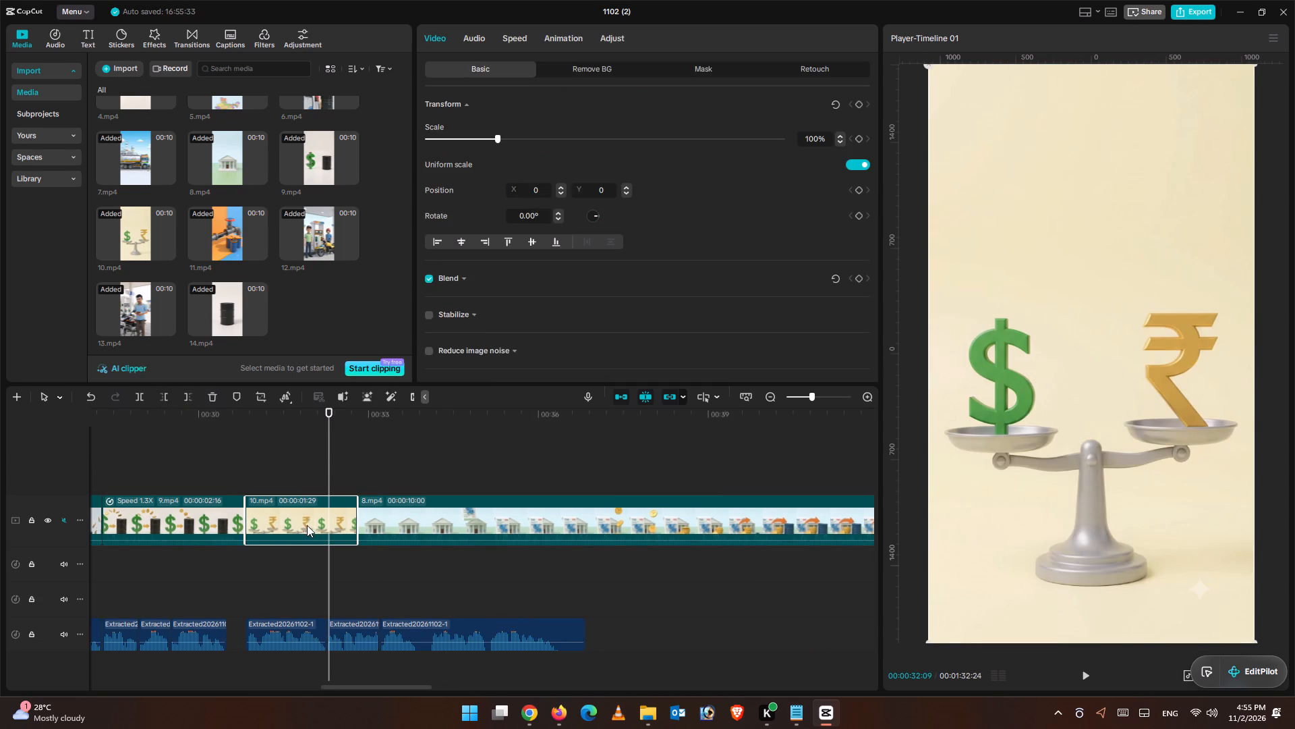
{"action": "left_click", "coordinate": [496, 38]}
{"action": "left_click", "coordinate": [536, 41]}
{"action": "left_click", "coordinate": [502, 41]}
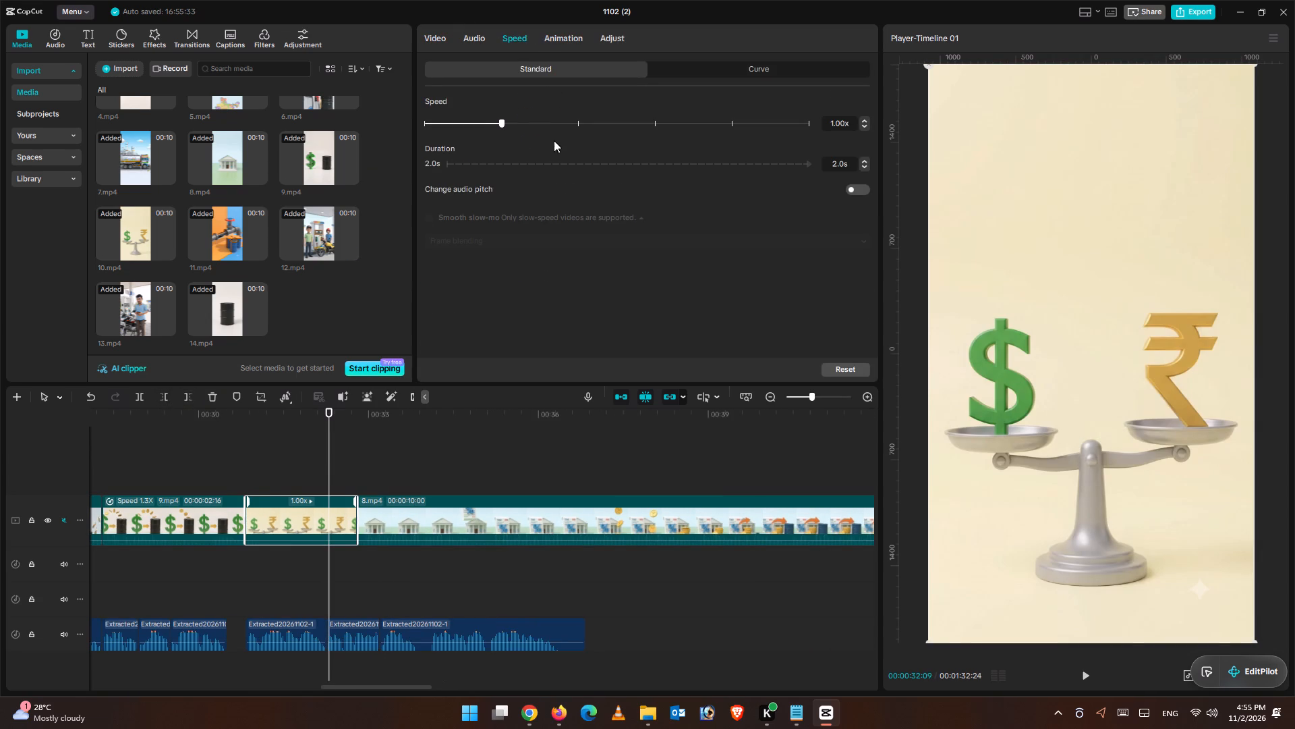
{"action": "left_click_drag", "start_coordinate": [509, 121], "coordinate": [449, 120]}
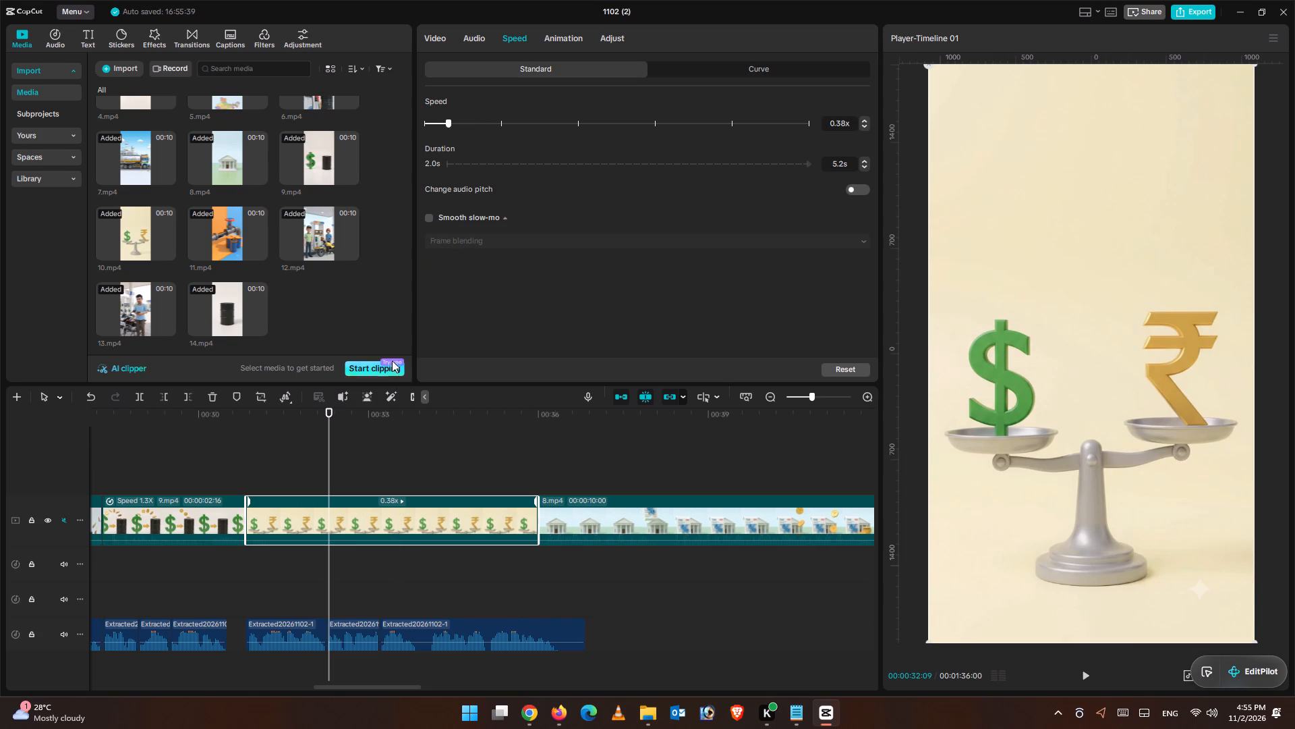
{"action": "left_click_drag", "start_coordinate": [448, 120], "coordinate": [473, 126]}
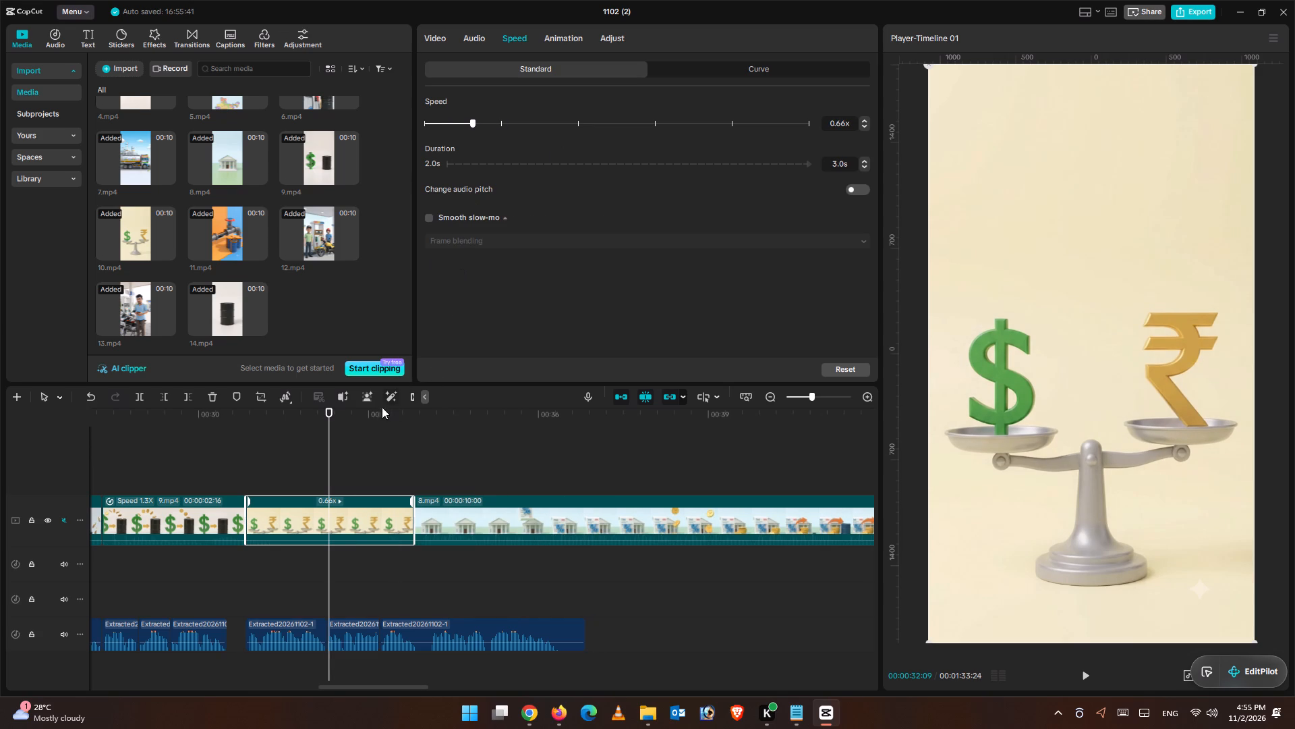
{"action": "left_click_drag", "start_coordinate": [335, 413], "coordinate": [381, 432]}
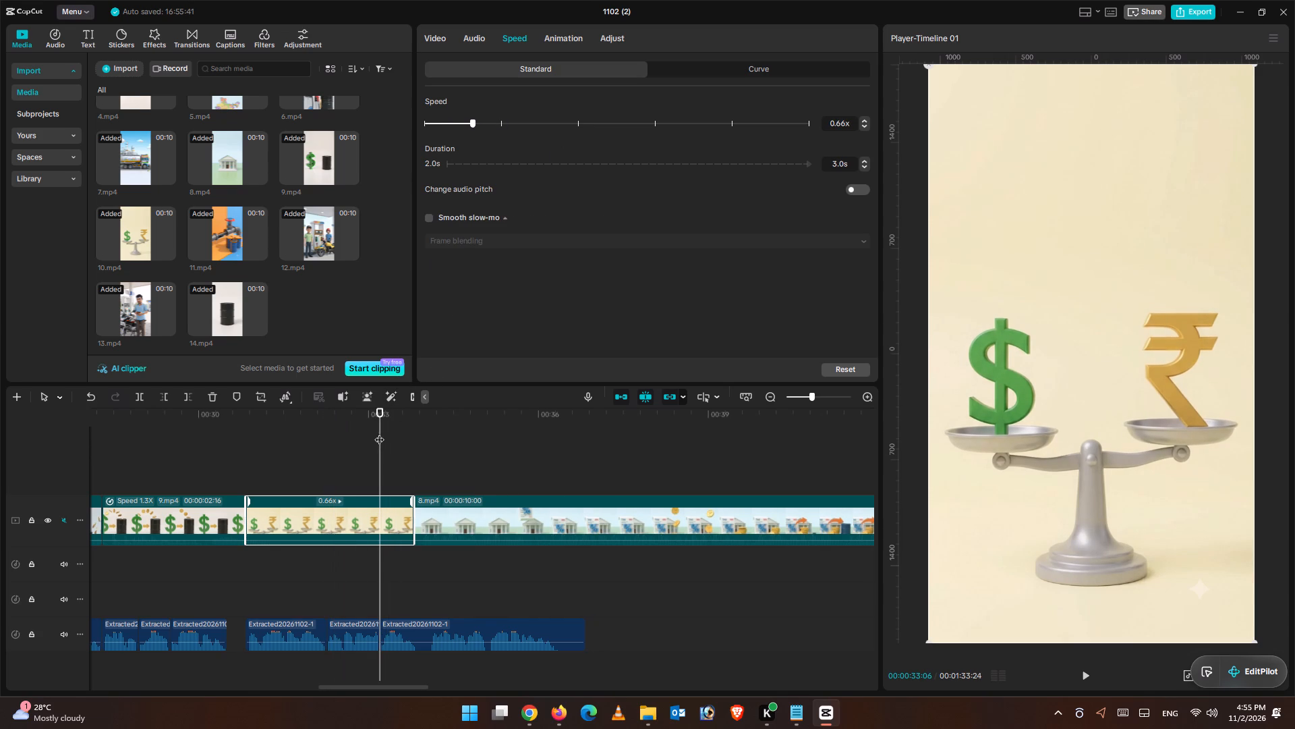
{"action": "left_click", "coordinate": [1083, 674]}
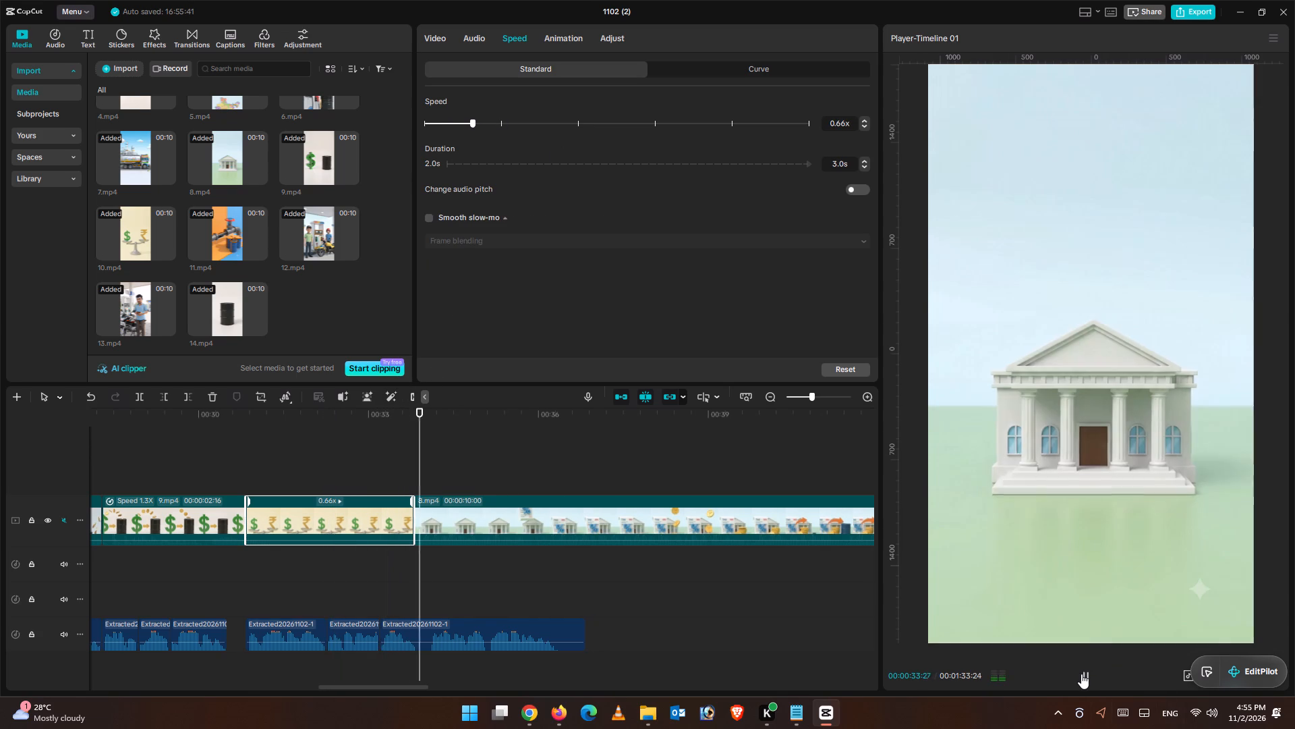
{"action": "left_click", "coordinate": [1081, 672]}
{"action": "left_click_drag", "start_coordinate": [455, 445], "coordinate": [393, 447]}
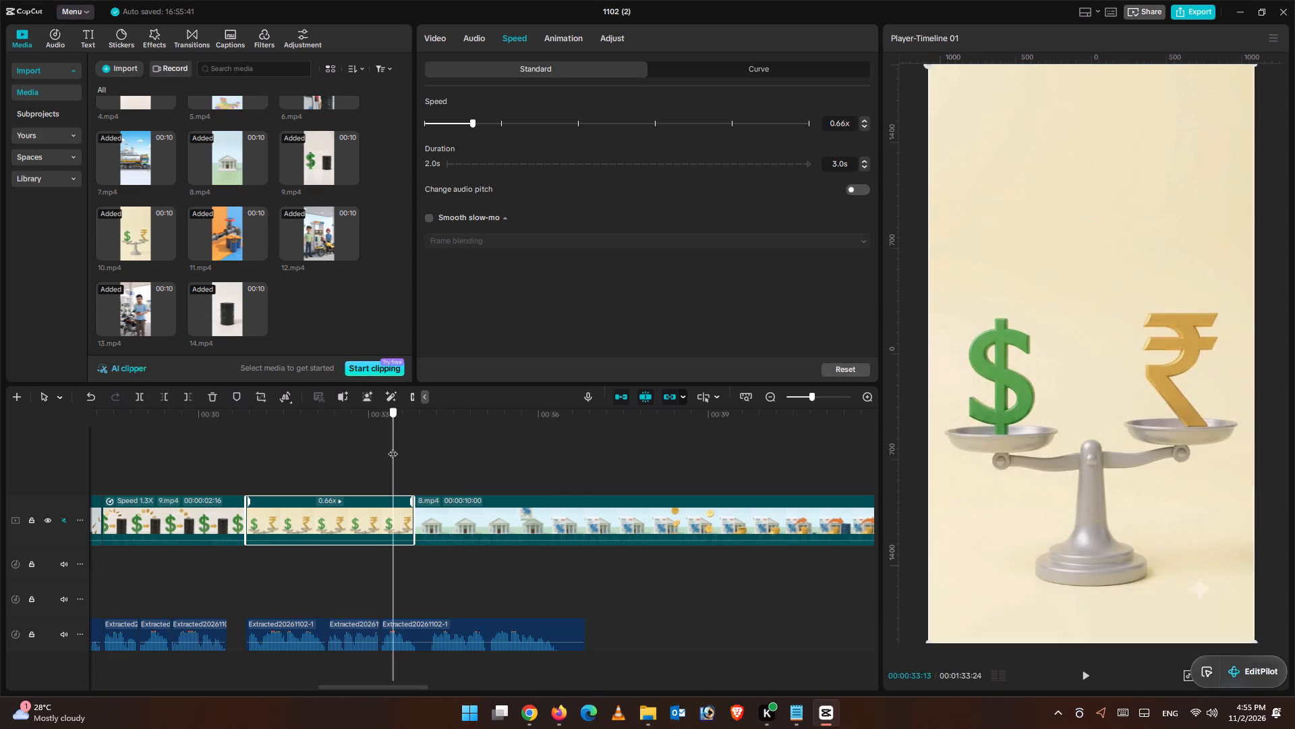
{"action": "left_click_drag", "start_coordinate": [393, 447], "coordinate": [413, 460]}
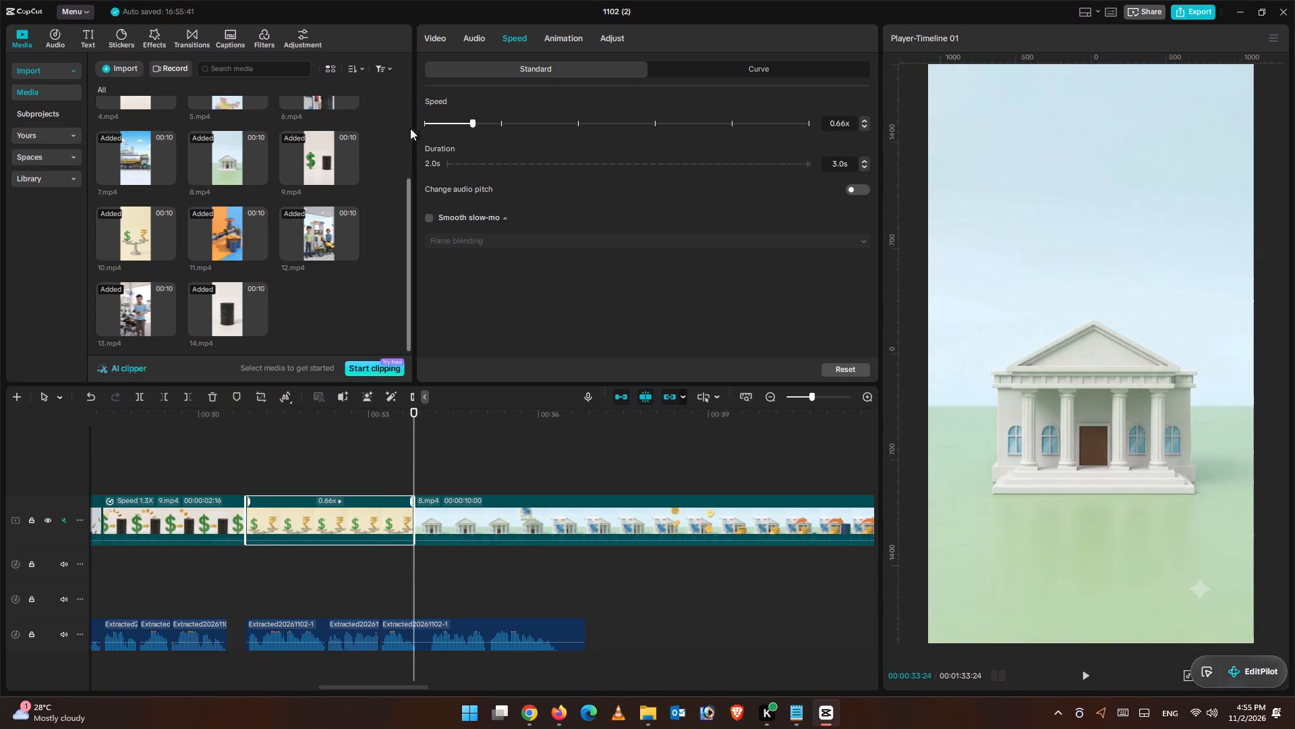
{"action": "left_click", "coordinate": [471, 121]}
Turn on smooth slow-mo for 10.mp4 using the Optical flow method.
{"action": "left_click", "coordinate": [435, 220]}
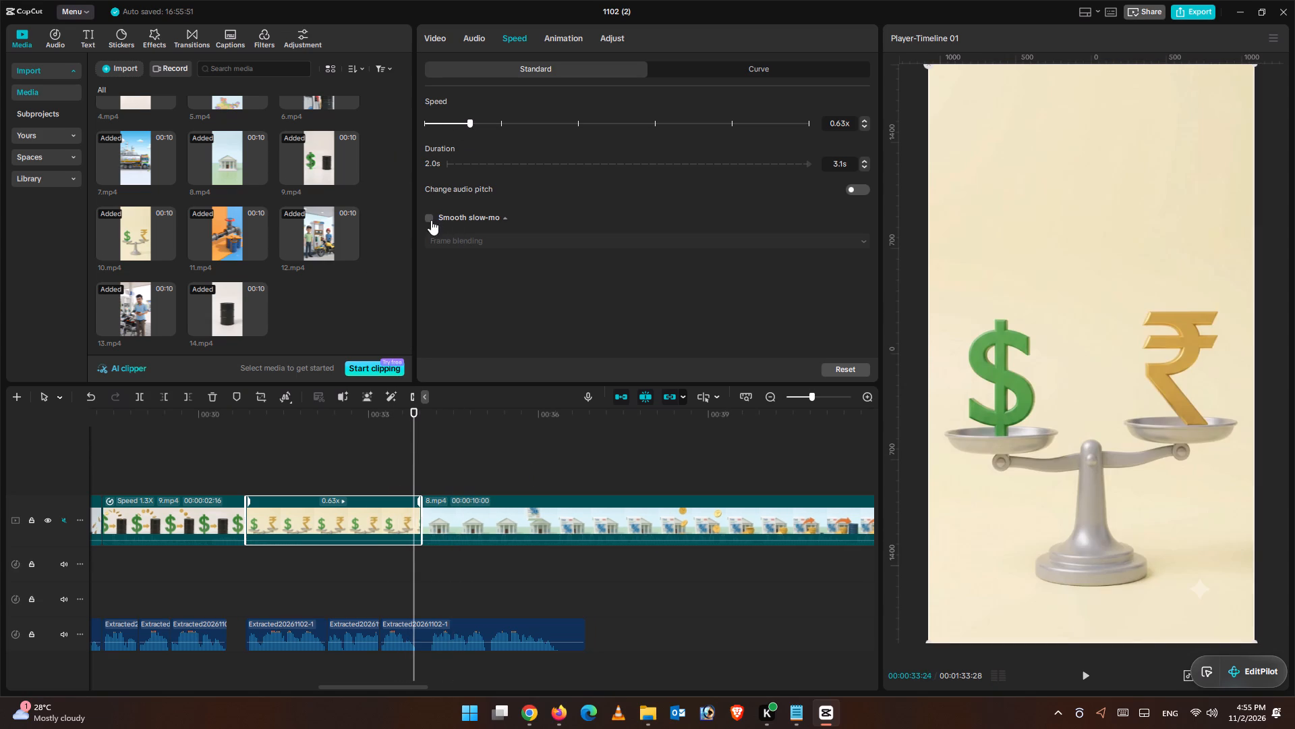
{"action": "left_click", "coordinate": [429, 220]}
{"action": "left_click", "coordinate": [465, 246]}
{"action": "left_click", "coordinate": [480, 298]}
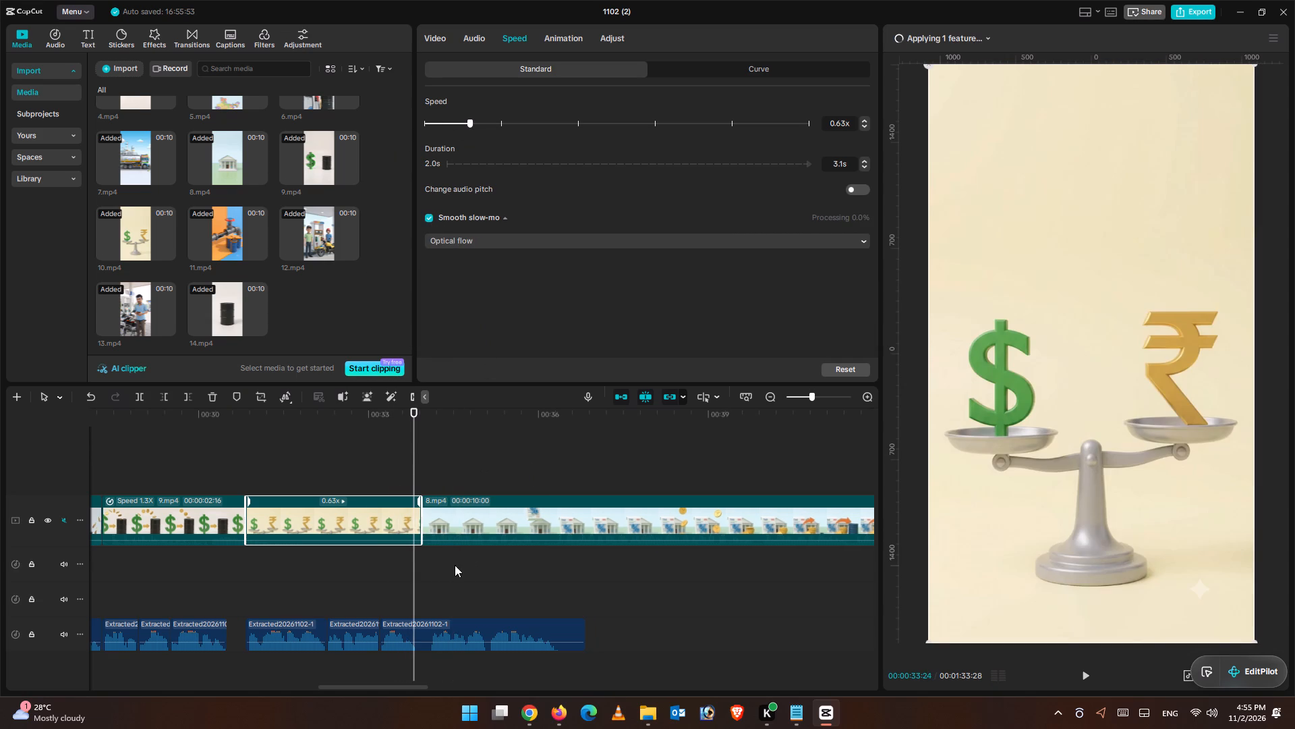
Trim the end of the slowed 10.mp4 at 00:00:33:24.
{"action": "key", "text": "ctrl+equal"}
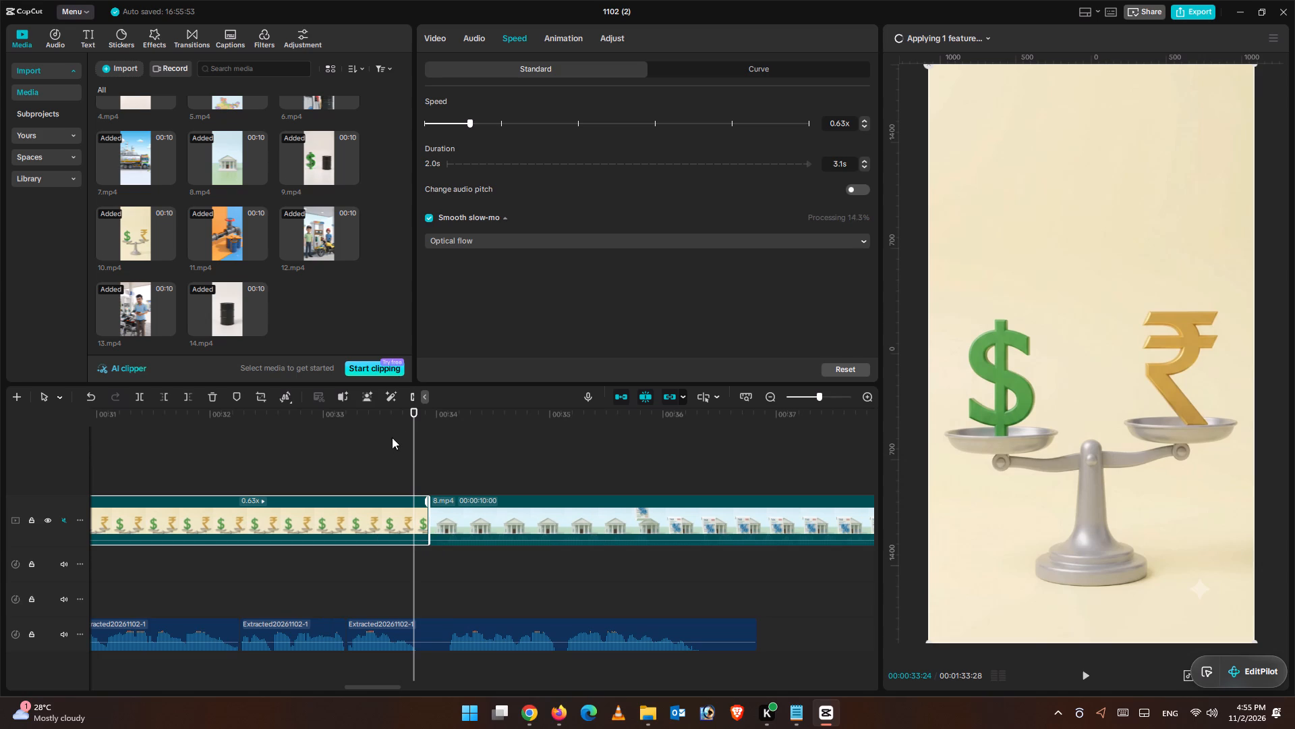
{"action": "left_click_drag", "start_coordinate": [411, 441], "coordinate": [415, 450]}
{"action": "left_click_drag", "start_coordinate": [415, 450], "coordinate": [414, 452]}
{"action": "left_click", "coordinate": [414, 527]}
{"action": "left_click", "coordinate": [191, 400]}
Cut the narration pause at the start of 8.mp4 by splitting at 00:00:33:24, trimming the silence up to 00:00:34:03 and closing the gap.
{"action": "left_click", "coordinate": [481, 632]}
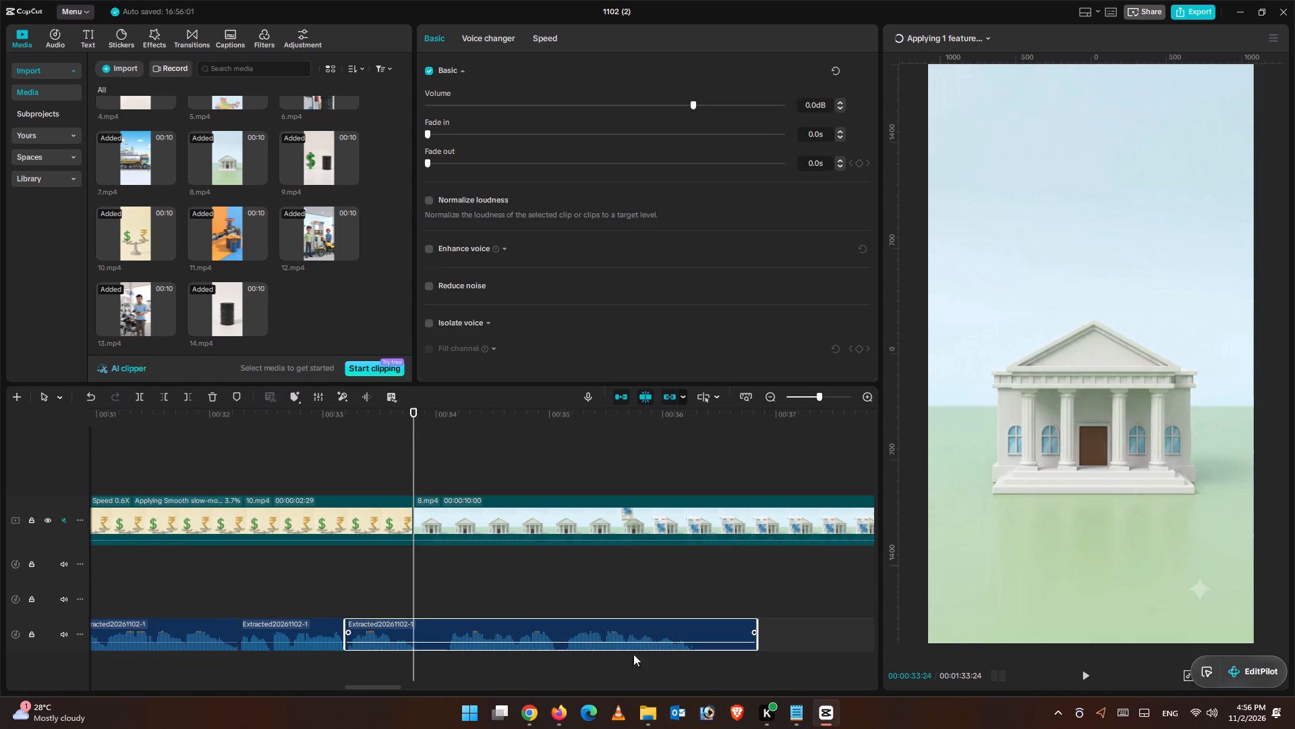
{"action": "left_click", "coordinate": [135, 395]}
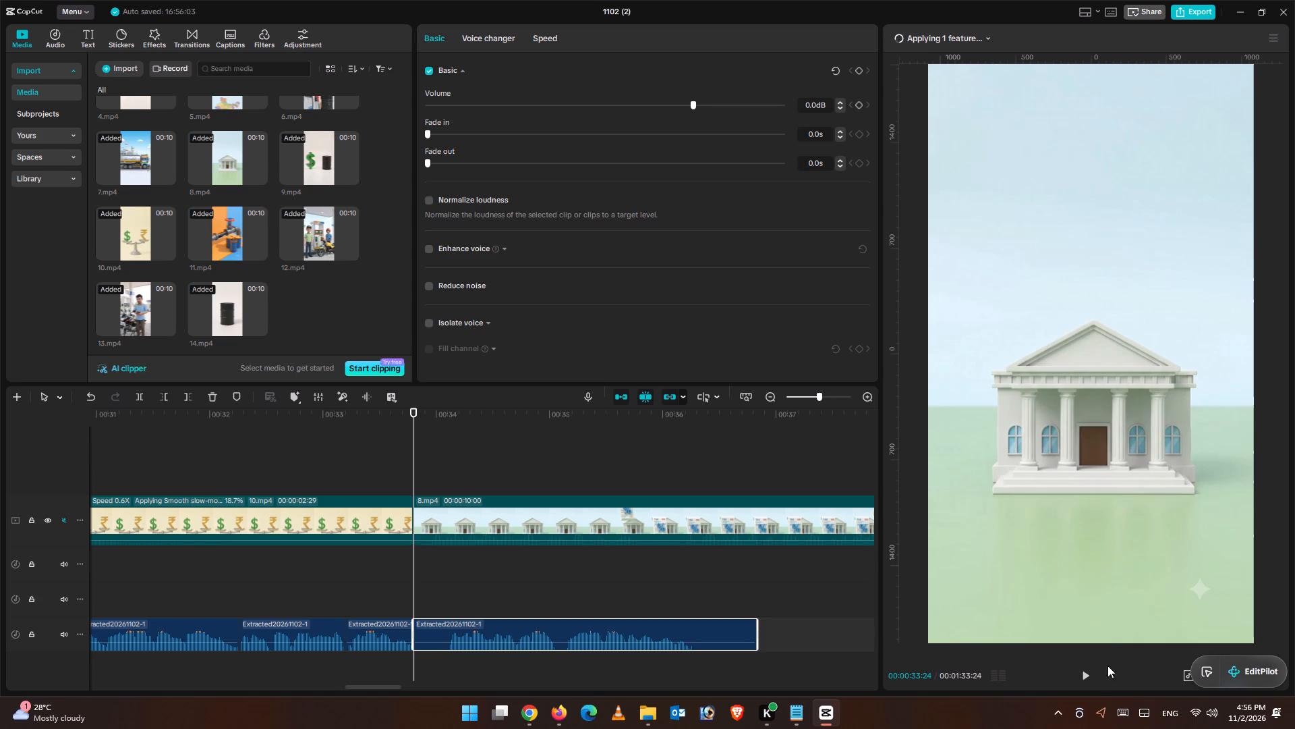
{"action": "left_click", "coordinate": [1091, 678]}
{"action": "left_click", "coordinate": [1091, 678]}
{"action": "left_click", "coordinate": [1091, 678]}
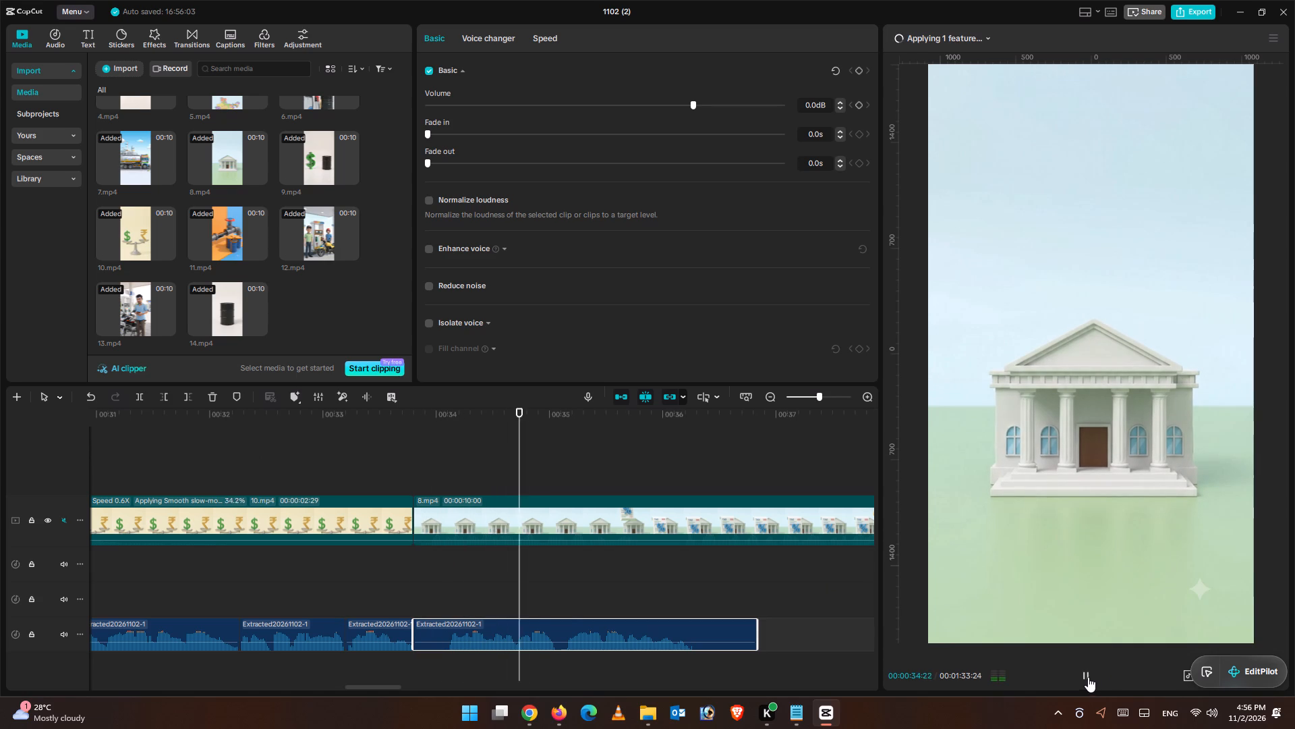
{"action": "left_click_drag", "start_coordinate": [714, 417], "coordinate": [481, 466]}
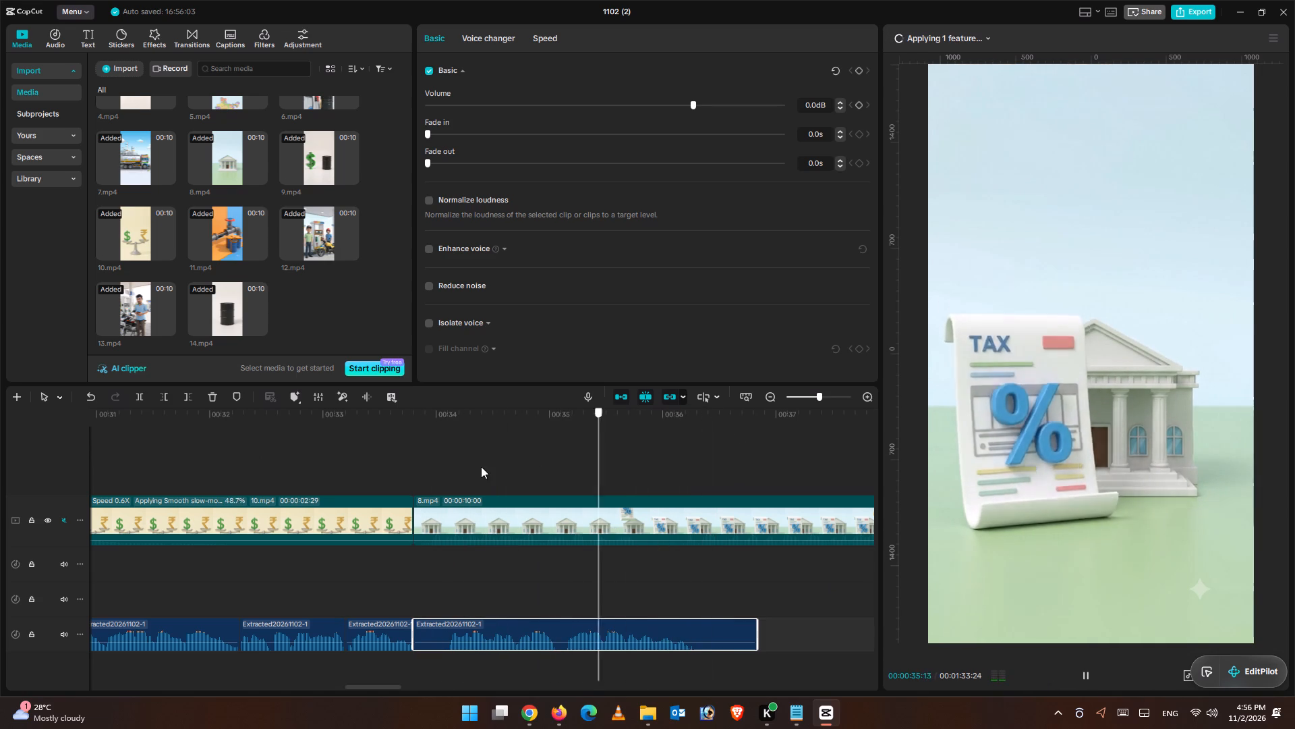
{"action": "left_click_drag", "start_coordinate": [481, 466], "coordinate": [449, 468]}
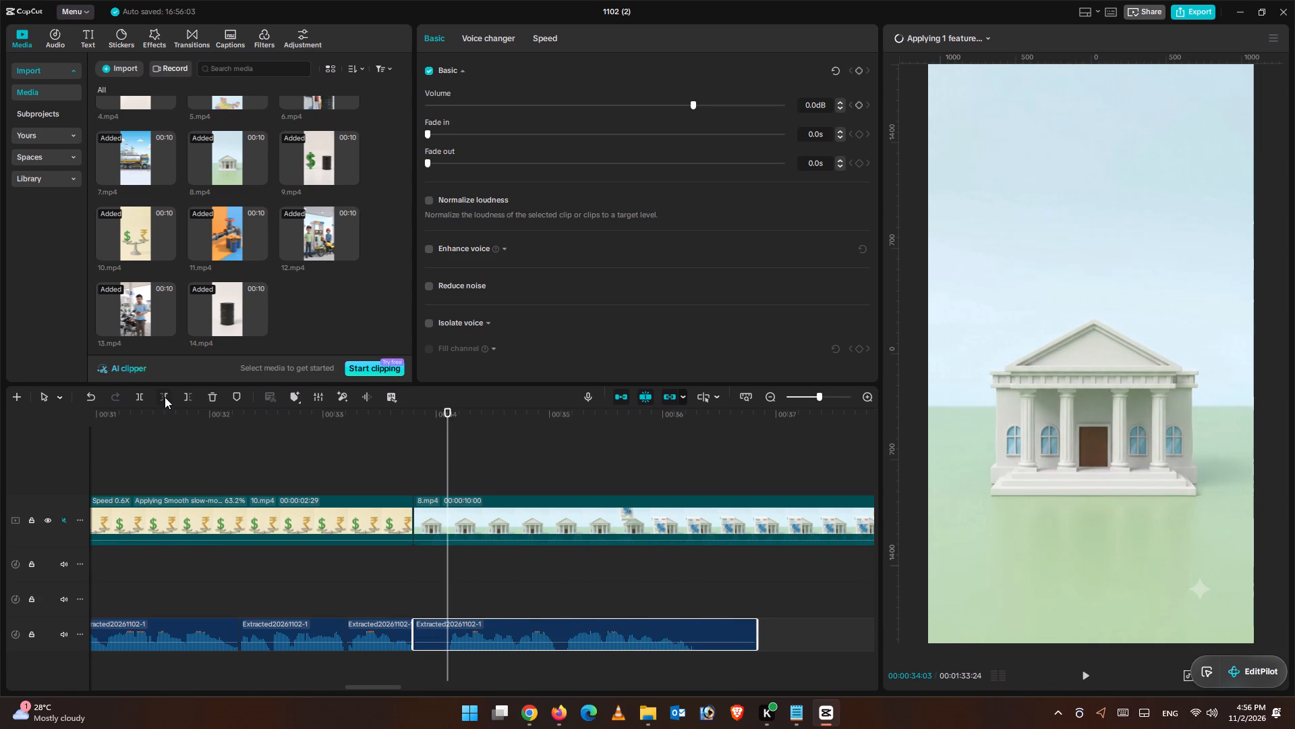
{"action": "left_click", "coordinate": [165, 397]}
{"action": "left_click_drag", "start_coordinate": [458, 634], "coordinate": [427, 635]}
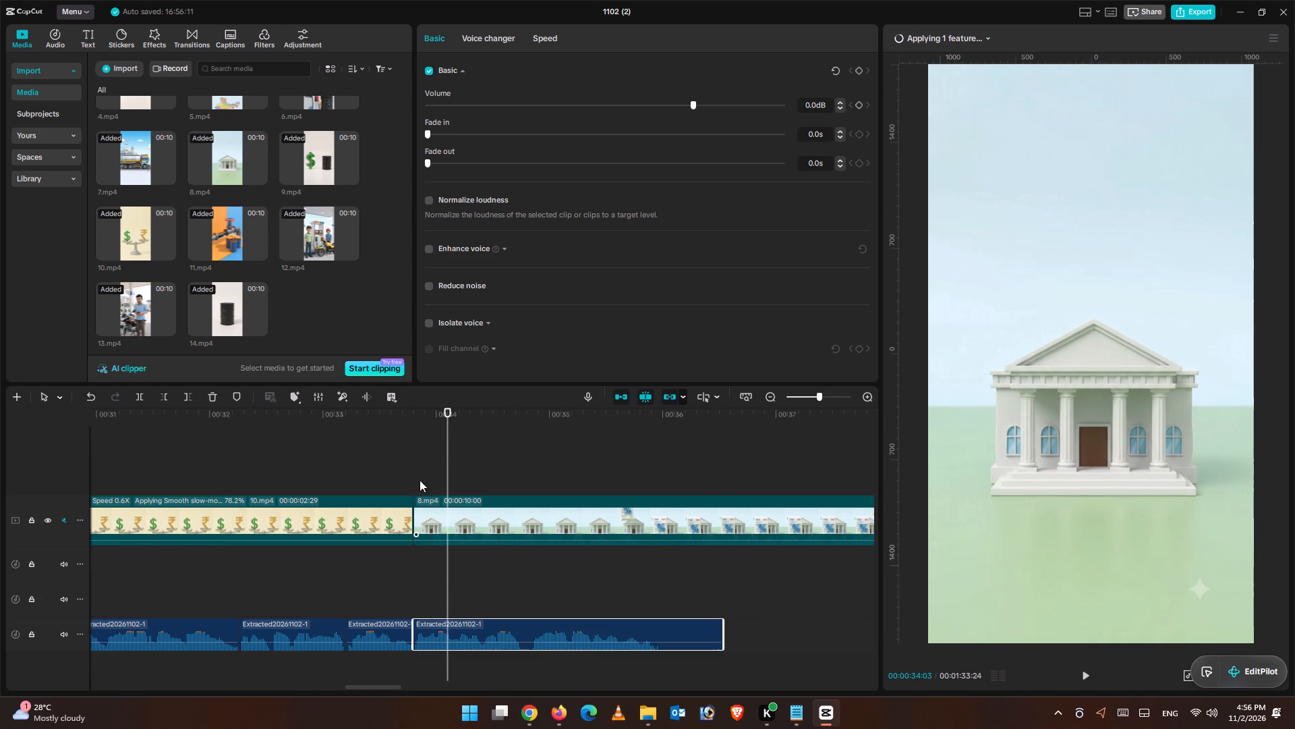
Cut the next narration pause over 8.mp4 by splitting at 00:00:34:23, trimming the silence up to 00:00:34:25 and closing the gap.
{"action": "left_click_drag", "start_coordinate": [450, 437], "coordinate": [409, 438]}
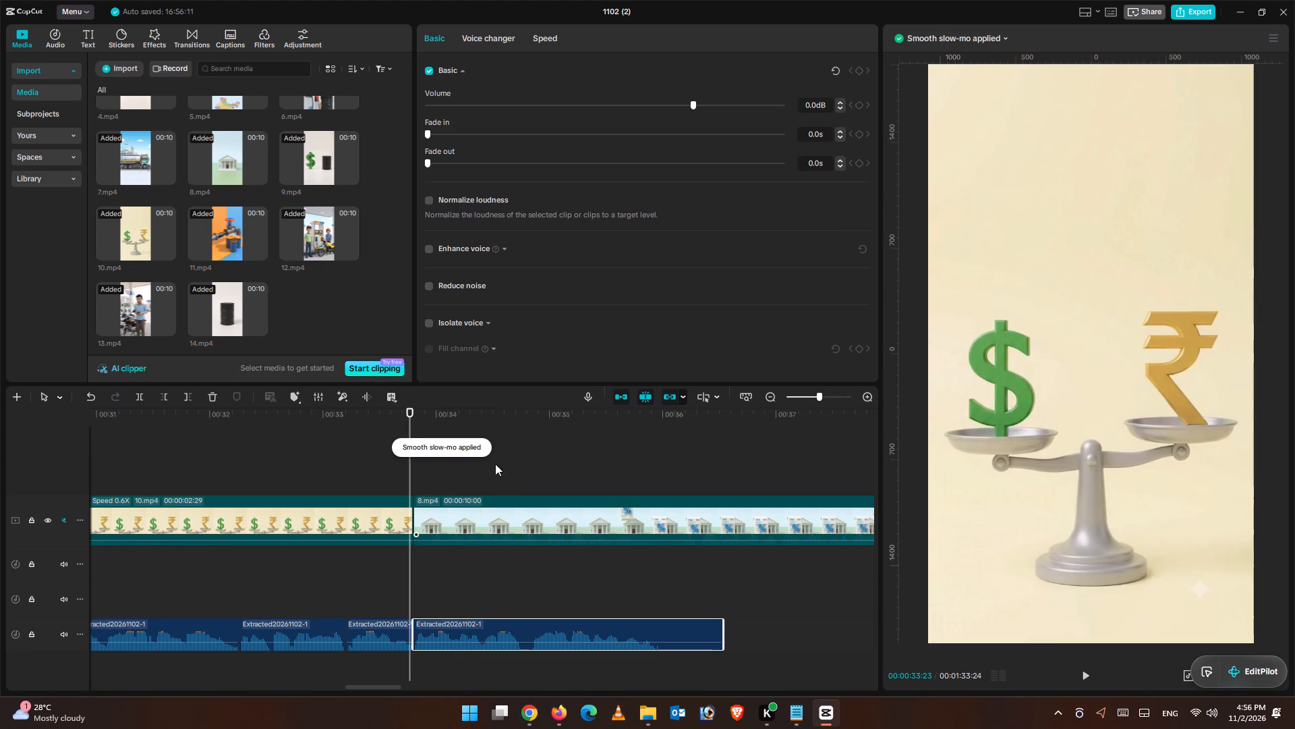
{"action": "left_click", "coordinate": [495, 463]}
{"action": "left_click_drag", "start_coordinate": [499, 460], "coordinate": [520, 485]}
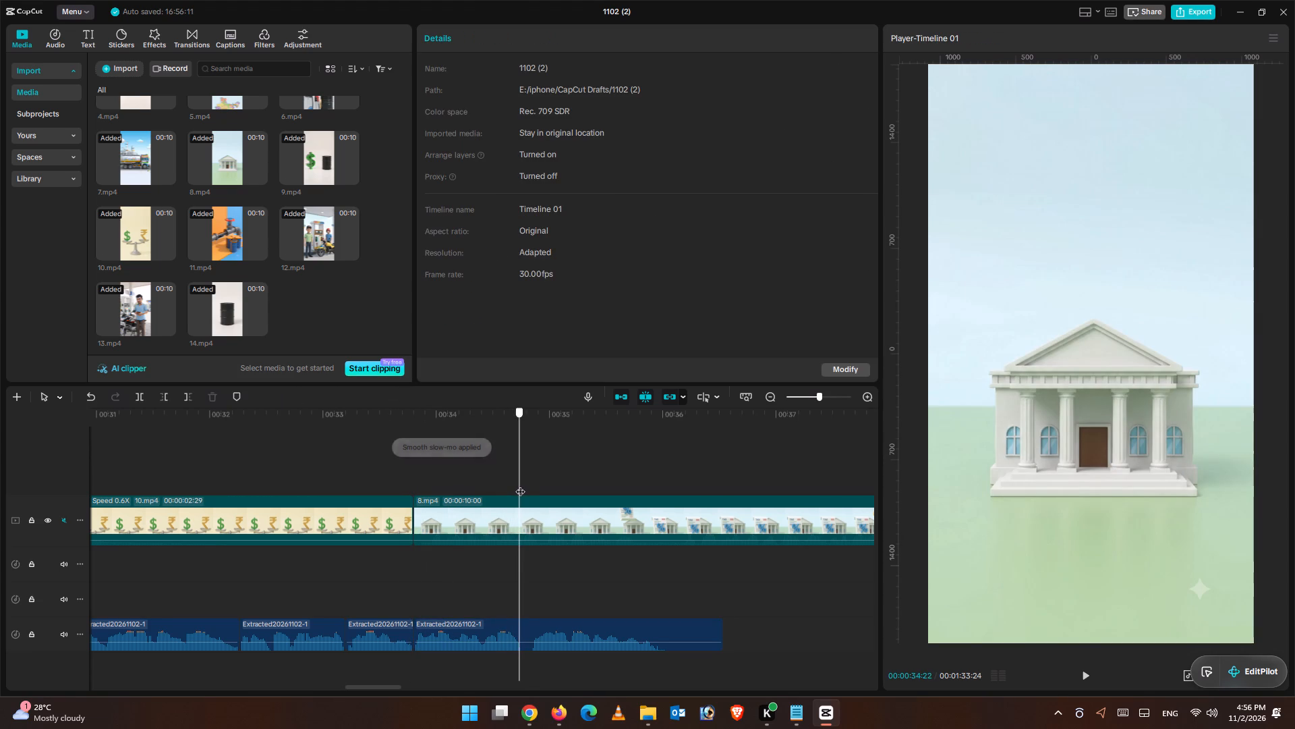
{"action": "left_click_drag", "start_coordinate": [520, 485], "coordinate": [521, 487]}
{"action": "left_click", "coordinate": [529, 630]}
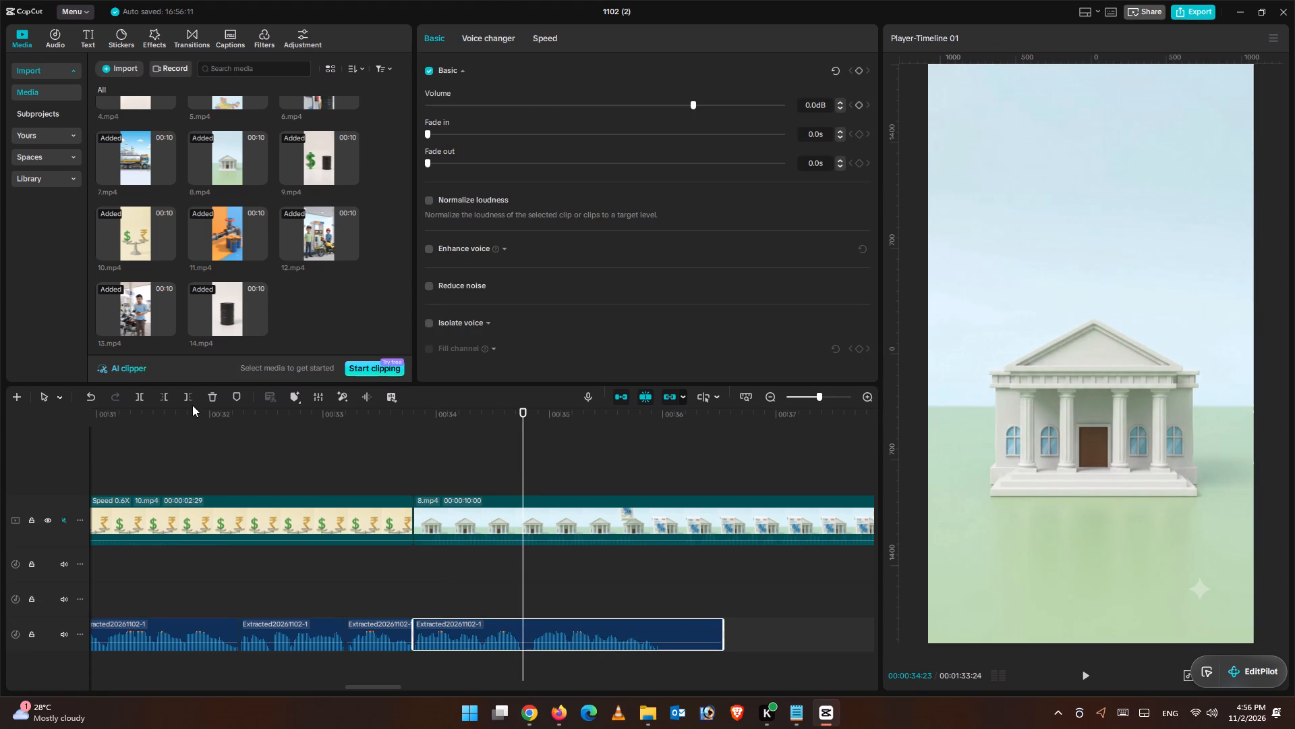
{"action": "left_click", "coordinate": [134, 394]}
{"action": "left_click_drag", "start_coordinate": [522, 437], "coordinate": [529, 441]}
{"action": "left_click", "coordinate": [163, 394]}
{"action": "left_click_drag", "start_coordinate": [554, 625], "coordinate": [549, 625]}
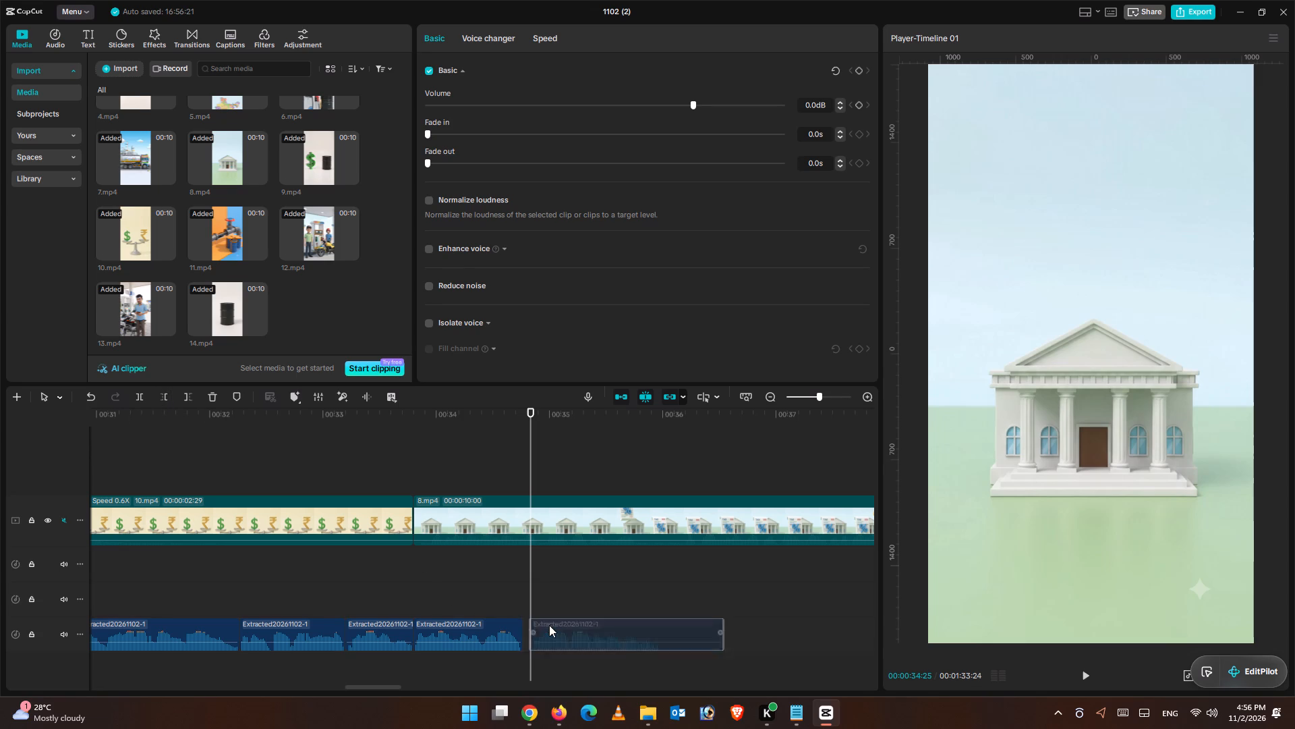
{"action": "left_click_drag", "start_coordinate": [549, 625], "coordinate": [545, 626]}
Extend the end of the last narration segment over 8.mp4 out to about 00:01:02 to restore the remaining narration.
{"action": "left_click", "coordinate": [639, 574]}
{"action": "left_click_drag", "start_coordinate": [641, 573], "coordinate": [654, 583]}
{"action": "left_click", "coordinate": [672, 641]}
{"action": "left_click_drag", "start_coordinate": [715, 634], "coordinate": [884, 656]}
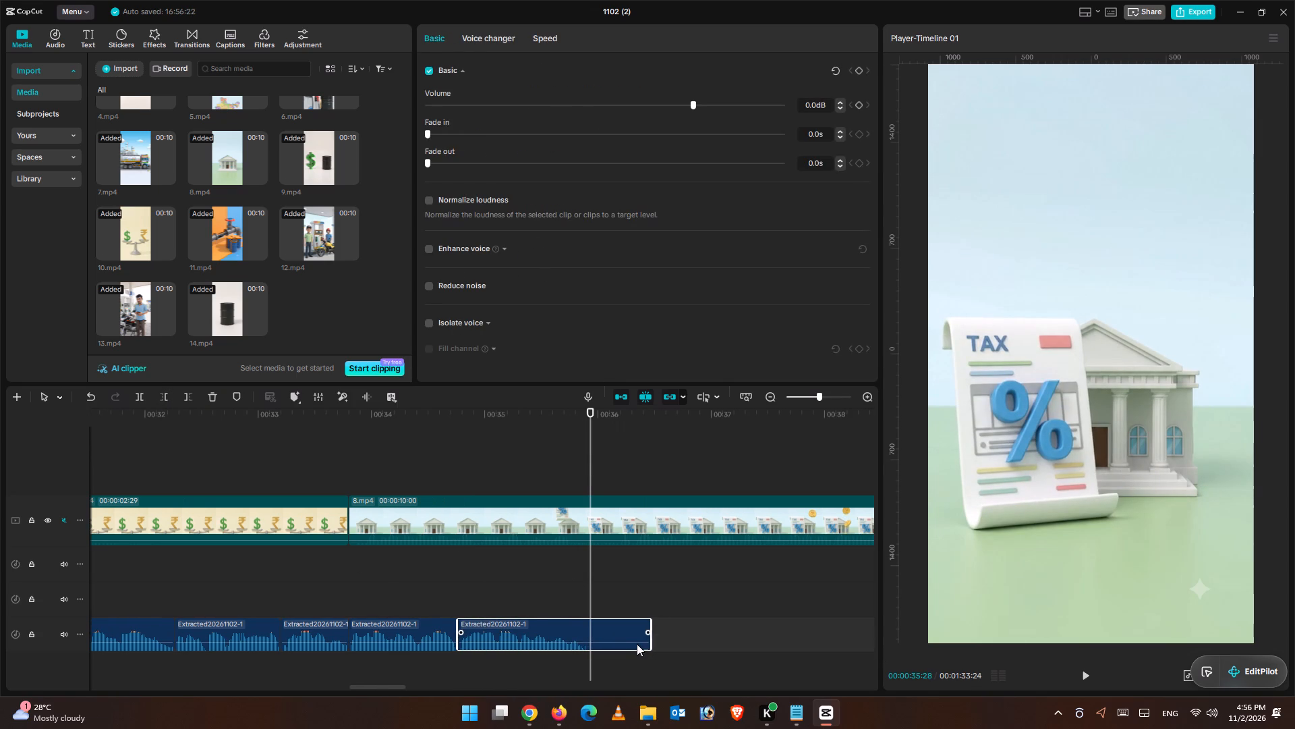
{"action": "left_click_drag", "start_coordinate": [652, 628], "coordinate": [662, 628]}
{"action": "left_click", "coordinate": [645, 627]}
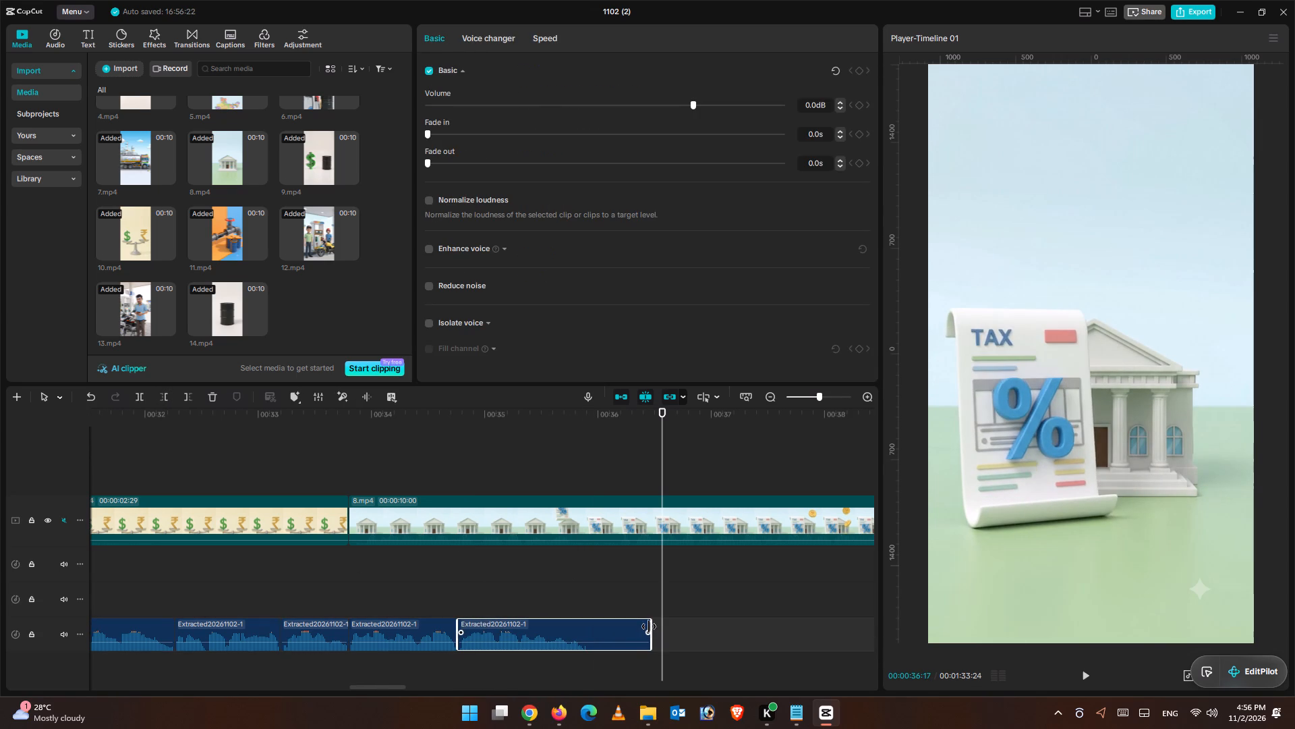
{"action": "left_click_drag", "start_coordinate": [649, 626], "coordinate": [1294, 602]}
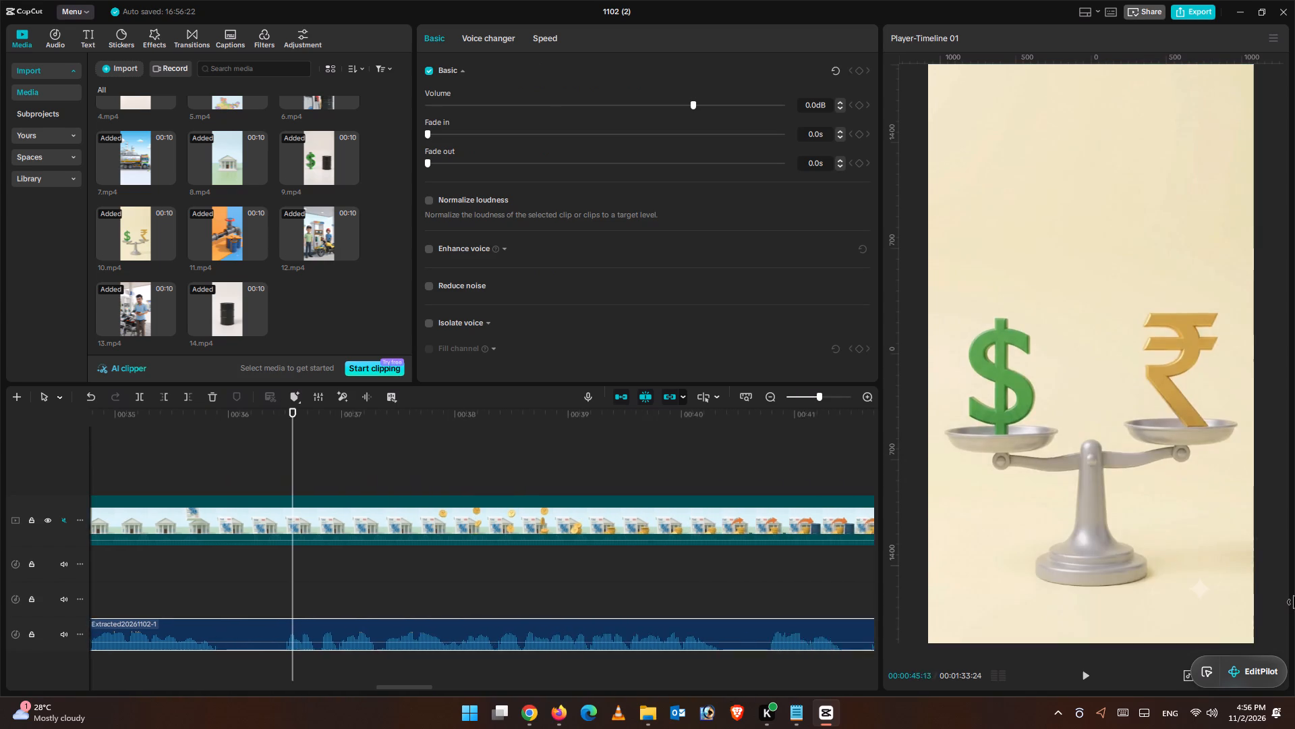
{"action": "left_click_drag", "start_coordinate": [1294, 602], "coordinate": [1294, 601]}
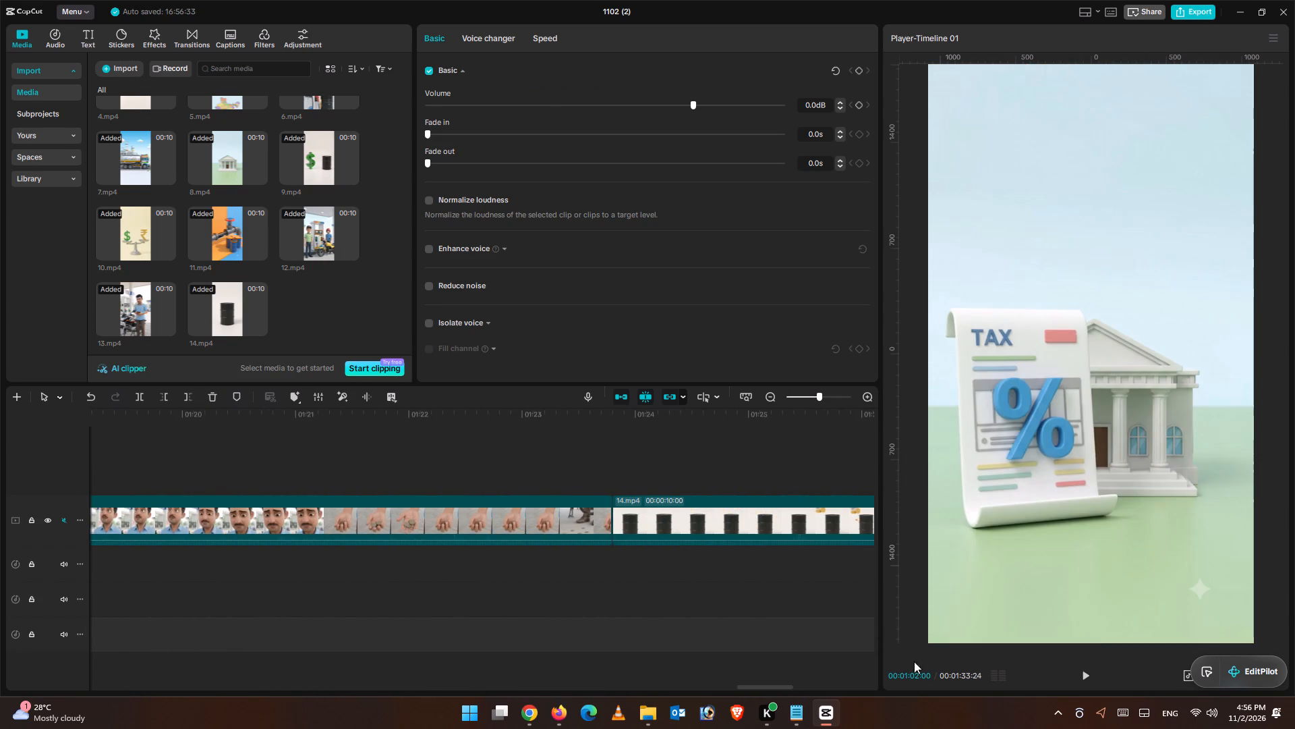
{"action": "left_click_drag", "start_coordinate": [768, 685], "coordinate": [370, 651]}
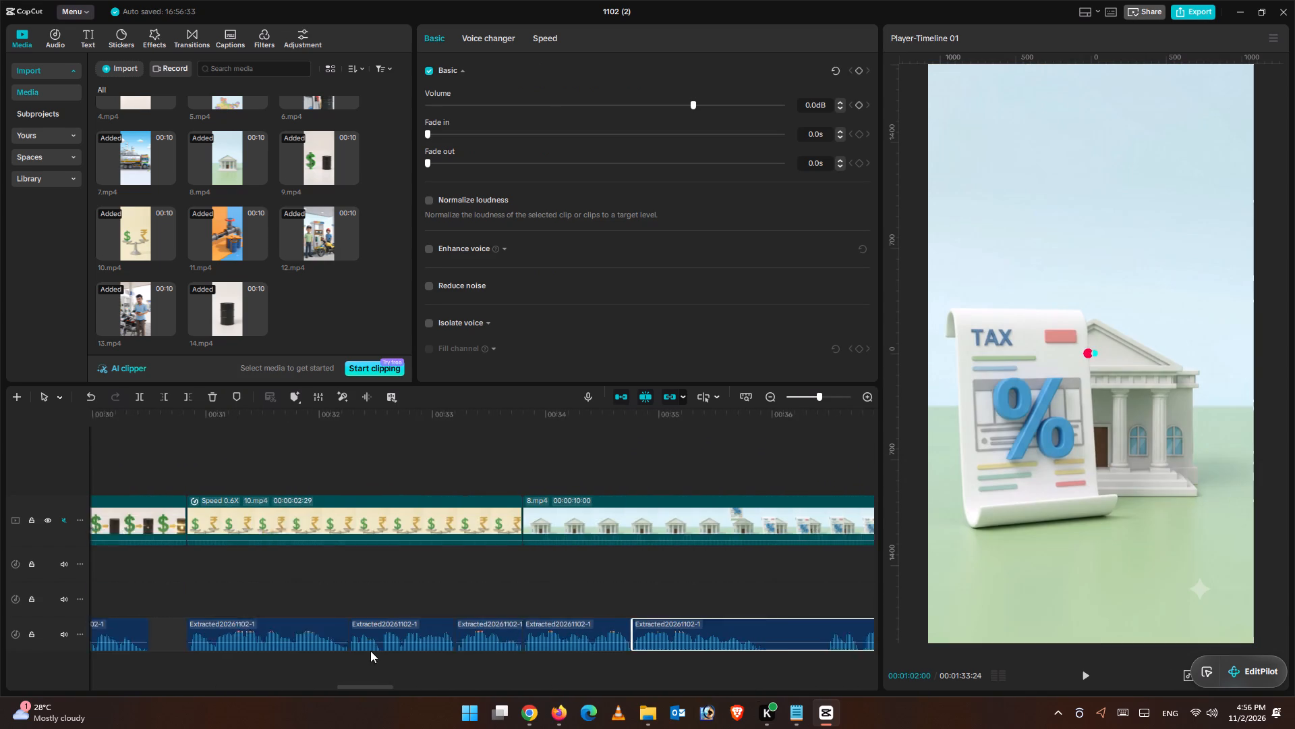
{"action": "left_click_drag", "start_coordinate": [370, 651], "coordinate": [343, 647]}
{"action": "left_click", "coordinate": [336, 464]}
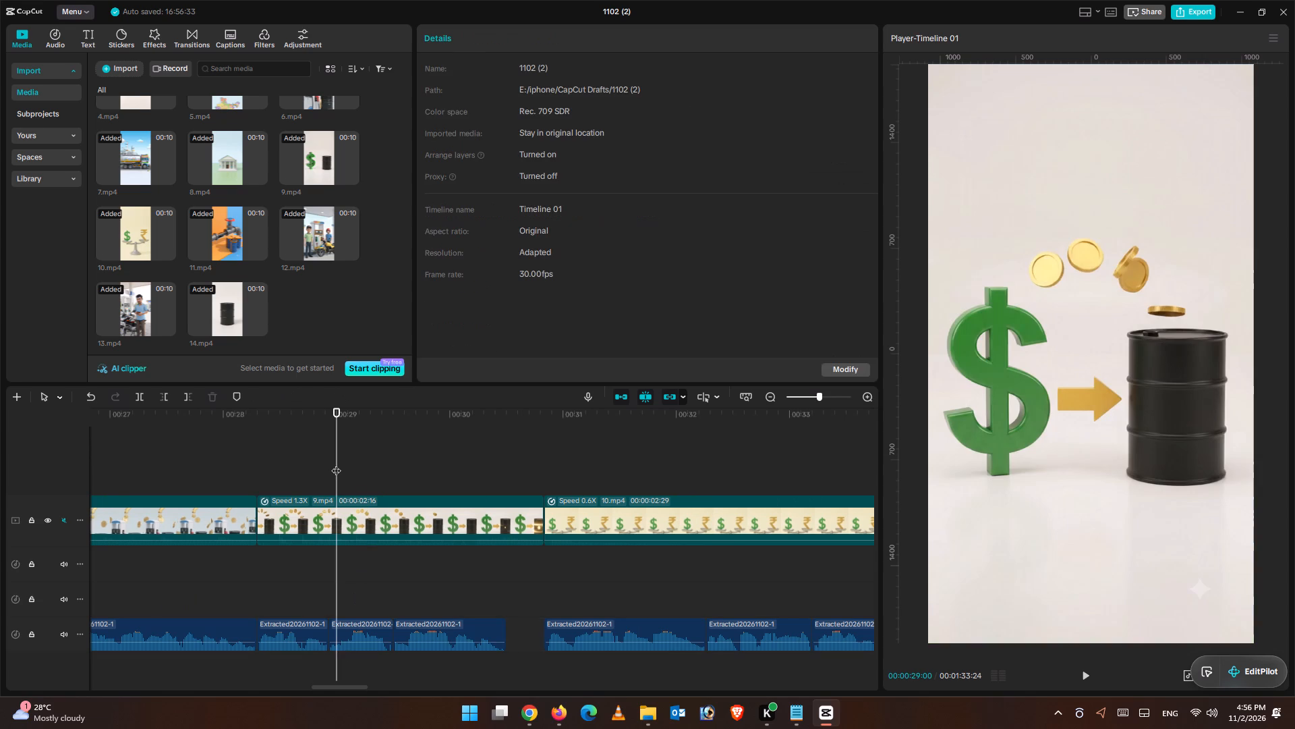
Play the edit back from the beginning to check how the clips match the narration up to 8.mp4.
{"action": "key", "text": "ctrl+0"}
{"action": "key", "text": "ctrl+minus"}
{"action": "key", "text": "ctrl+minus"}
{"action": "key", "text": "ctrl+minus"}
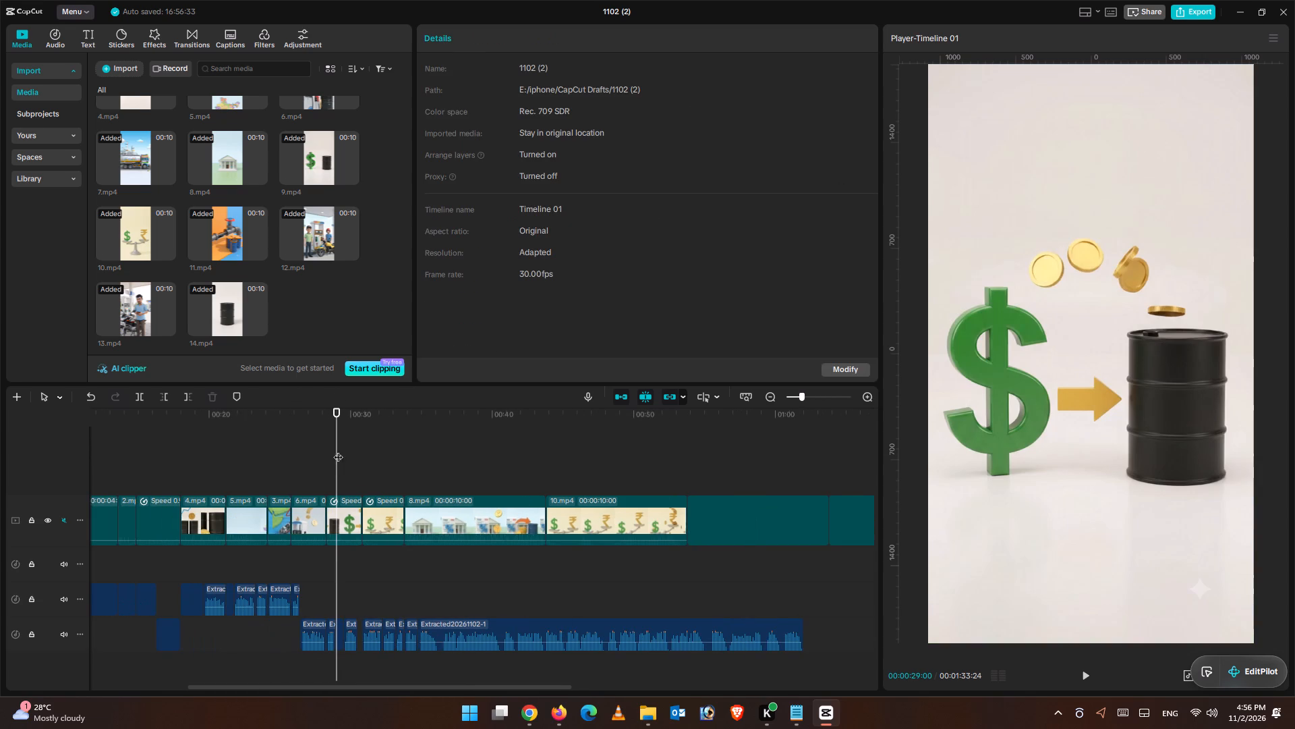
{"action": "left_click_drag", "start_coordinate": [339, 421], "coordinate": [0, 403]}
{"action": "left_click", "coordinate": [1088, 682]}
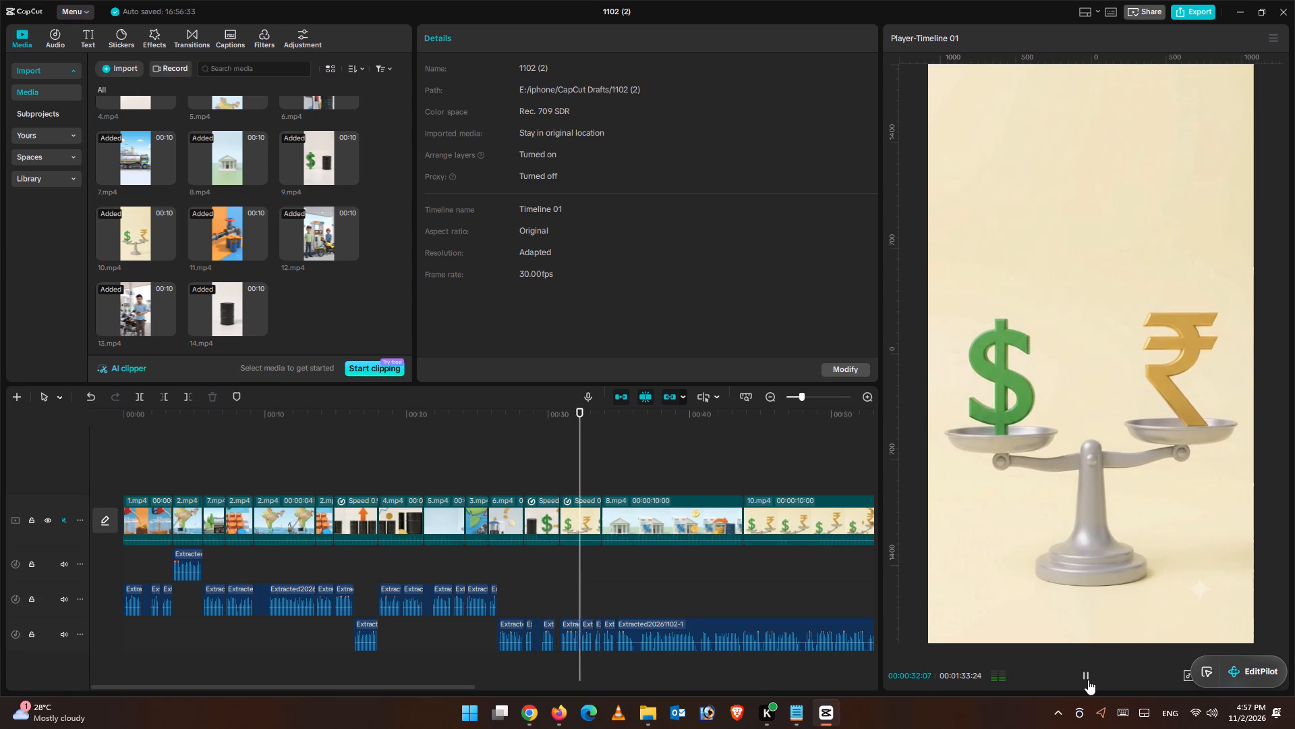
{"action": "key", "text": "ctrl+equal"}
{"action": "key", "text": "ctrl+equal"}
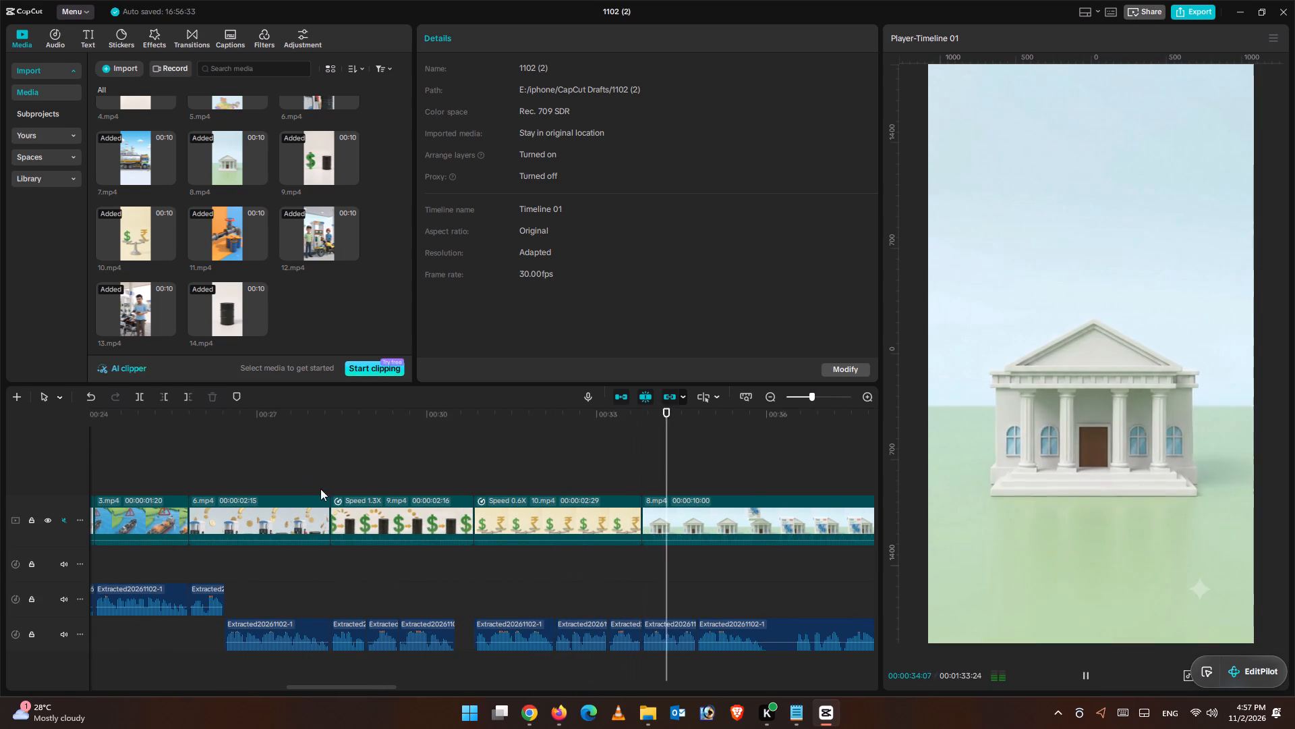
Trim the start of 9.mp4 so that the clip lasts 00:00:02:11, and check it in playback.
{"action": "left_click", "coordinate": [348, 464]}
{"action": "left_click", "coordinate": [380, 522]}
{"action": "left_click_drag", "start_coordinate": [334, 512], "coordinate": [354, 514]}
{"action": "left_click", "coordinate": [1087, 677]}
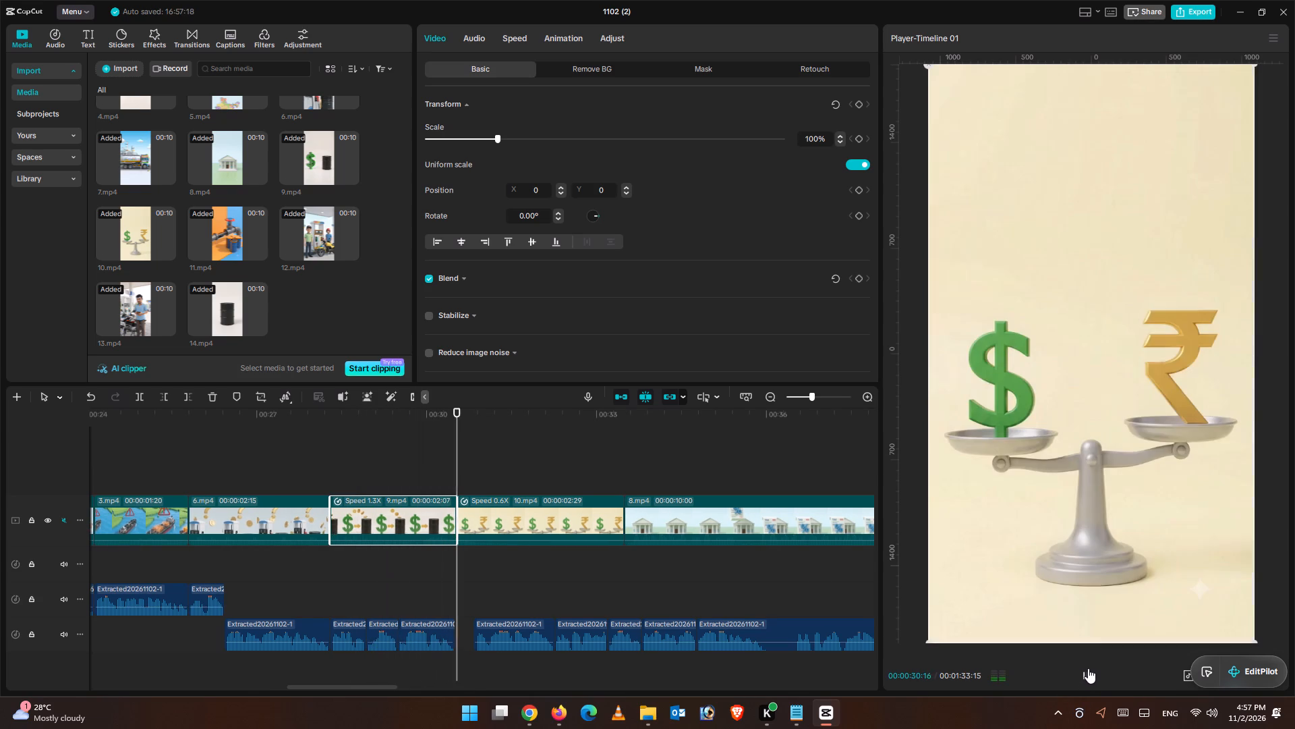
{"action": "left_click", "coordinate": [1088, 668]}
{"action": "left_click", "coordinate": [457, 482]}
{"action": "left_click", "coordinate": [459, 479]}
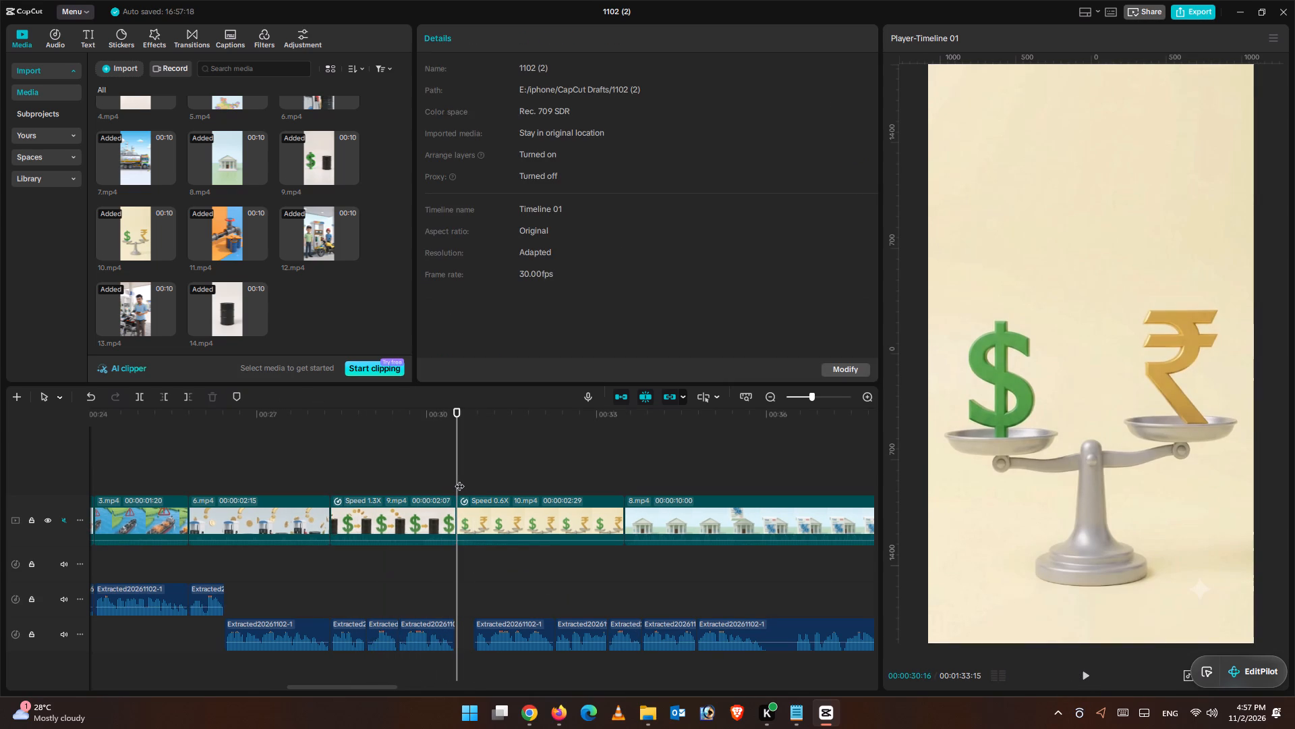
{"action": "left_click", "coordinate": [442, 504]}
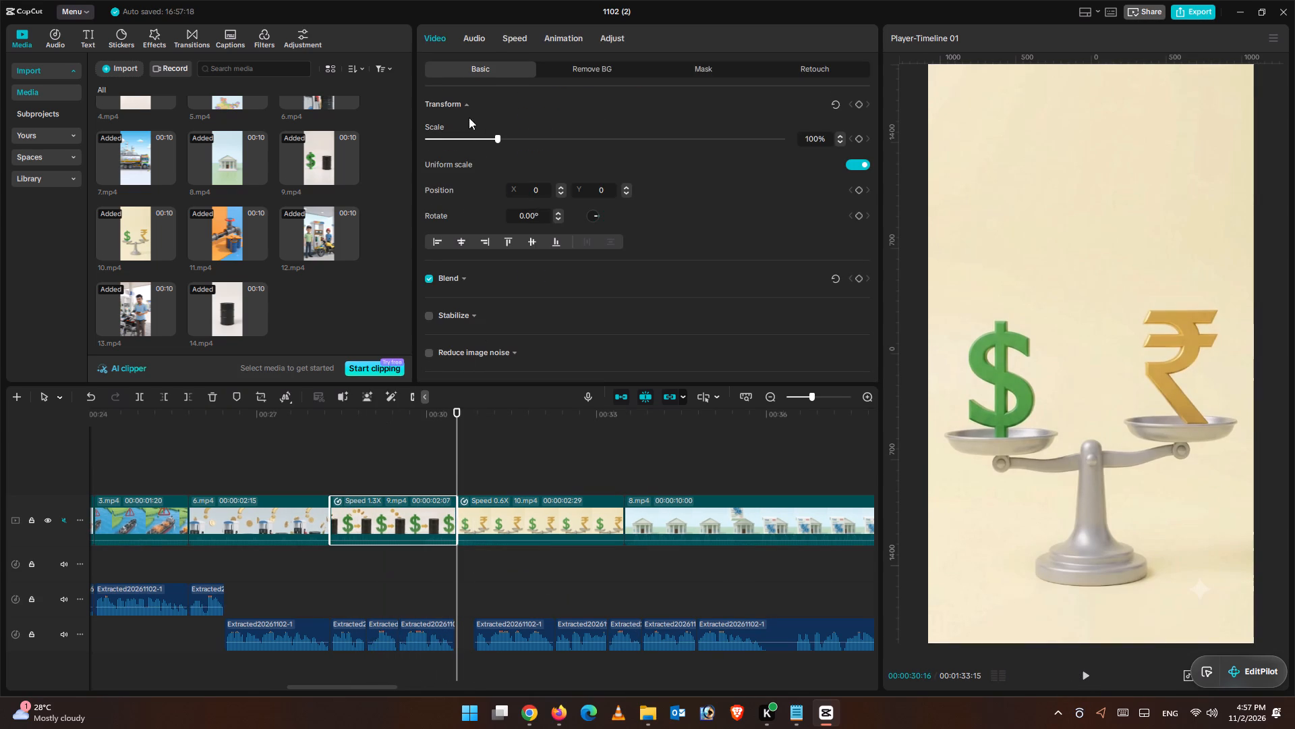
{"action": "left_click", "coordinate": [328, 507]}
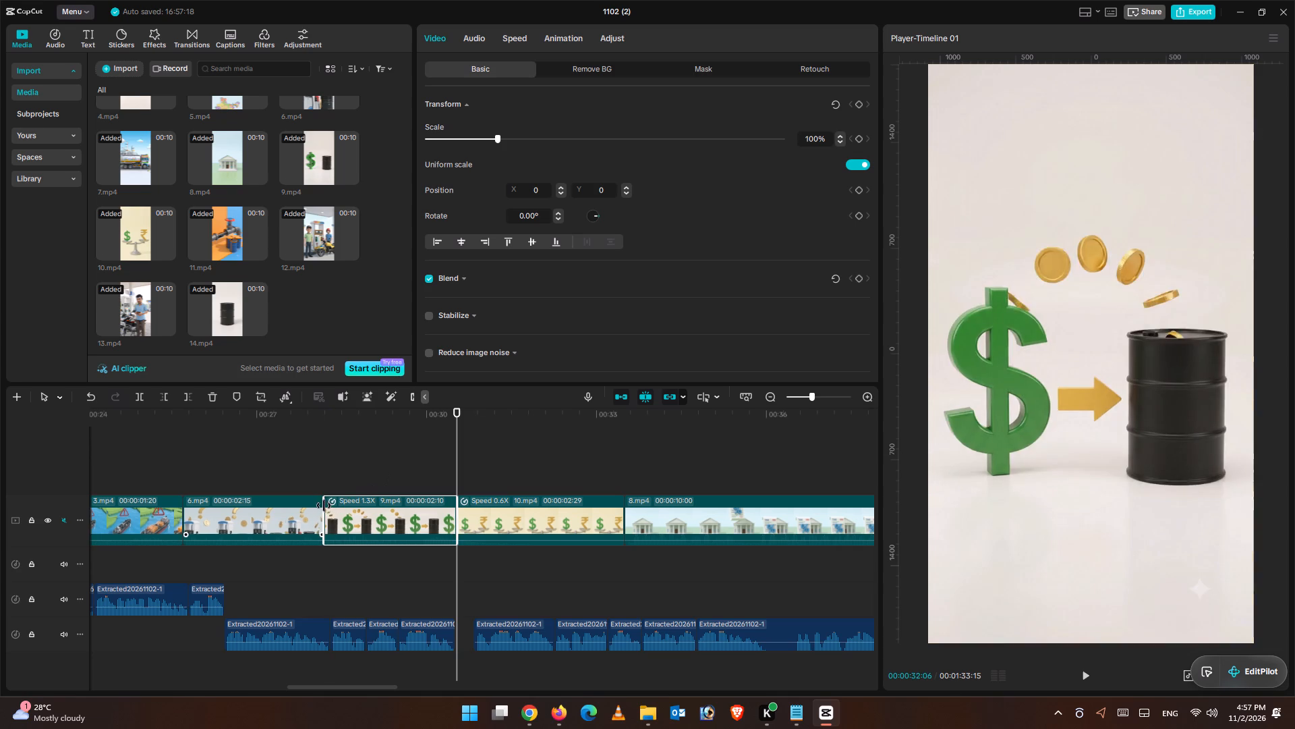
{"action": "left_click", "coordinate": [333, 471]}
{"action": "left_click", "coordinate": [1078, 675]}
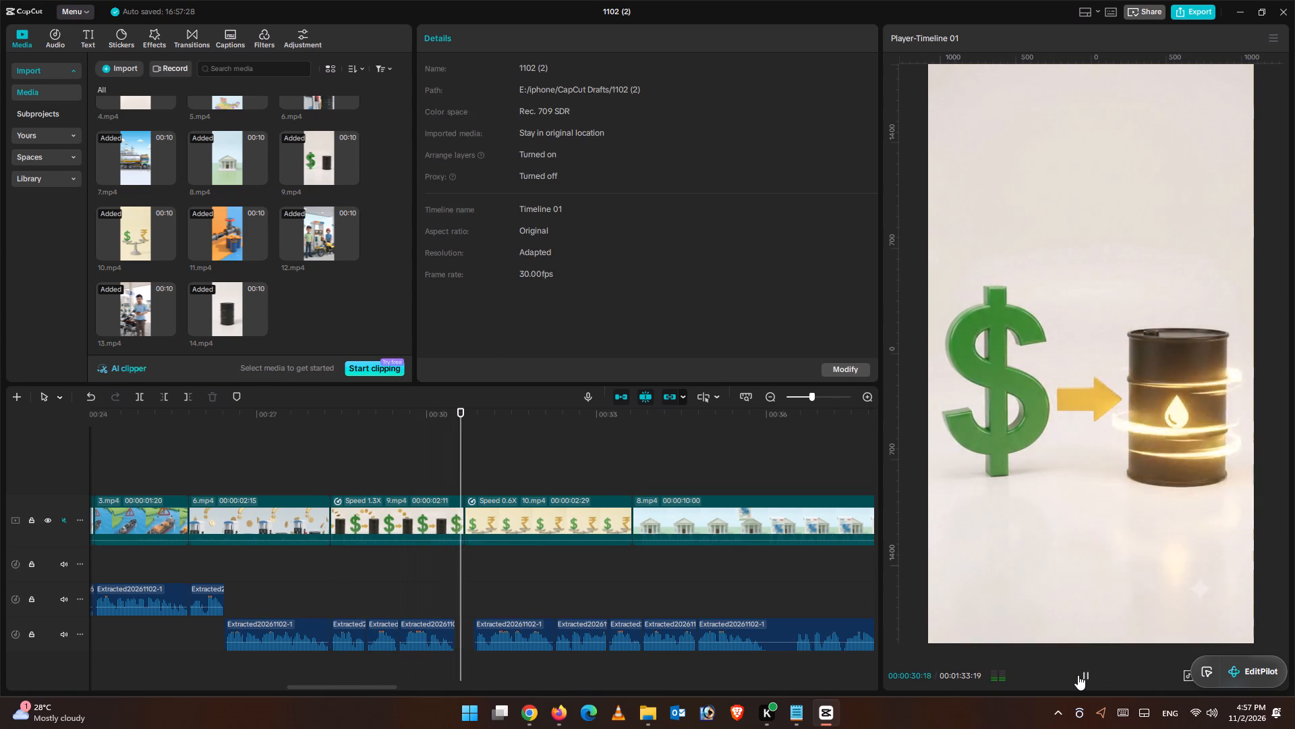
{"action": "left_click", "coordinate": [1078, 675]}
Trim the end of 9.mp4 at 00:00:30:15, where the narration segment over it ends.
{"action": "left_click_drag", "start_coordinate": [476, 473], "coordinate": [455, 470]}
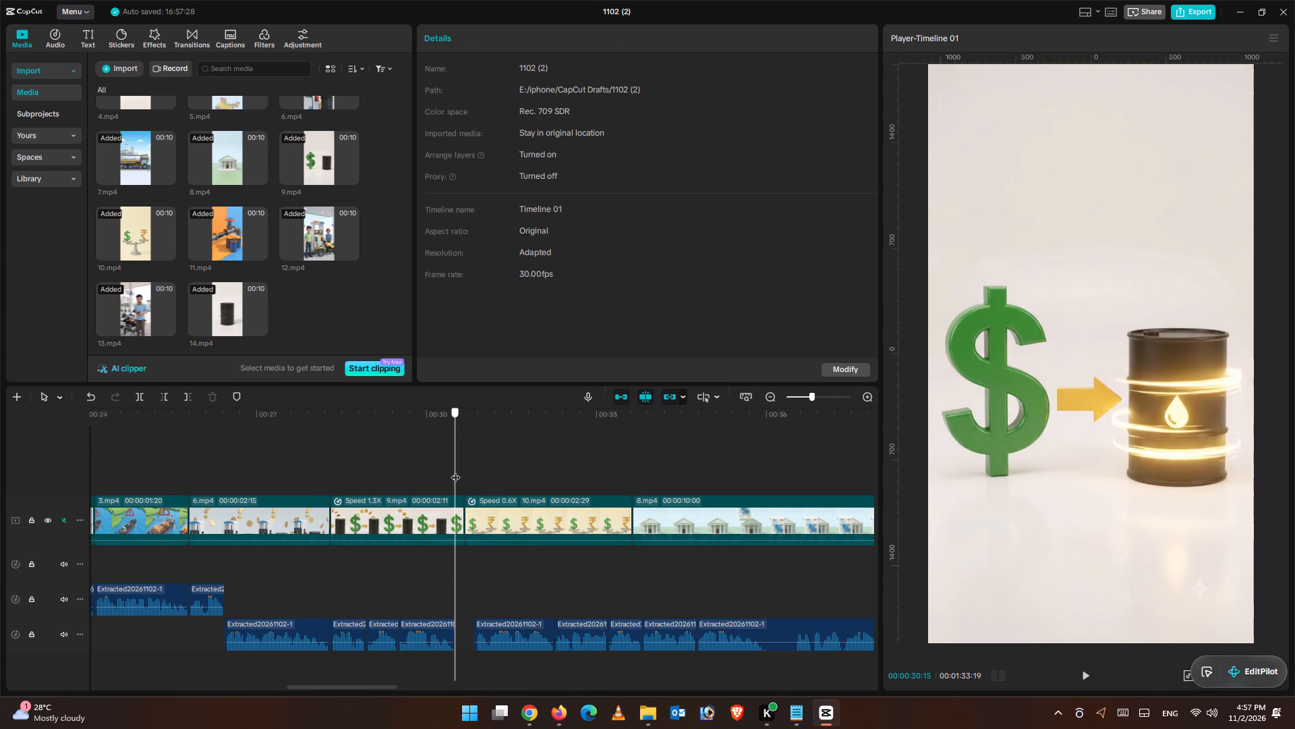
{"action": "left_click_drag", "start_coordinate": [455, 470], "coordinate": [458, 470]}
{"action": "key", "text": "ctrl+equal"}
{"action": "key", "text": "ctrl+equal"}
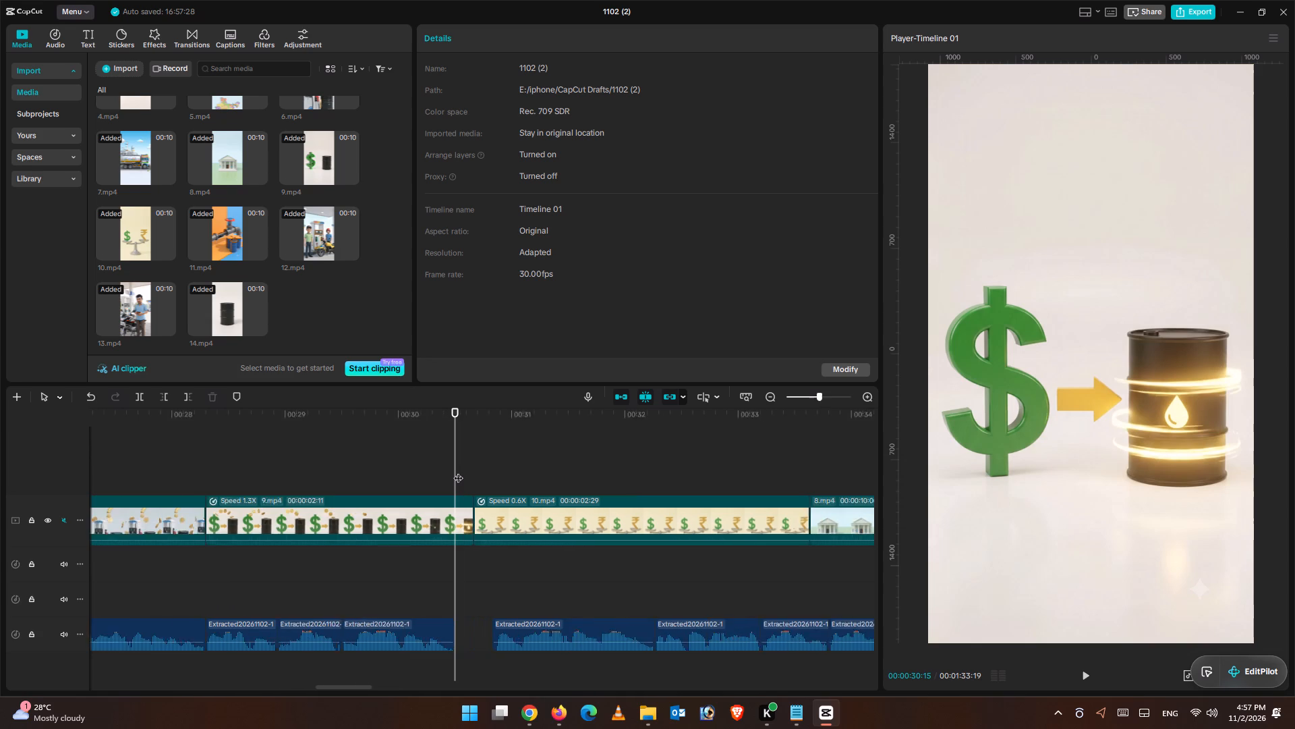
{"action": "left_click", "coordinate": [463, 522]}
{"action": "left_click", "coordinate": [190, 391]}
Close the gaps before the first two narration segments over 10.mp4 by moving each one earlier against the preceding segment.
{"action": "left_click_drag", "start_coordinate": [592, 632], "coordinate": [508, 637]}
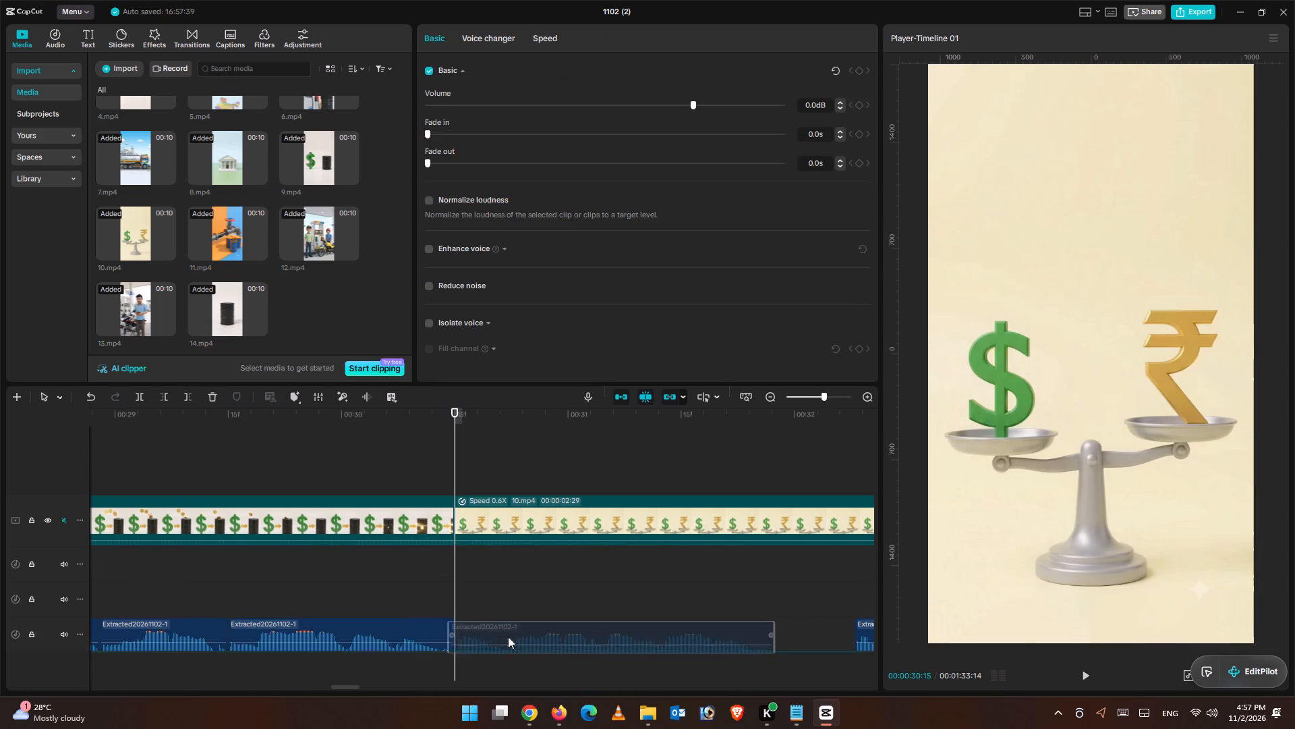
{"action": "left_click_drag", "start_coordinate": [508, 637], "coordinate": [515, 637]}
{"action": "left_click", "coordinate": [431, 434]}
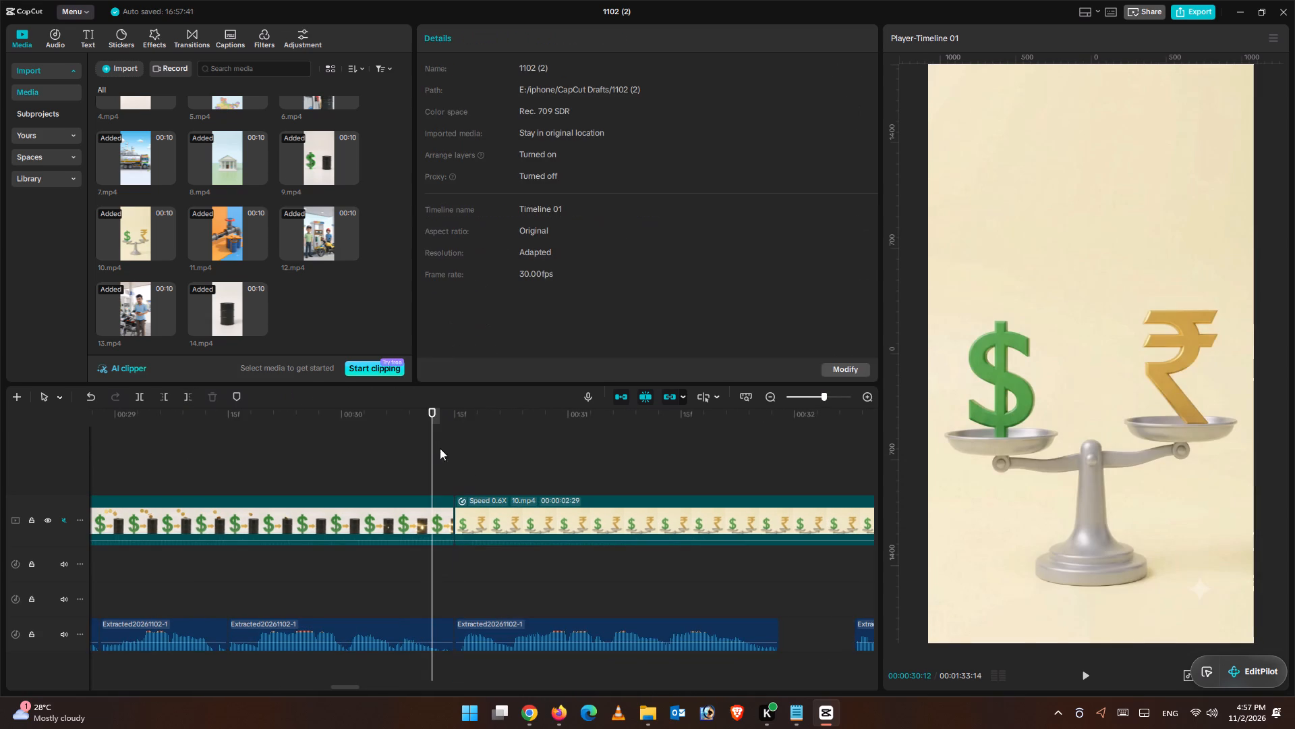
{"action": "left_click", "coordinate": [1093, 673]}
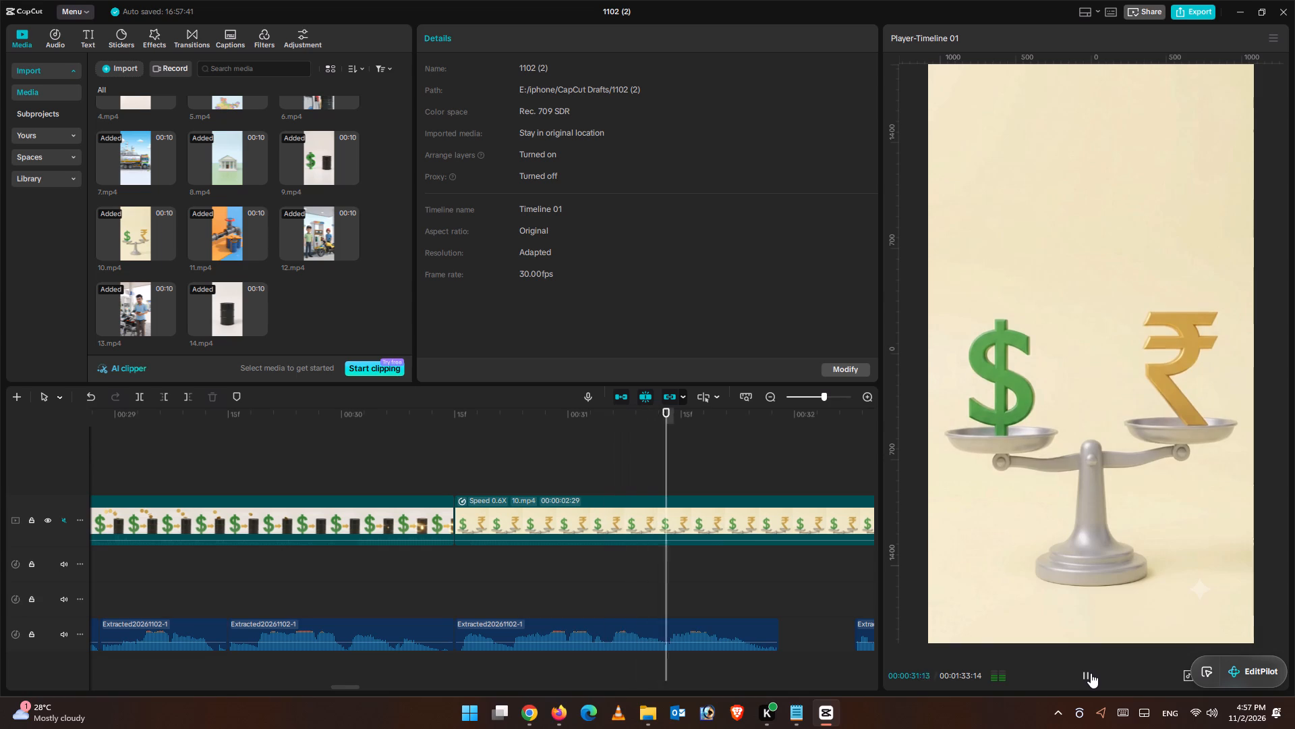
{"action": "left_click", "coordinate": [1083, 672]}
{"action": "left_click_drag", "start_coordinate": [867, 634], "coordinate": [801, 629]}
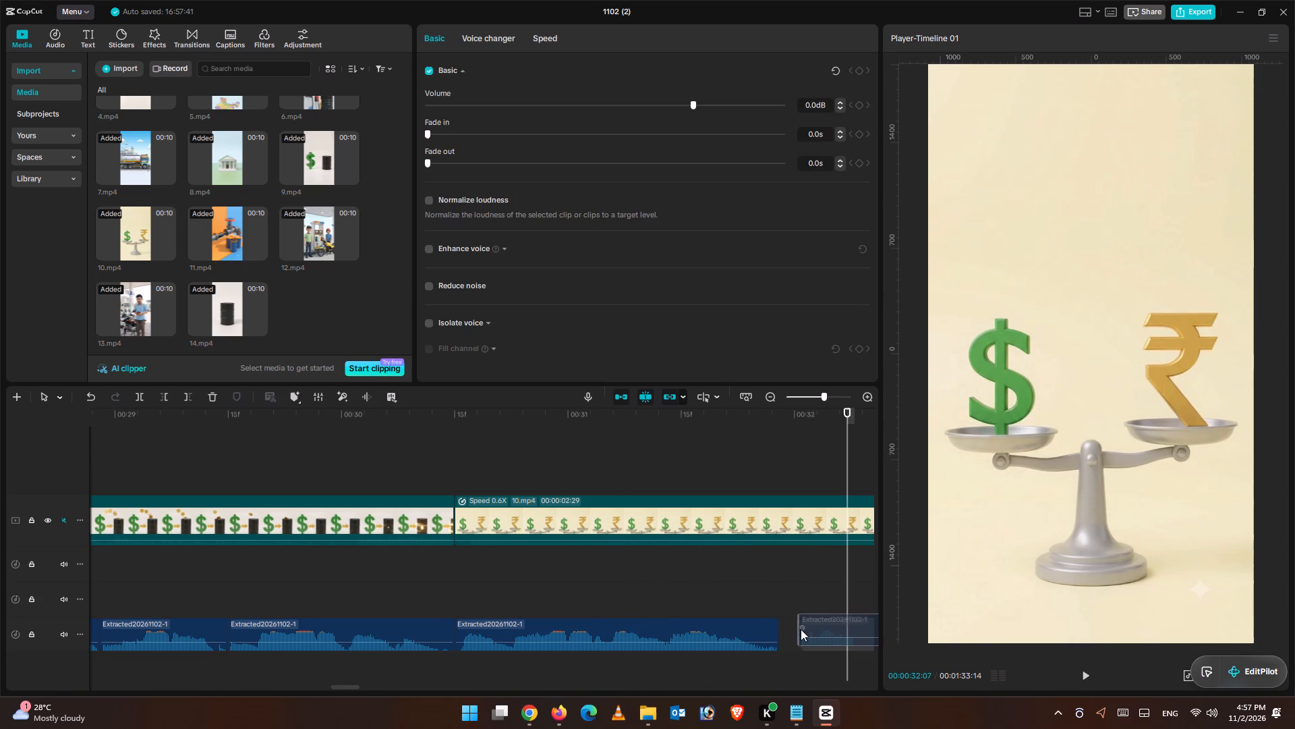
{"action": "left_click_drag", "start_coordinate": [801, 629], "coordinate": [791, 629]}
{"action": "left_click", "coordinate": [749, 587]}
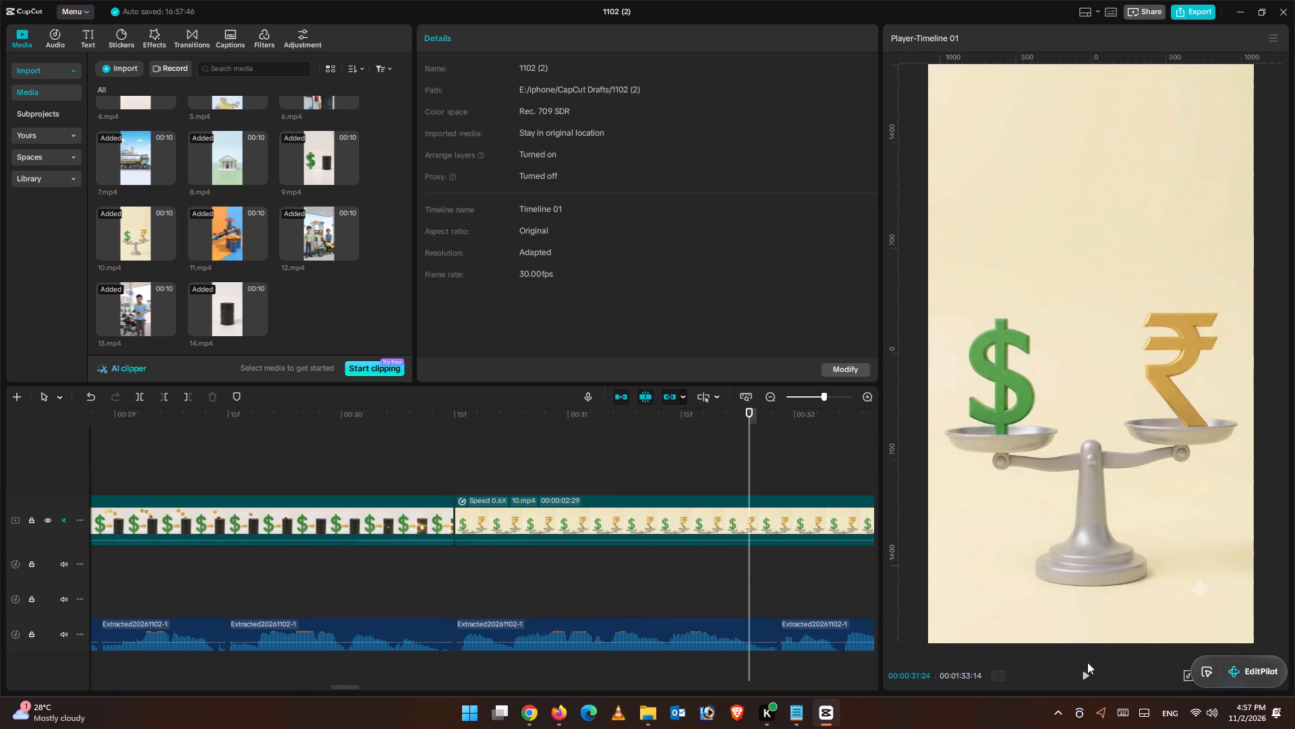
{"action": "left_click", "coordinate": [1089, 668]}
{"action": "left_click", "coordinate": [1082, 659]}
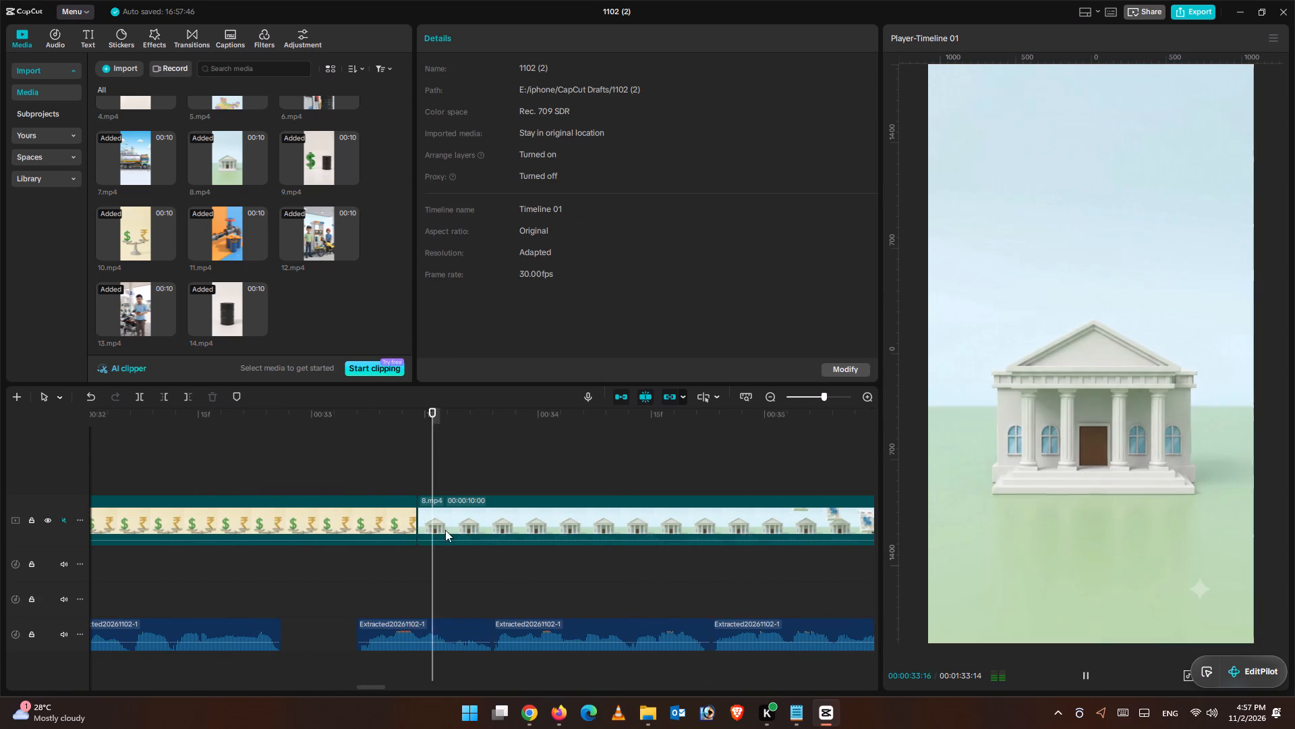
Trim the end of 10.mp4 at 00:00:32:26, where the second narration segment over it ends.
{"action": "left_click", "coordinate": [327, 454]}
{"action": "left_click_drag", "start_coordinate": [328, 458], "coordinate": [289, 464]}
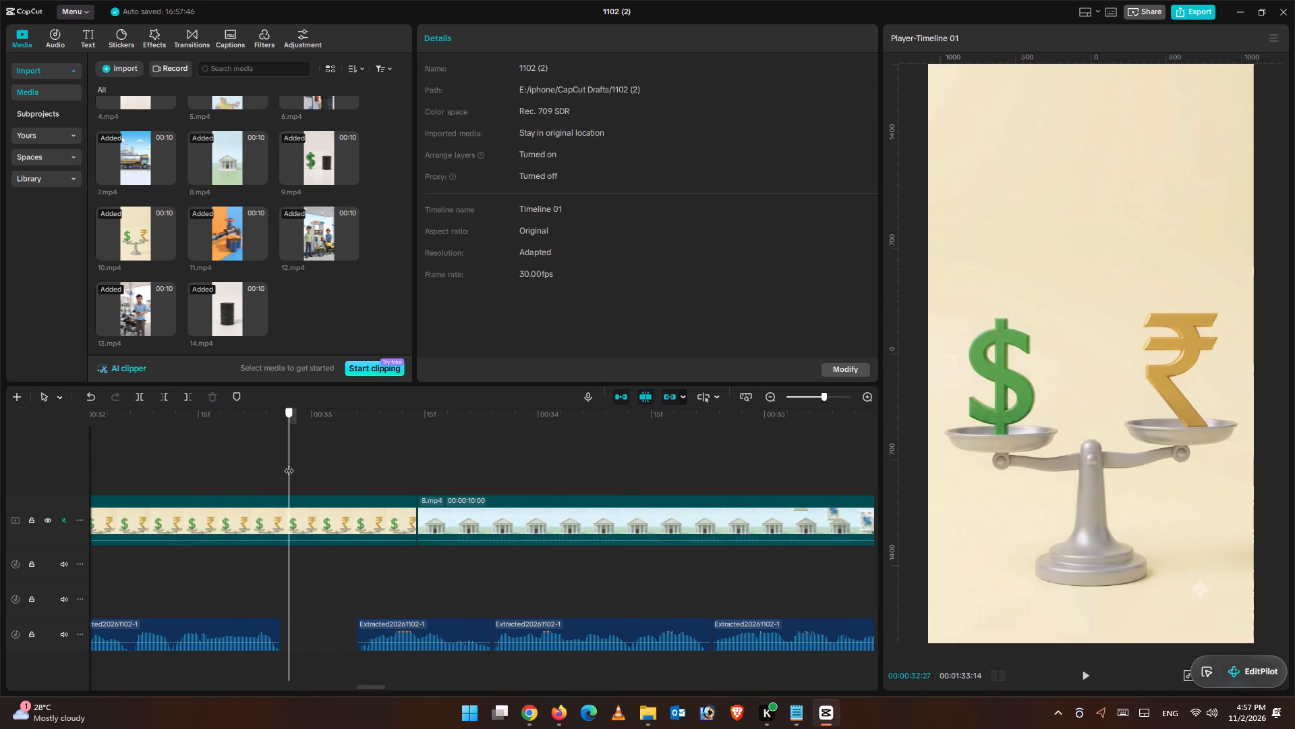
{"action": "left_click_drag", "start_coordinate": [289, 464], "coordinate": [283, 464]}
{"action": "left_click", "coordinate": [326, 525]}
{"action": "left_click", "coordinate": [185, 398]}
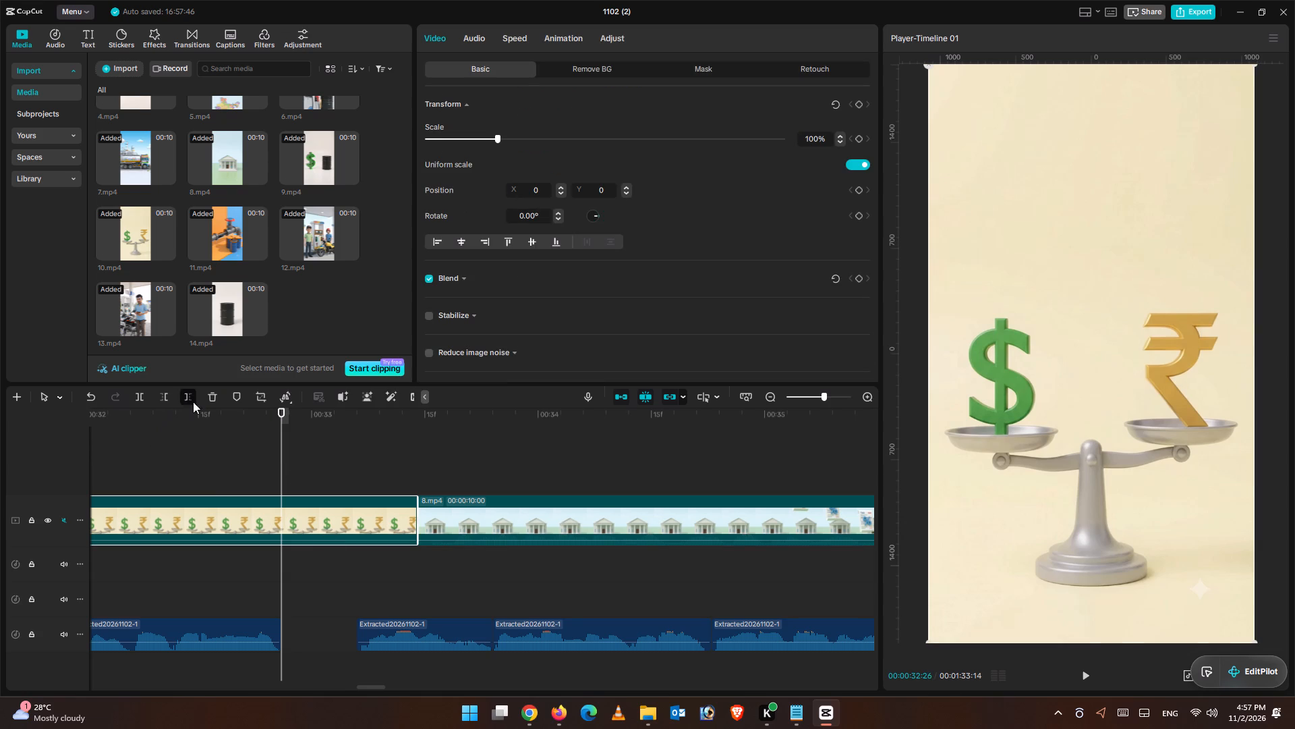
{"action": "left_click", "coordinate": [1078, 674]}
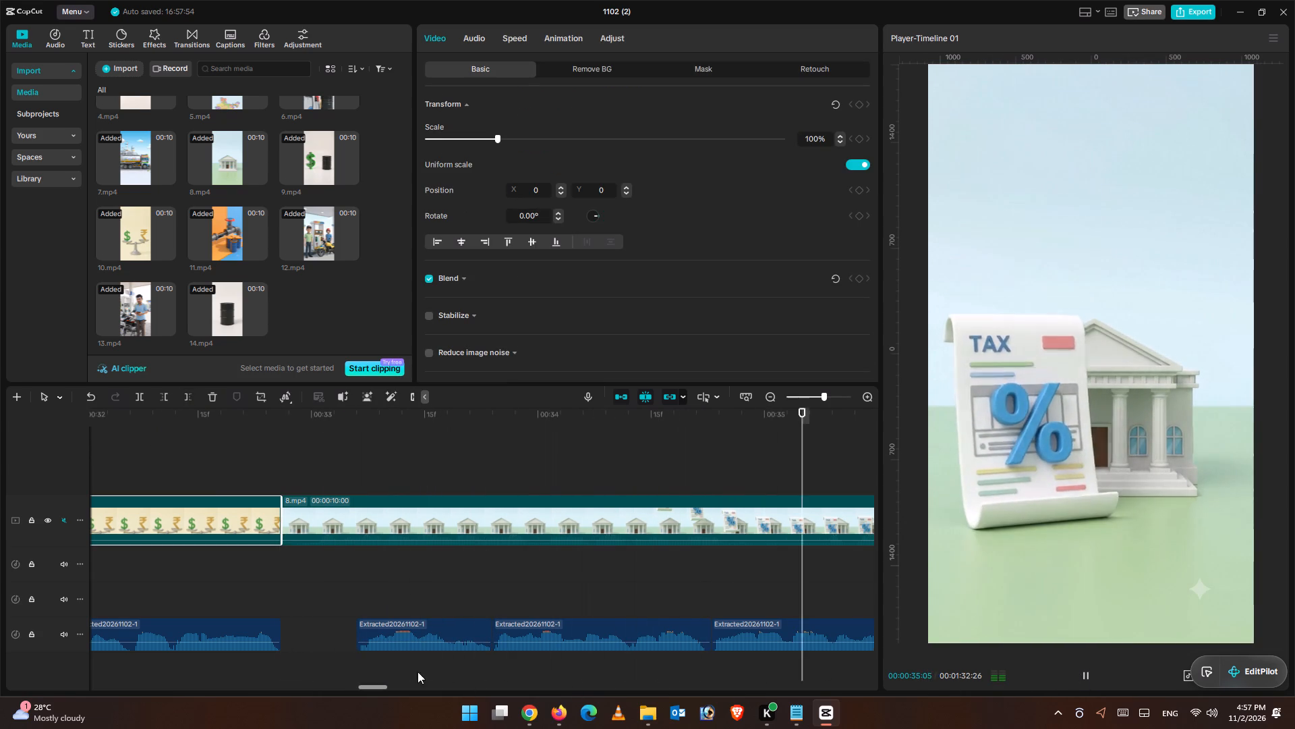
Move the narration segment following 00:00:32:26 earlier so that it directly follows the preceding segment.
{"action": "left_click_drag", "start_coordinate": [391, 627], "coordinate": [328, 628]}
{"action": "left_click", "coordinate": [395, 569]}
{"action": "left_click_drag", "start_coordinate": [401, 413], "coordinate": [287, 421]}
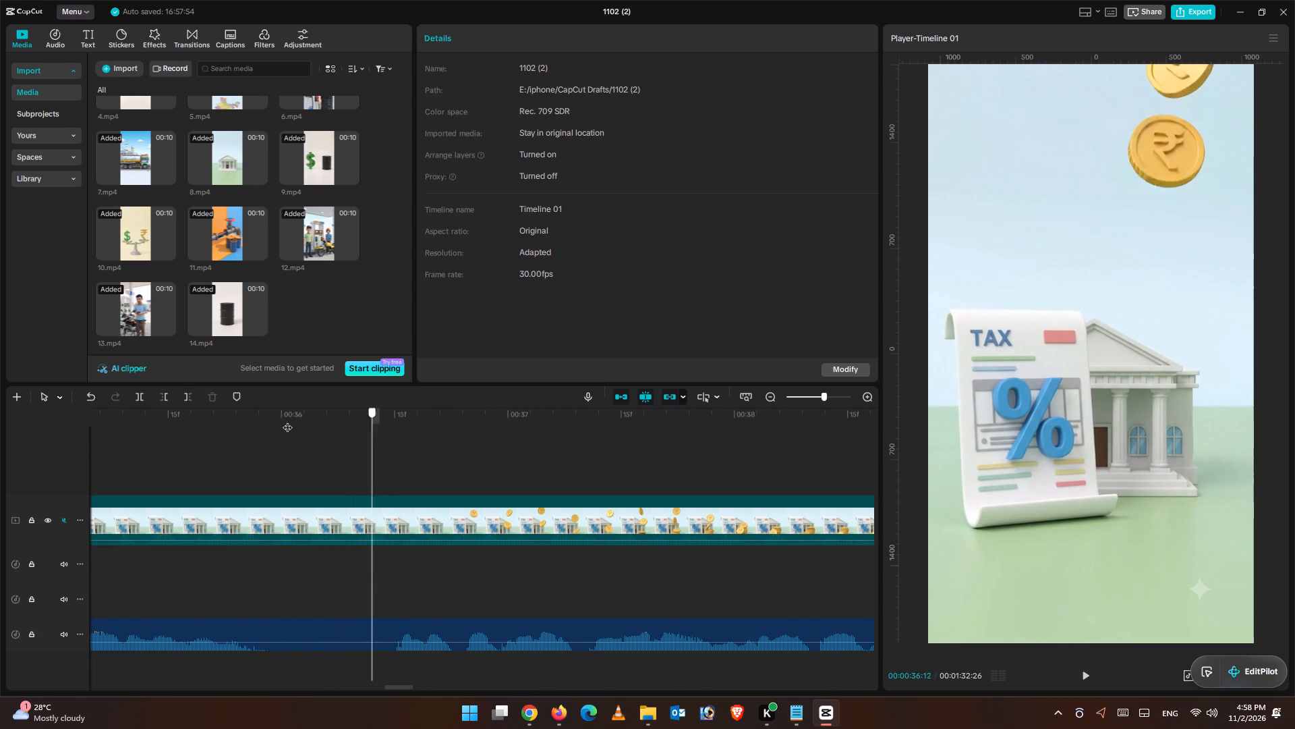
{"action": "left_click_drag", "start_coordinate": [287, 421], "coordinate": [345, 364]}
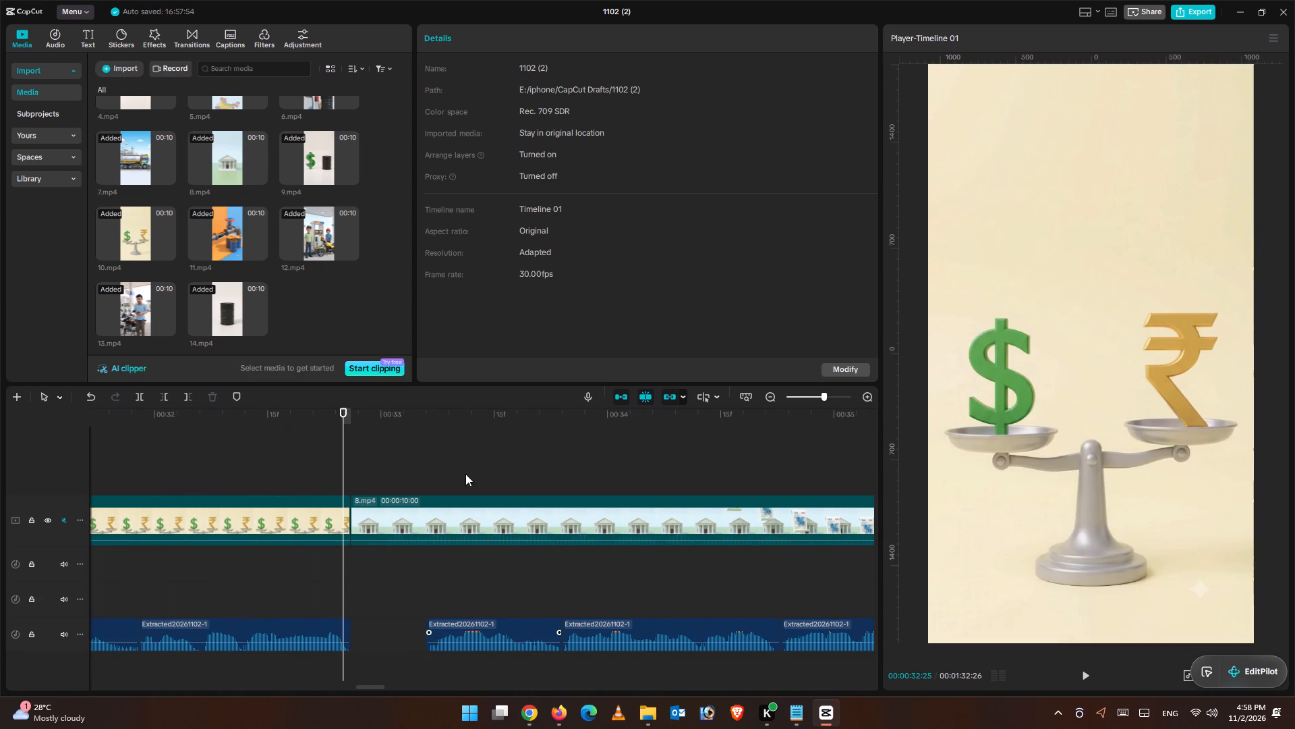
{"action": "left_click_drag", "start_coordinate": [484, 639], "coordinate": [409, 639]}
Extend the end of 10.mp4 past the moved narration segment and trim the clip at 00:00:33:14, where that segment ends.
{"action": "left_click", "coordinate": [320, 493]}
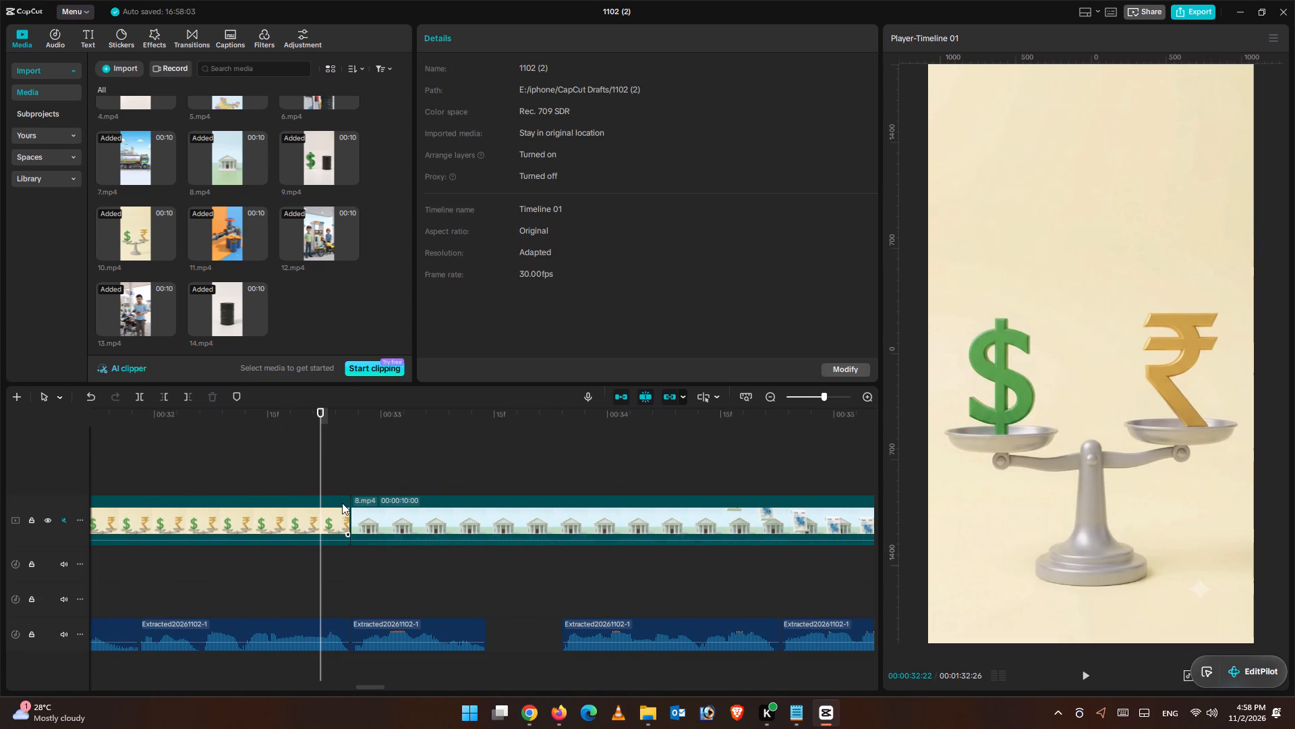
{"action": "left_click", "coordinate": [339, 512]}
{"action": "left_click_drag", "start_coordinate": [353, 511], "coordinate": [523, 528]}
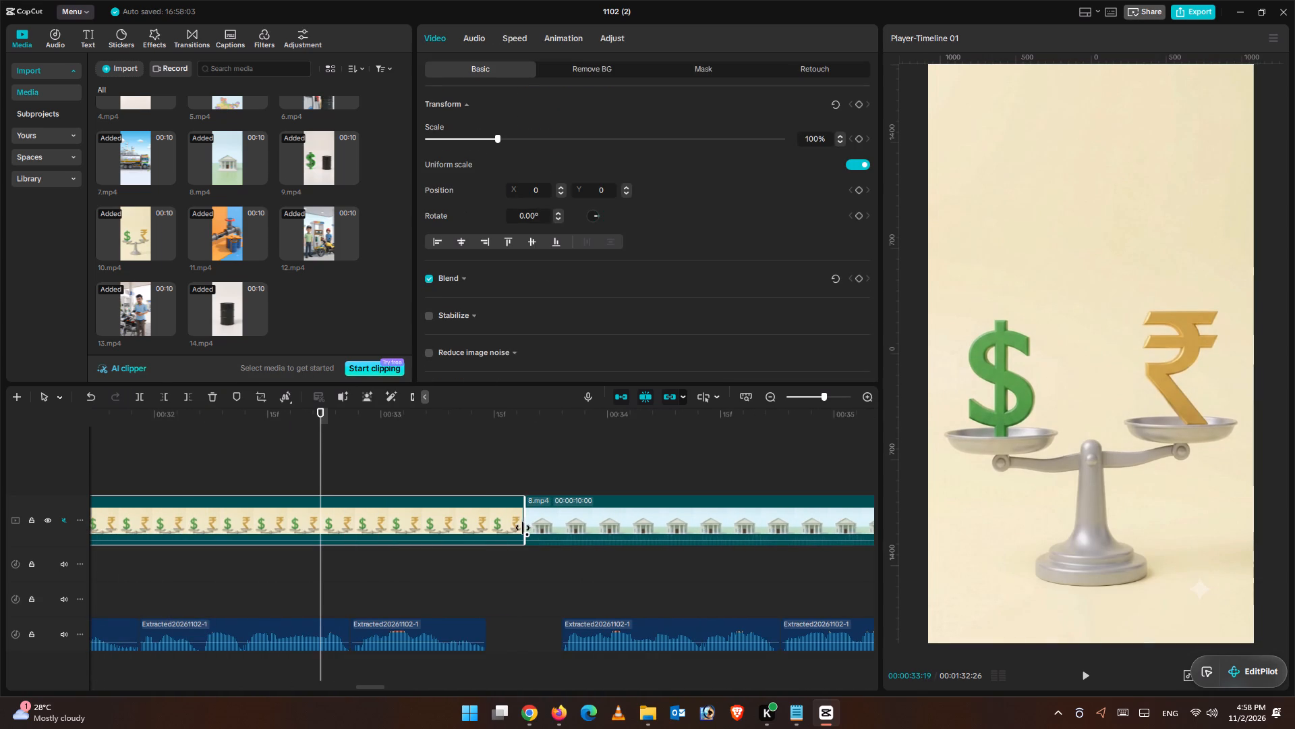
{"action": "left_click_drag", "start_coordinate": [523, 528], "coordinate": [512, 529]}
{"action": "left_click", "coordinate": [486, 475]}
{"action": "left_click_drag", "start_coordinate": [482, 474], "coordinate": [484, 474]}
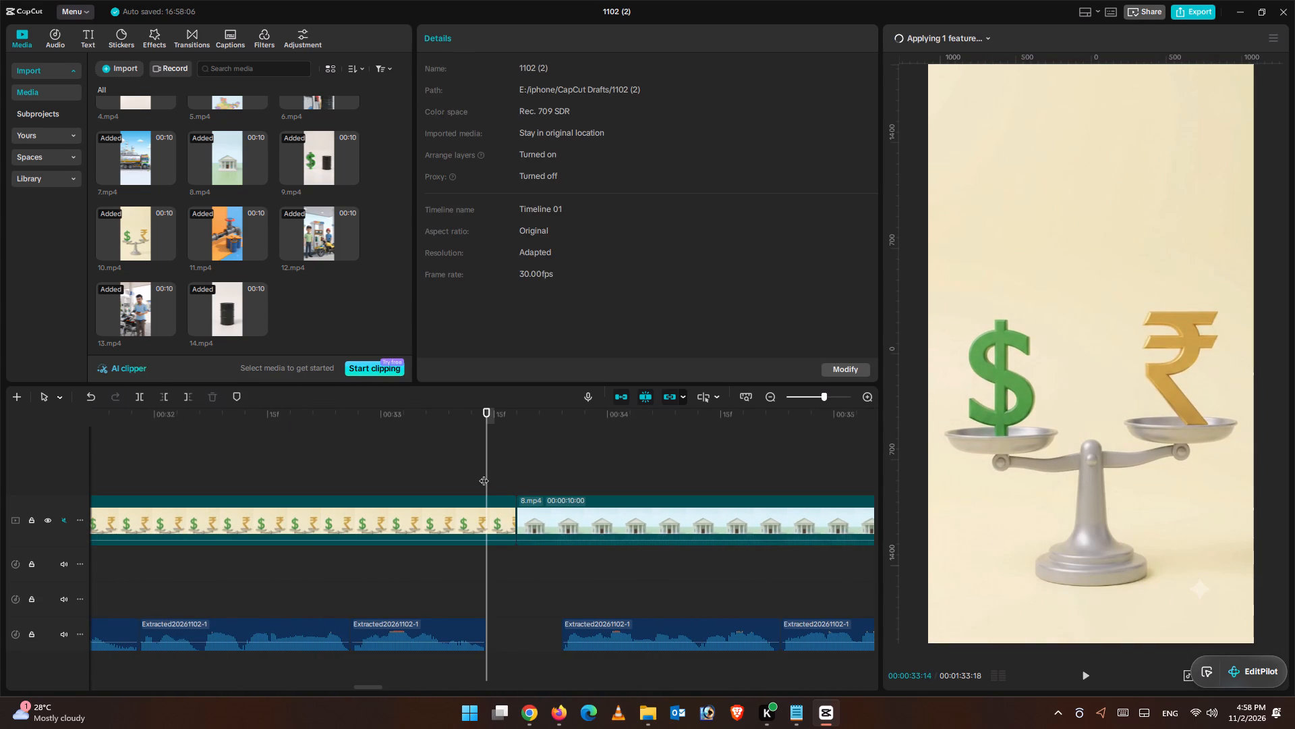
{"action": "left_click_drag", "start_coordinate": [484, 474], "coordinate": [497, 481]}
{"action": "left_click_drag", "start_coordinate": [484, 471], "coordinate": [490, 471]}
{"action": "left_click", "coordinate": [487, 469]}
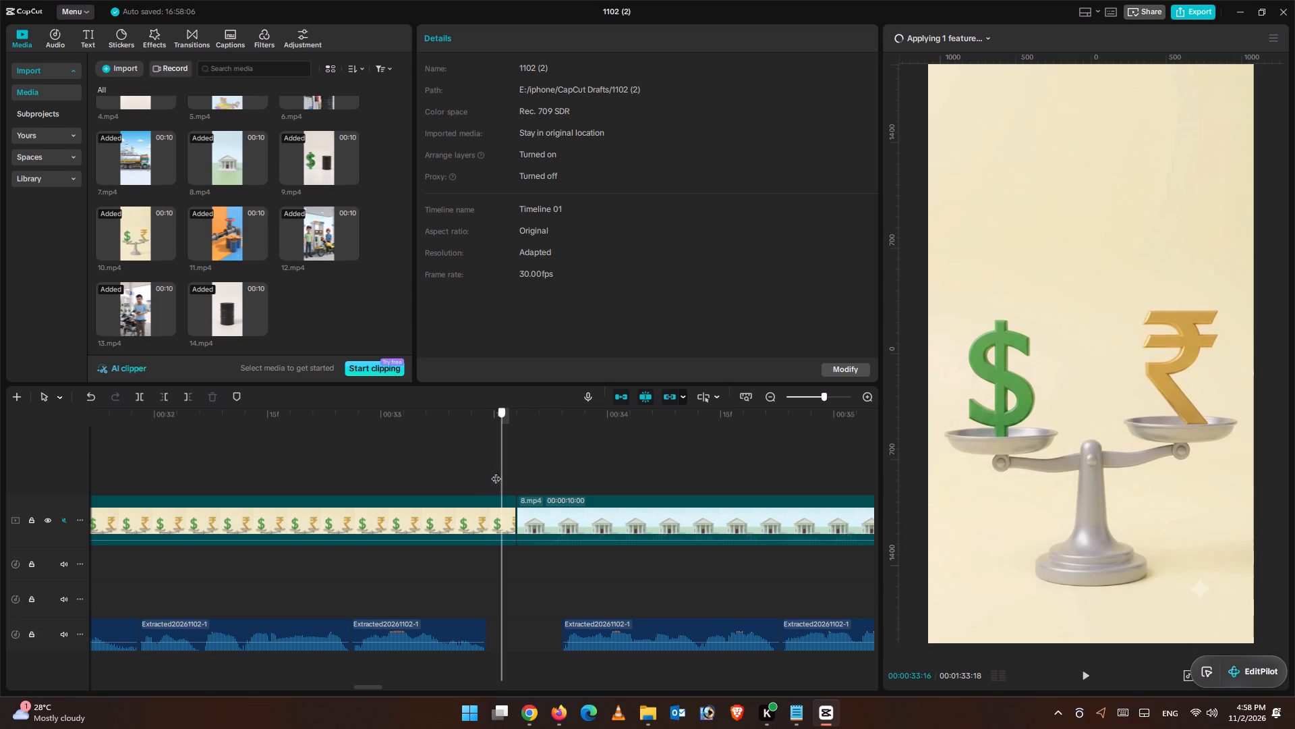
{"action": "left_click", "coordinate": [489, 533]}
{"action": "left_click", "coordinate": [188, 396]}
Play from 9.mp4 into 8.mp4 to find the narration pause, and split the narration at 00:00:35:29.
{"action": "left_click", "coordinate": [302, 433]}
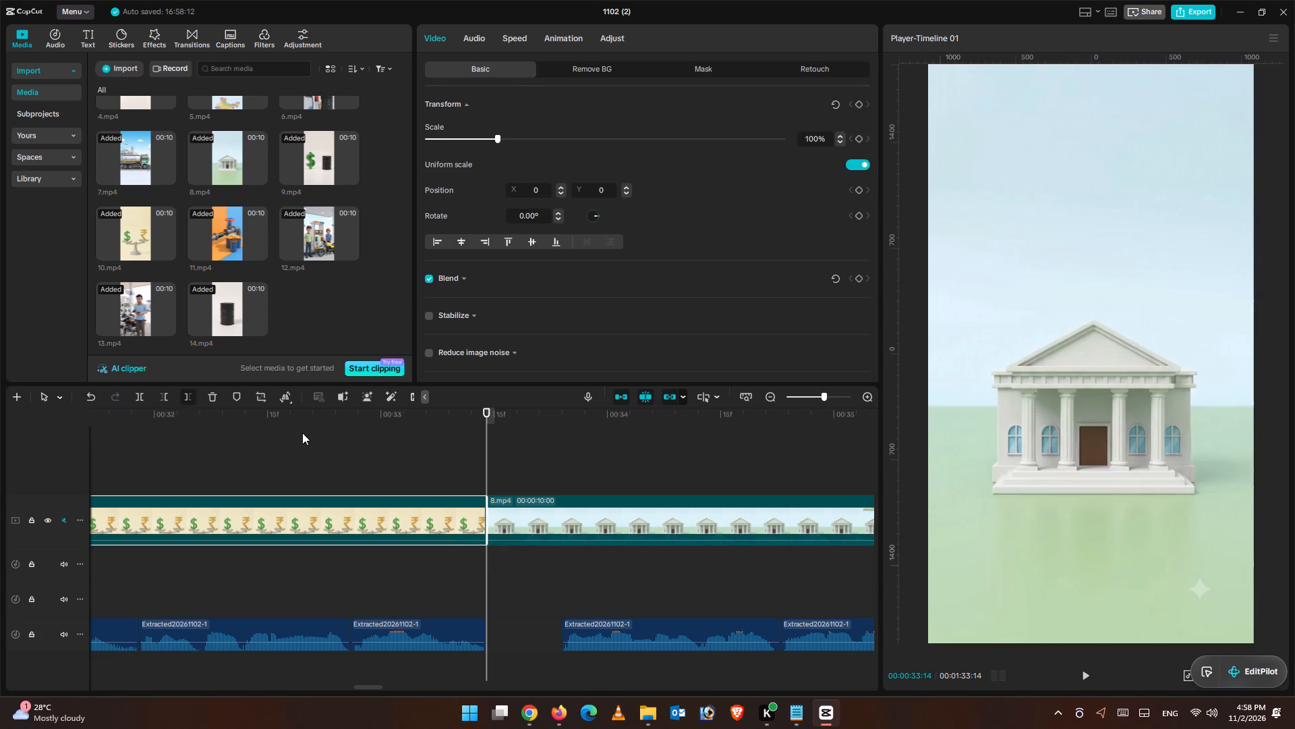
{"action": "key", "text": "ctrl+minus"}
{"action": "key", "text": "ctrl+minus"}
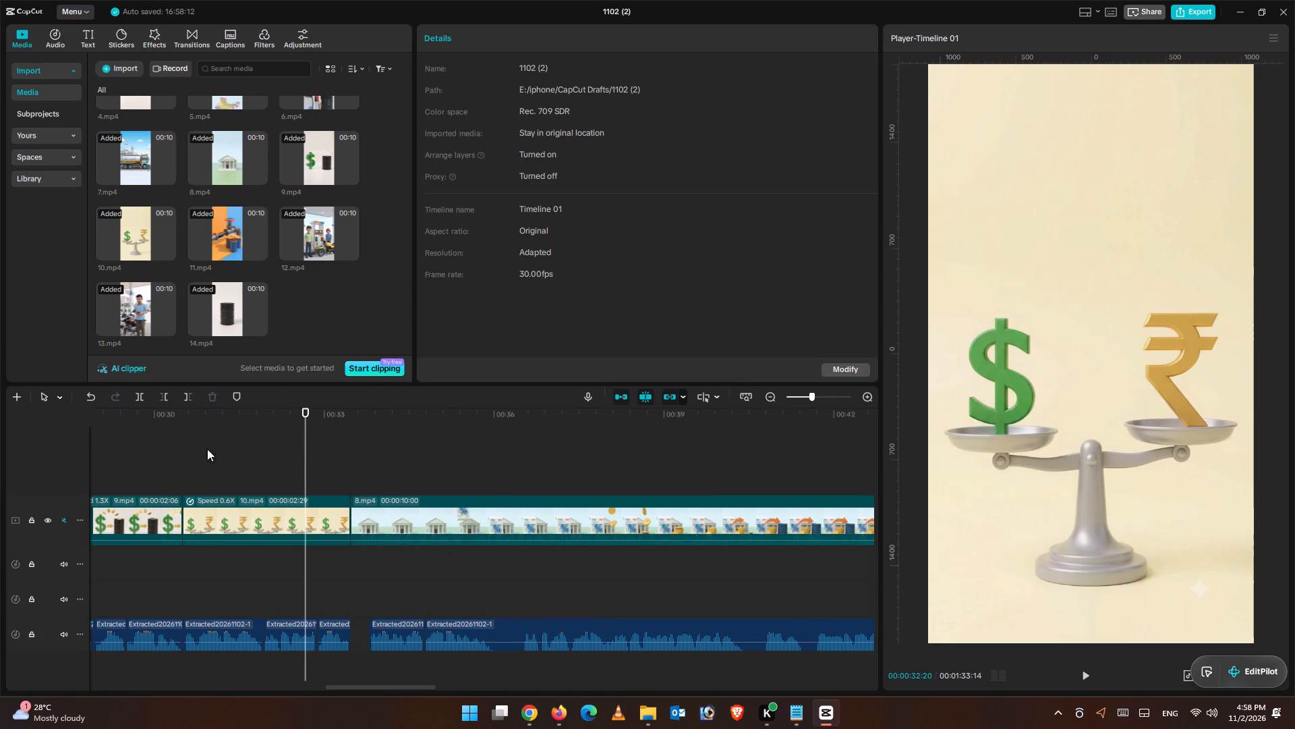
{"action": "left_click", "coordinate": [157, 446]}
{"action": "left_click", "coordinate": [1078, 680]}
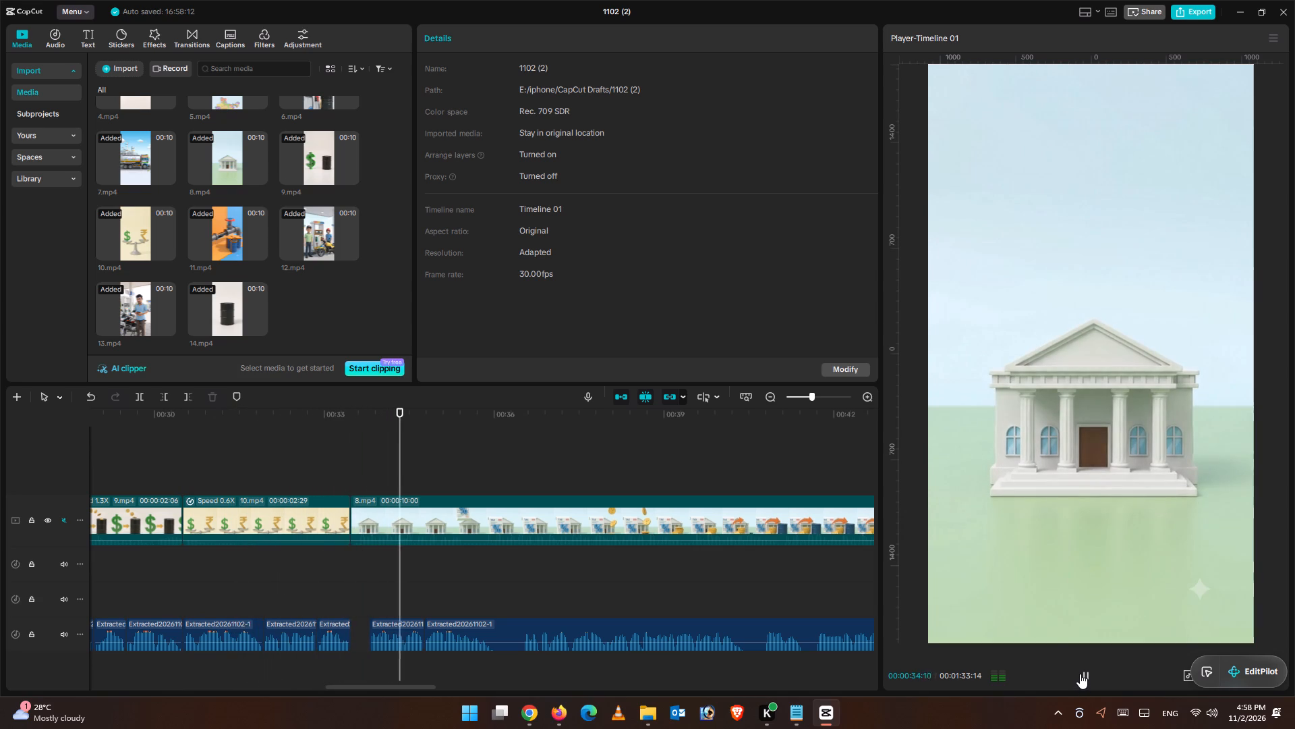
{"action": "left_click", "coordinate": [1080, 674]}
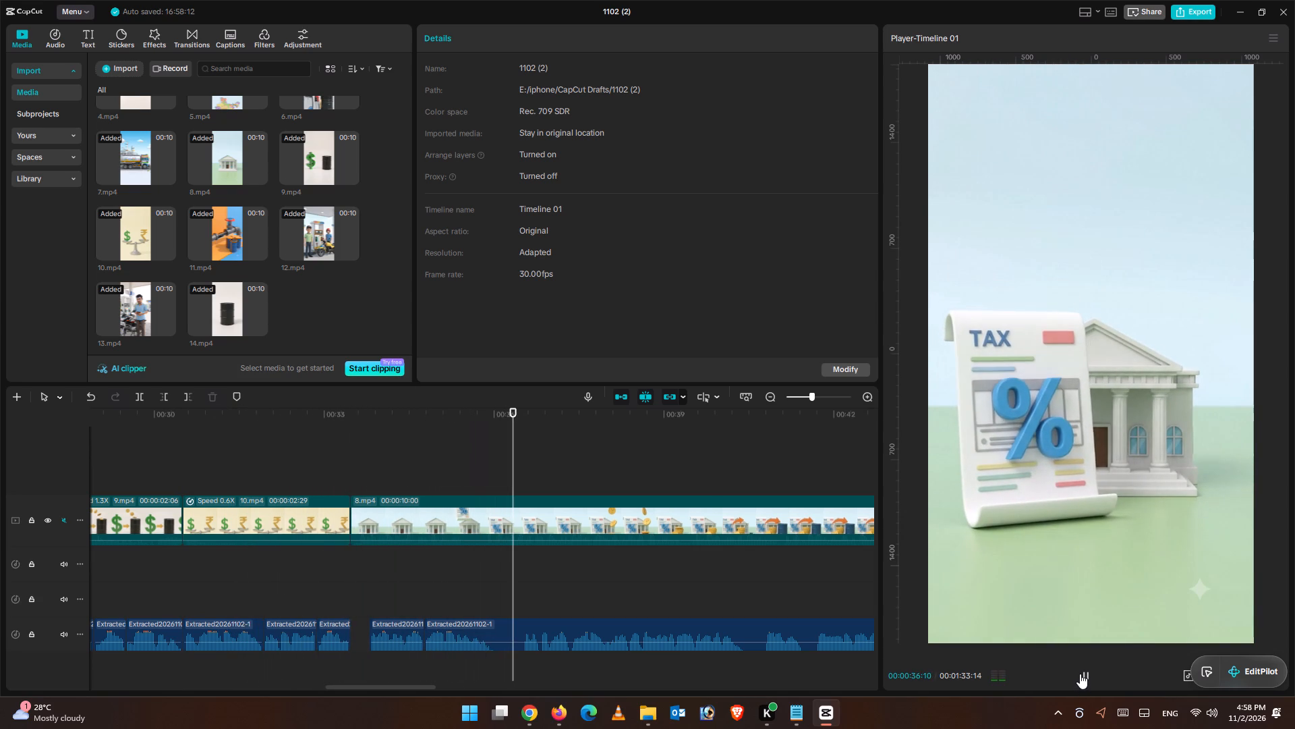
{"action": "left_click_drag", "start_coordinate": [515, 459], "coordinate": [490, 459]}
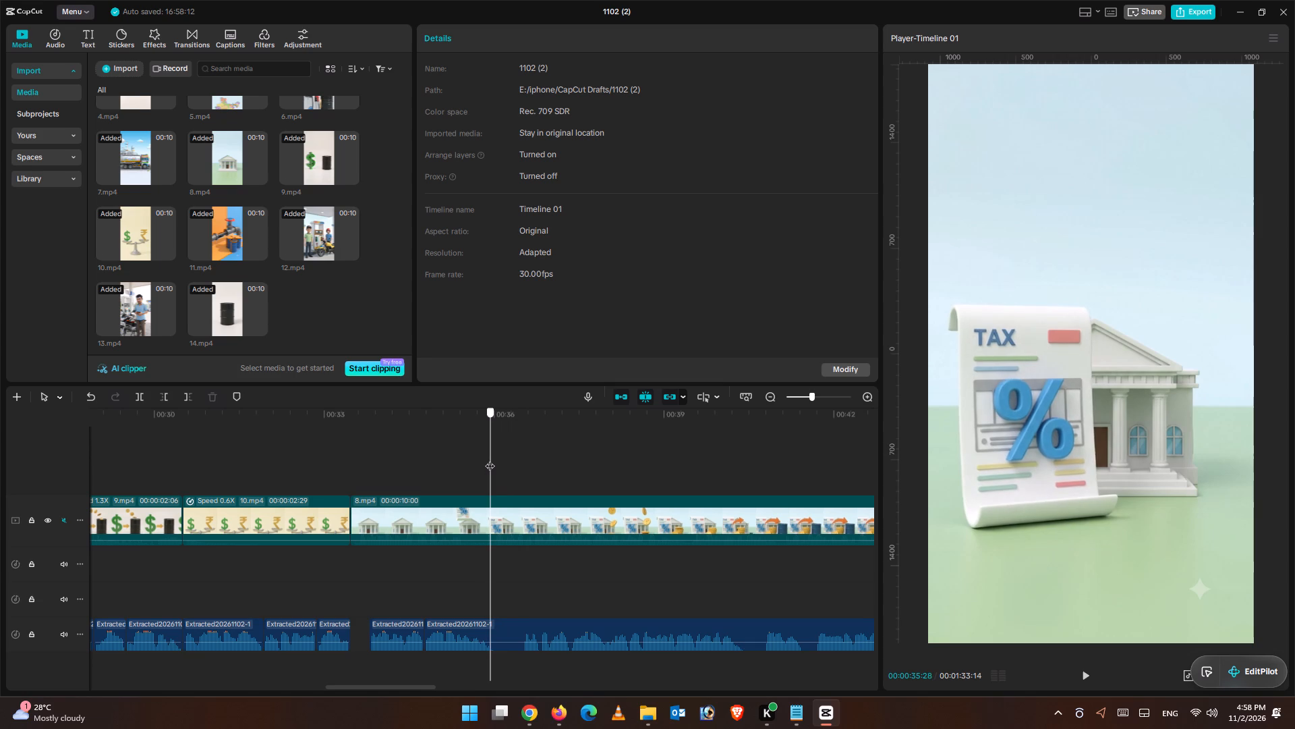
{"action": "left_click_drag", "start_coordinate": [490, 459], "coordinate": [492, 460]}
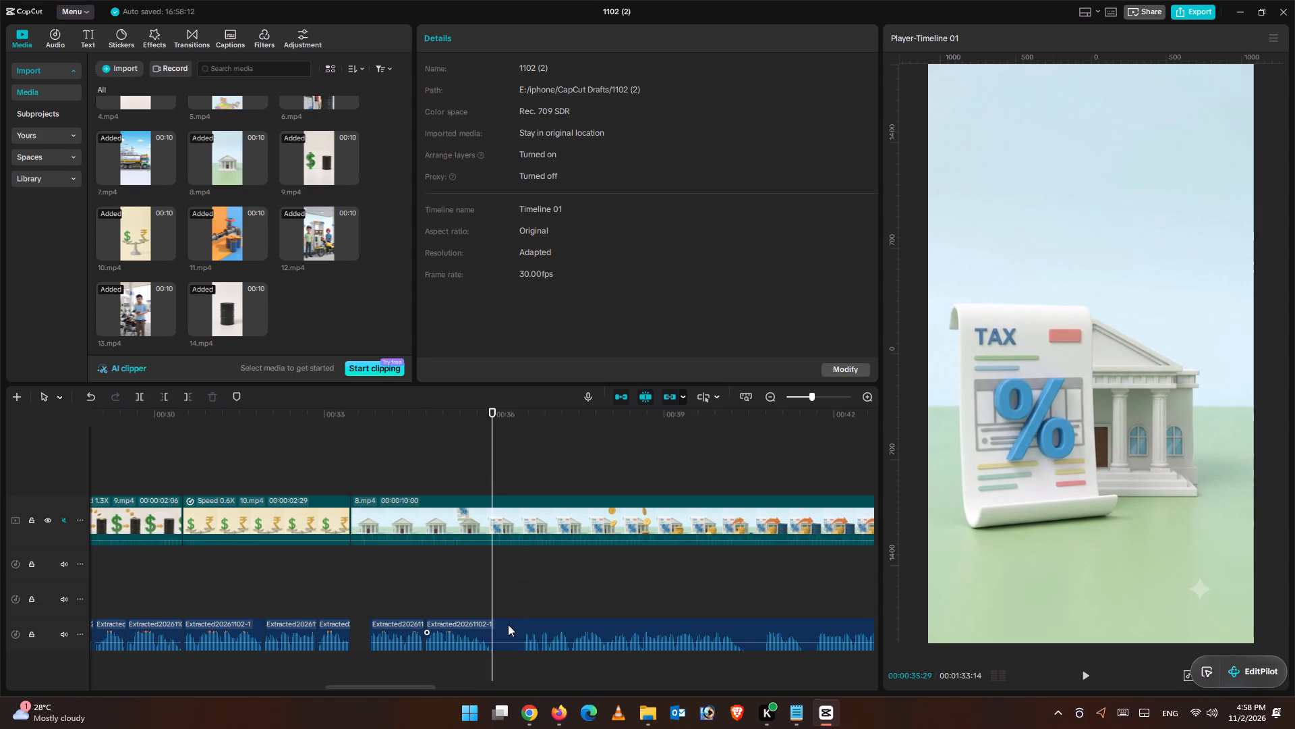
{"action": "left_click", "coordinate": [505, 628]}
{"action": "left_click", "coordinate": [140, 397]}
Move the two narration segments before the 00:00:35:29 split earlier together, closing the gap at the start of 8.mp4.
{"action": "left_click_drag", "start_coordinate": [438, 670], "coordinate": [399, 669]}
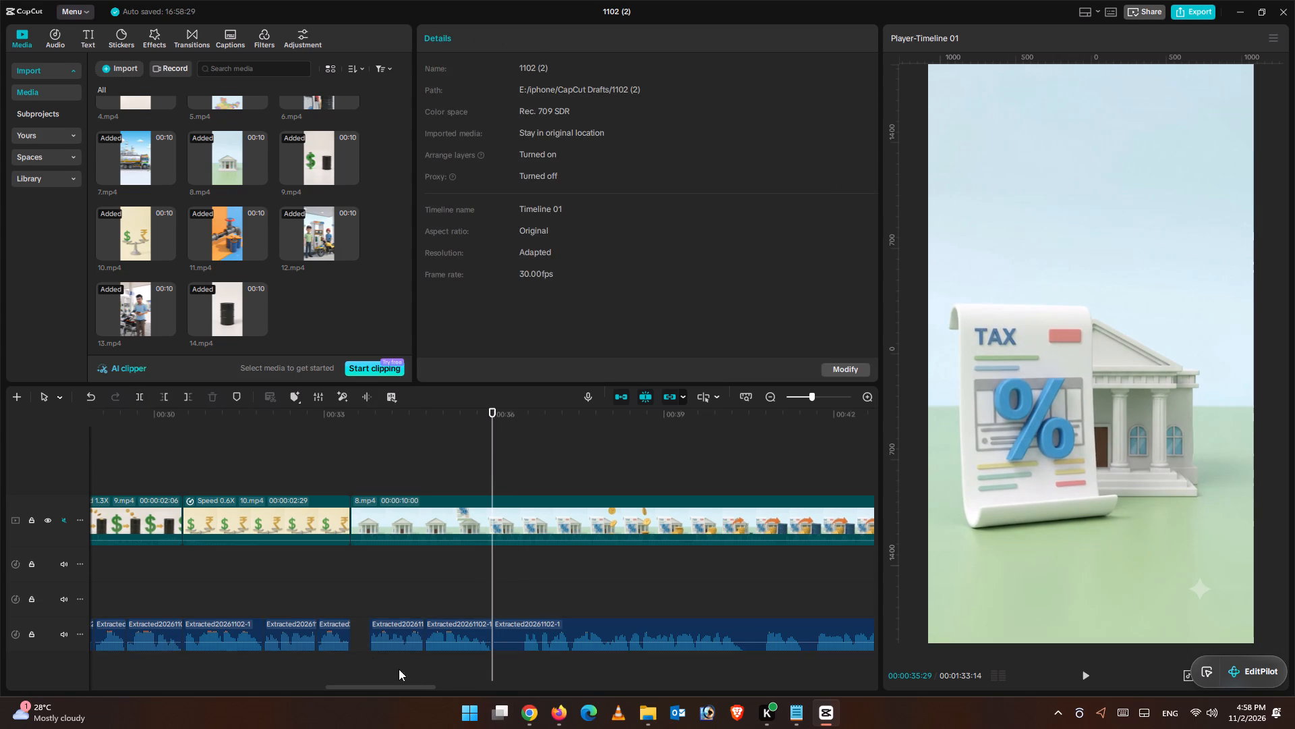
{"action": "left_click_drag", "start_coordinate": [399, 669], "coordinate": [372, 641]}
{"action": "left_click_drag", "start_coordinate": [437, 640], "coordinate": [417, 641]}
{"action": "left_click", "coordinate": [326, 437]}
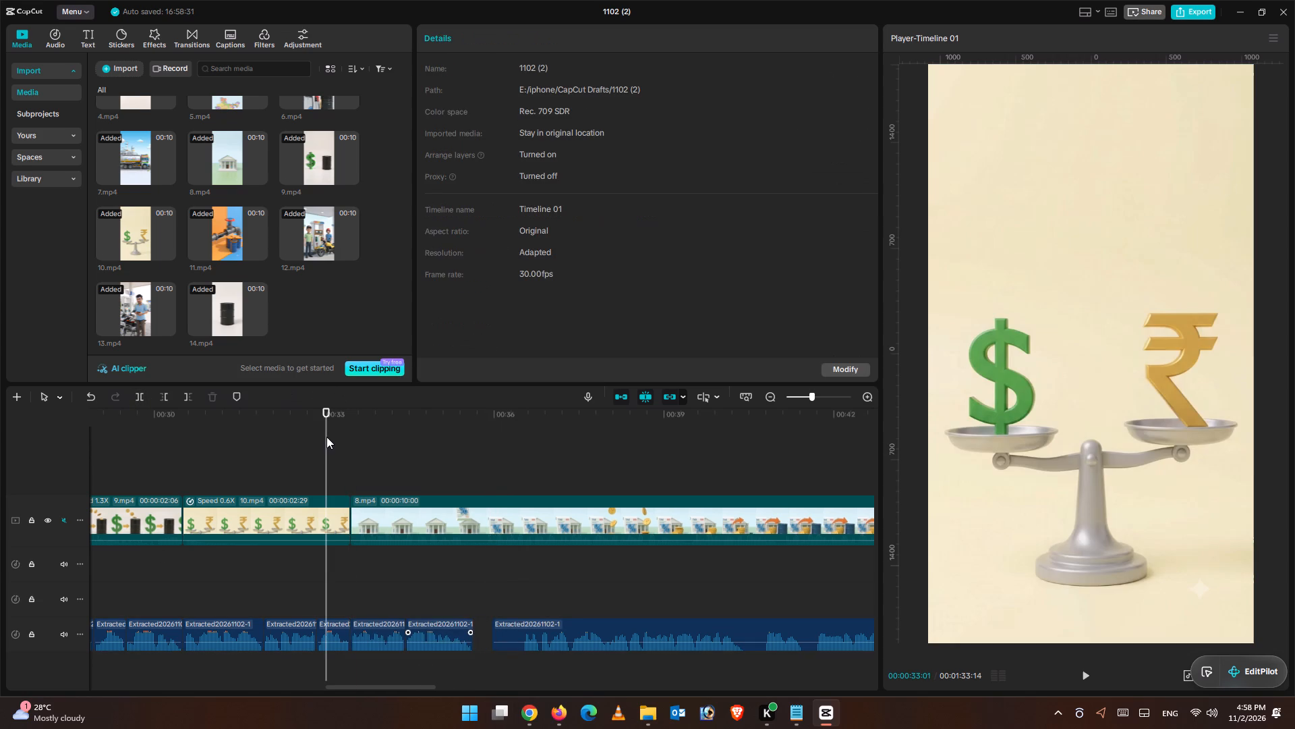
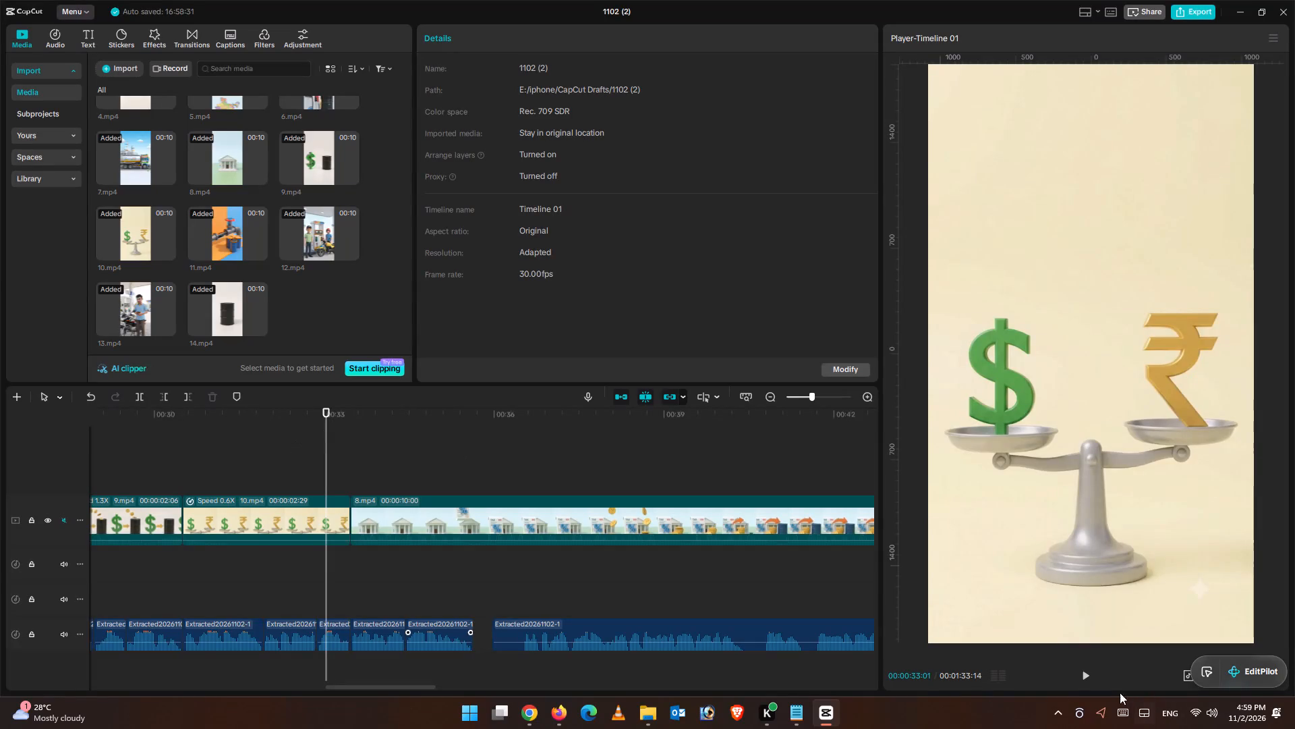
Delete the full-length 10.mp4 clip that sits between 8.mp4 and 11.mp4.
{"action": "left_click", "coordinate": [1095, 679]}
{"action": "left_click", "coordinate": [1080, 677]}
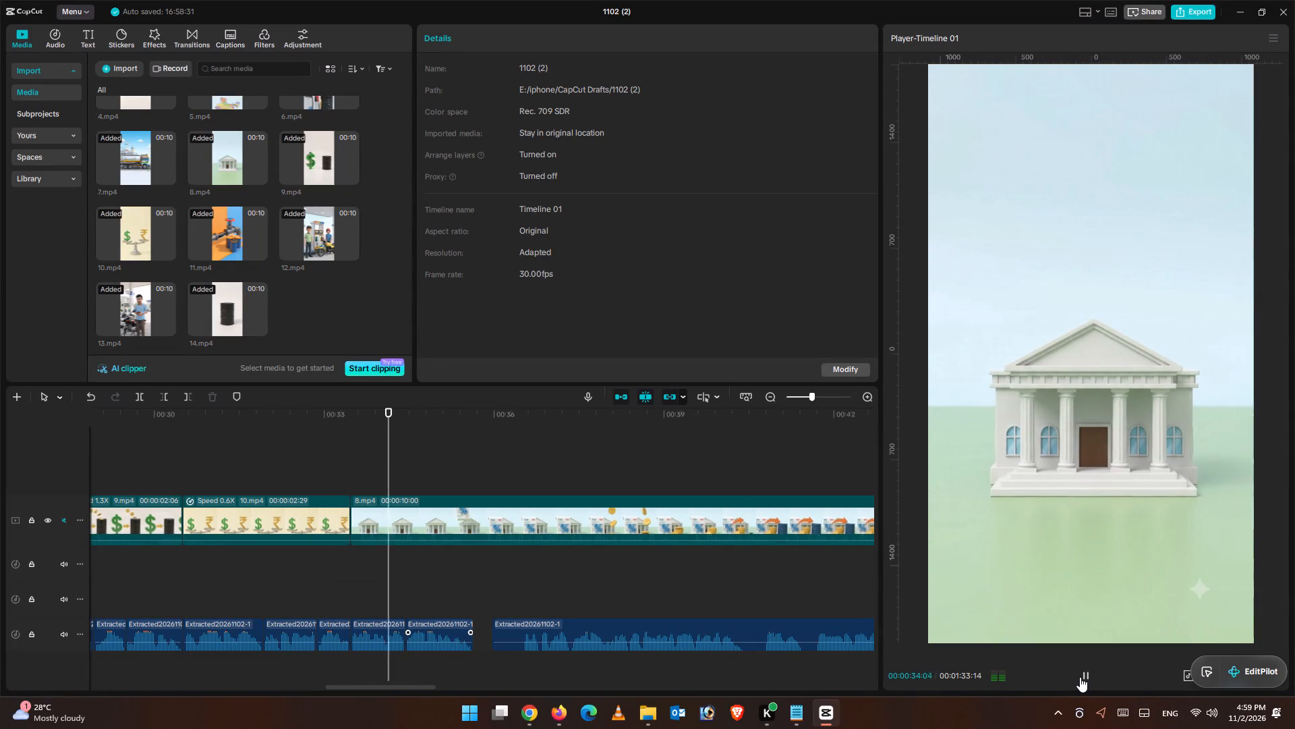
{"action": "left_click", "coordinate": [740, 460]}
{"action": "left_click_drag", "start_coordinate": [740, 460], "coordinate": [817, 469]}
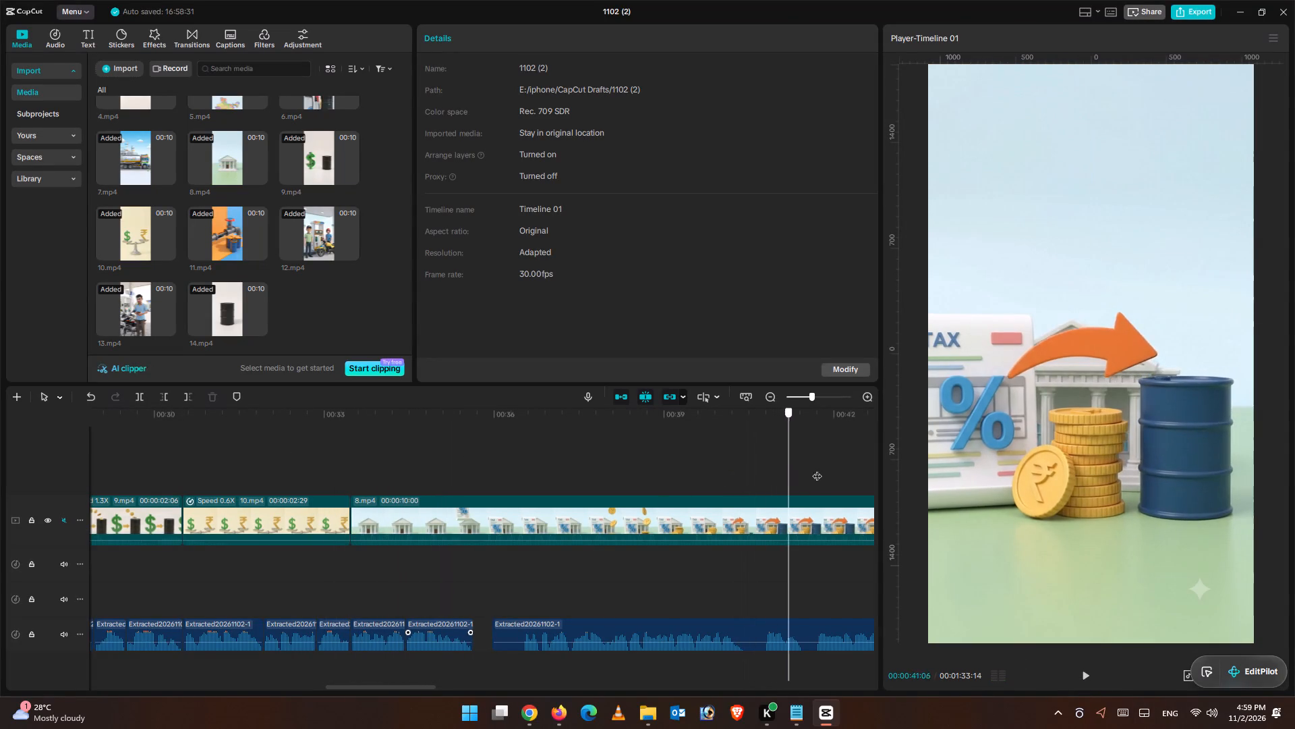
{"action": "left_click_drag", "start_coordinate": [817, 469], "coordinate": [649, 473]}
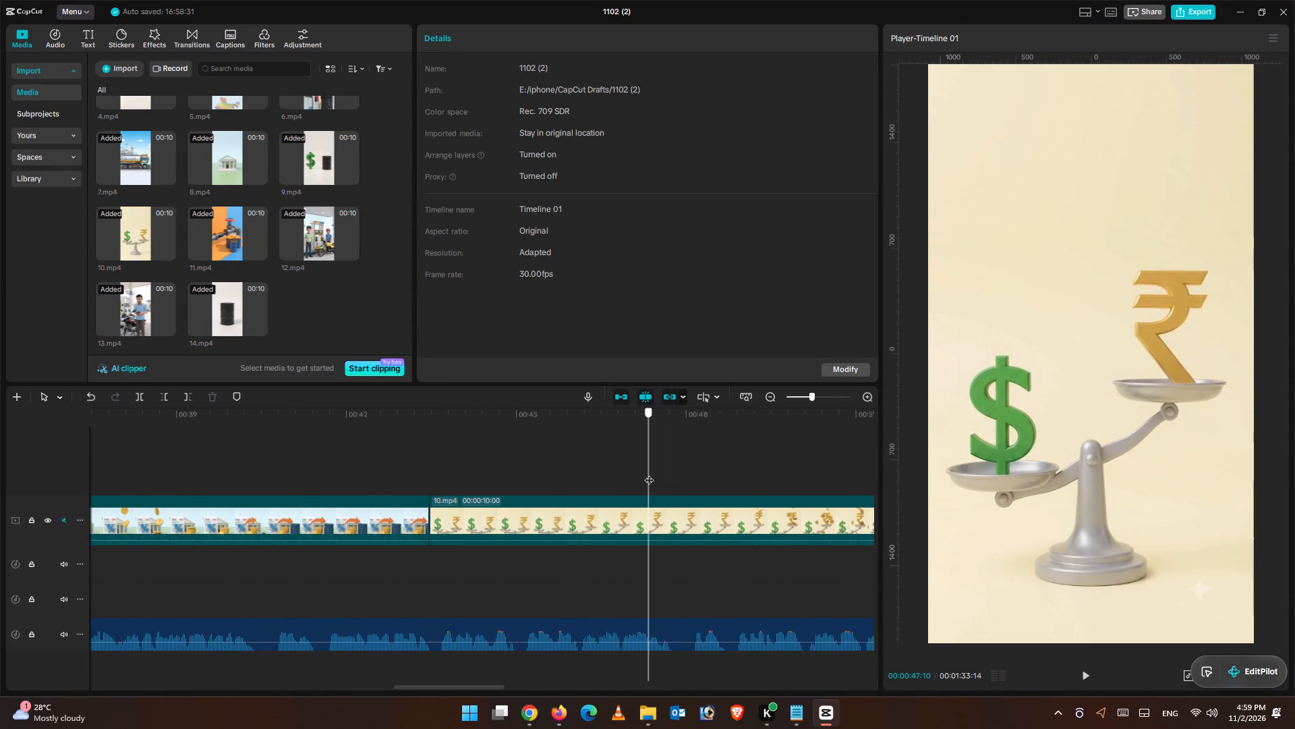
{"action": "left_click_drag", "start_coordinate": [649, 473], "coordinate": [734, 487]}
{"action": "left_click", "coordinate": [770, 526]}
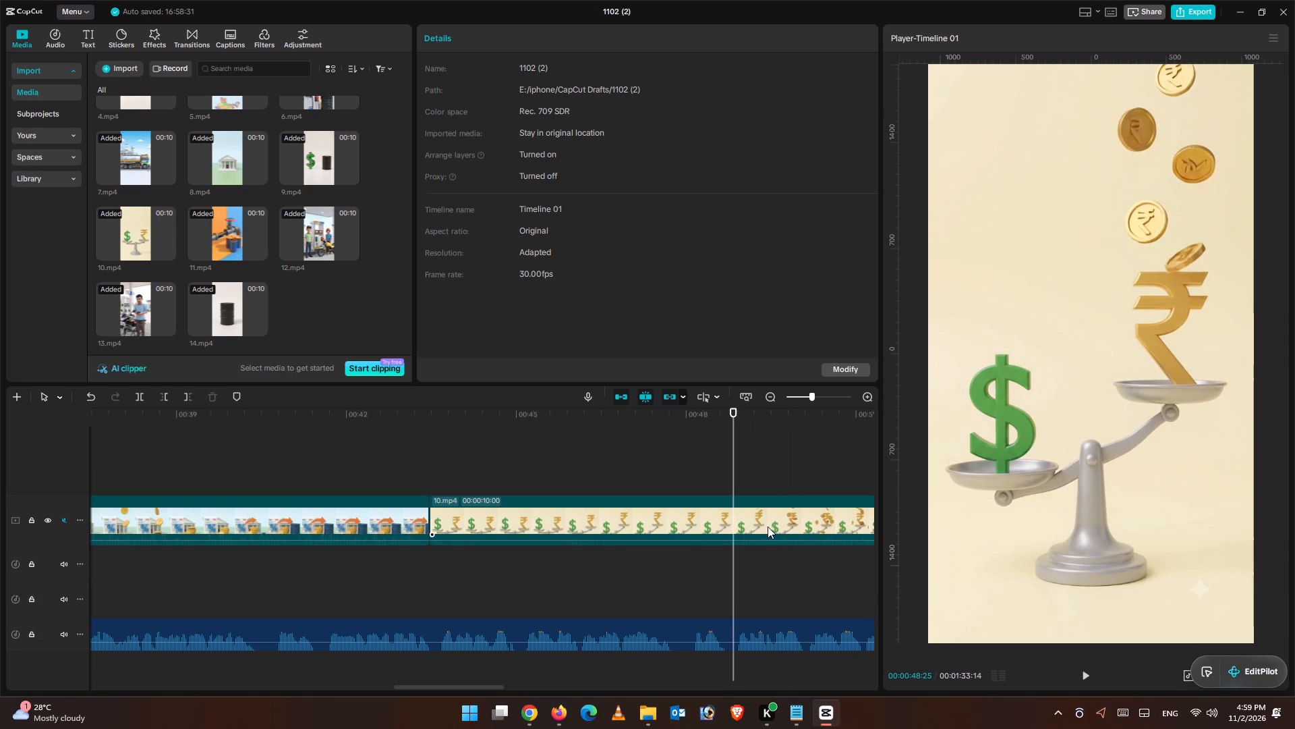
{"action": "left_click", "coordinate": [217, 400]}
Review 11.mp4 and the section from 3.mp4 to the start of 8.mp4, checking the visuals against the narration.
{"action": "left_click", "coordinate": [624, 451]}
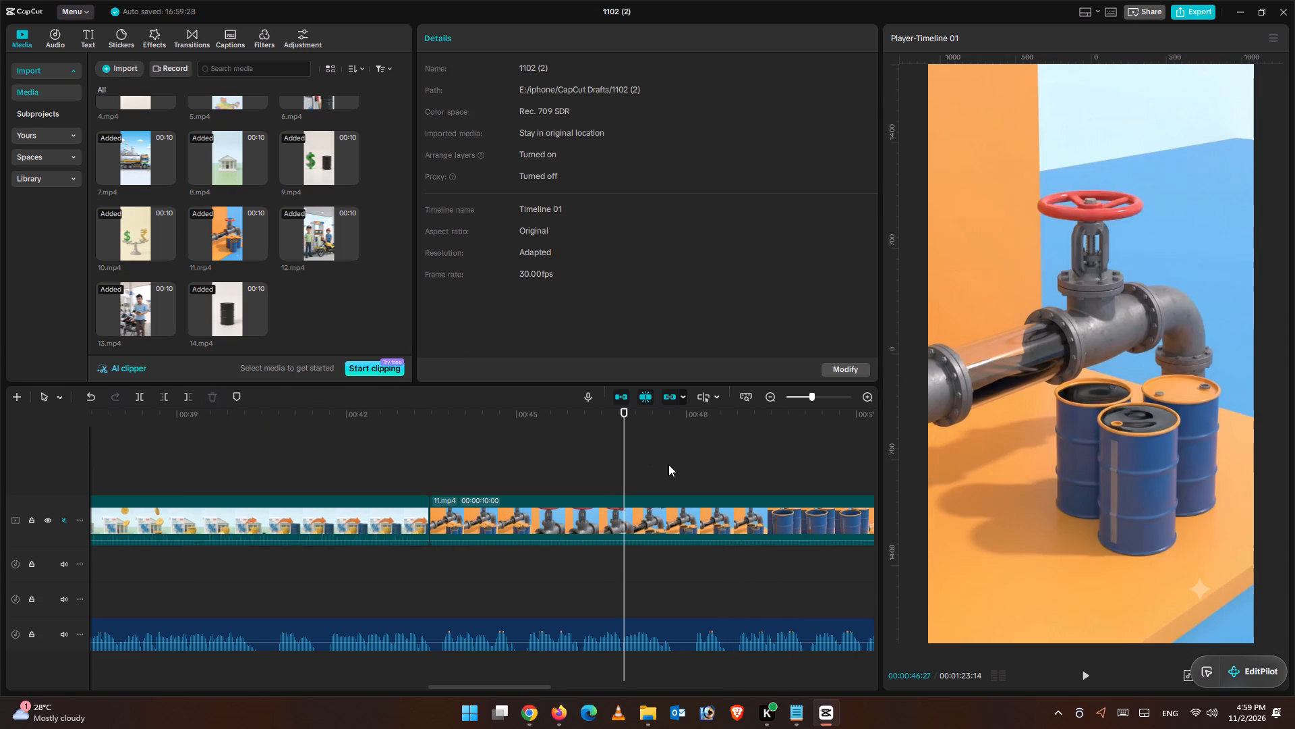
{"action": "left_click_drag", "start_coordinate": [683, 465], "coordinate": [743, 469]}
{"action": "key", "text": "ctrl+minus"}
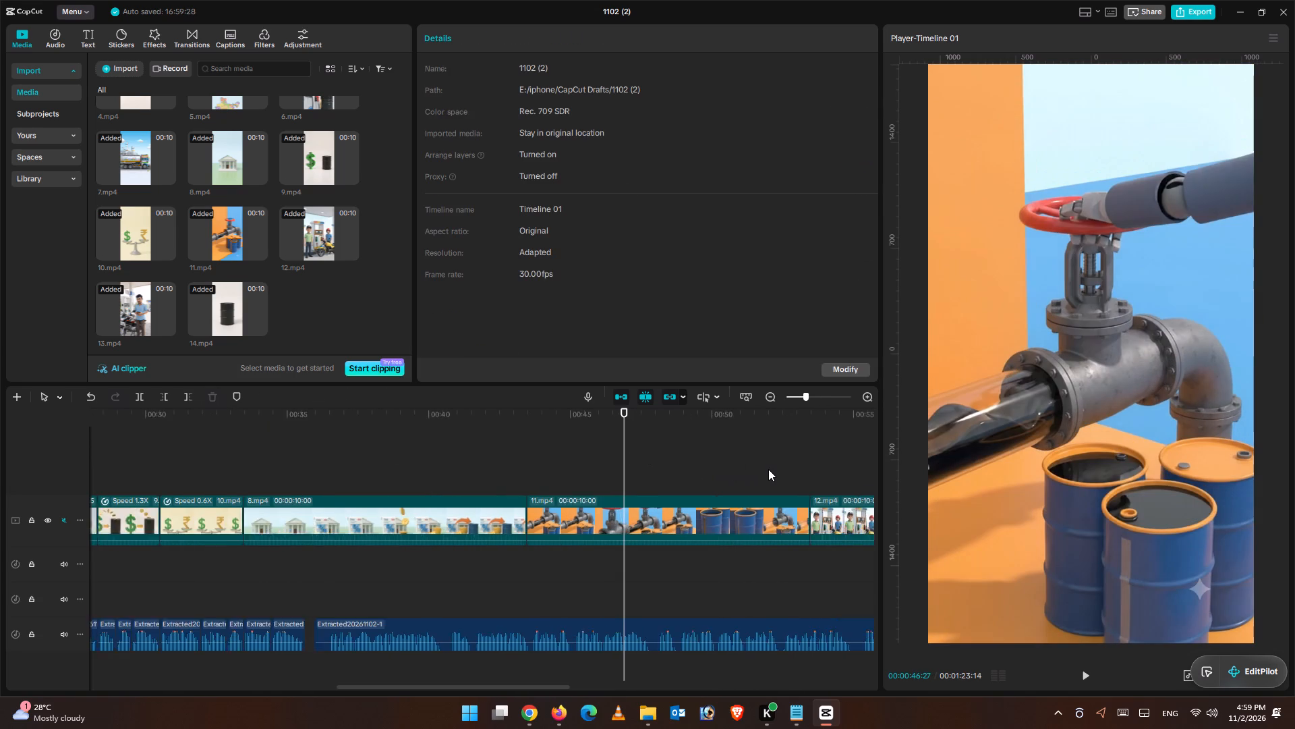
{"action": "key", "text": "ctrl+minus"}
{"action": "left_click", "coordinate": [767, 458]}
{"action": "left_click", "coordinate": [302, 432]}
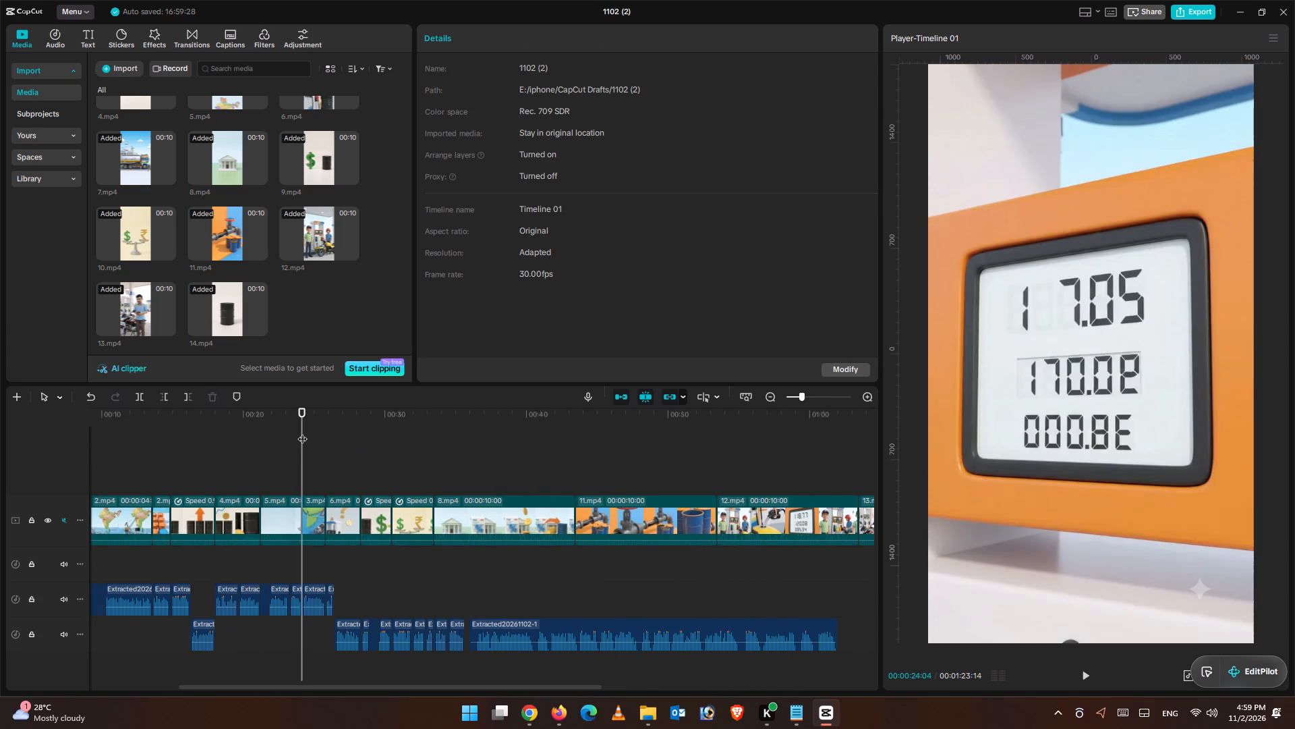
{"action": "left_click", "coordinate": [312, 428]}
{"action": "left_click_drag", "start_coordinate": [309, 428], "coordinate": [361, 433]}
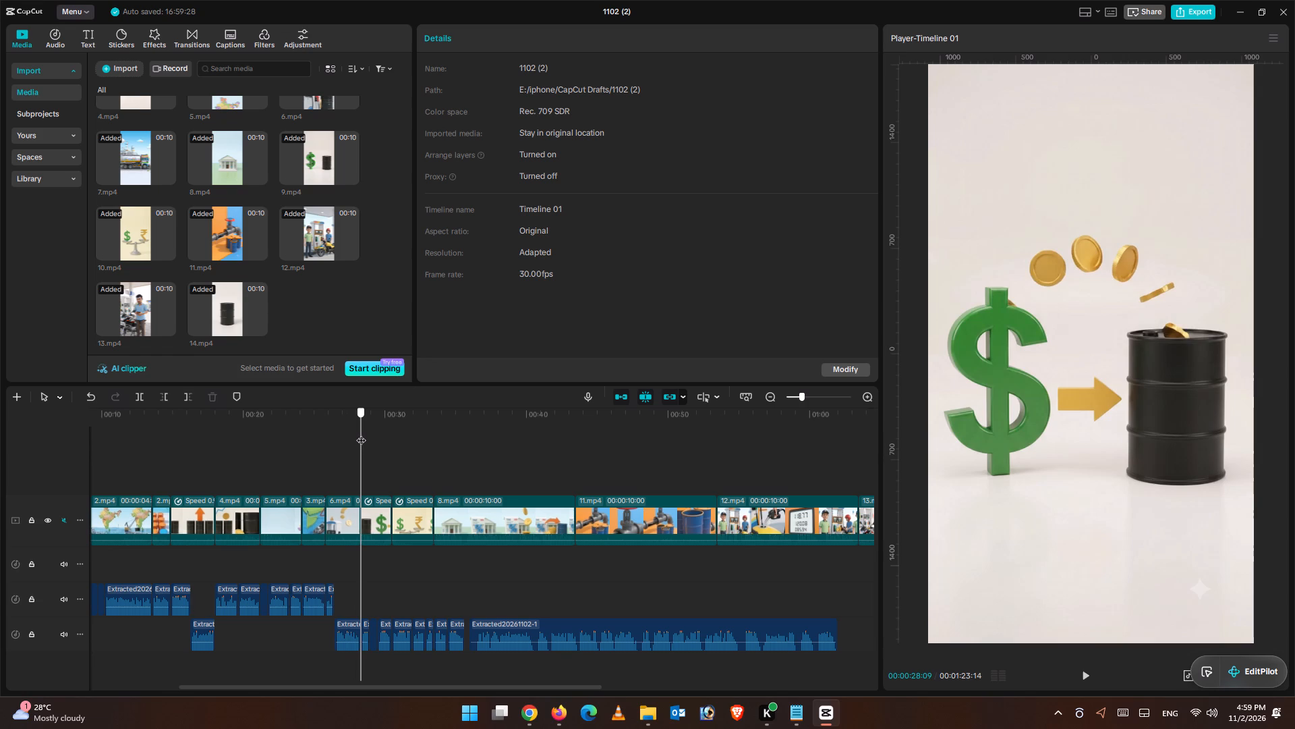
{"action": "left_click_drag", "start_coordinate": [361, 433], "coordinate": [374, 433]}
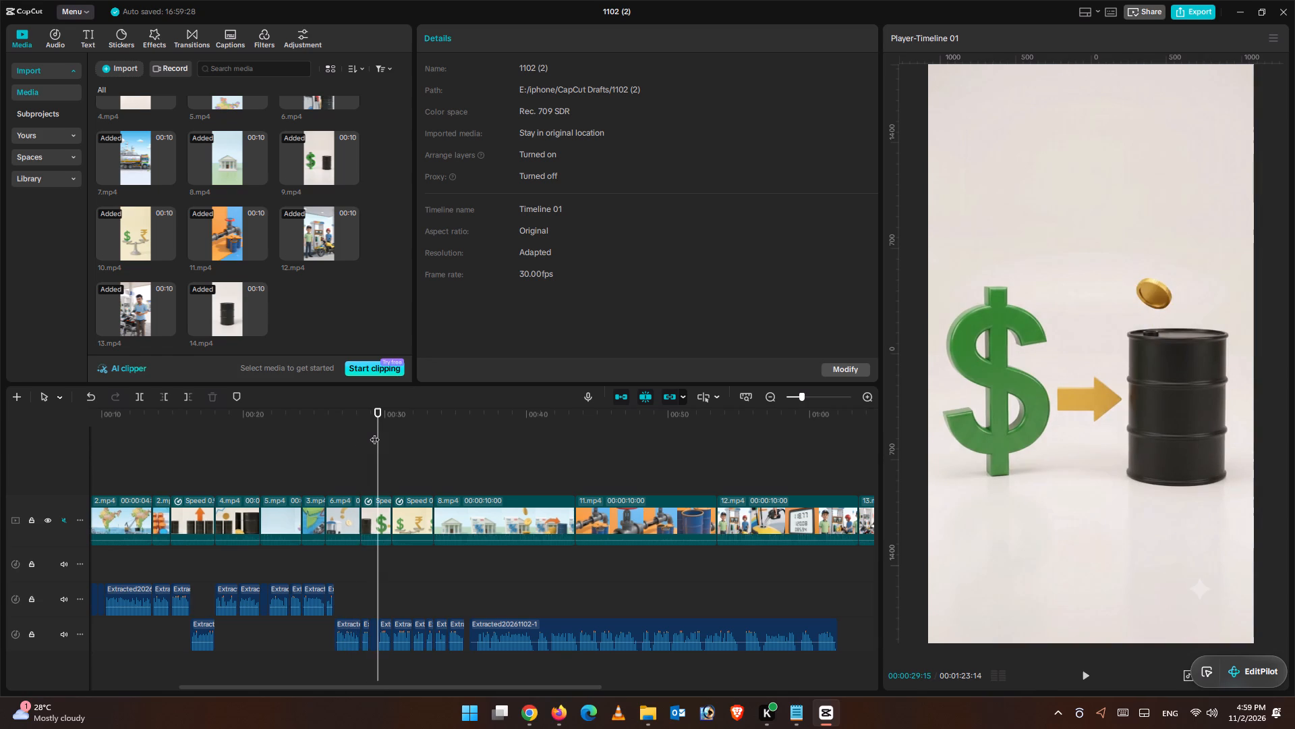
{"action": "key", "text": "ctrl+equal"}
{"action": "key", "text": "ctrl+equal"}
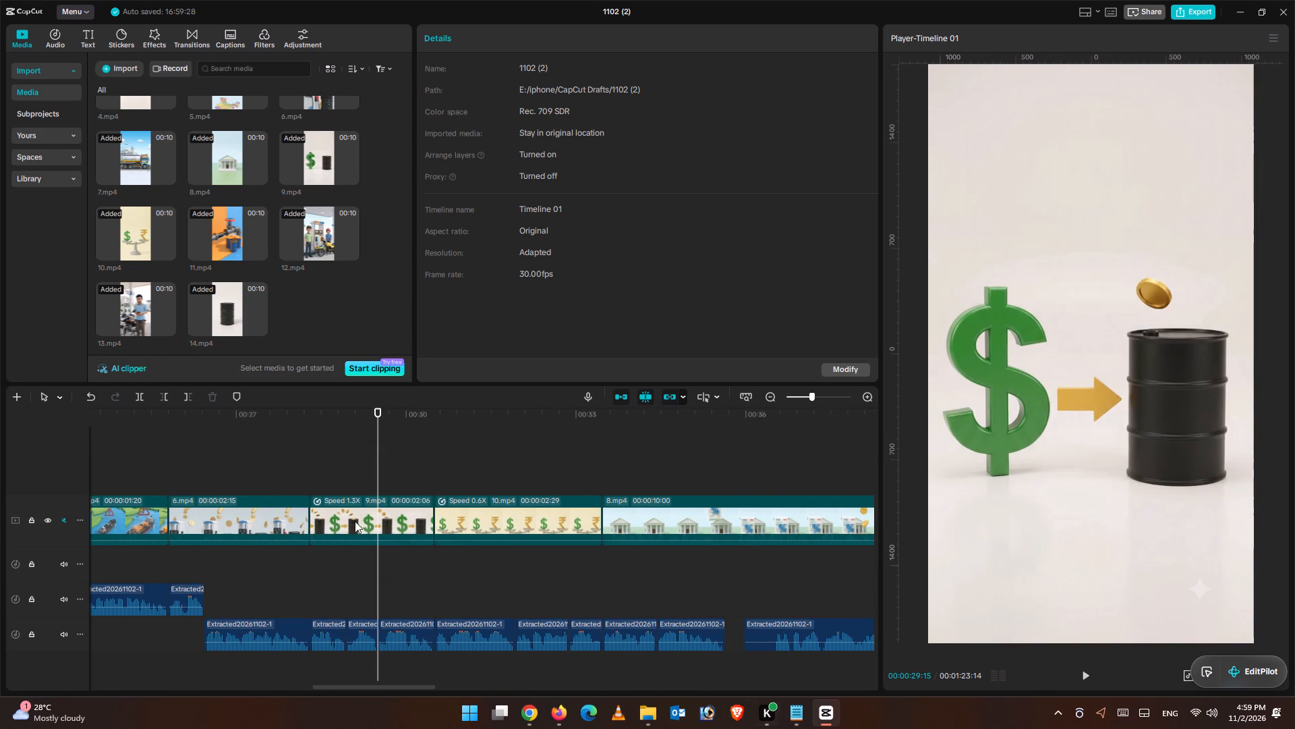
{"action": "left_click", "coordinate": [161, 464]}
{"action": "left_click", "coordinate": [1095, 679]}
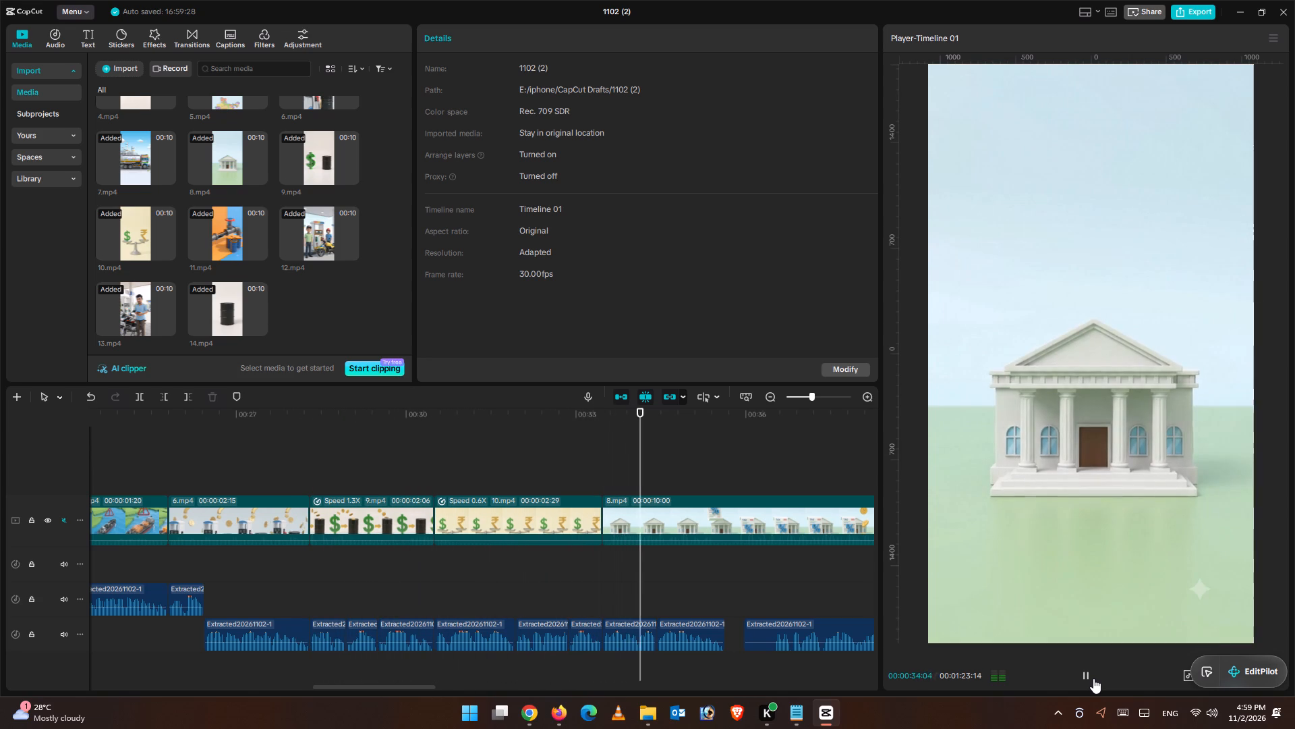
Preview the early source clips and insert 5.mp4 at 00:00:33:14, between the slowed 10.mp4 and 8.mp4.
{"action": "left_click_drag", "start_coordinate": [710, 421], "coordinate": [606, 435]}
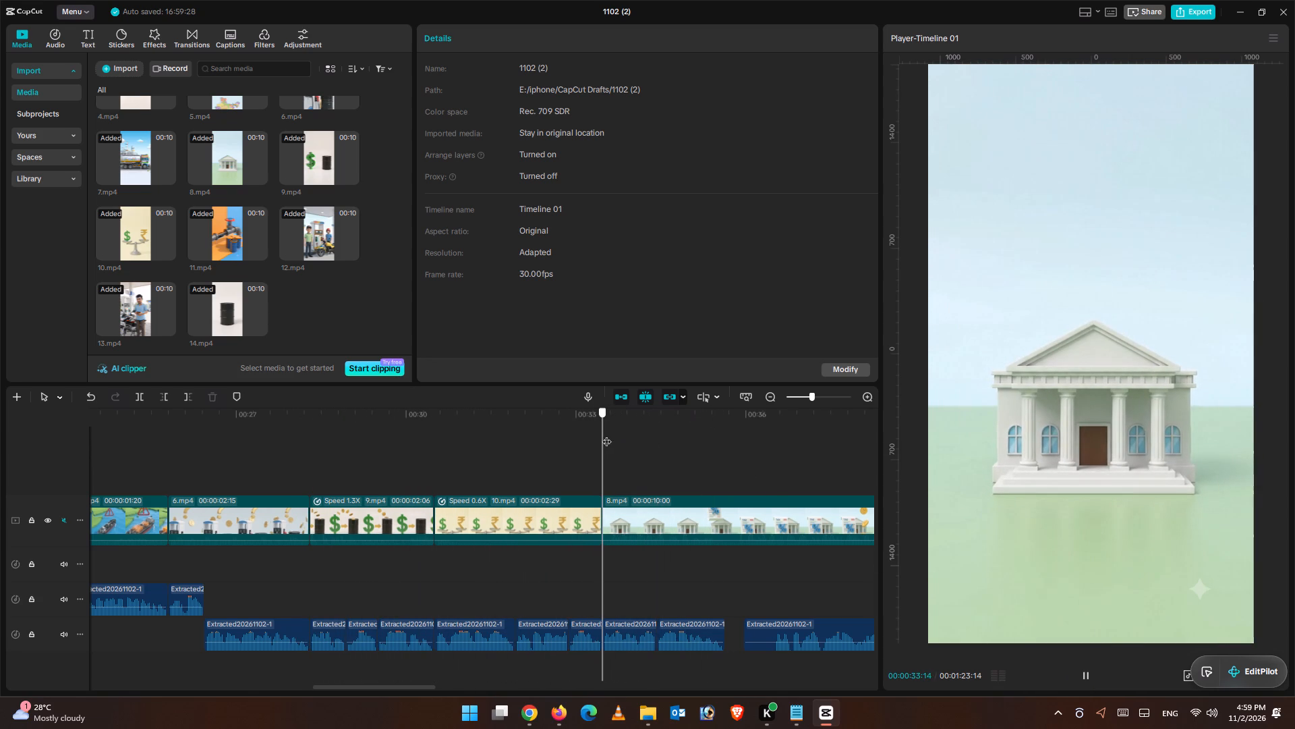
{"action": "left_click_drag", "start_coordinate": [606, 435], "coordinate": [606, 435]}
{"action": "scroll", "coordinate": [200, 240], "scroll_direction": "up", "scroll_amount": 1}
{"action": "scroll", "coordinate": [200, 240], "scroll_direction": "down", "scroll_amount": 2}
{"action": "scroll", "coordinate": [200, 240], "scroll_direction": "up", "scroll_amount": 5}
{"action": "left_click", "coordinate": [241, 118]}
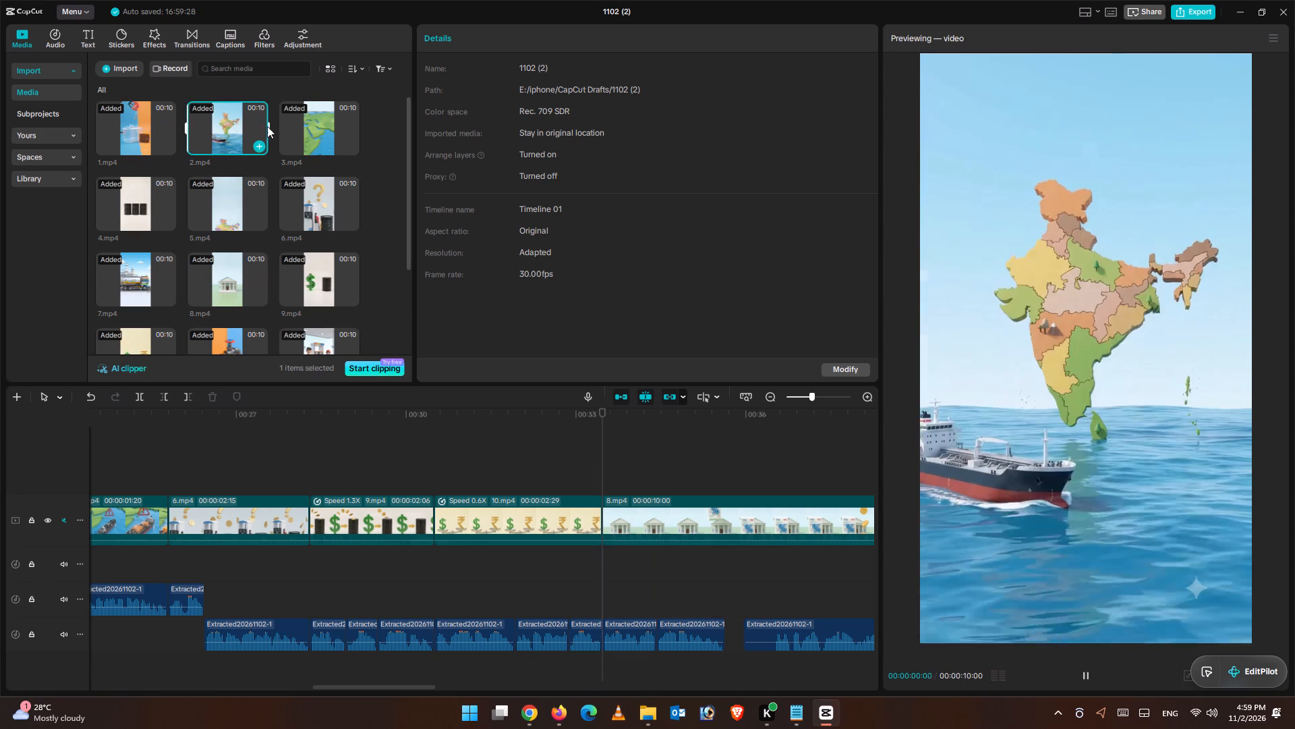
{"action": "left_click", "coordinate": [332, 130]}
{"action": "left_click", "coordinate": [333, 129]}
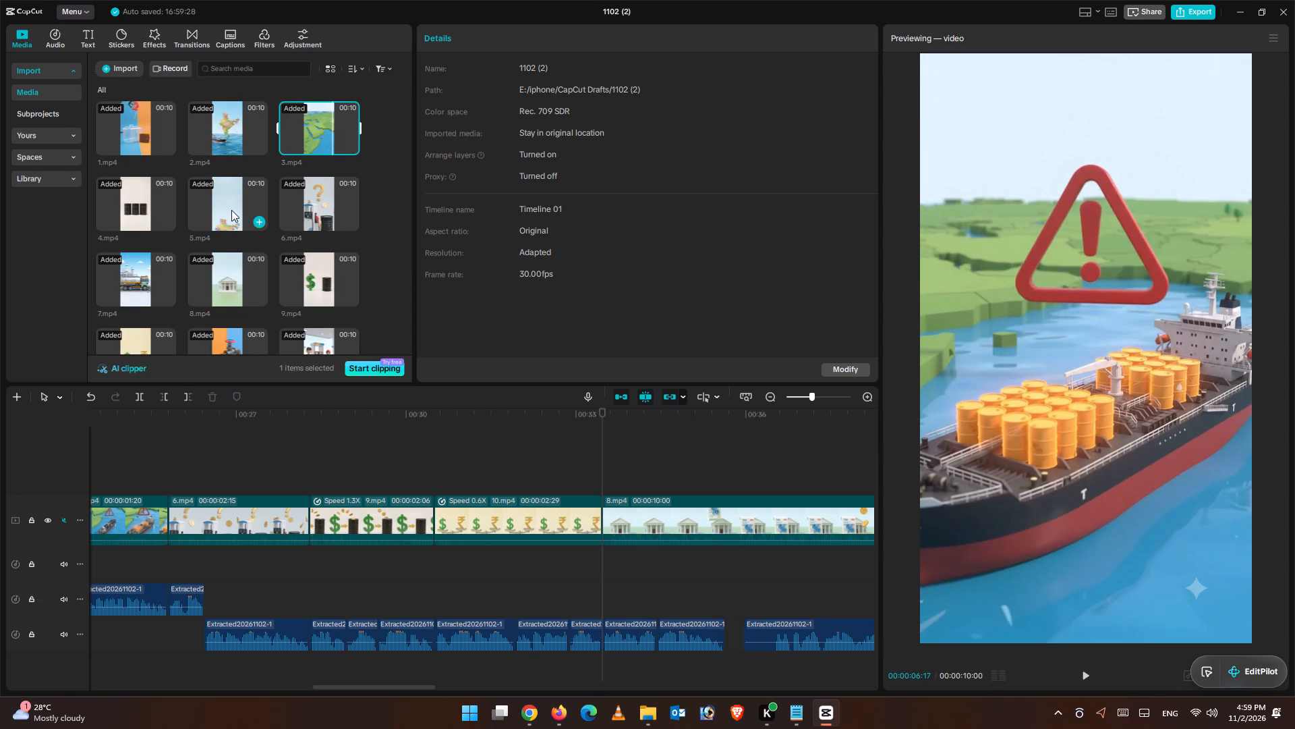
{"action": "double_click", "coordinate": [231, 210]}
{"action": "left_click", "coordinate": [255, 205]}
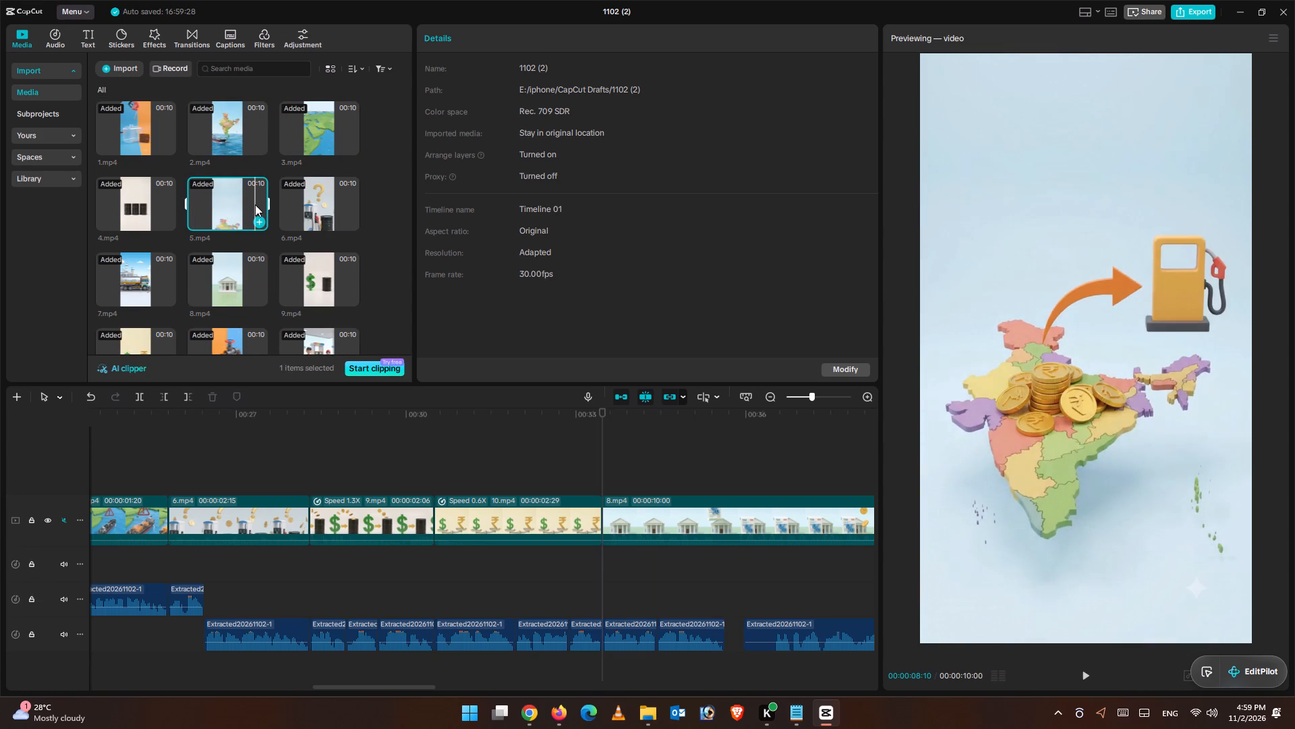
{"action": "left_click", "coordinate": [261, 221]}
Trim away the beginning of the inserted 5.mp4 up to 00:00:40:17, where the orange arrow rises across the map.
{"action": "left_click_drag", "start_coordinate": [602, 435], "coordinate": [745, 454]}
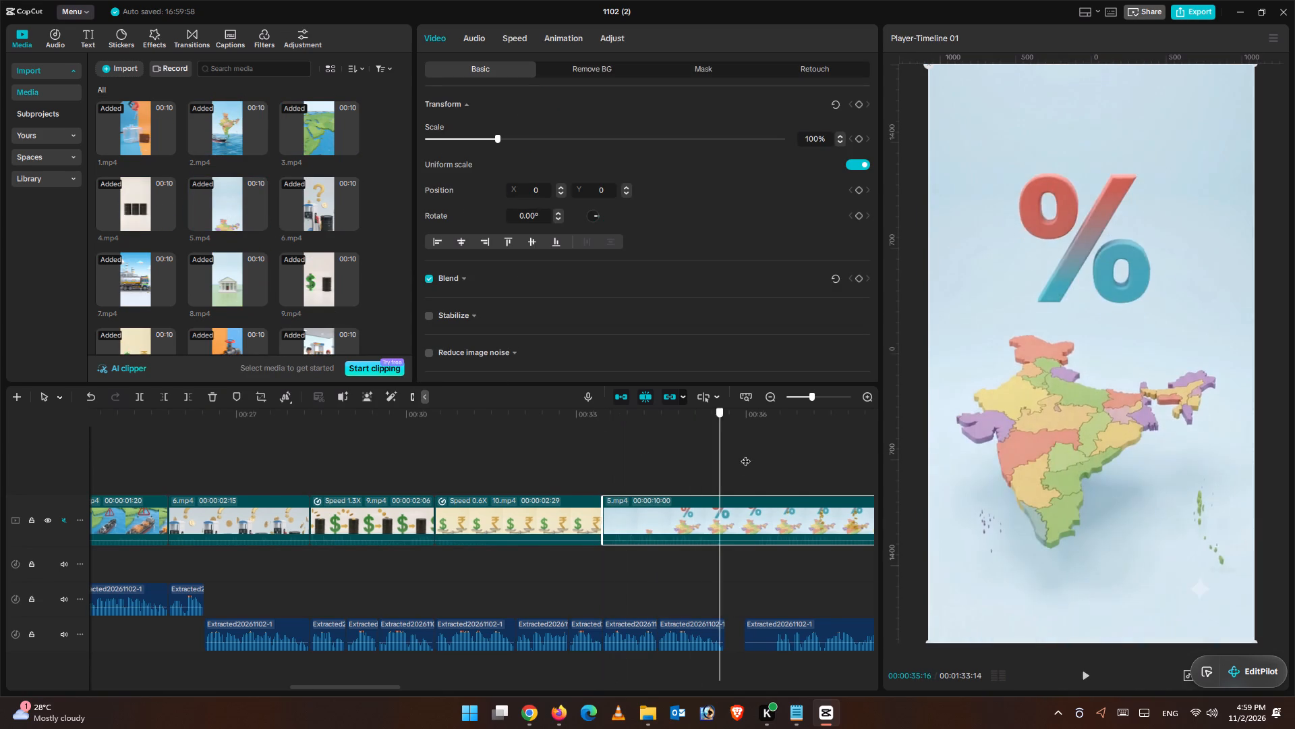
{"action": "left_click_drag", "start_coordinate": [745, 454], "coordinate": [766, 456]}
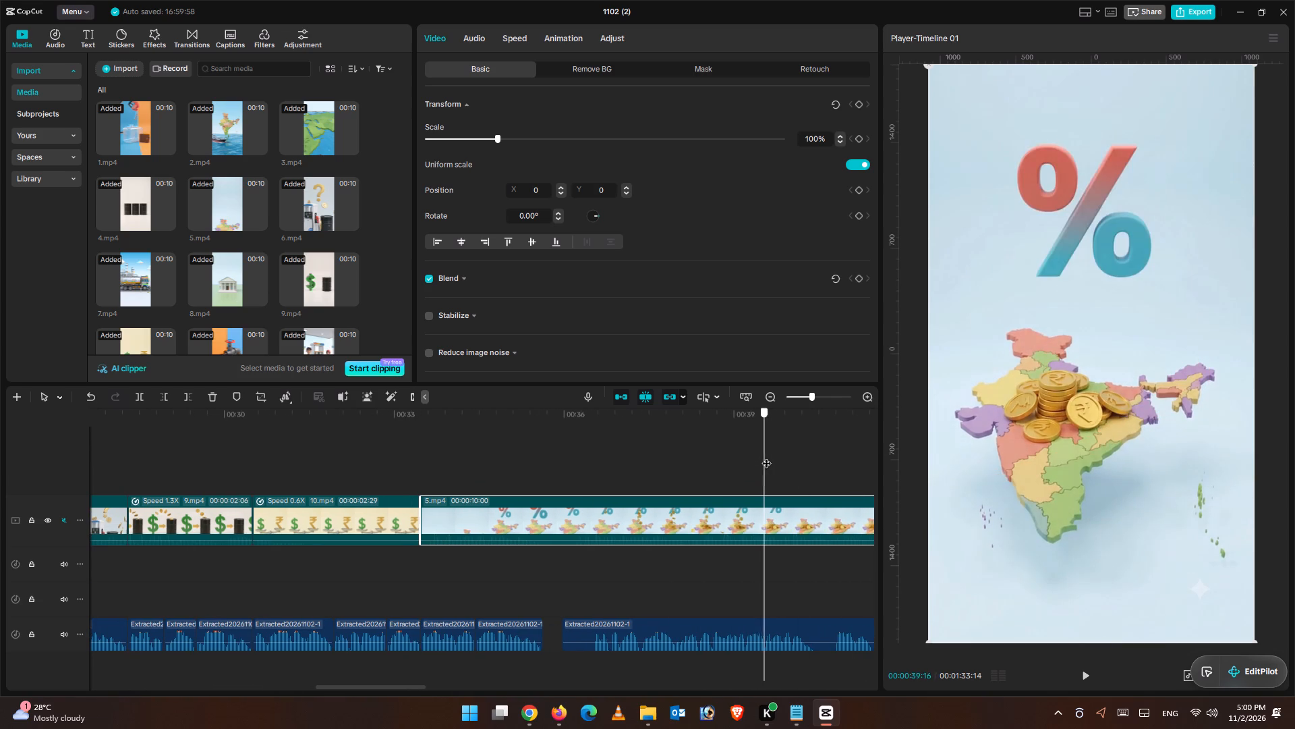
{"action": "left_click_drag", "start_coordinate": [766, 456], "coordinate": [822, 460]}
{"action": "left_click", "coordinate": [797, 510]}
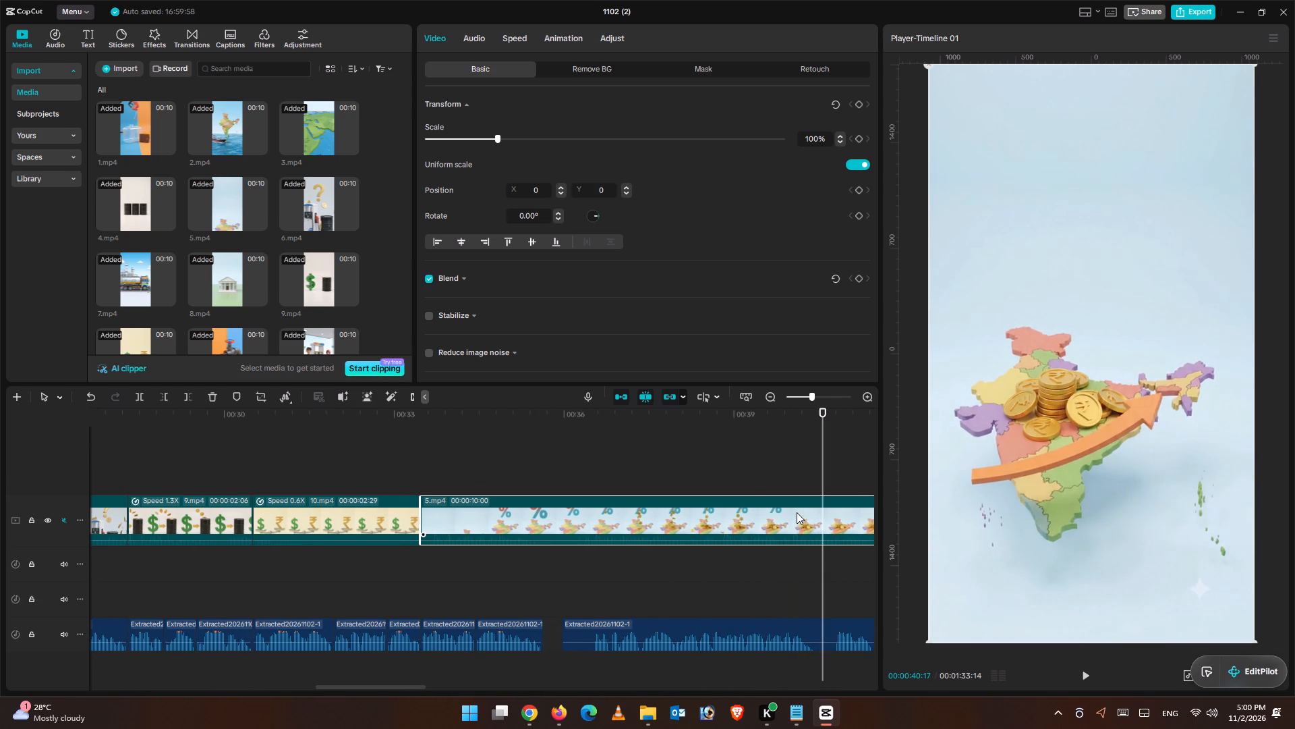
{"action": "left_click", "coordinate": [166, 398]}
Play into 5.mp4 and trim its end at 00:00:35:19, where the last short narration segment ends.
{"action": "left_click", "coordinate": [368, 448]}
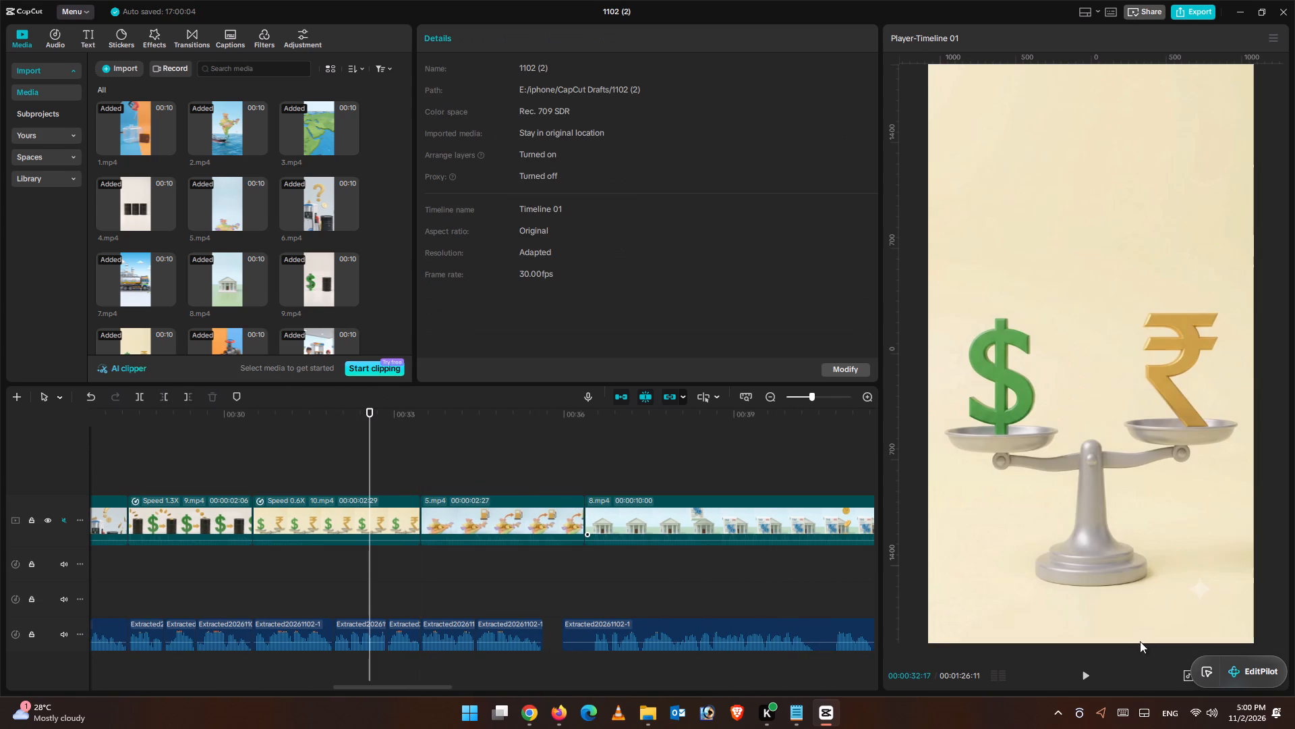
{"action": "left_click", "coordinate": [1084, 673]}
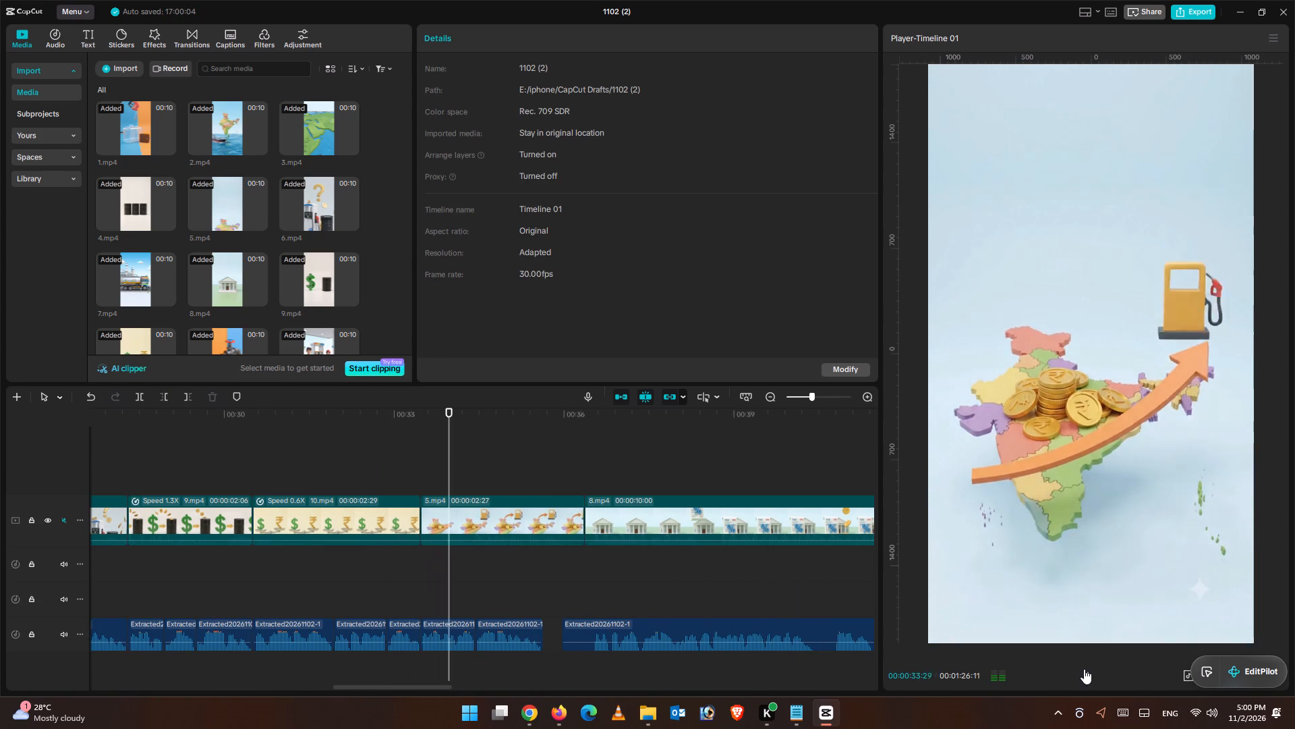
{"action": "left_click", "coordinate": [1085, 668]}
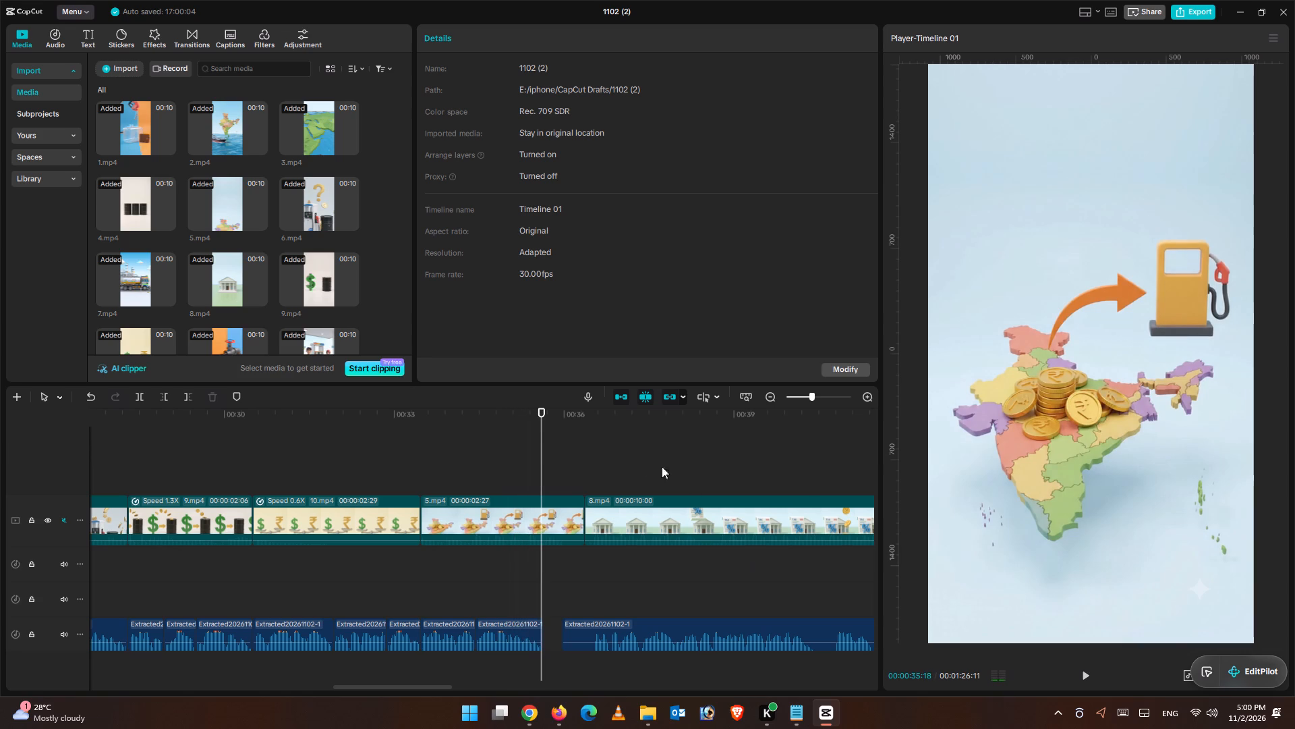
{"action": "left_click", "coordinate": [547, 433]}
{"action": "left_click", "coordinate": [547, 433]}
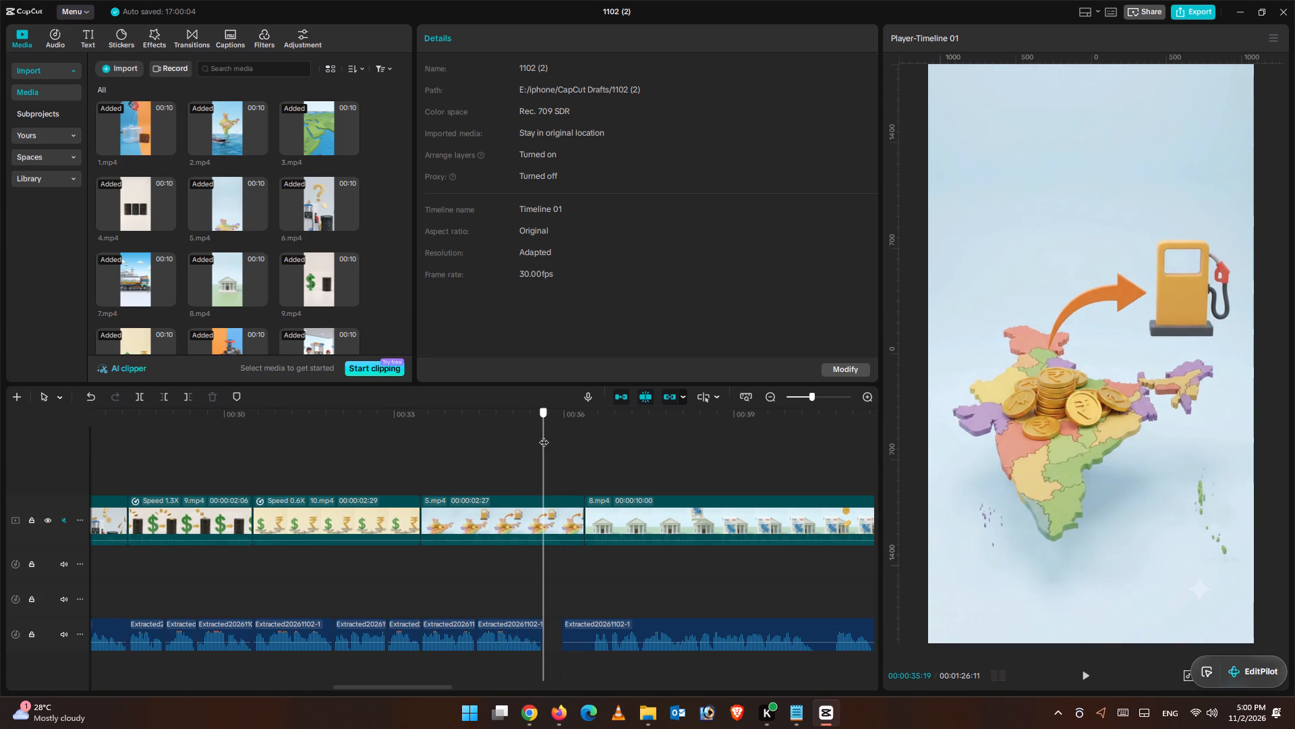
{"action": "left_click", "coordinate": [531, 506]}
{"action": "left_click", "coordinate": [180, 394]}
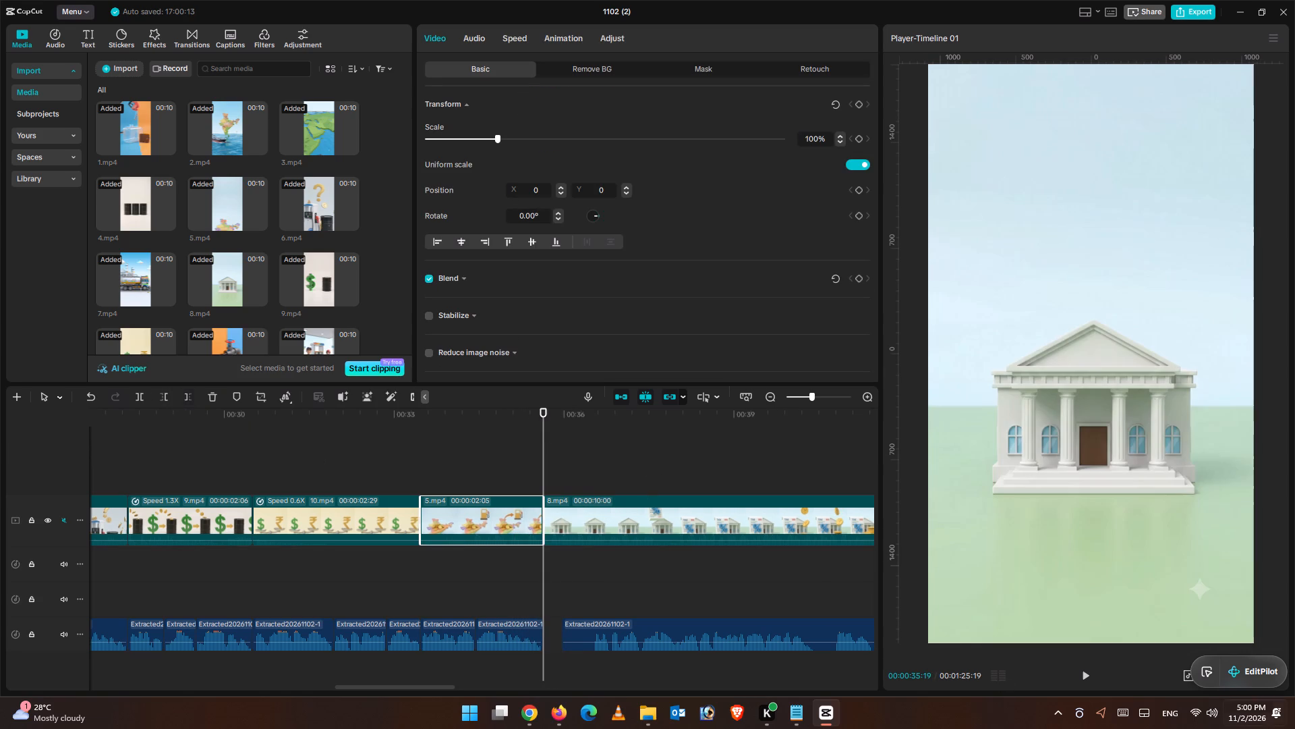
Play the narration over 8.mp4 and move the long remaining narration segment about 2 seconds later, onto the audio track above.
{"action": "left_click", "coordinate": [1085, 674]}
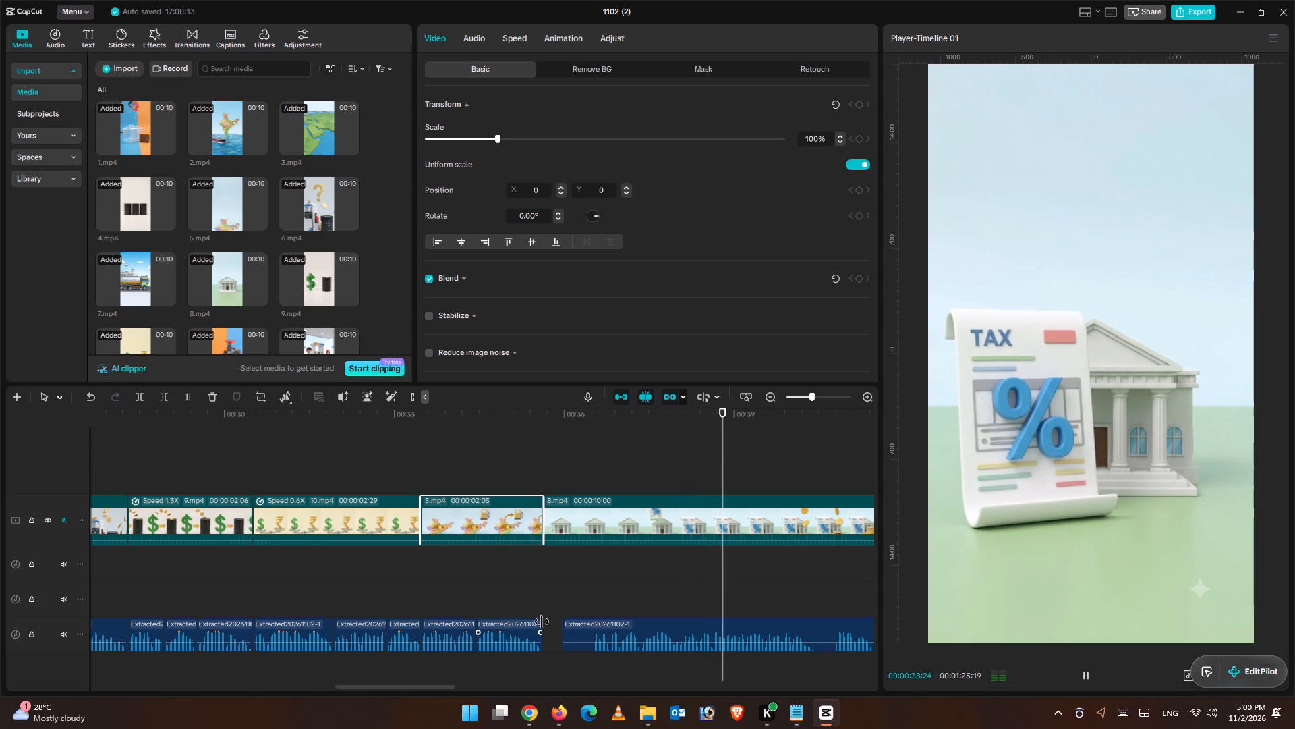
{"action": "left_click", "coordinate": [508, 601]}
{"action": "left_click", "coordinate": [1082, 673]}
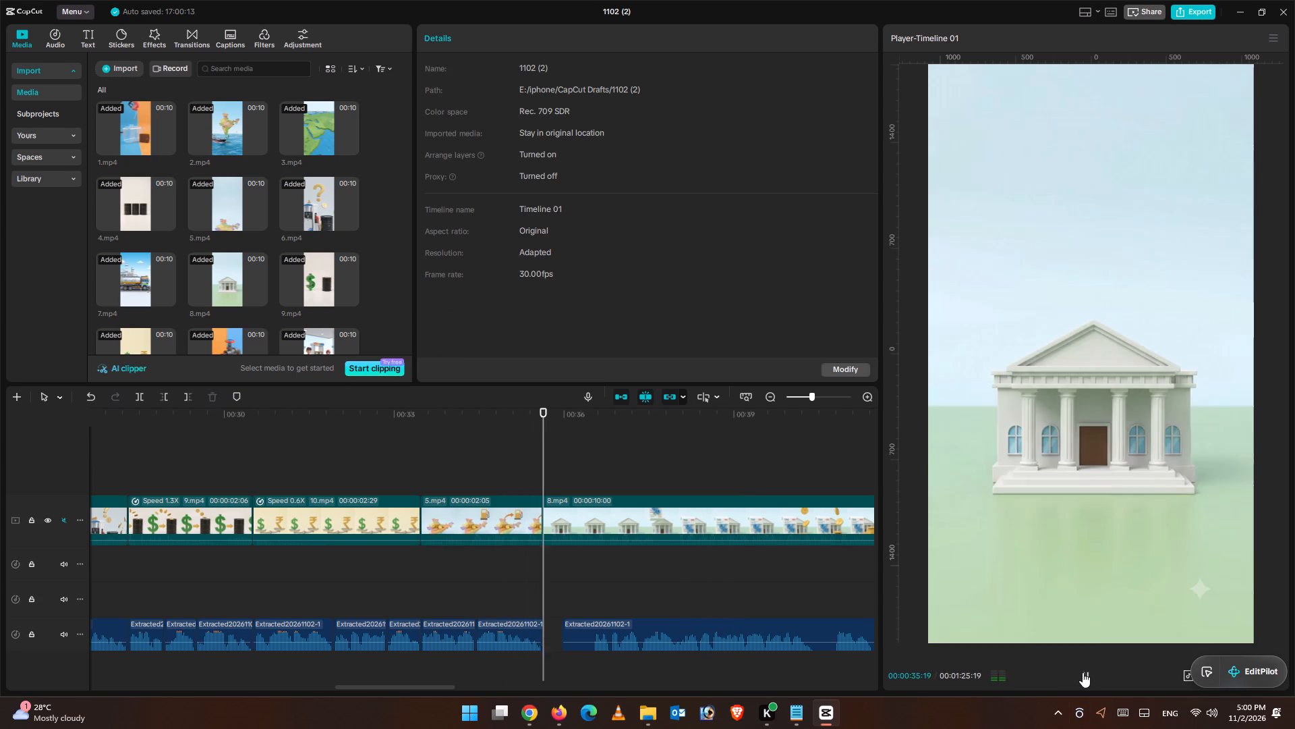
{"action": "left_click", "coordinate": [528, 625]}
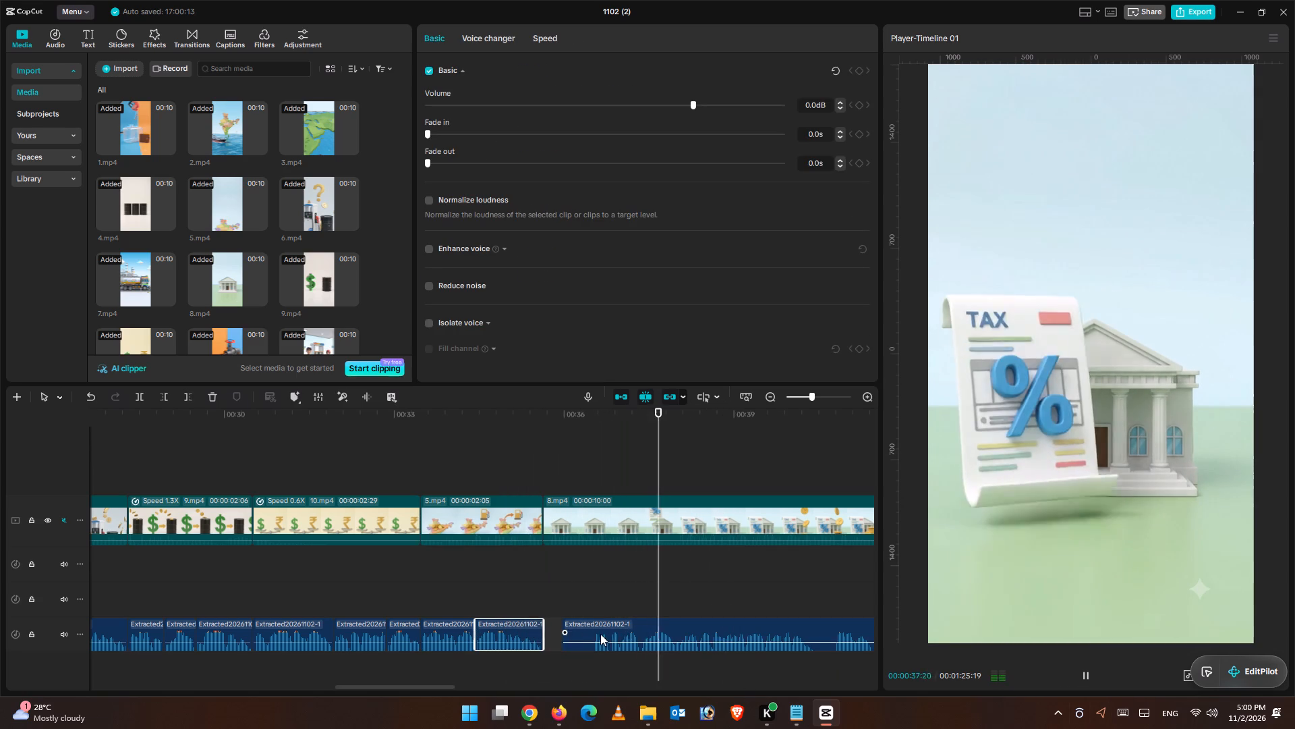
{"action": "left_click_drag", "start_coordinate": [616, 626], "coordinate": [719, 613]}
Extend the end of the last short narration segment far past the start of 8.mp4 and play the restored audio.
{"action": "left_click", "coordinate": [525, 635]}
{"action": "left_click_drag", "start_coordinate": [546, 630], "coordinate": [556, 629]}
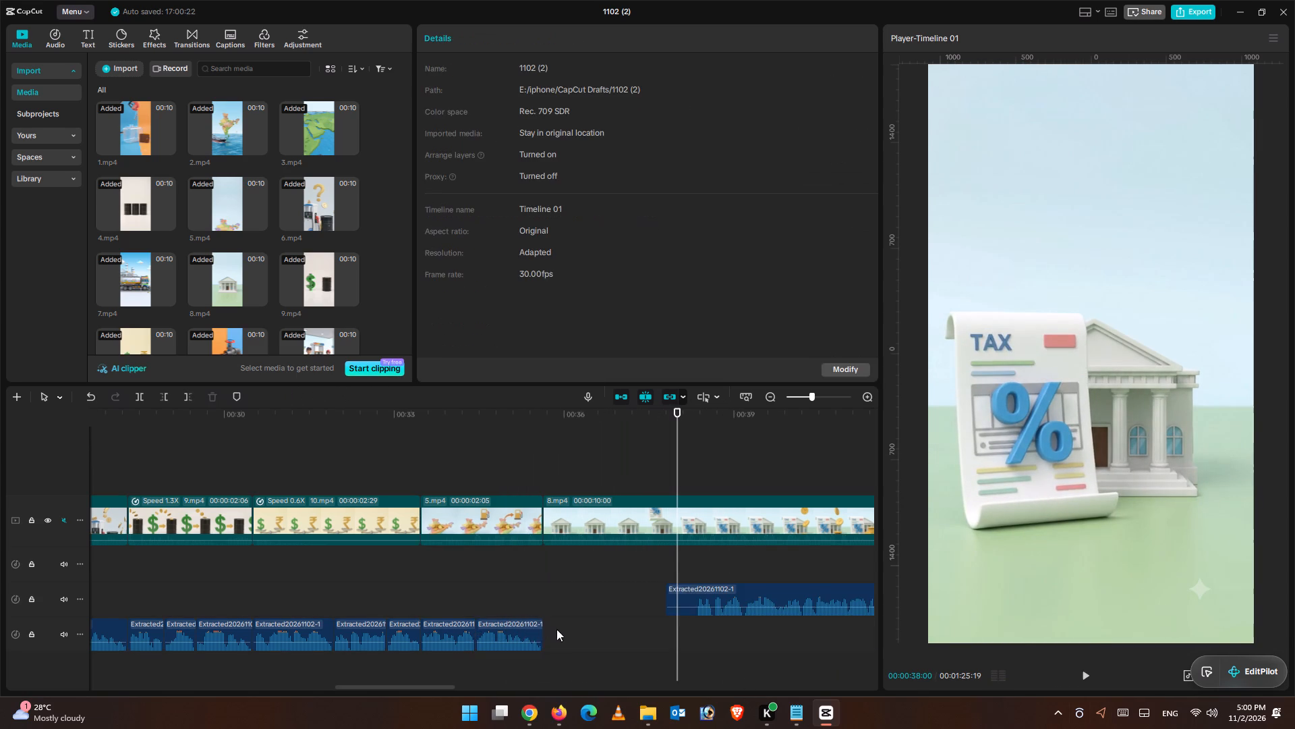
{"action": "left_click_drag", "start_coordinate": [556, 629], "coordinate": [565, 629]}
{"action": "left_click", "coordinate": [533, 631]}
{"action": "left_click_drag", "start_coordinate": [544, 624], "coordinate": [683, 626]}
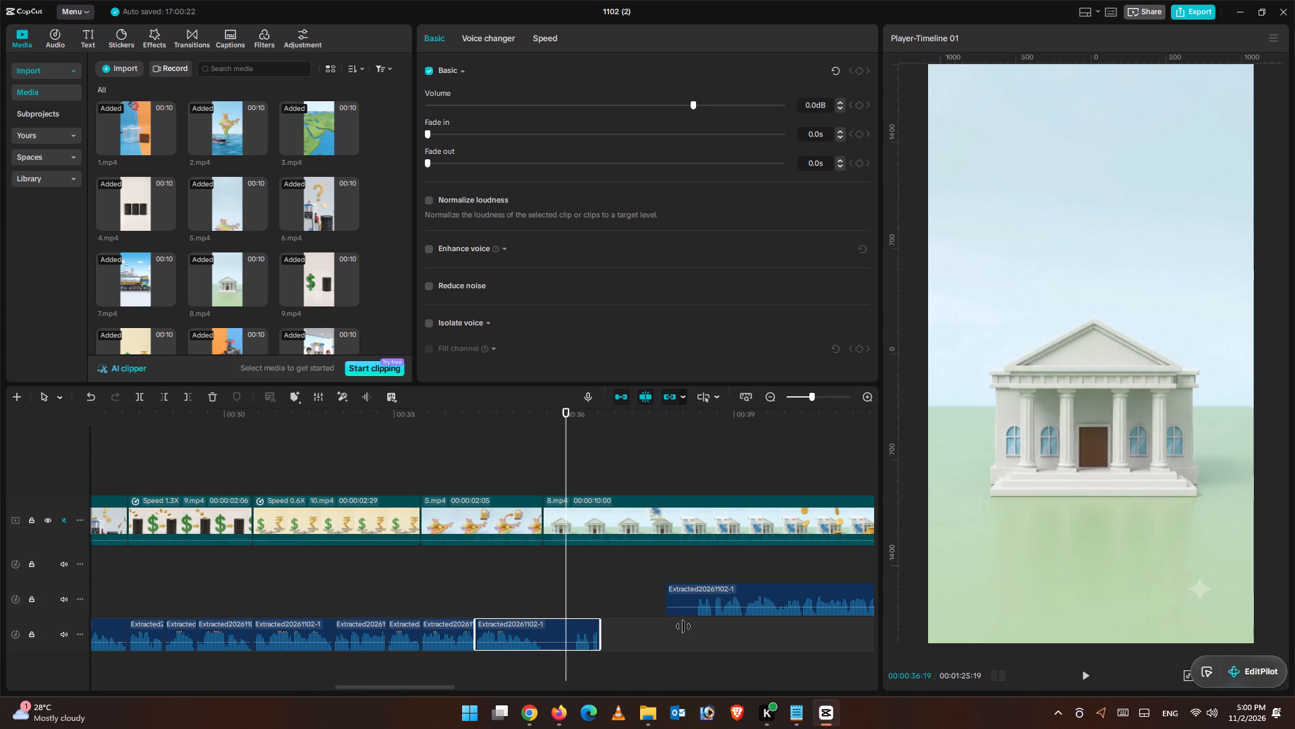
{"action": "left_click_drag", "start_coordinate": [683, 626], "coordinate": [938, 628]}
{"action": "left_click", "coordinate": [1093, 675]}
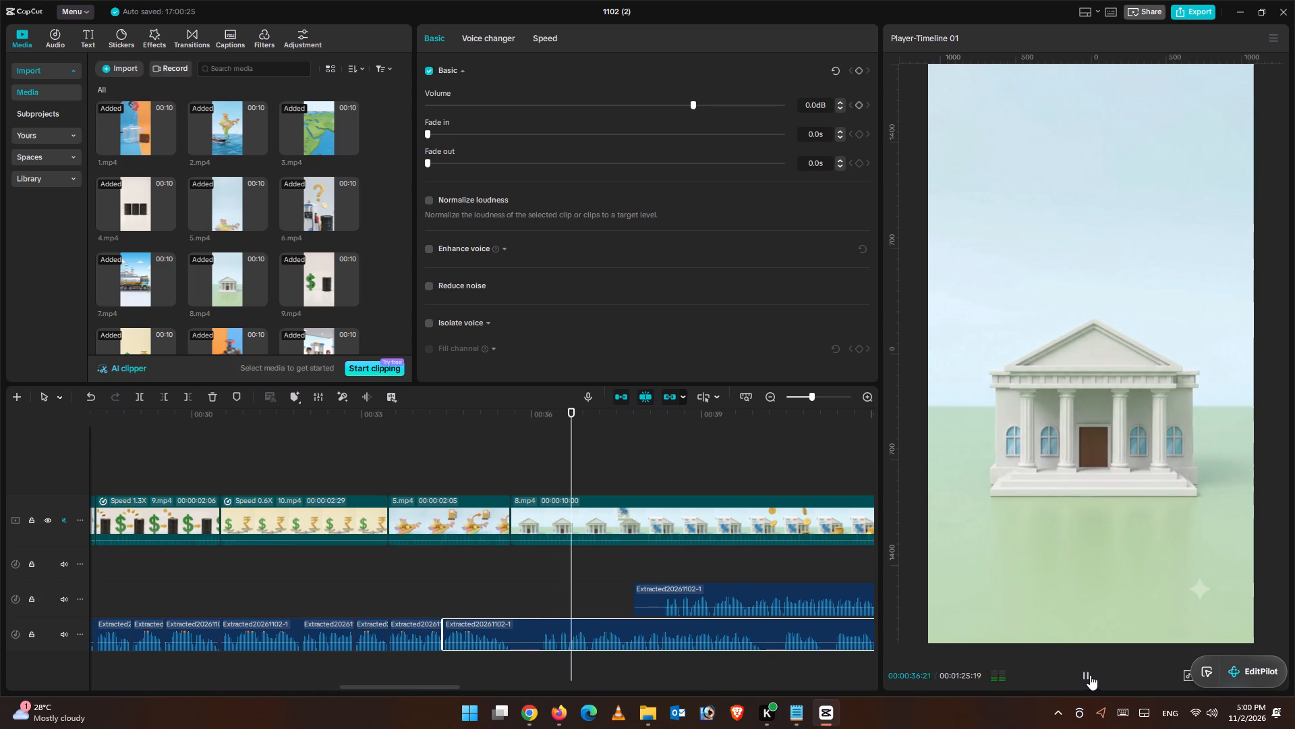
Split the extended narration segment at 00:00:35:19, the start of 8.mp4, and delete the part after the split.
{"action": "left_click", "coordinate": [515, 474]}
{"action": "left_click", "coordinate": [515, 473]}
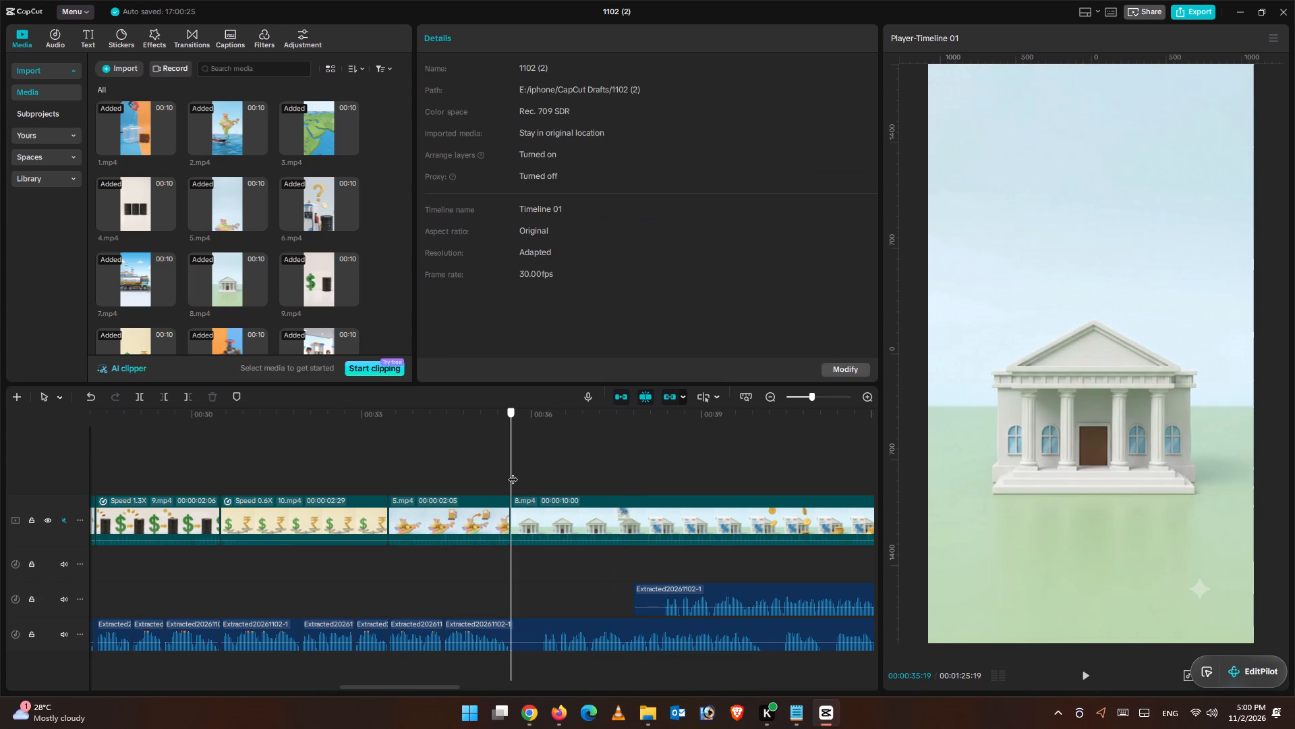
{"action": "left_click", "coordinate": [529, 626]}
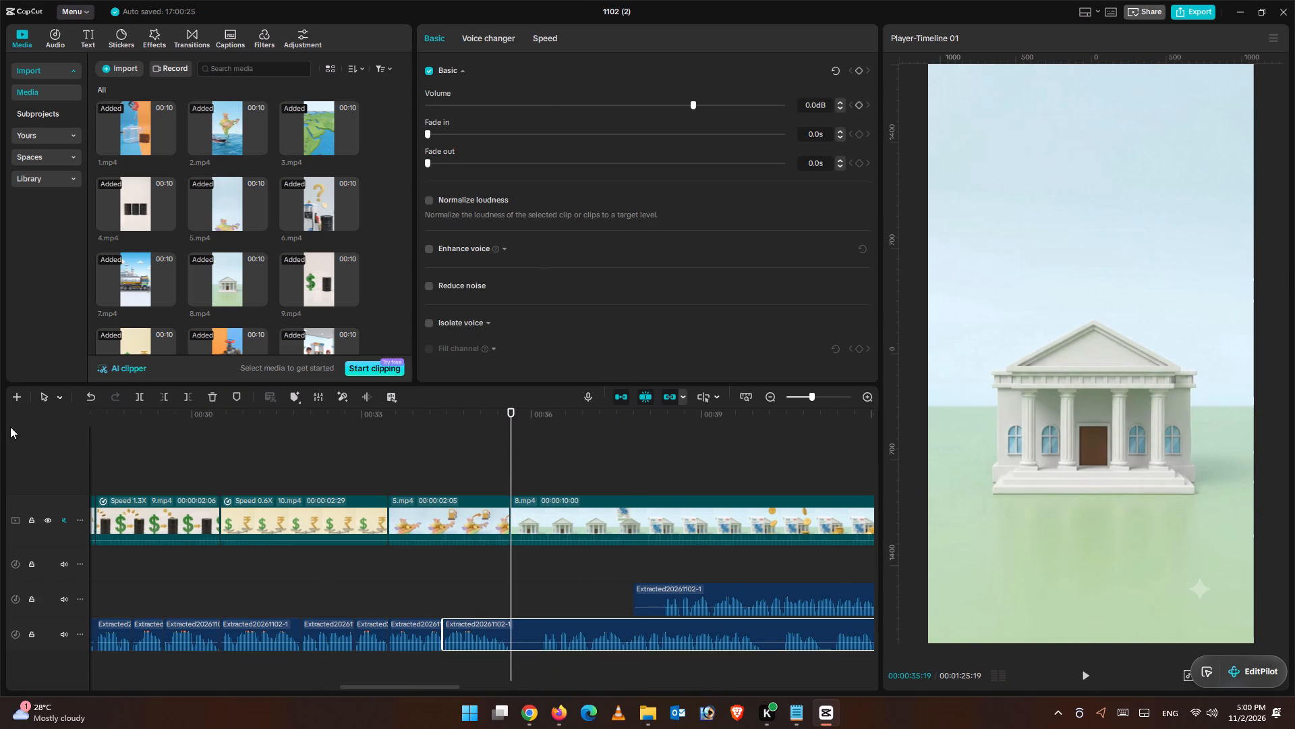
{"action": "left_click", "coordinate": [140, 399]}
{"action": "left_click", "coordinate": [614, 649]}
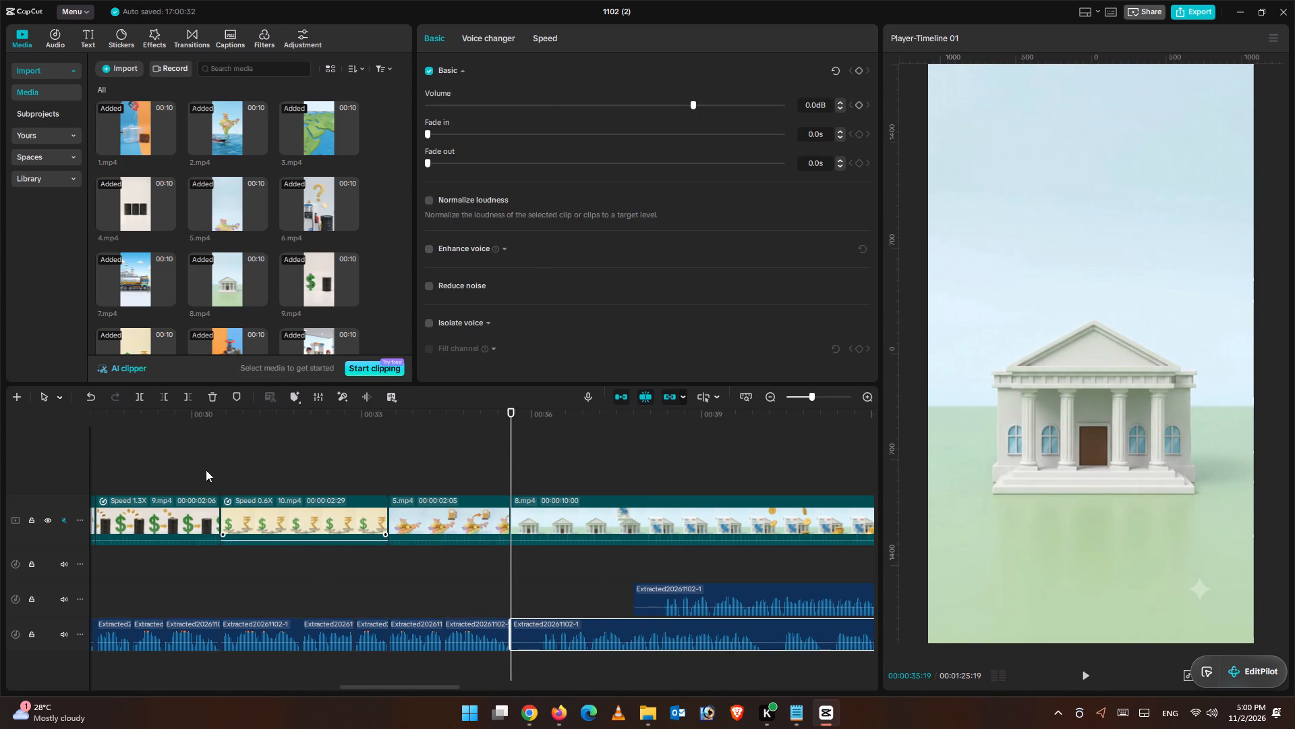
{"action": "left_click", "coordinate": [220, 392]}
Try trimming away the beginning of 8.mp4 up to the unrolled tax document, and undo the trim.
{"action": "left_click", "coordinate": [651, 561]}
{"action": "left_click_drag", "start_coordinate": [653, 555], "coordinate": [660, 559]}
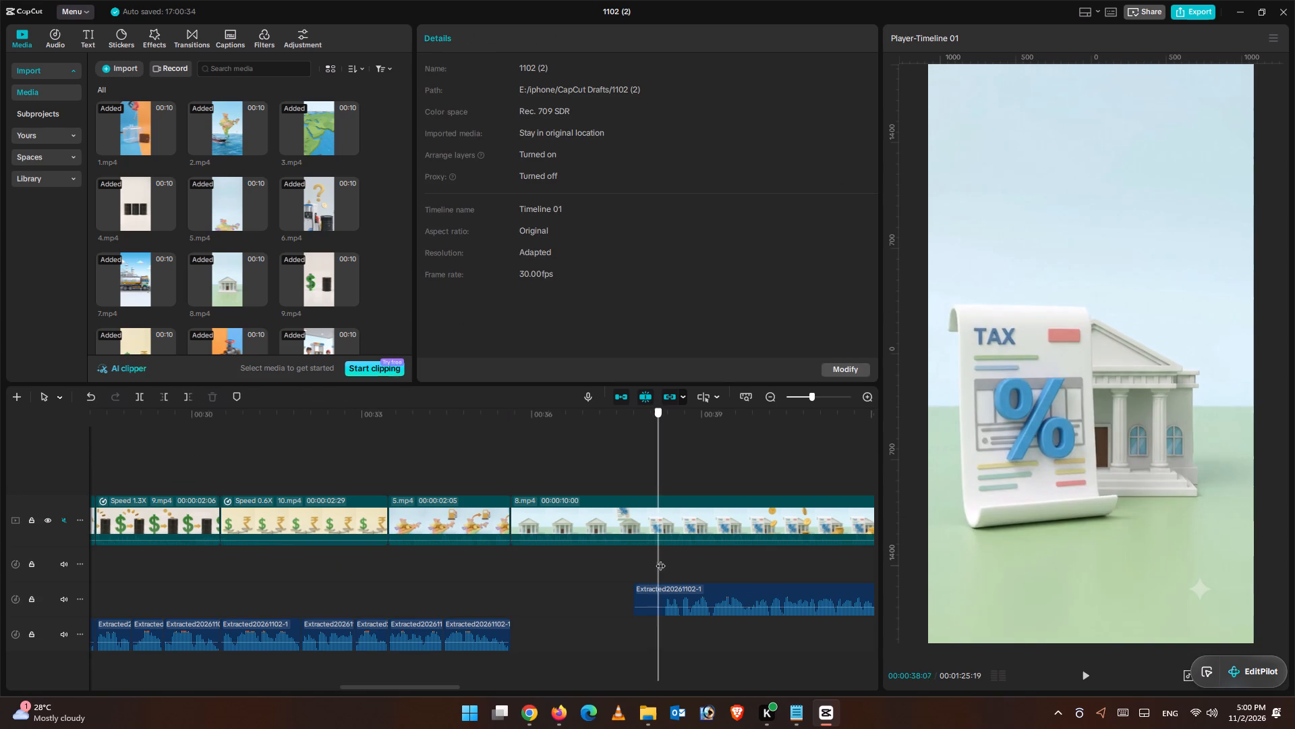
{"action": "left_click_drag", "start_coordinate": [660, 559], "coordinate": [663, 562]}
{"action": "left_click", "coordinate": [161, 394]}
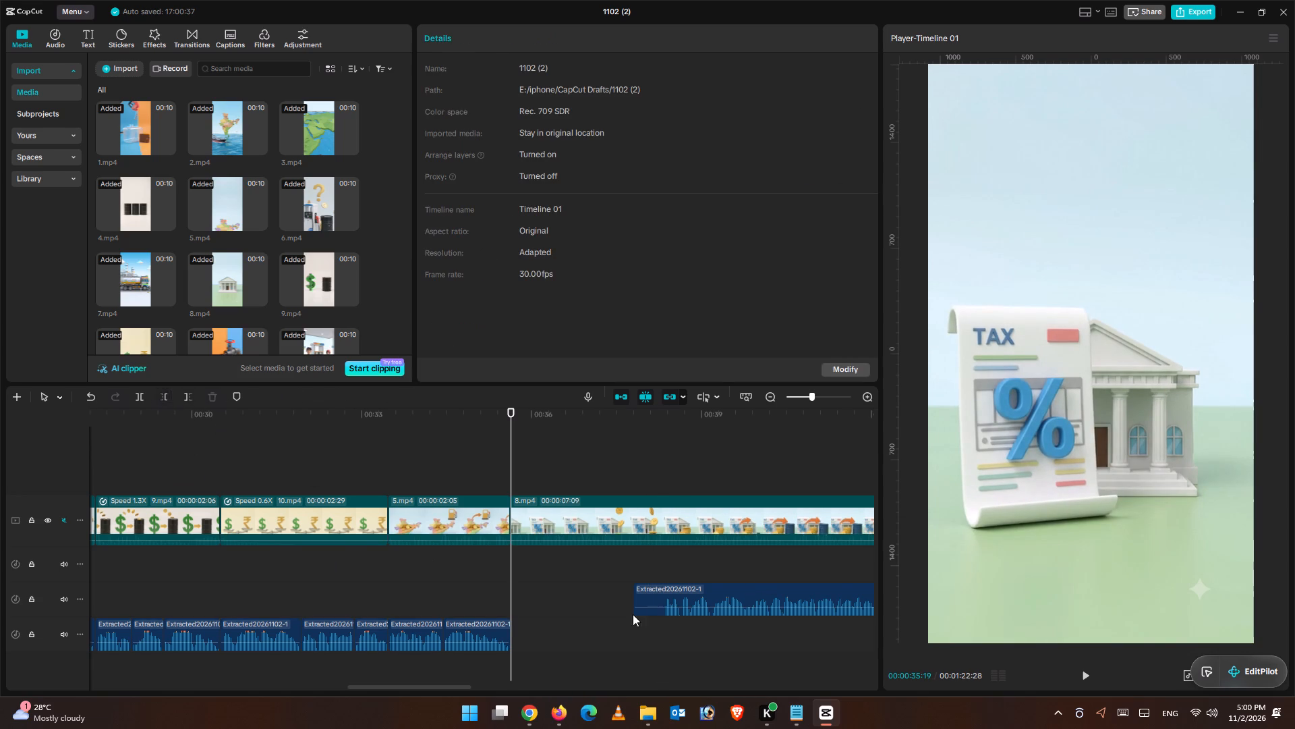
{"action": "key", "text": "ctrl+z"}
Trim the long narration segment's beginning up to 00:00:38:10 and move the segment to the start of 8.mp4, one audio track up.
{"action": "double_click", "coordinate": [661, 563]}
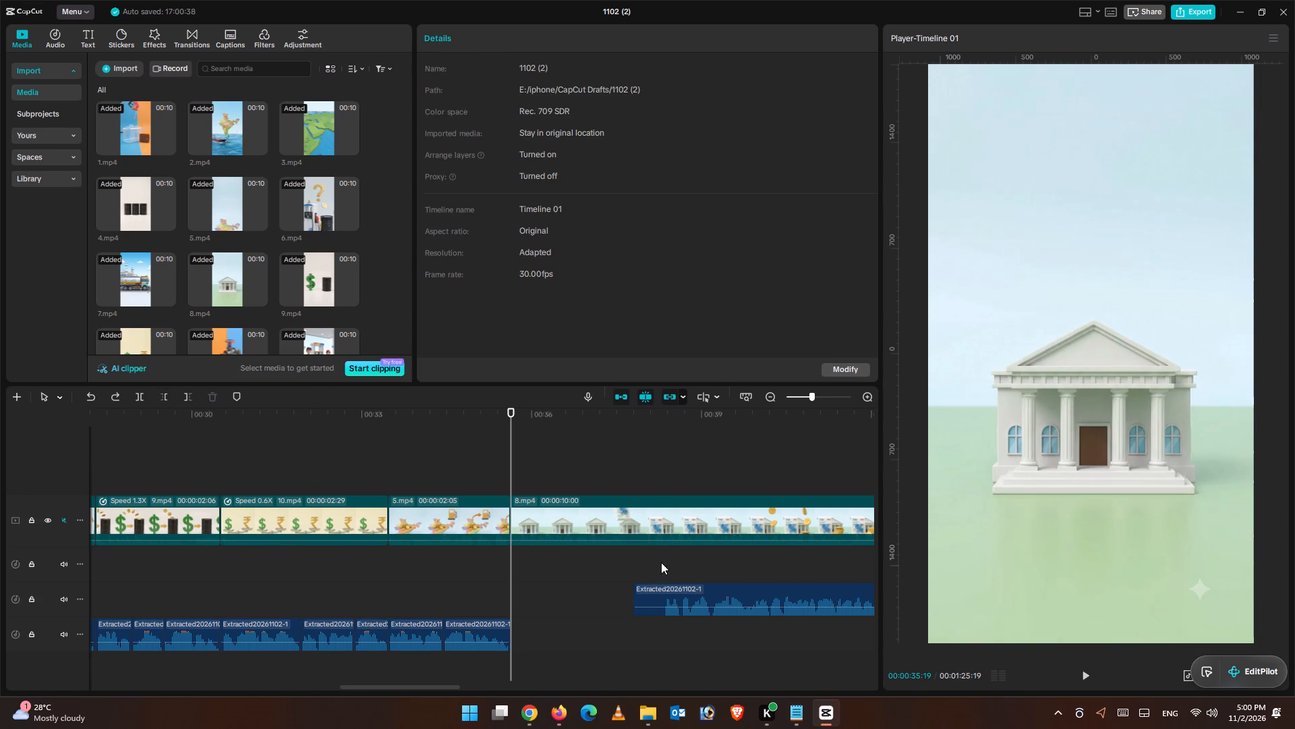
{"action": "left_click", "coordinate": [686, 603]}
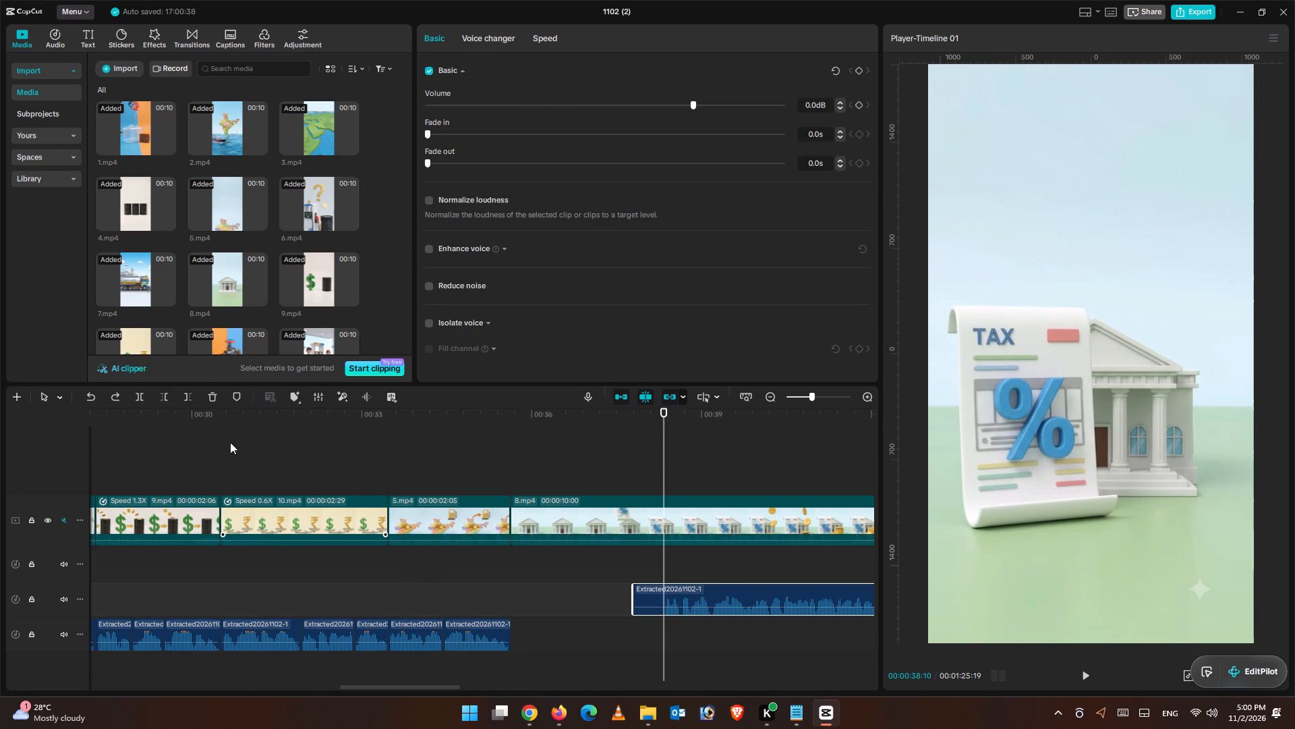
{"action": "left_click", "coordinate": [173, 398]}
{"action": "left_click", "coordinate": [166, 393]}
{"action": "left_click_drag", "start_coordinate": [749, 599], "coordinate": [610, 570]}
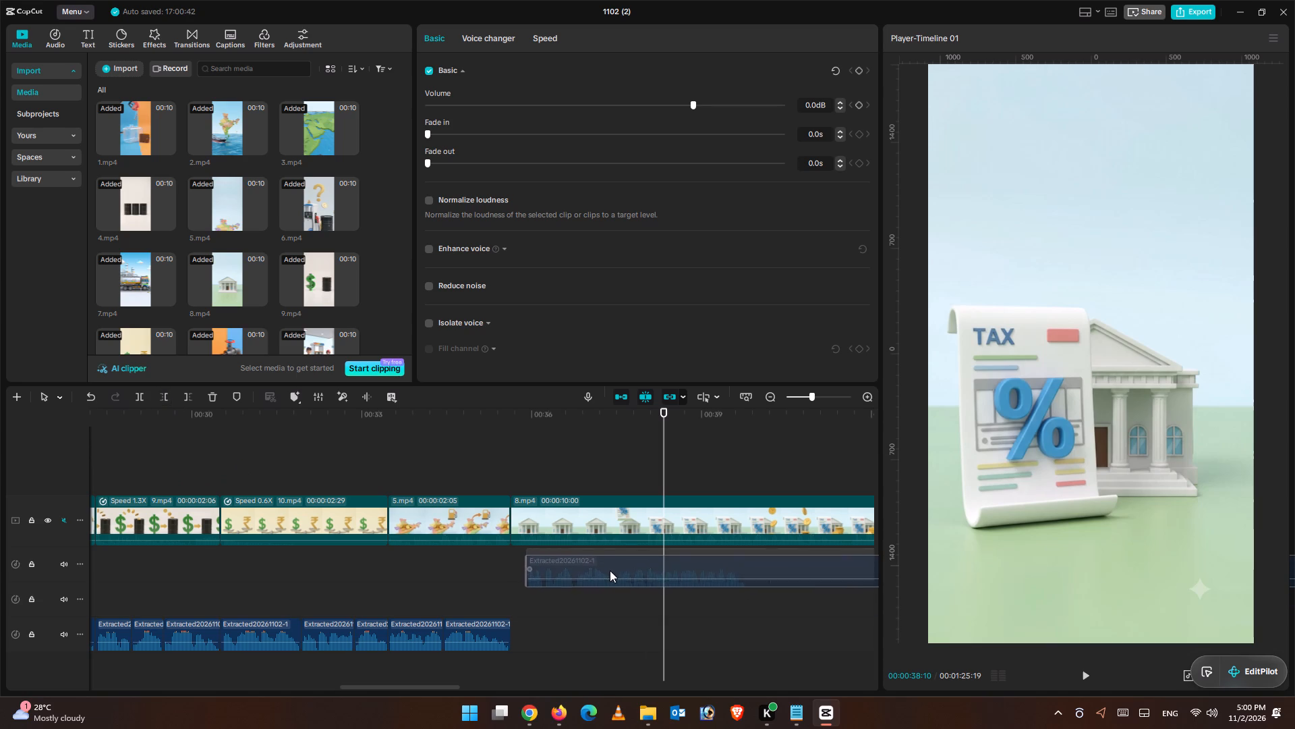
{"action": "left_click_drag", "start_coordinate": [610, 570], "coordinate": [594, 570]}
Play the narration over 8.mp4 and split the segment at its pause, at 00:00:39:16.
{"action": "left_click", "coordinate": [489, 471]}
{"action": "left_click", "coordinate": [1078, 666]}
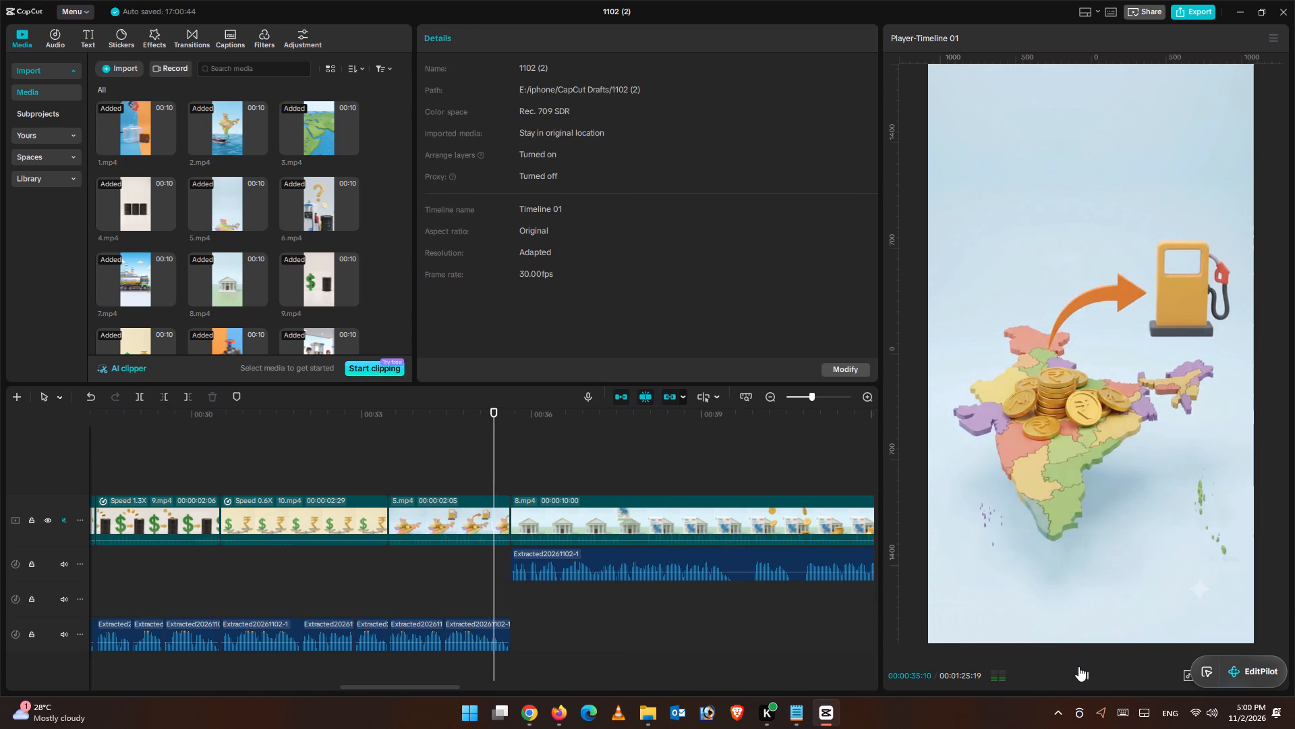
{"action": "left_click", "coordinate": [1091, 671]}
{"action": "left_click", "coordinate": [1091, 671]}
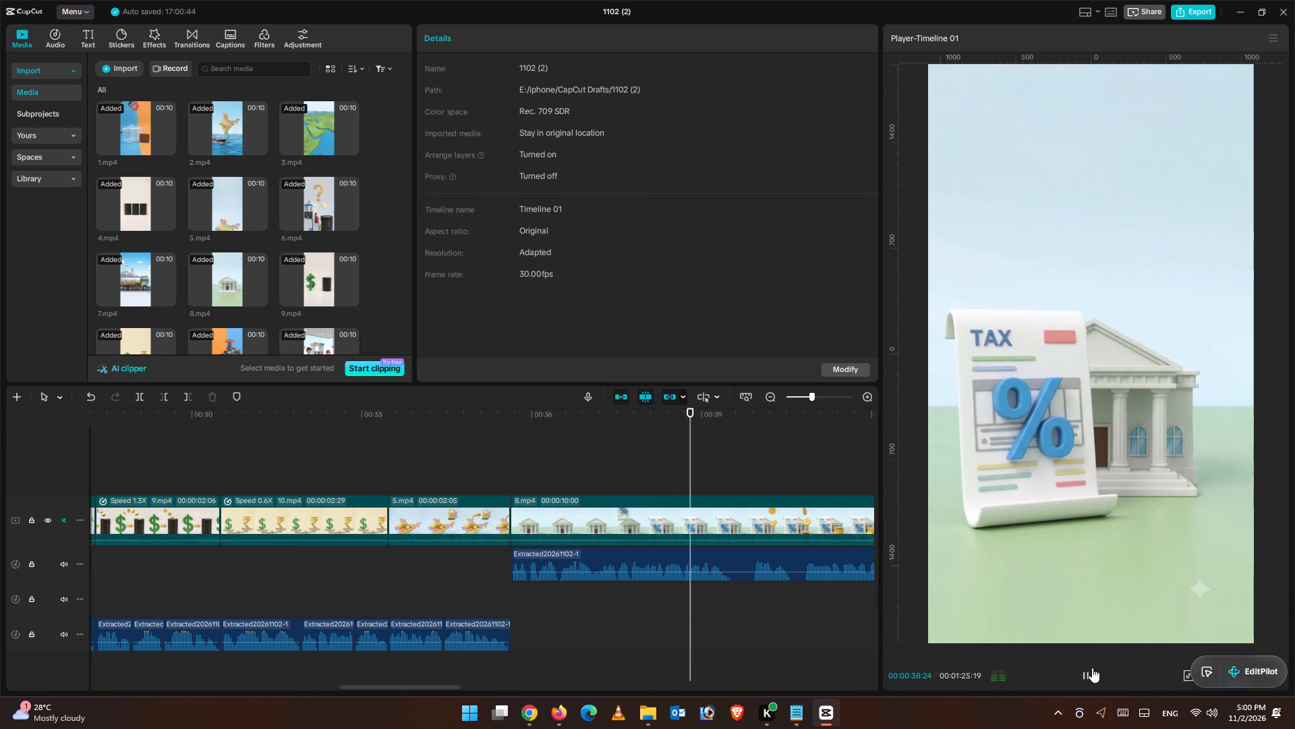
{"action": "left_click", "coordinate": [1092, 668]}
{"action": "left_click", "coordinate": [1092, 668]}
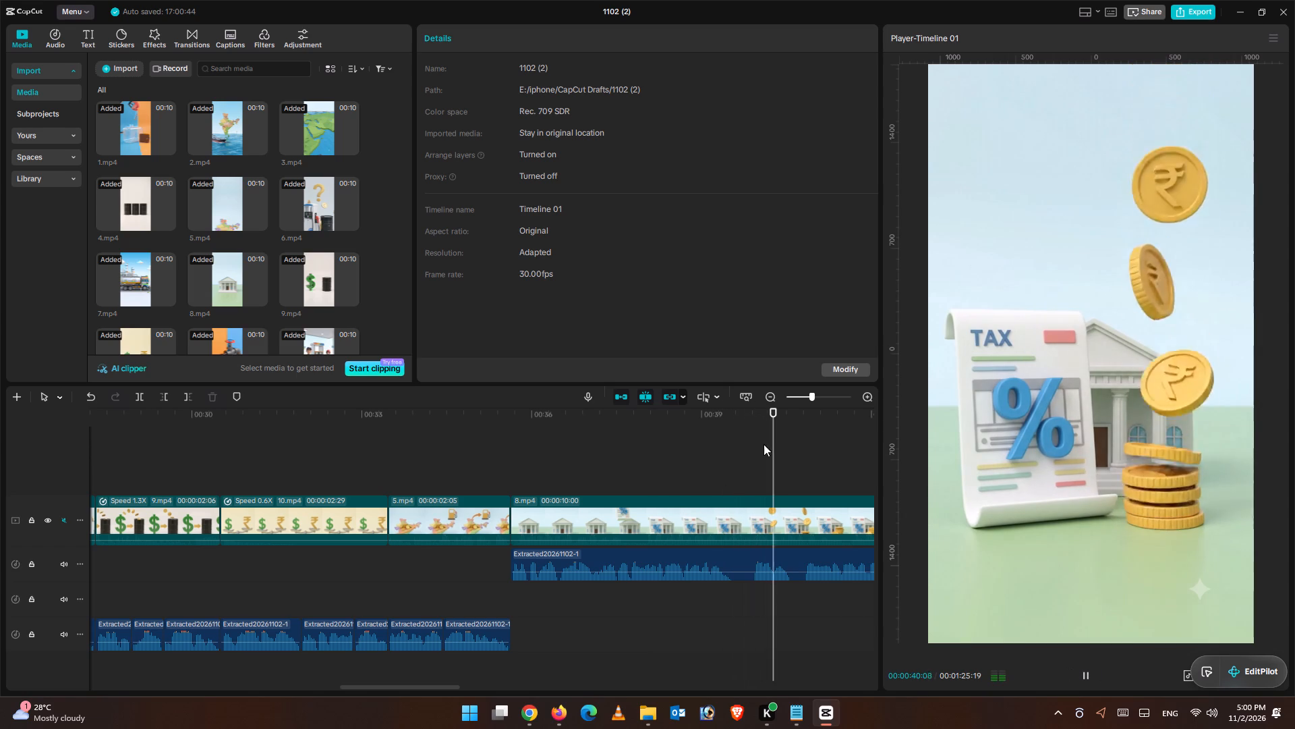
{"action": "left_click_drag", "start_coordinate": [801, 425], "coordinate": [732, 453]}
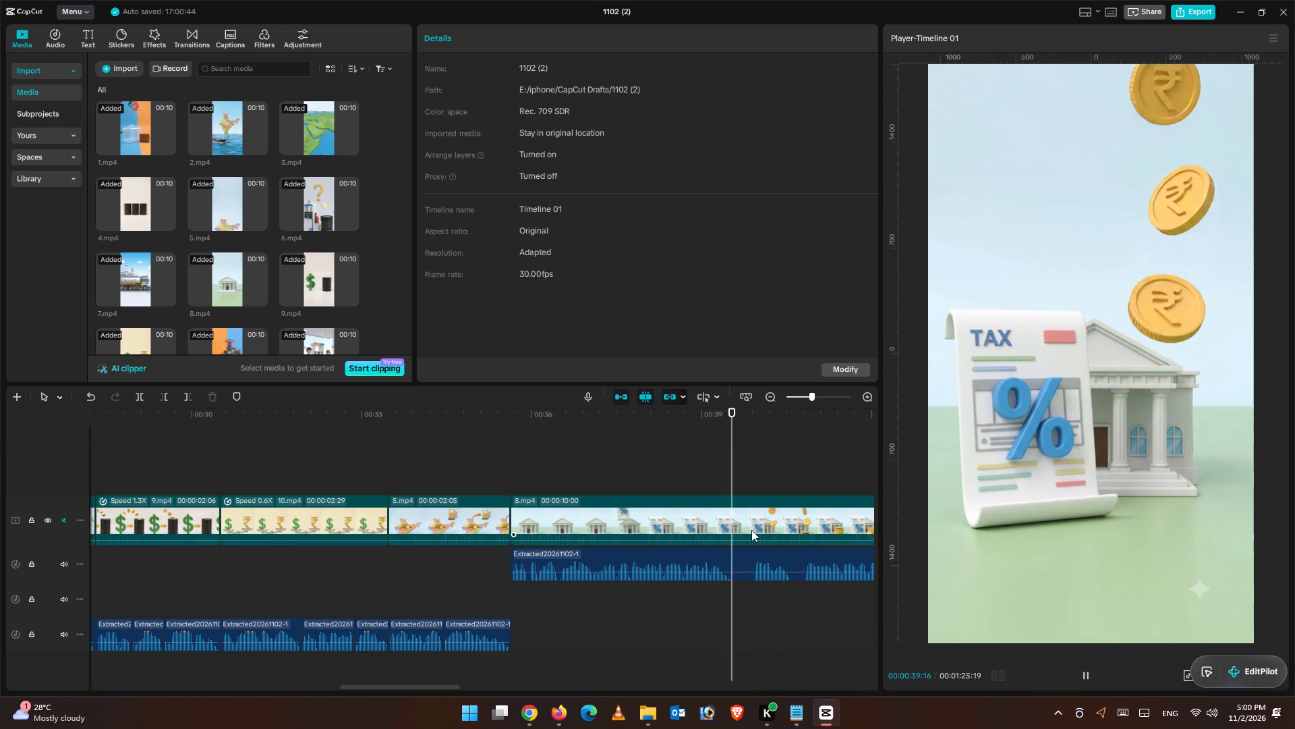
{"action": "left_click", "coordinate": [751, 566]}
{"action": "left_click", "coordinate": [144, 393]}
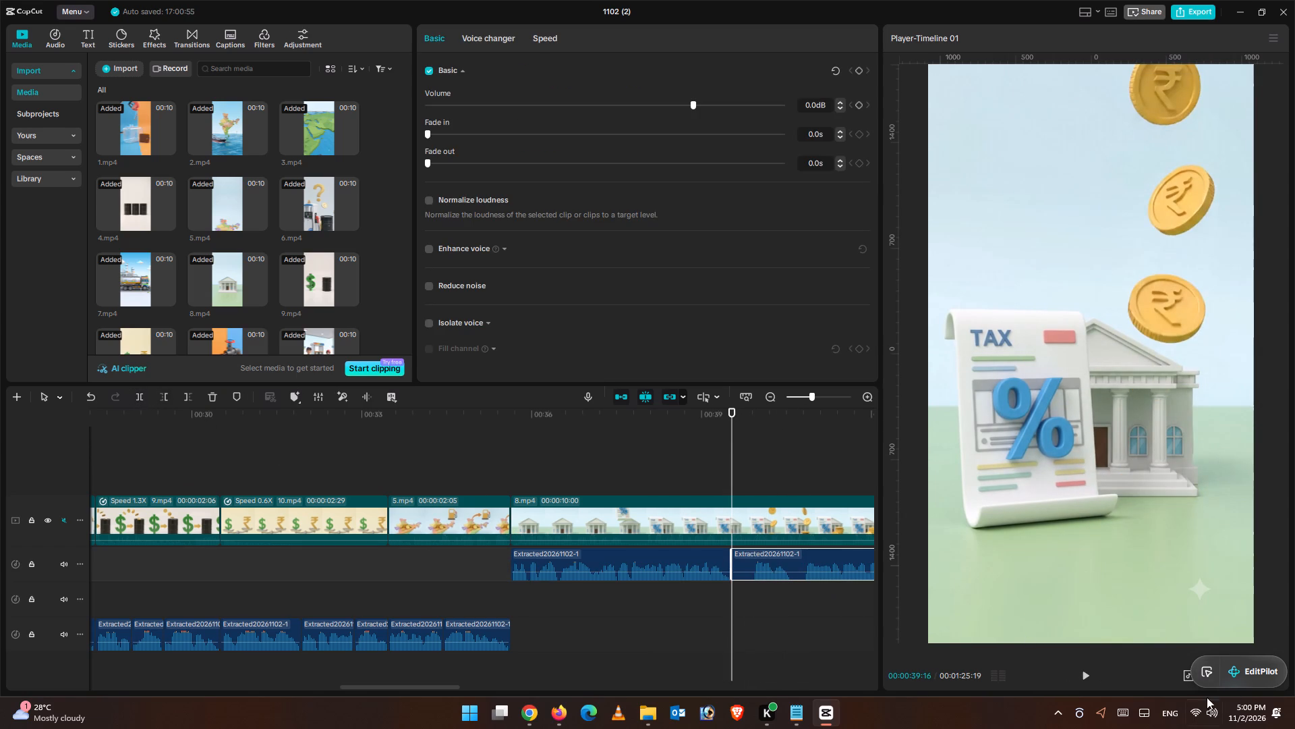
Trim the remaining narration's beginning up to 00:00:39:27 and move it back to 00:00:39:16 on the audio track below.
{"action": "left_click", "coordinate": [1085, 672]}
{"action": "left_click", "coordinate": [1085, 672]}
{"action": "left_click", "coordinate": [756, 435]}
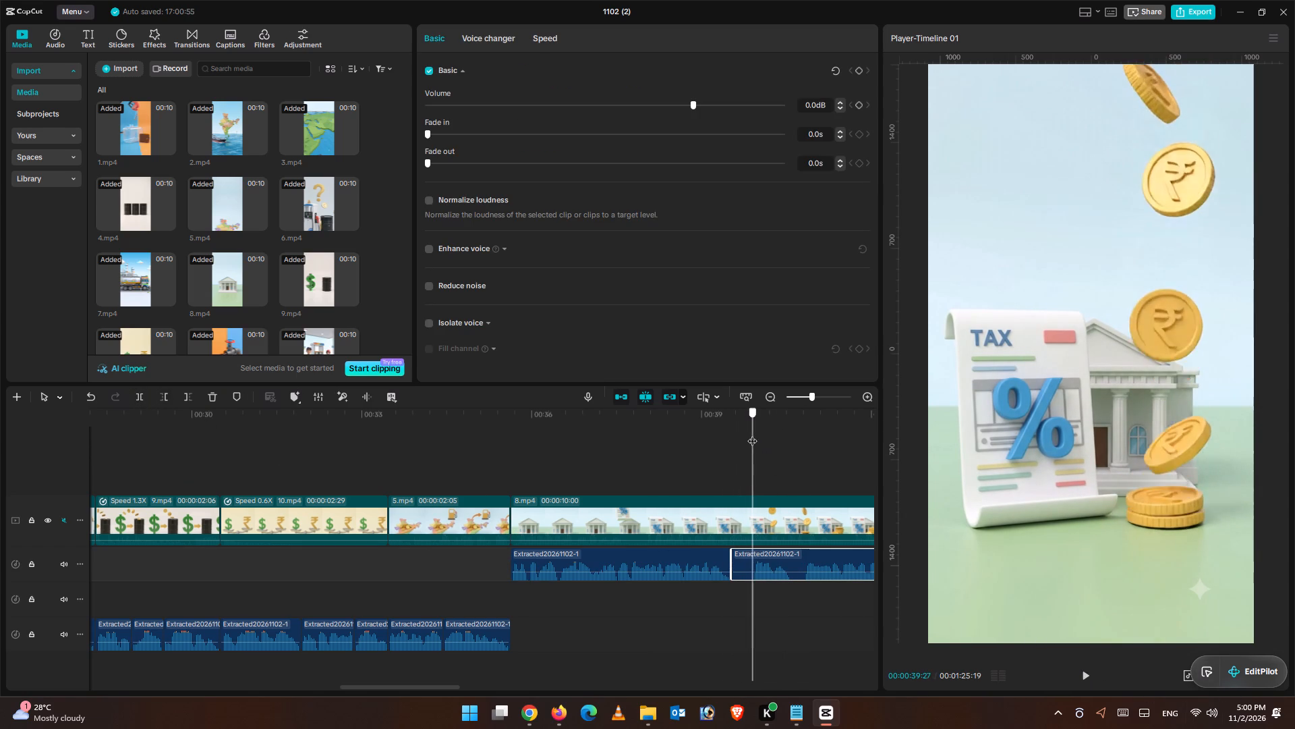
{"action": "left_click", "coordinate": [166, 393]}
{"action": "left_click_drag", "start_coordinate": [780, 567], "coordinate": [763, 580]}
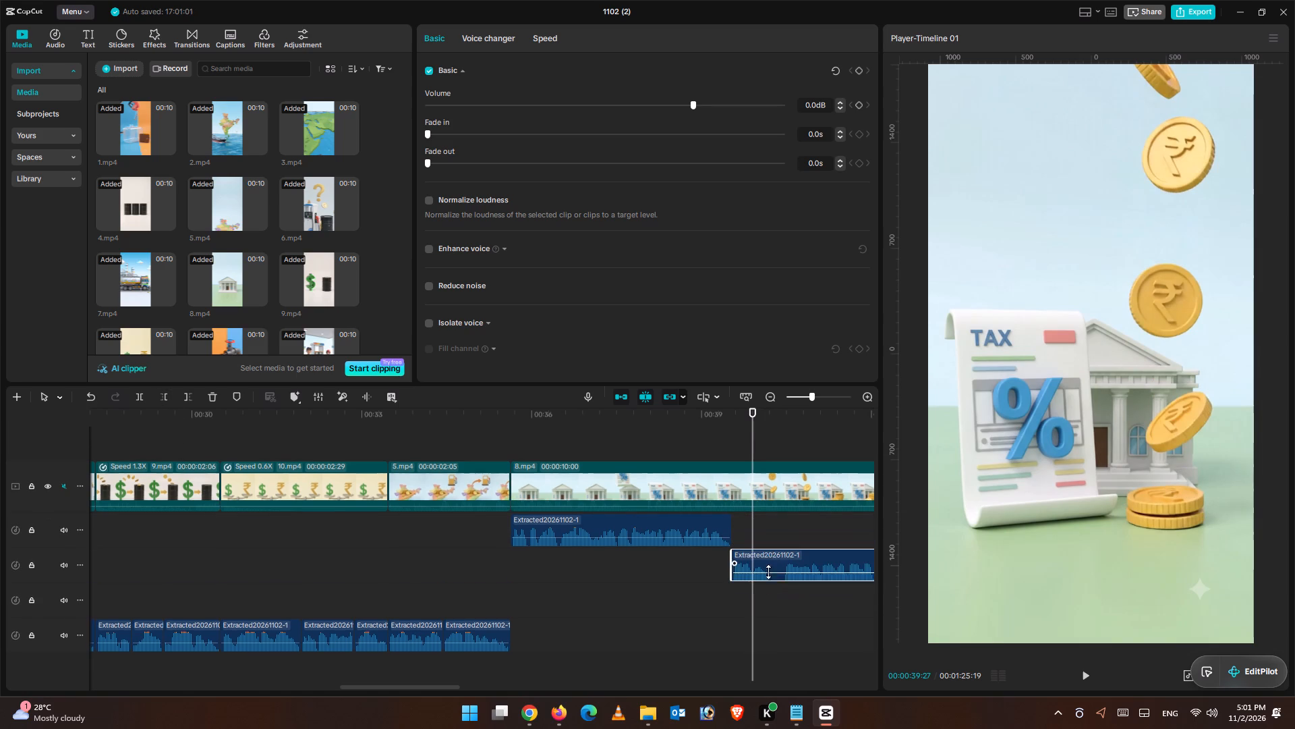
Cut the narration pause between 00:00:40:07 and 00:00:40:13 and close the gap by moving the remaining segment earlier.
{"action": "left_click_drag", "start_coordinate": [755, 426], "coordinate": [772, 438]}
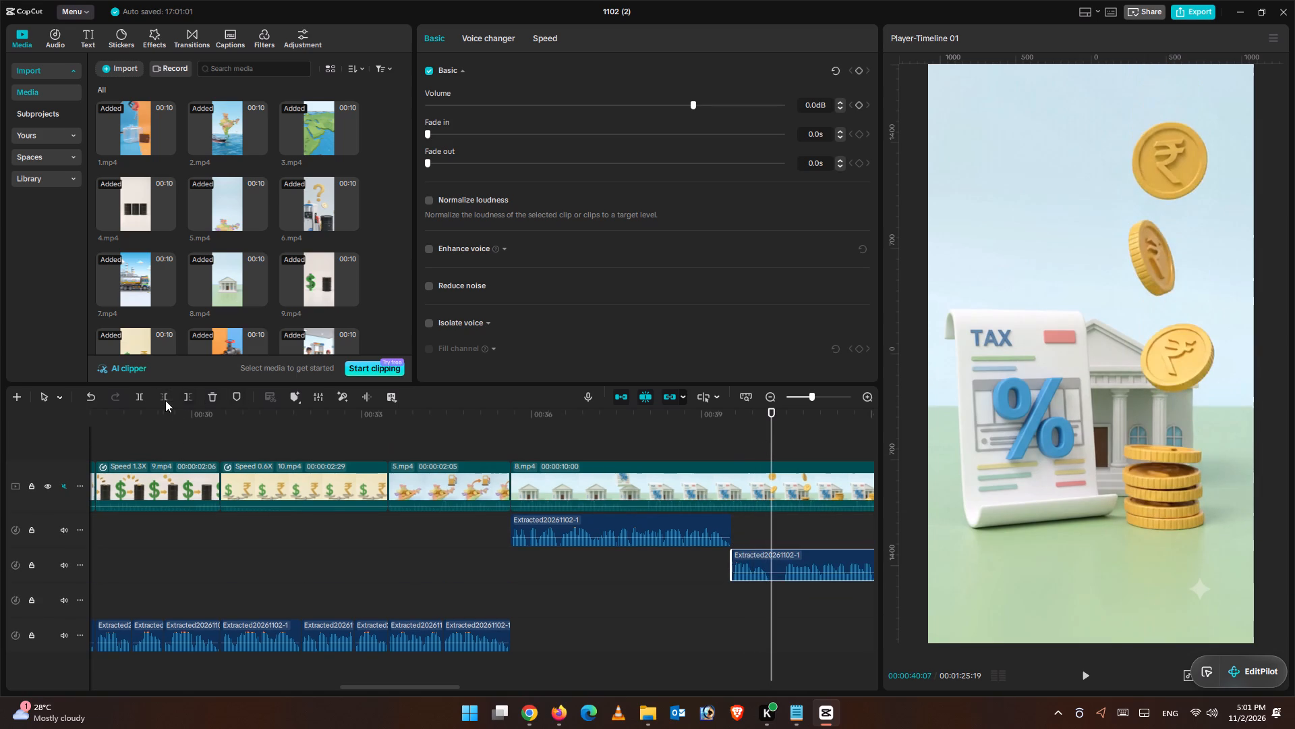
{"action": "left_click", "coordinate": [138, 397]}
{"action": "left_click", "coordinate": [779, 414]}
{"action": "left_click_drag", "start_coordinate": [775, 414], "coordinate": [780, 418]}
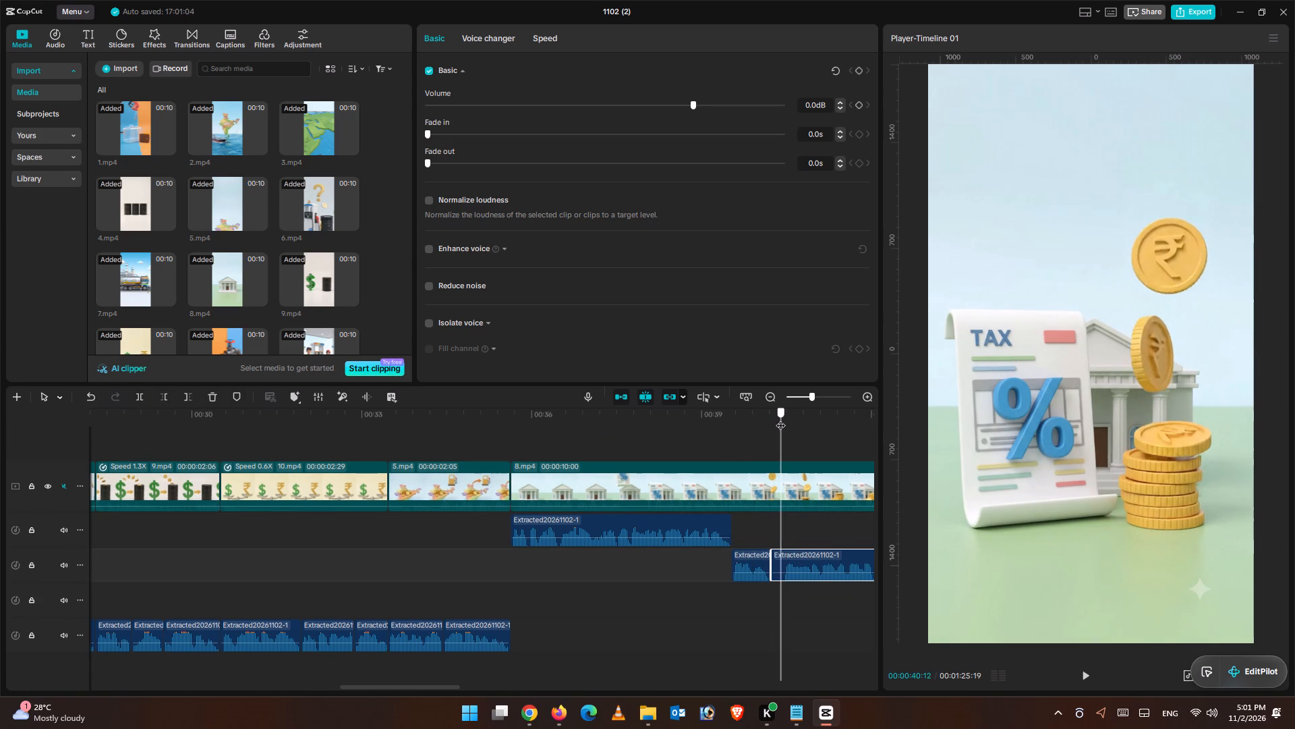
{"action": "left_click_drag", "start_coordinate": [780, 418], "coordinate": [782, 419]}
{"action": "left_click", "coordinate": [163, 397]}
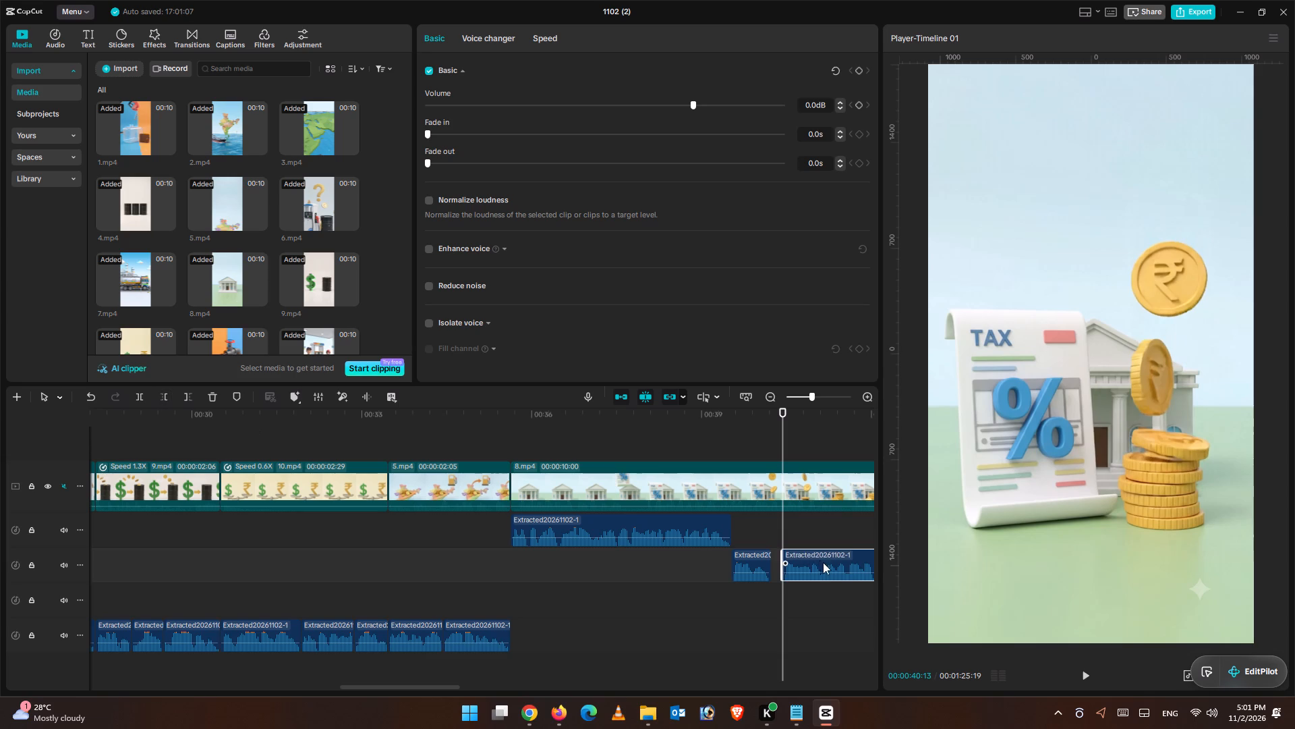
{"action": "left_click_drag", "start_coordinate": [824, 562], "coordinate": [809, 562]}
Play the edited narration from just before 8.mp4 into 11.mp4, and return the playhead to 00:00:43:15.
{"action": "left_click", "coordinate": [566, 584]}
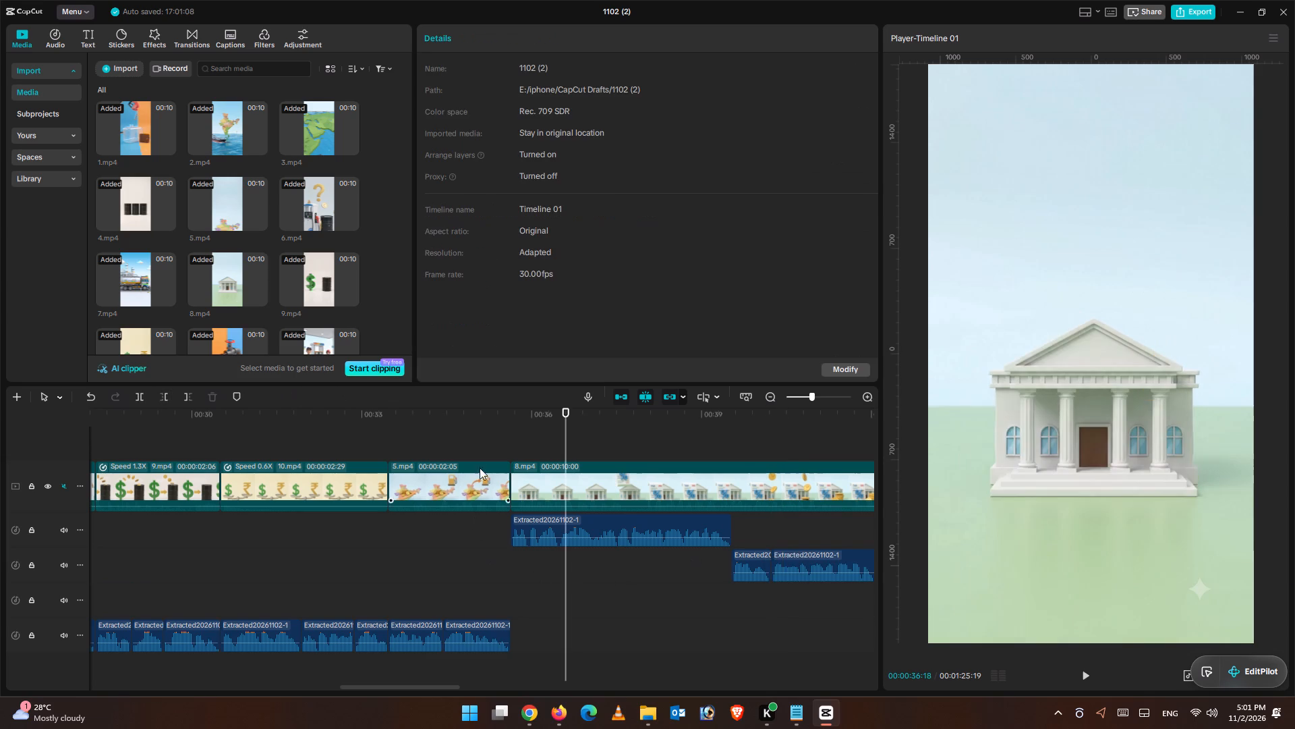
{"action": "left_click", "coordinate": [480, 460]}
{"action": "left_click", "coordinate": [1086, 676]}
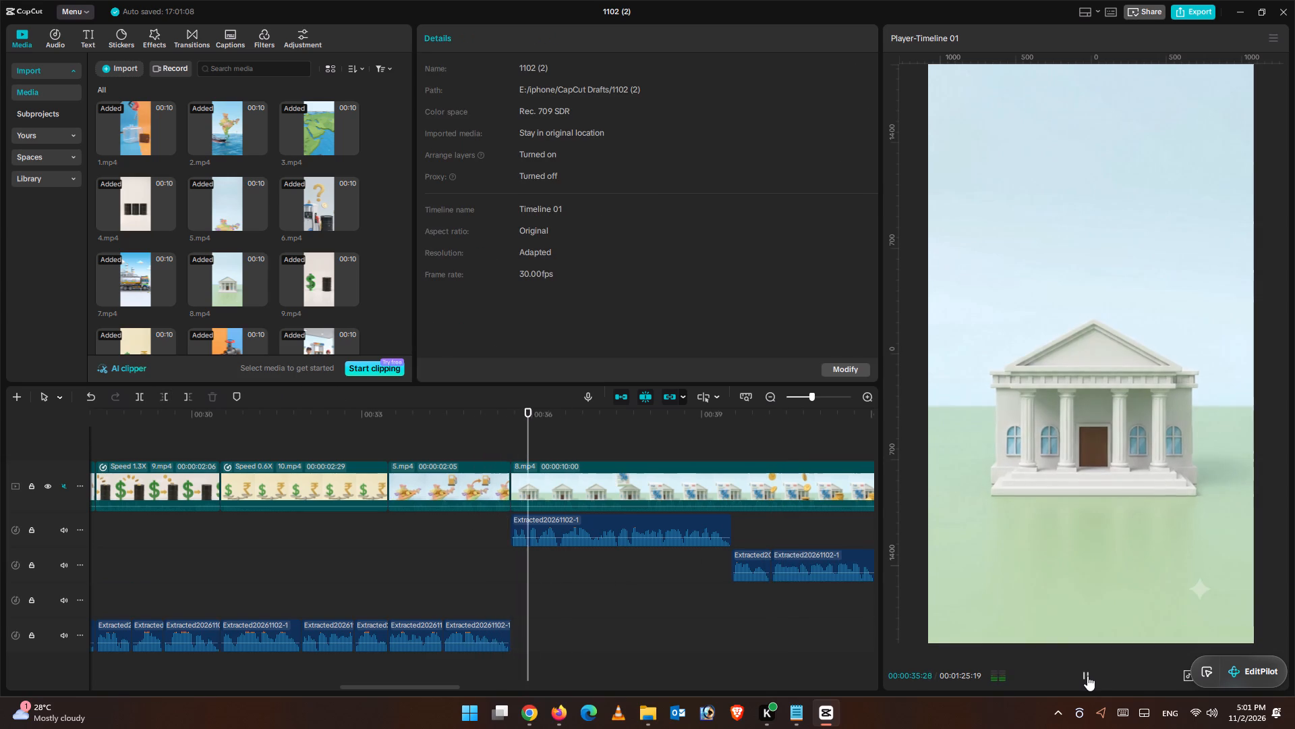
{"action": "key", "text": "ctrl+minus"}
{"action": "key", "text": "ctrl+minus"}
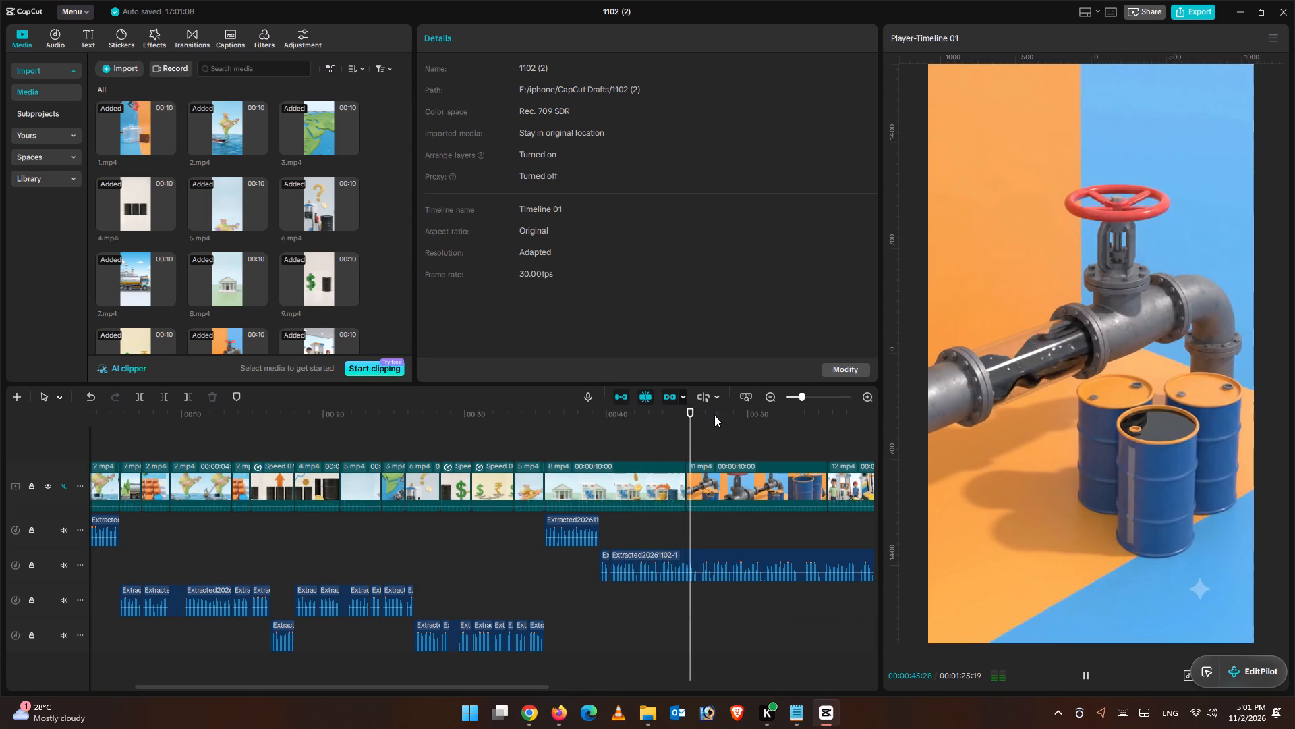
{"action": "left_click_drag", "start_coordinate": [718, 421], "coordinate": [656, 427]}
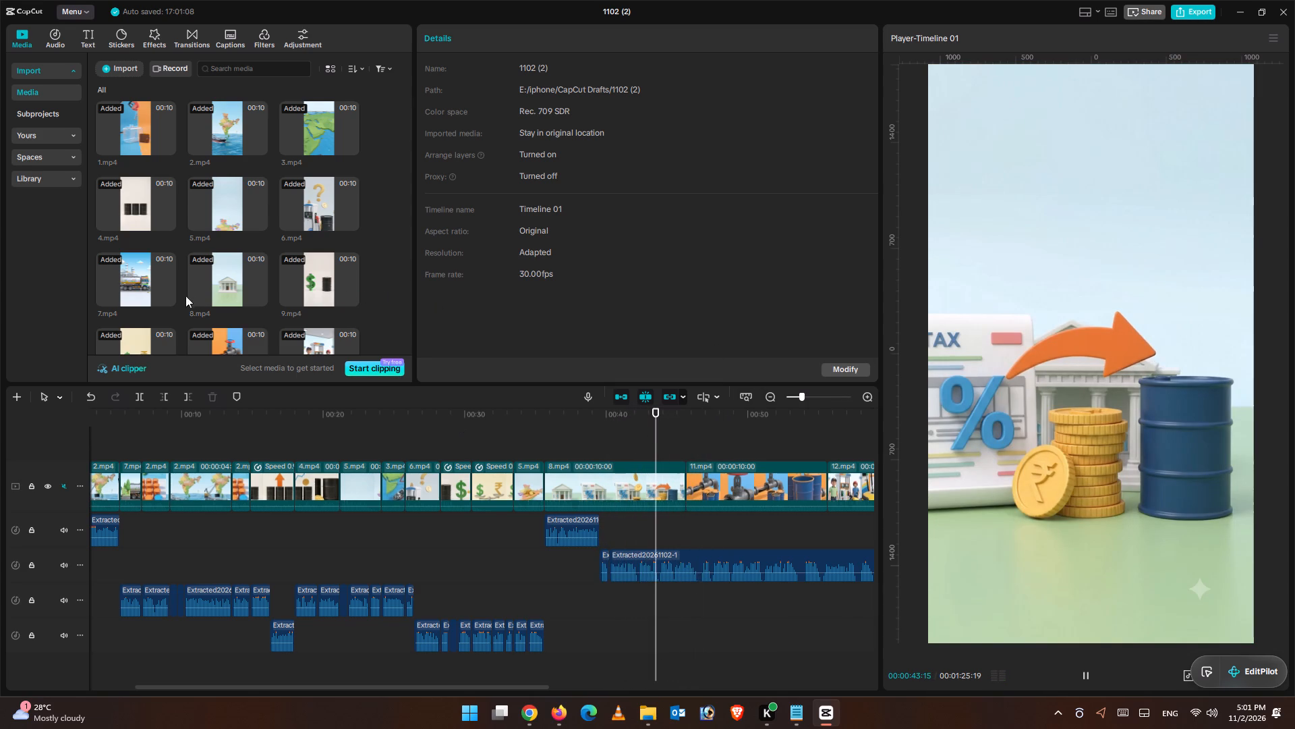
Preview the imported source clips from 13.mp4 back to 7.mp4, checking different moments for footage that suits the narration.
{"action": "scroll", "coordinate": [213, 293], "scroll_direction": "down", "scroll_amount": 2}
{"action": "left_click", "coordinate": [150, 310]}
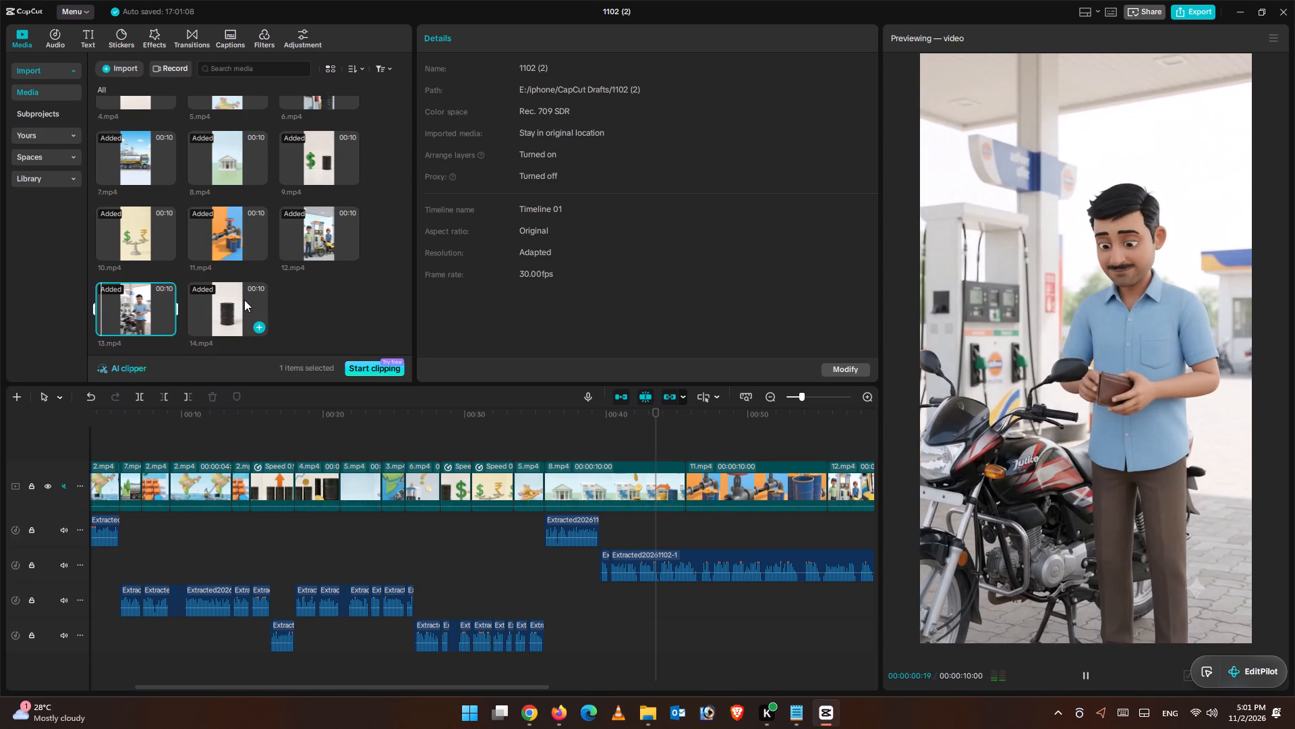
{"action": "left_click", "coordinate": [335, 248]}
{"action": "left_click", "coordinate": [318, 238]}
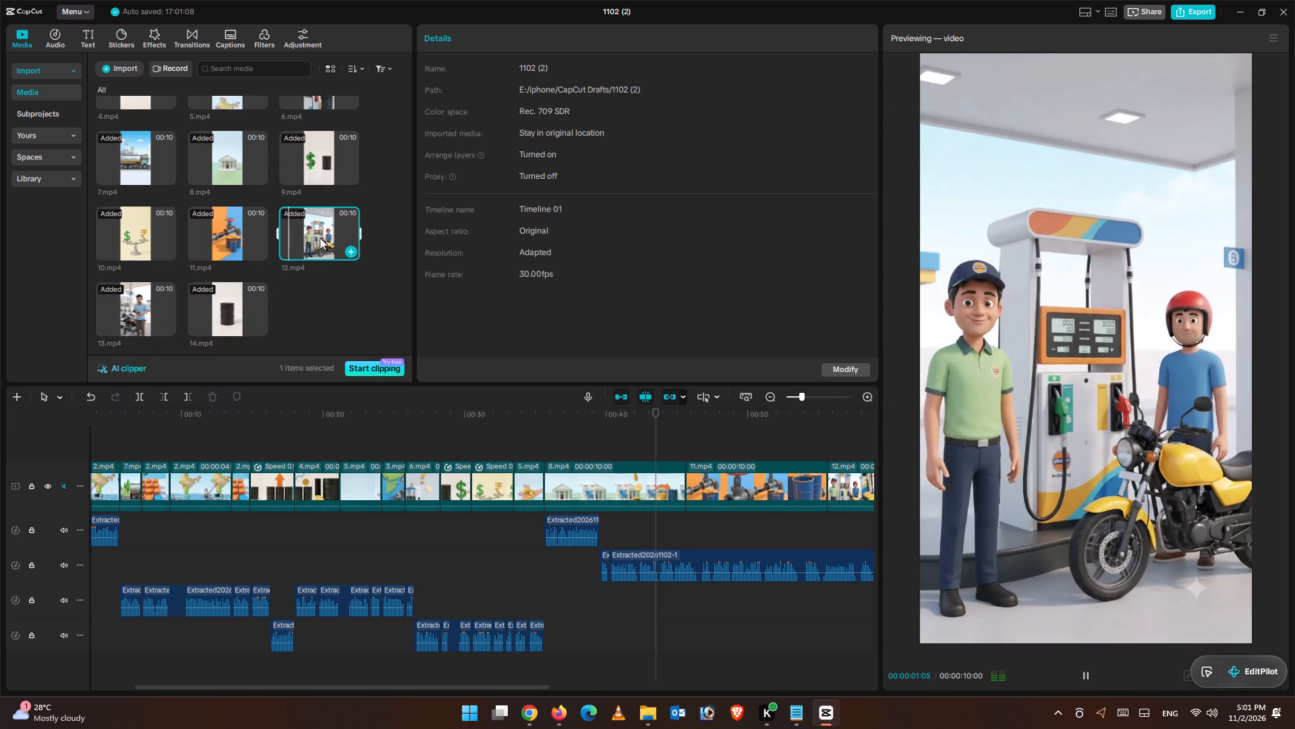
{"action": "left_click", "coordinate": [340, 232]}
{"action": "left_click", "coordinate": [231, 234]}
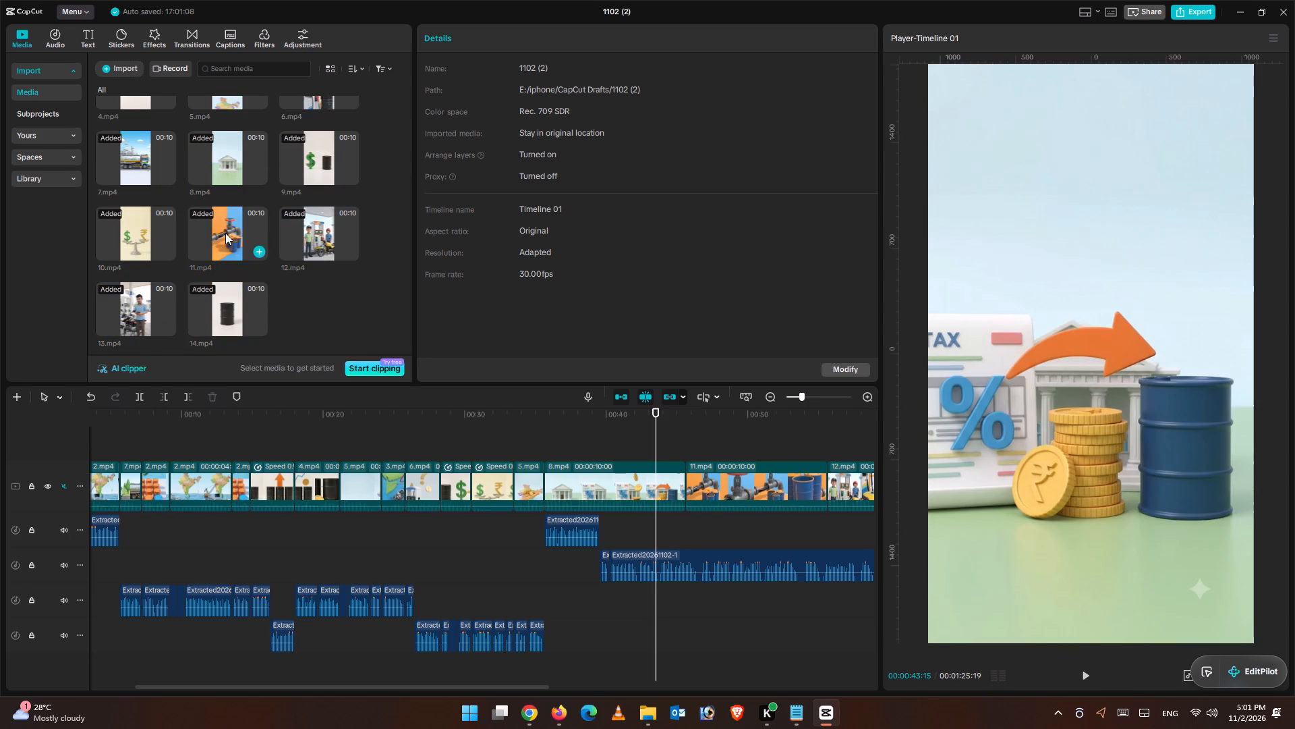
{"action": "left_click", "coordinate": [225, 233]}
{"action": "left_click", "coordinate": [214, 220]}
{"action": "left_click", "coordinate": [223, 227]}
{"action": "left_click", "coordinate": [243, 225]}
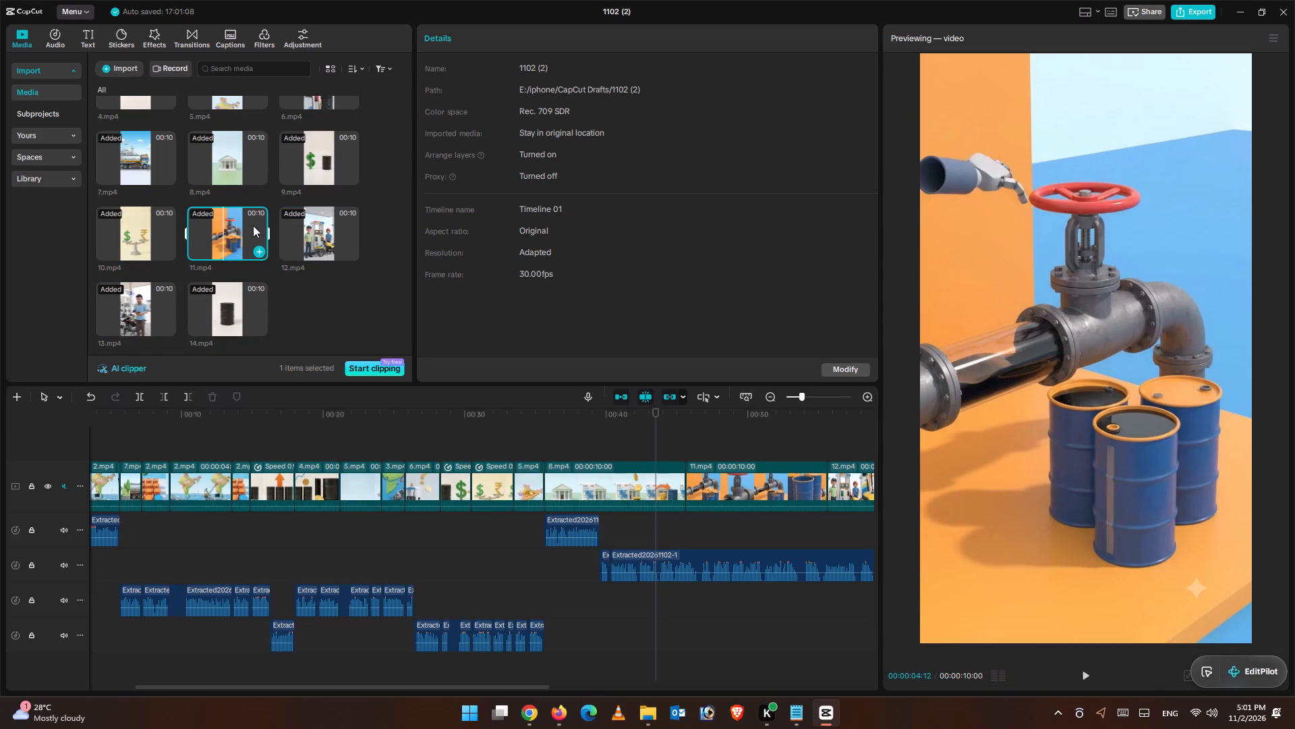
{"action": "left_click", "coordinate": [256, 224]}
{"action": "left_click", "coordinate": [267, 223]}
{"action": "left_click", "coordinate": [131, 218]}
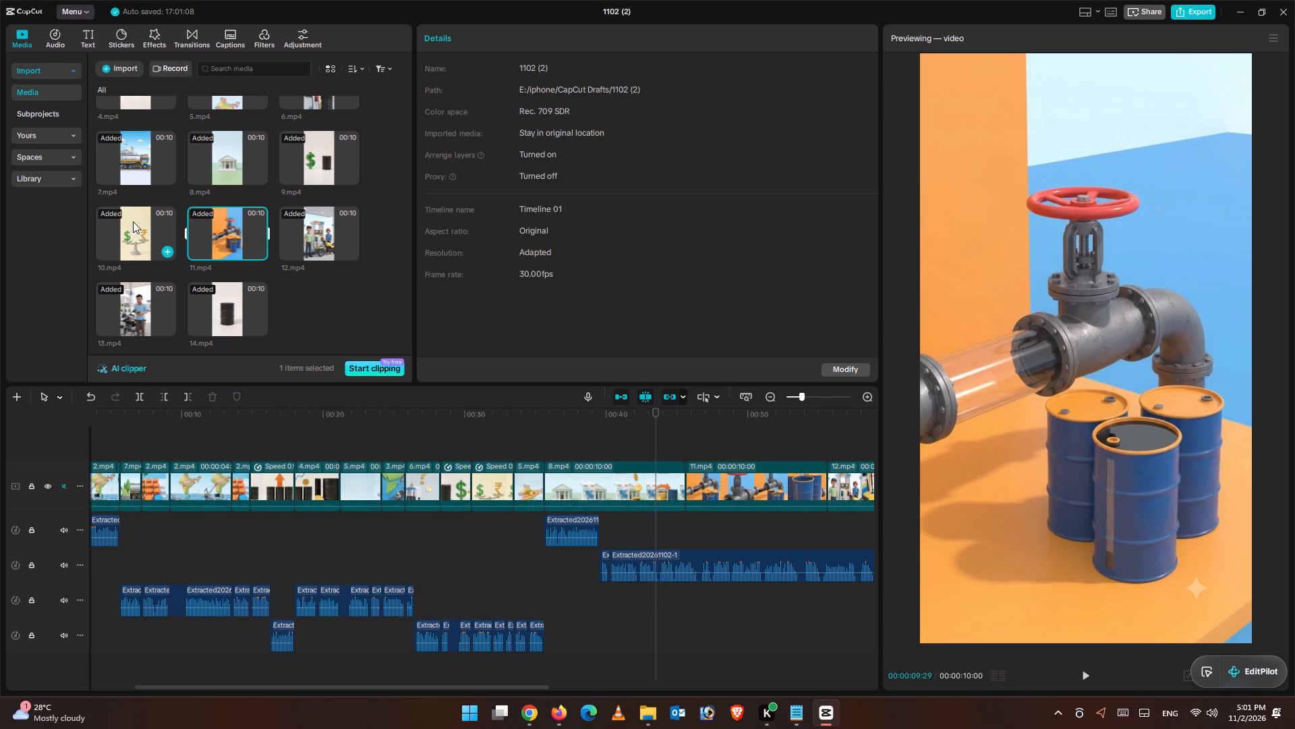
{"action": "left_click", "coordinate": [136, 229]}
{"action": "left_click", "coordinate": [145, 229]}
{"action": "left_click", "coordinate": [156, 228]}
{"action": "left_click", "coordinate": [161, 228]}
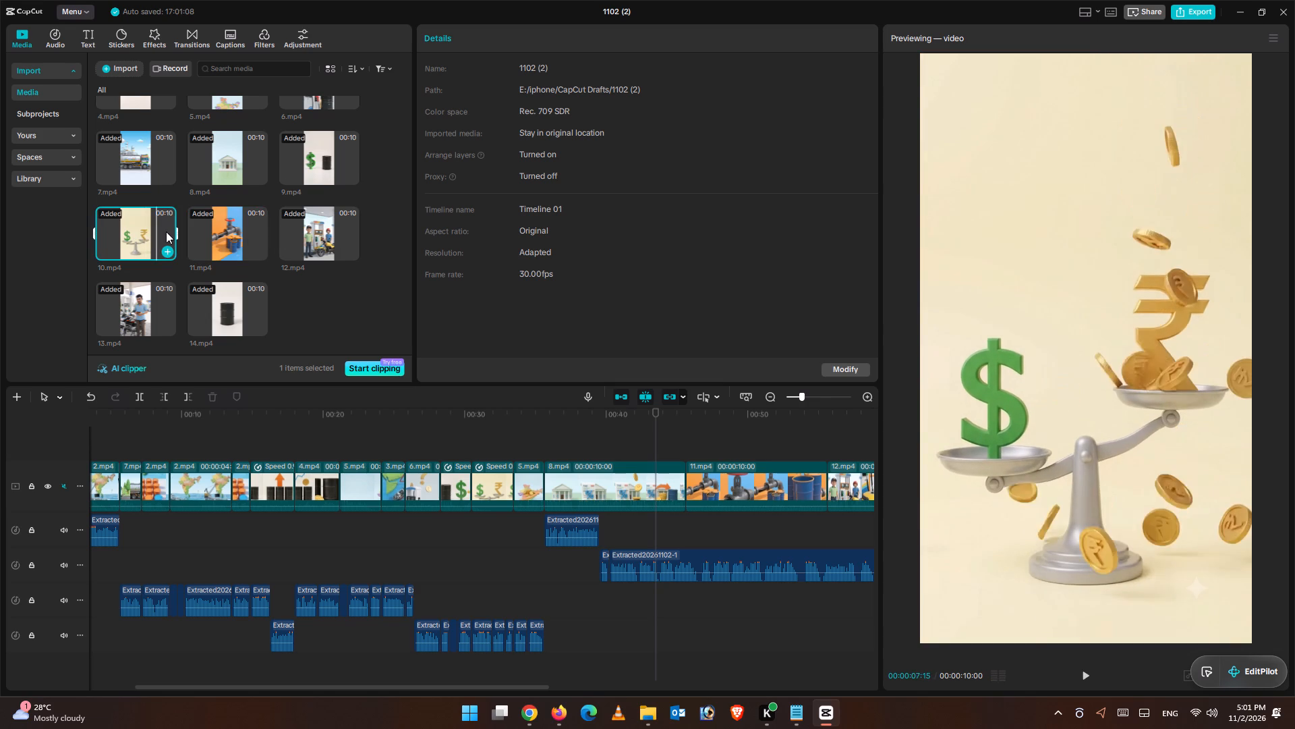
{"action": "left_click", "coordinate": [166, 232]}
{"action": "left_click", "coordinate": [319, 169]}
{"action": "left_click", "coordinate": [332, 152]}
{"action": "left_click", "coordinate": [353, 151]}
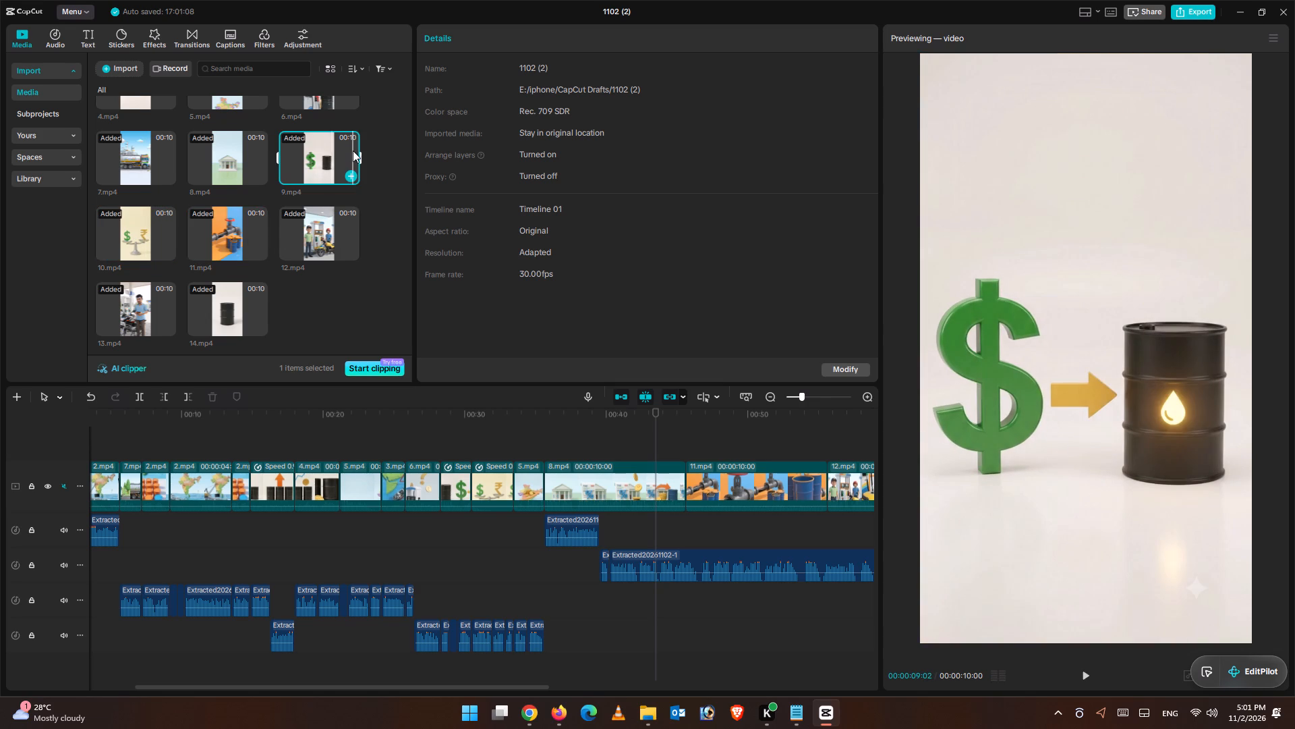
{"action": "left_click", "coordinate": [212, 147]}
{"action": "left_click", "coordinate": [225, 155]}
{"action": "left_click", "coordinate": [241, 154]}
{"action": "left_click", "coordinate": [255, 153]}
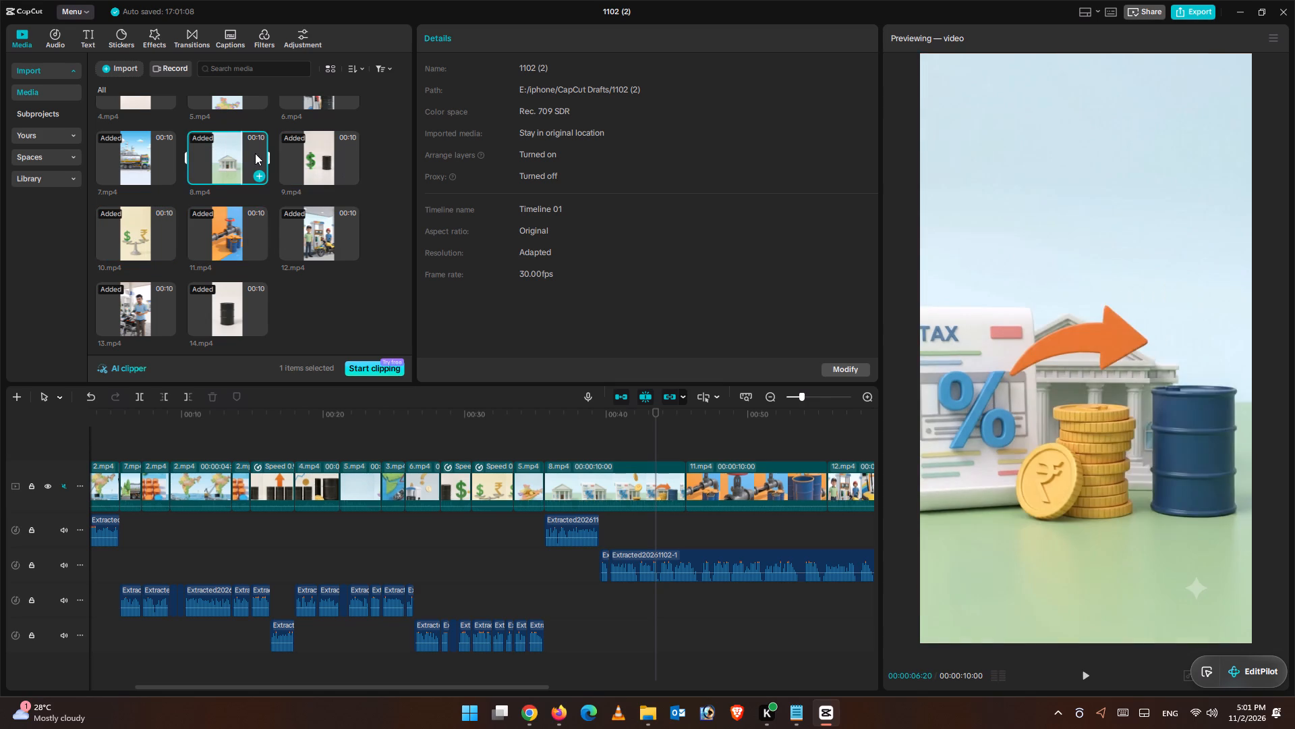
{"action": "left_click", "coordinate": [119, 156]}
{"action": "left_click", "coordinate": [139, 156]}
{"action": "left_click", "coordinate": [159, 152]}
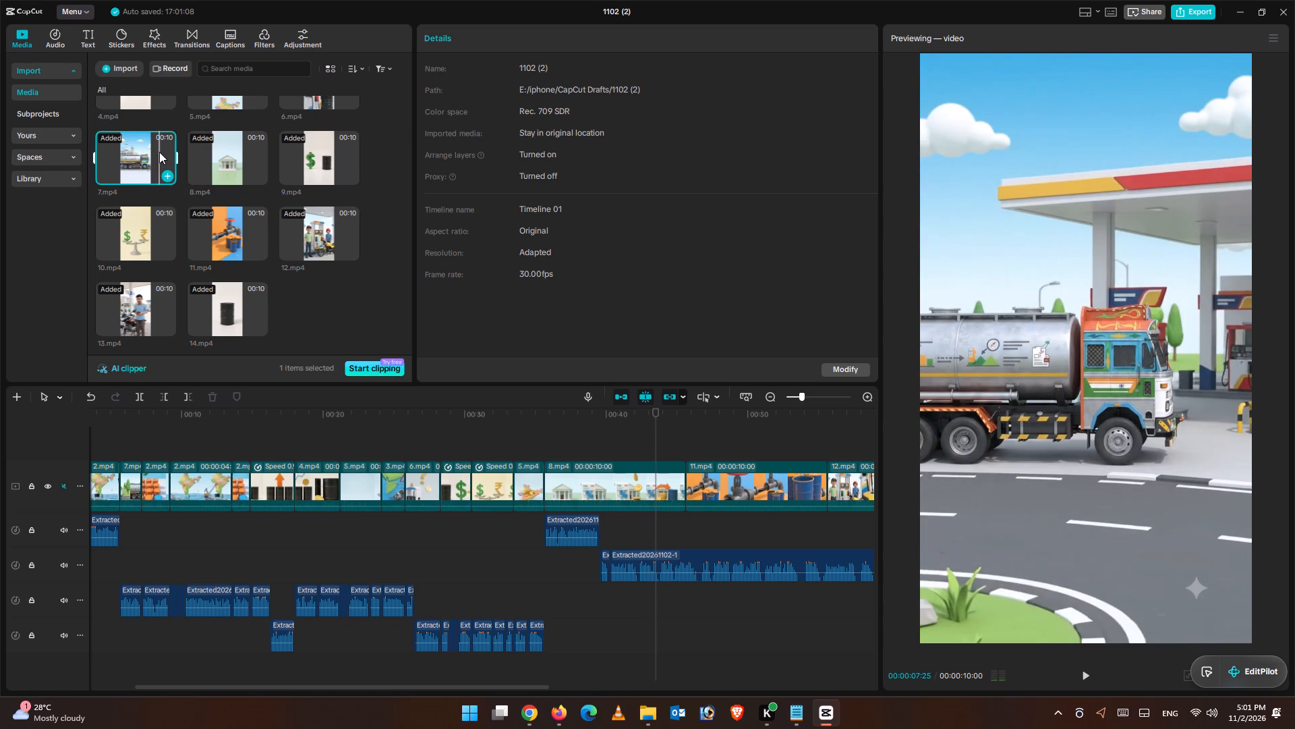
{"action": "left_click", "coordinate": [163, 151]}
Preview source clips 6.mp4, 5.mp4, 4.mp4, 8.mp4 and 11.mp4 at different moments for footage that suits the narration.
{"action": "scroll", "coordinate": [257, 193], "scroll_direction": "up", "scroll_amount": 1}
{"action": "left_click", "coordinate": [321, 146]}
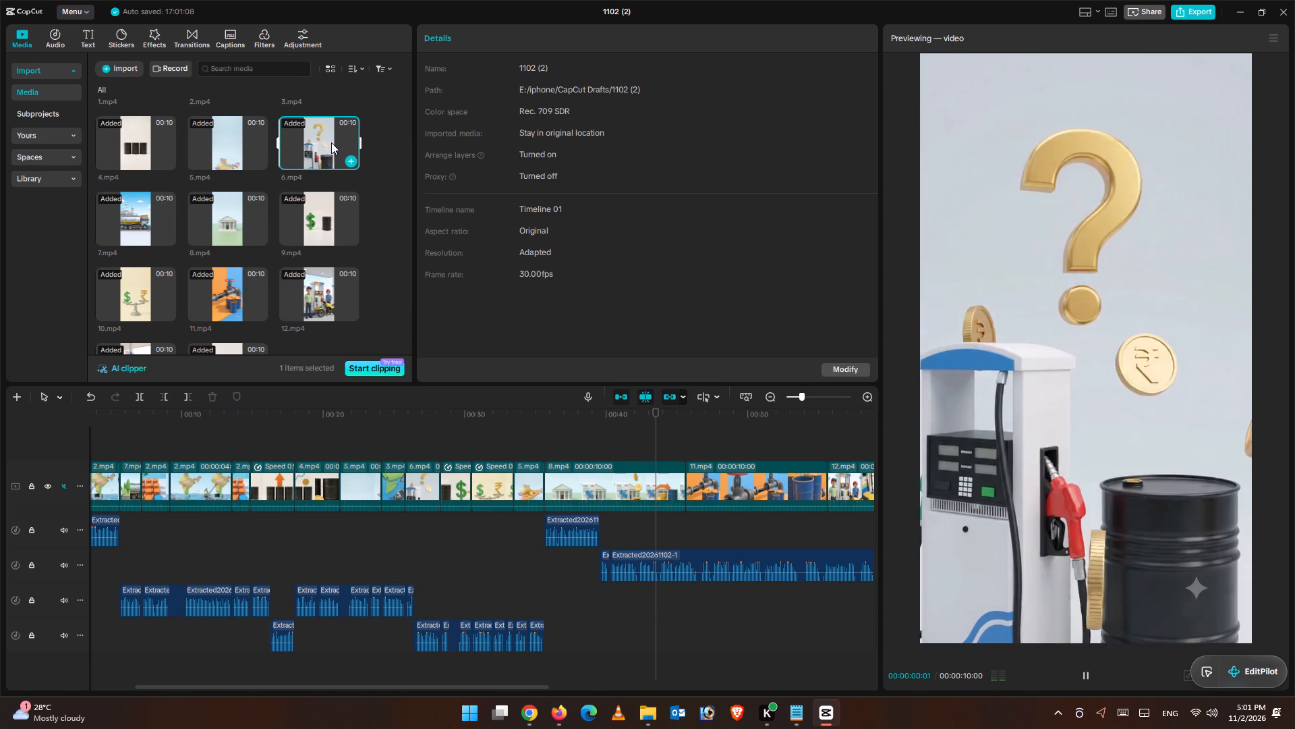
{"action": "left_click", "coordinate": [324, 142]}
{"action": "left_click", "coordinate": [344, 138]}
{"action": "left_click", "coordinate": [355, 136]}
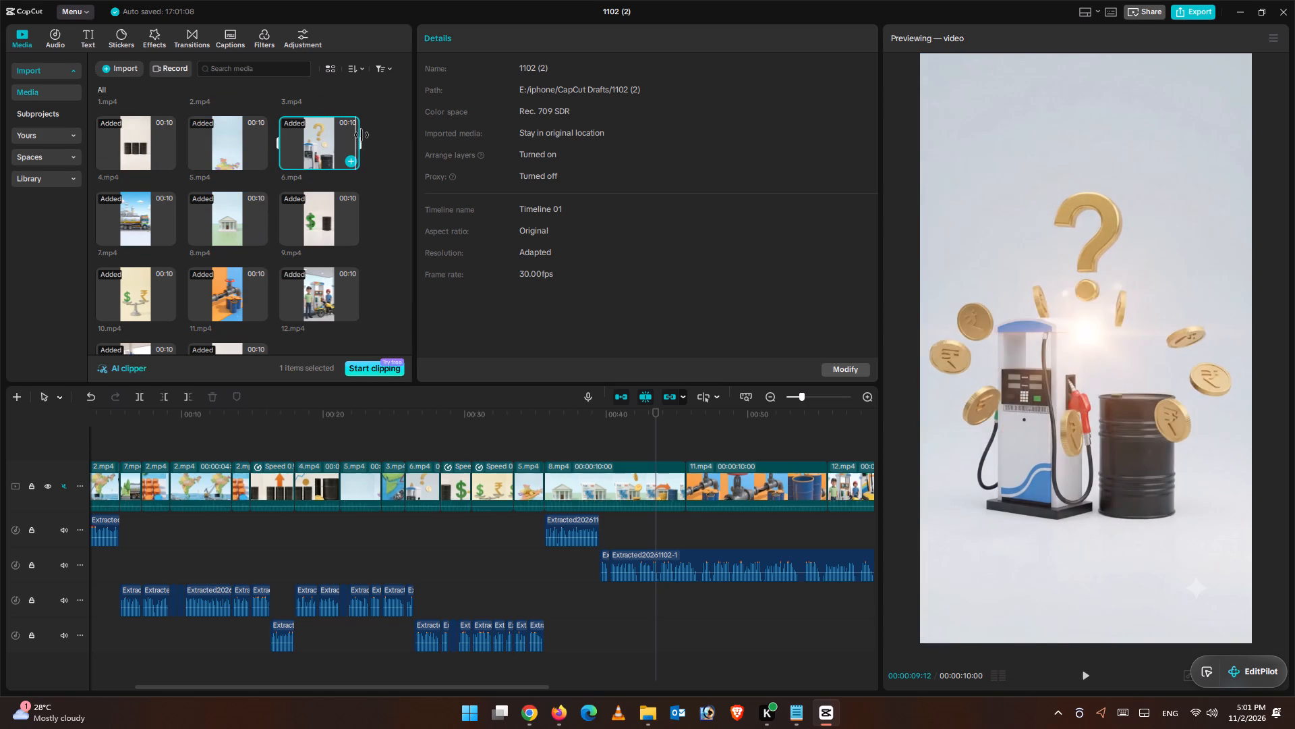
{"action": "left_click", "coordinate": [362, 134]}
{"action": "left_click", "coordinate": [325, 140]}
{"action": "left_click", "coordinate": [315, 138]}
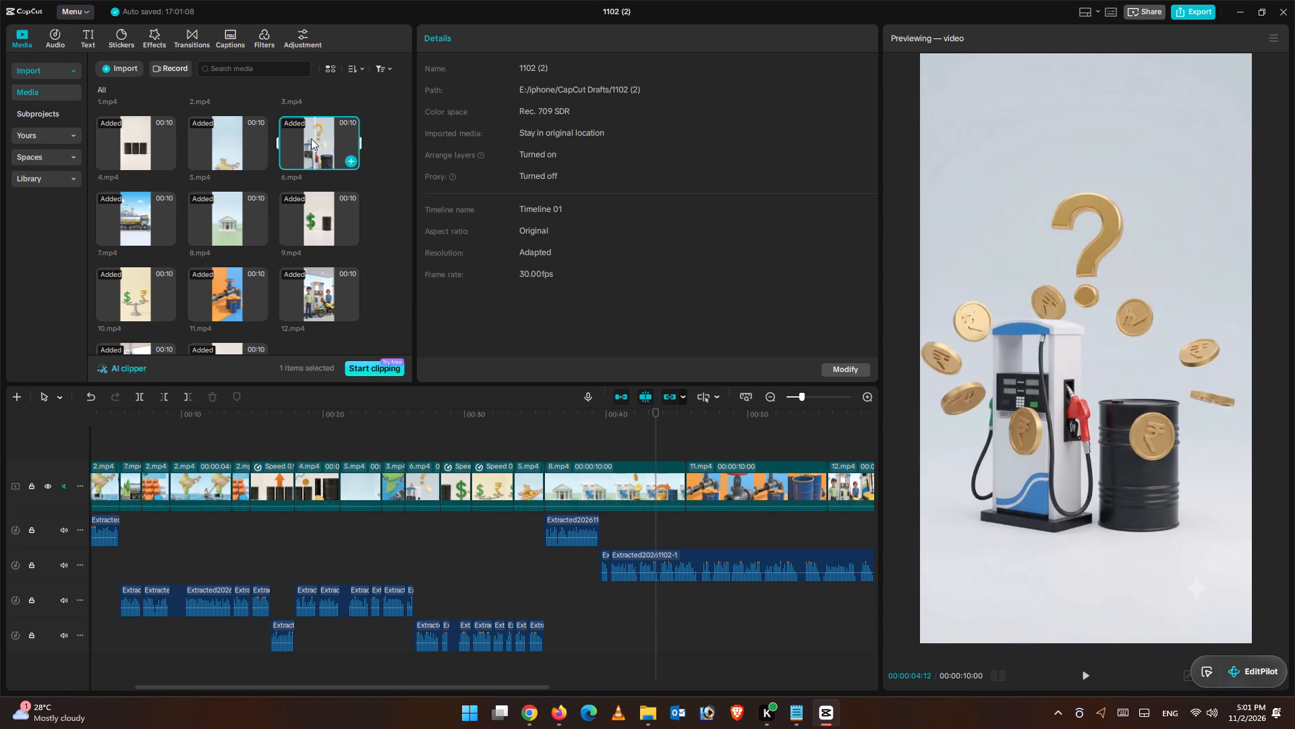
{"action": "left_click", "coordinate": [306, 137]}
{"action": "left_click", "coordinate": [234, 134]}
{"action": "left_click", "coordinate": [210, 153]}
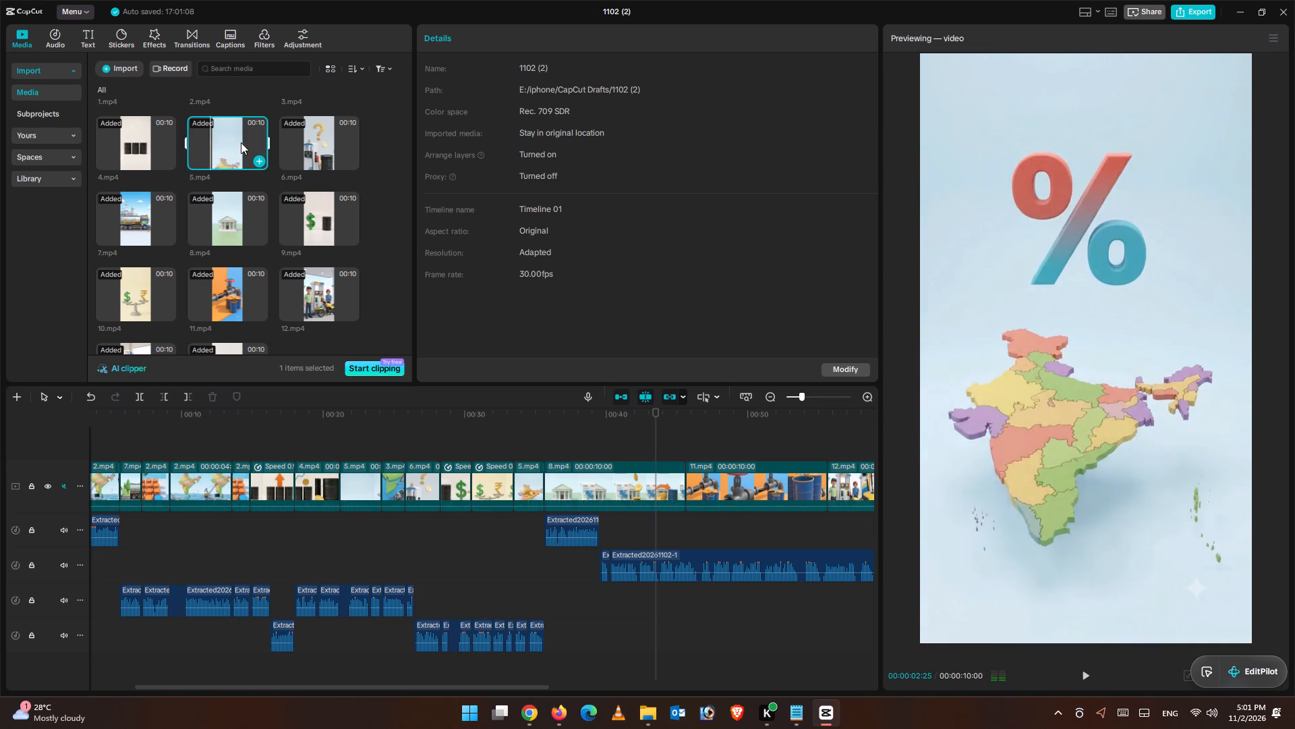
{"action": "left_click", "coordinate": [241, 142]}
{"action": "left_click", "coordinate": [265, 140]}
{"action": "left_click", "coordinate": [283, 140]}
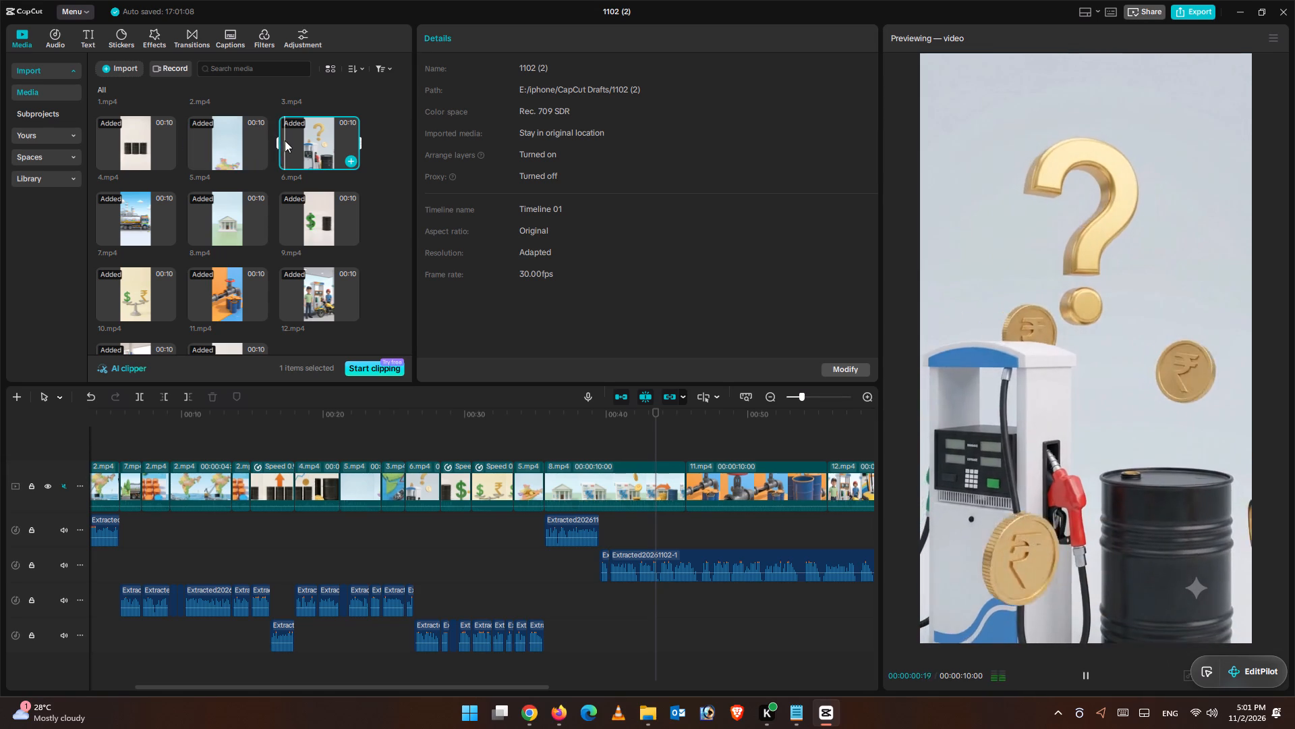
{"action": "left_click", "coordinate": [233, 138]}
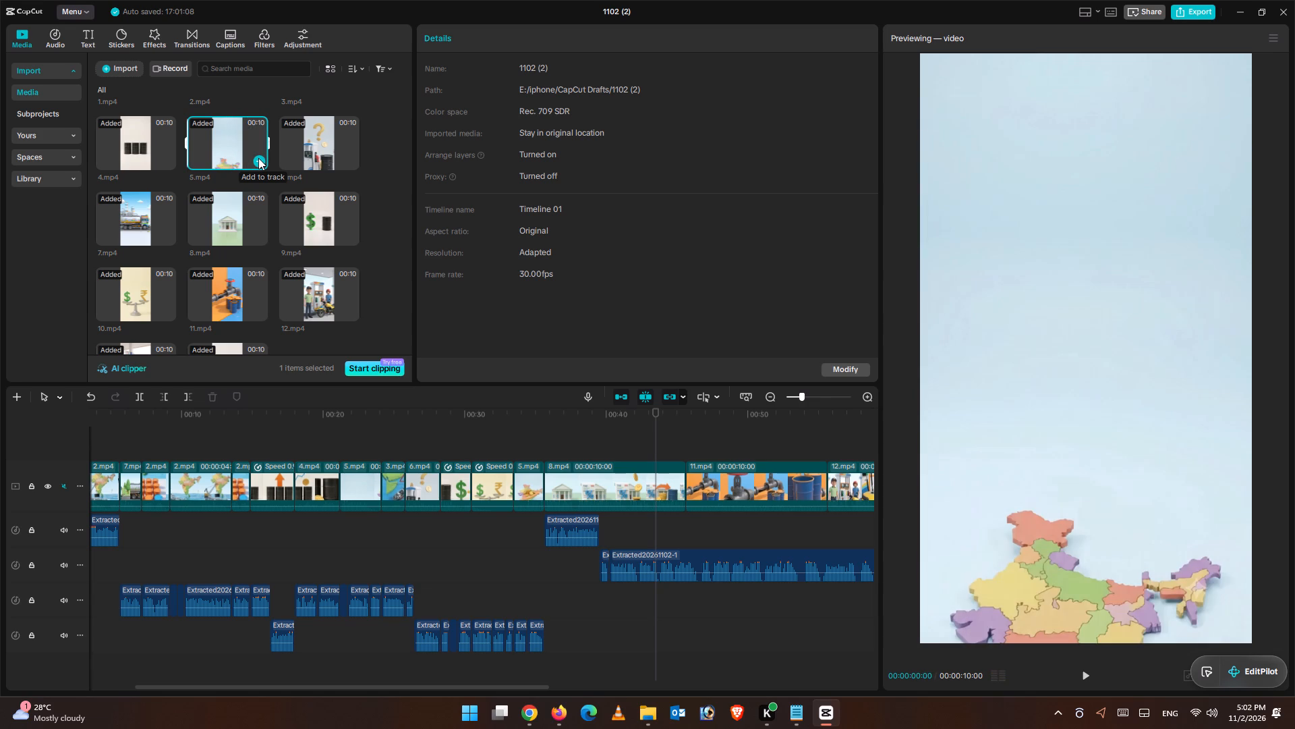
{"action": "left_click", "coordinate": [136, 132]}
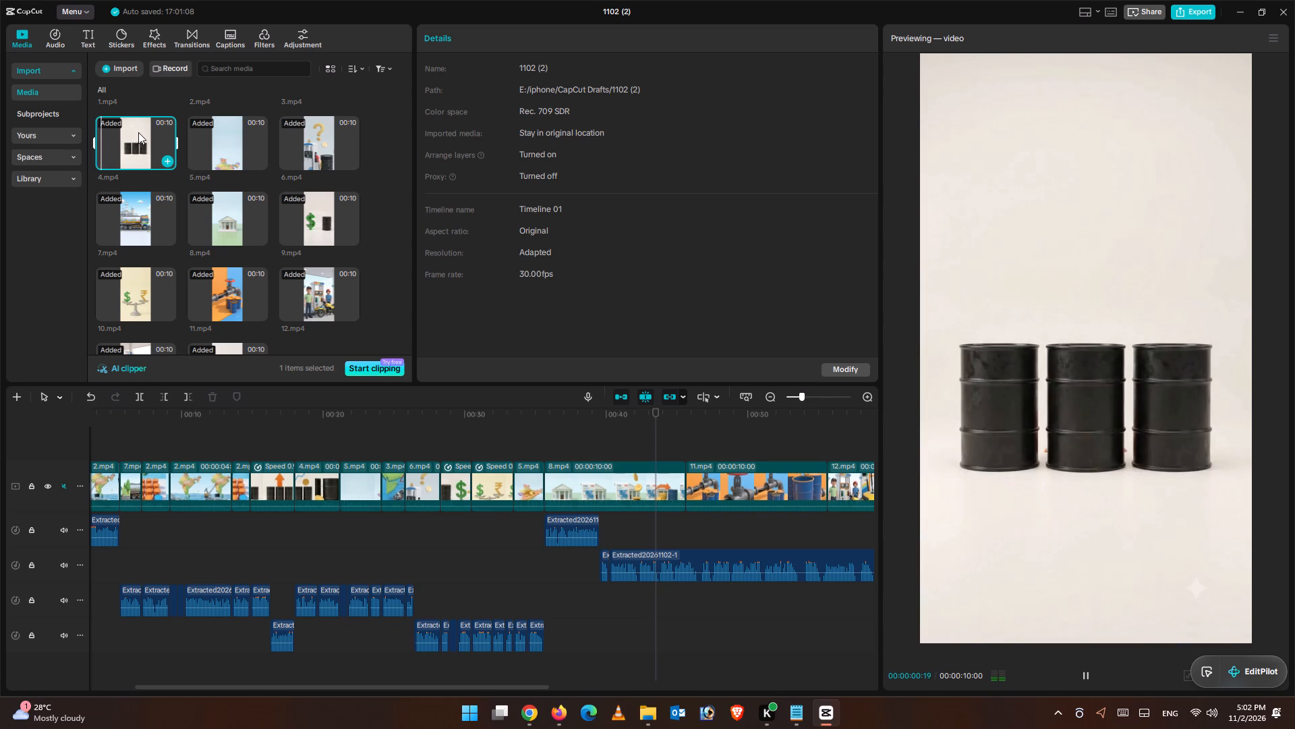
{"action": "left_click", "coordinate": [142, 136]}
{"action": "left_click", "coordinate": [160, 134]}
{"action": "left_click", "coordinate": [144, 226]}
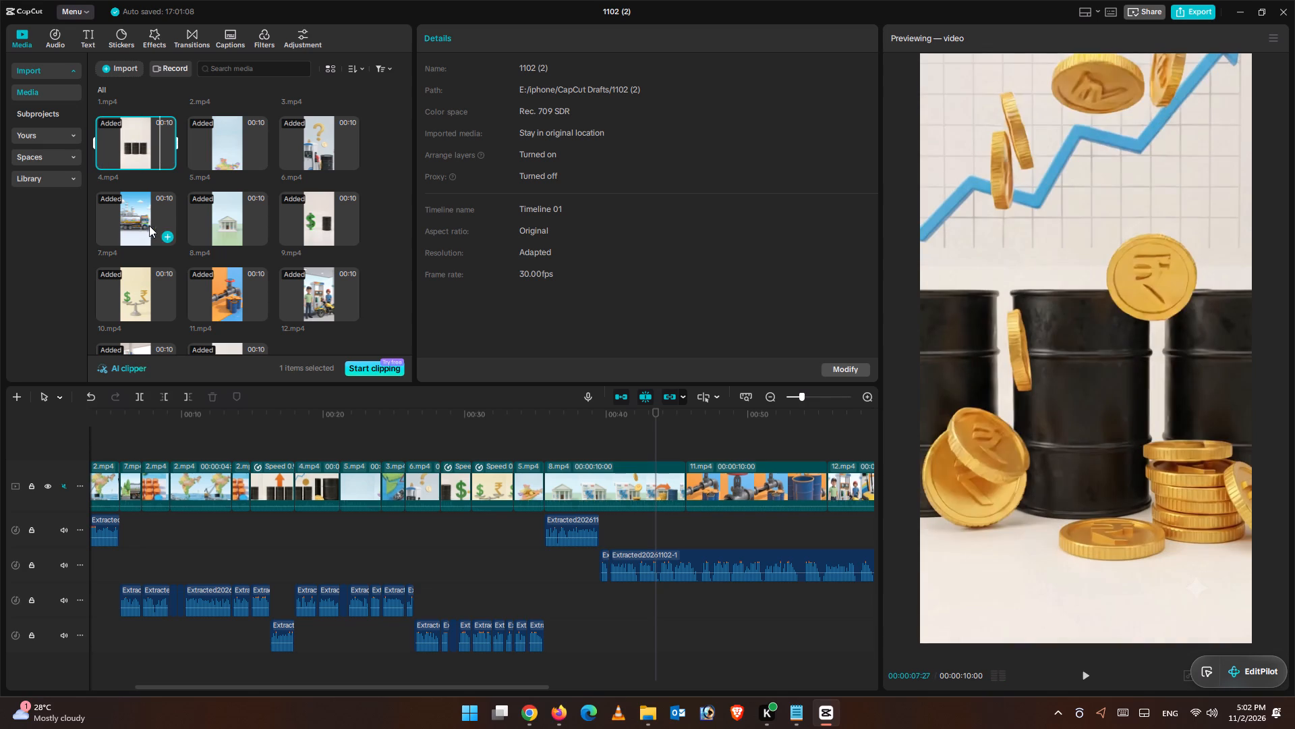
{"action": "left_click", "coordinate": [219, 207]}
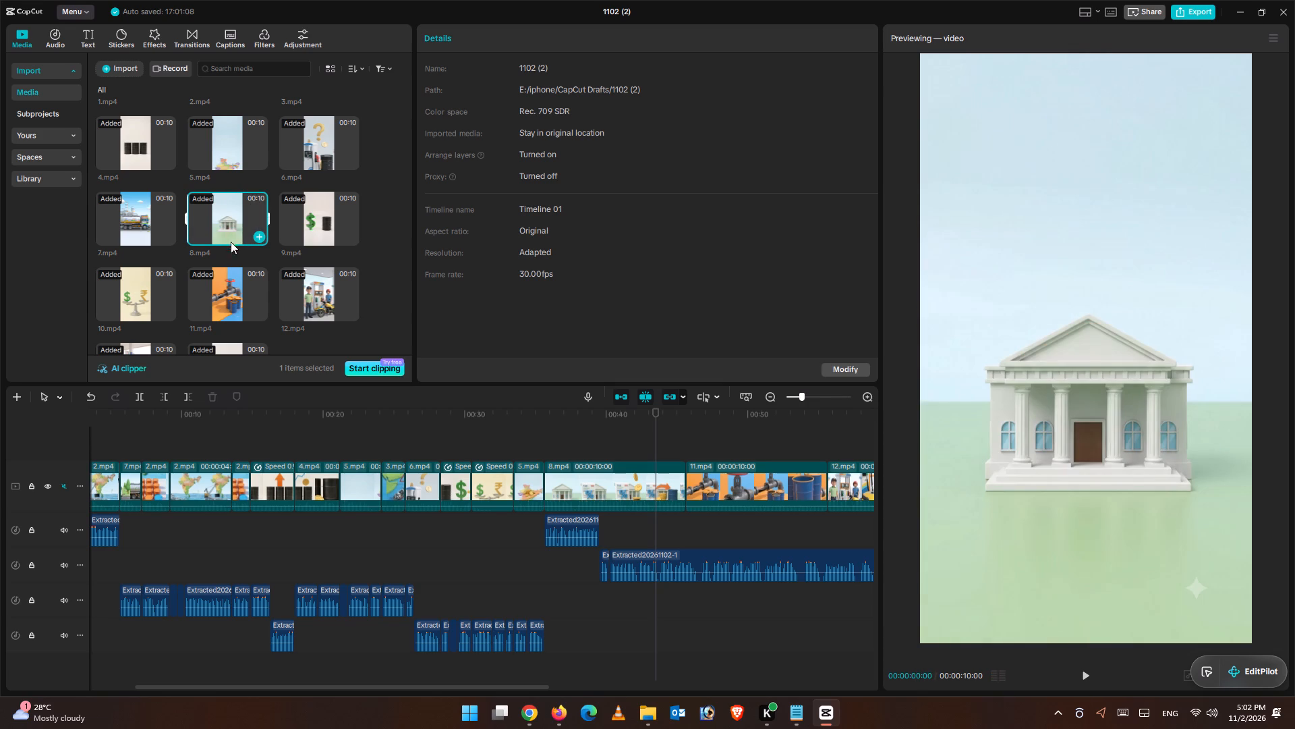
{"action": "left_click", "coordinate": [231, 280]}
{"action": "left_click", "coordinate": [320, 230]}
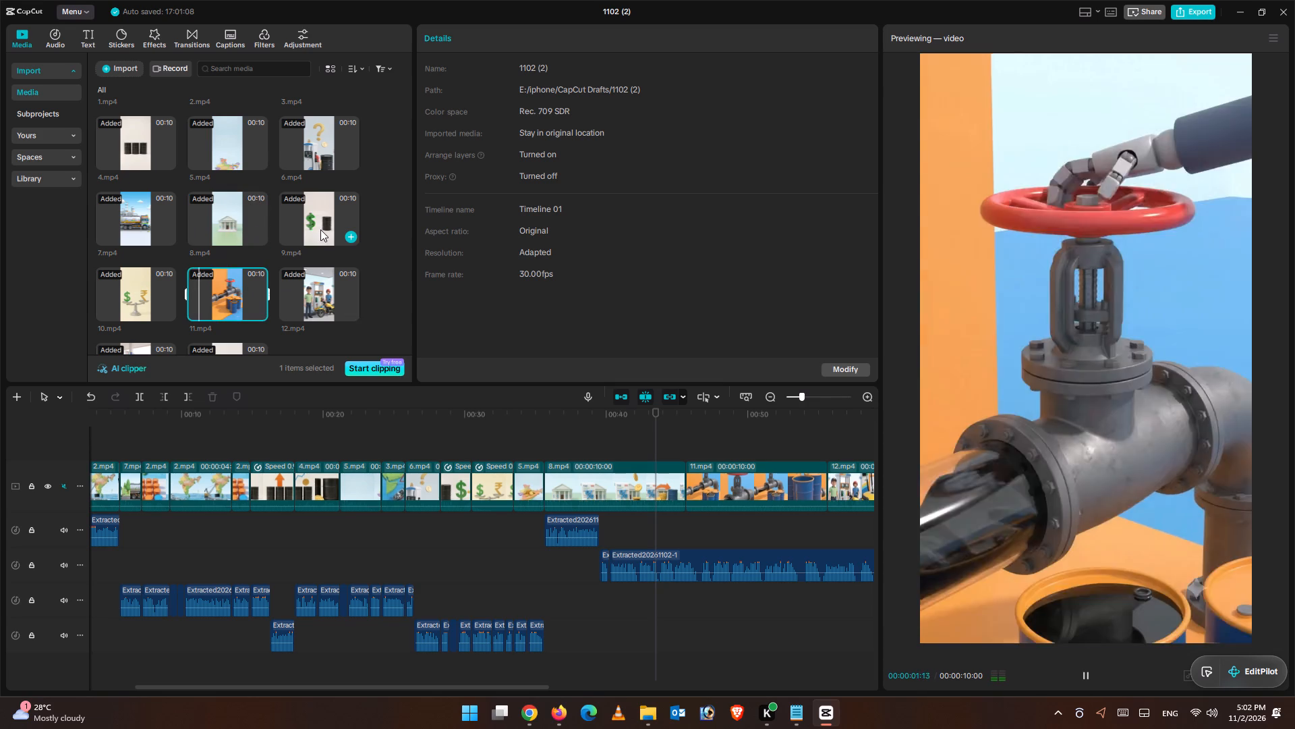
Replay the narration from 00:00:34:24 and insert 11.mp4 on the main track directly before 8.mp4.
{"action": "left_click", "coordinate": [533, 429]}
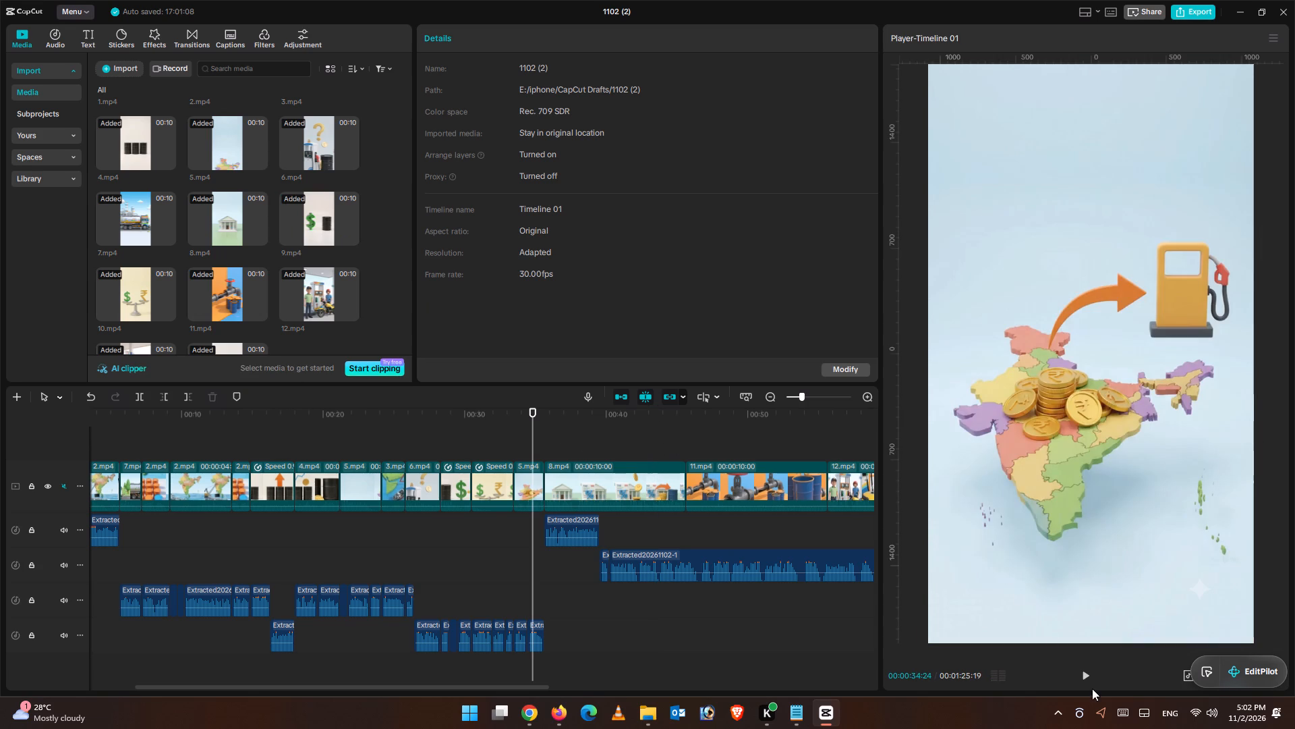
{"action": "left_click", "coordinate": [1088, 681]}
{"action": "key", "text": "ctrl+equal"}
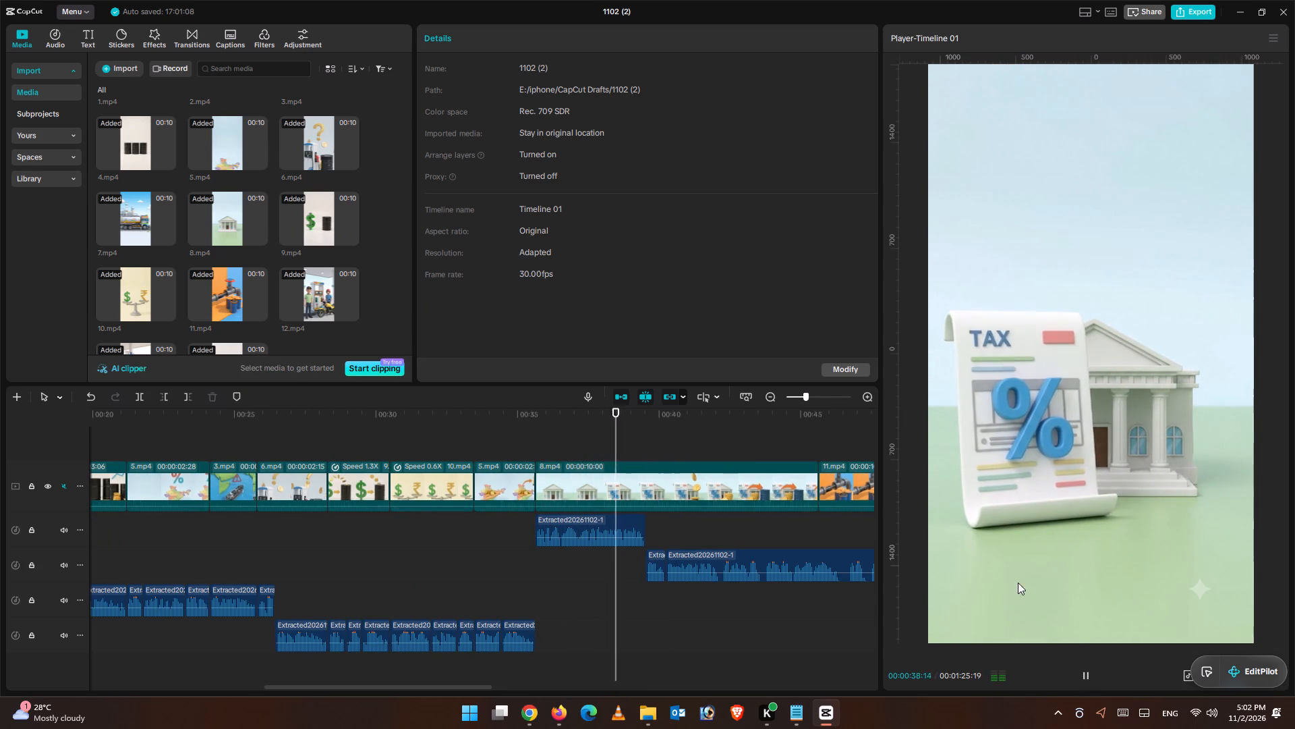
{"action": "left_click_drag", "start_coordinate": [659, 421], "coordinate": [548, 424]}
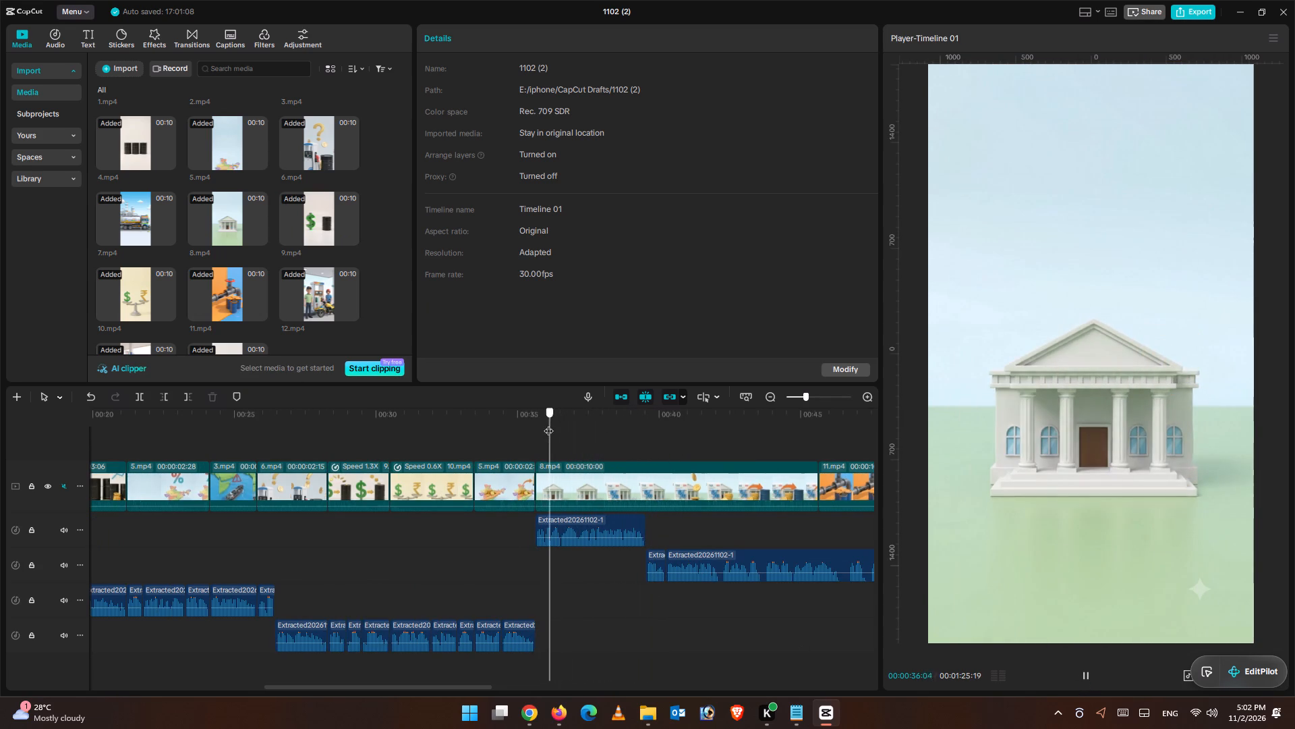
{"action": "left_click_drag", "start_coordinate": [548, 424], "coordinate": [536, 421]}
{"action": "left_click", "coordinate": [204, 281]}
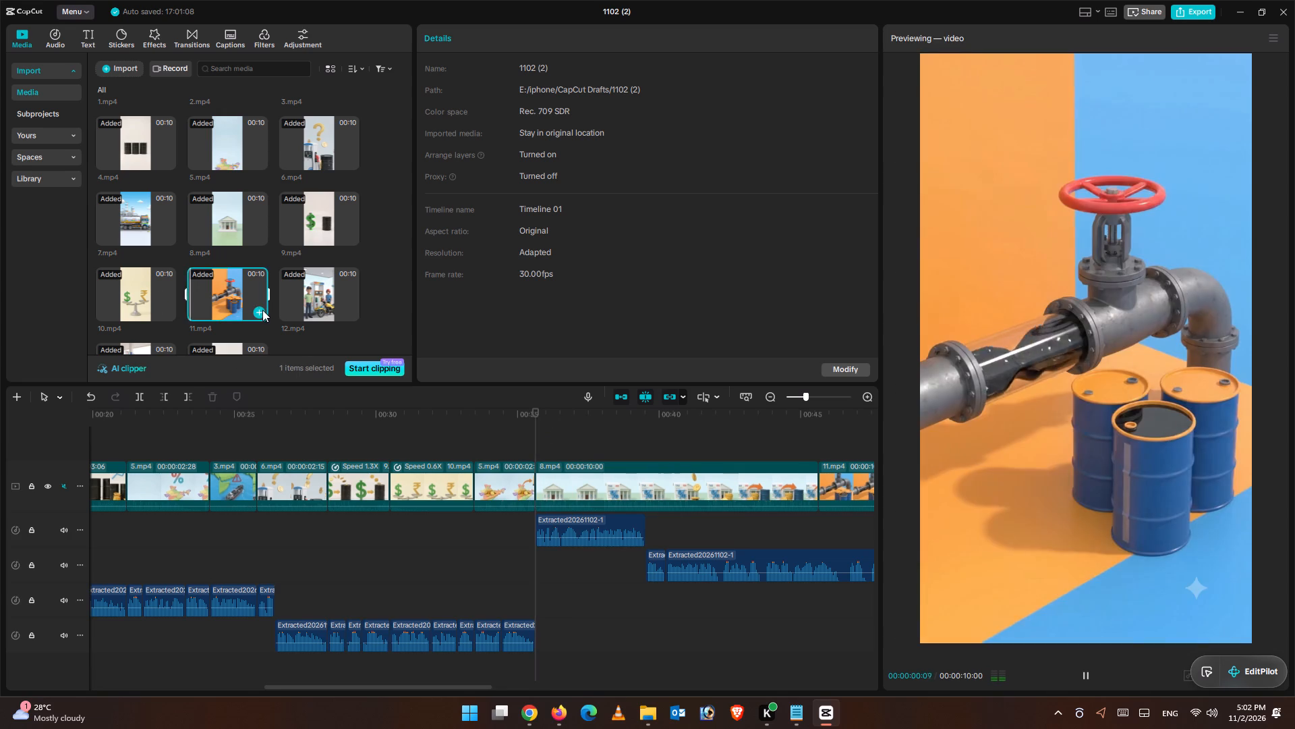
{"action": "left_click", "coordinate": [262, 310]}
Play the inserted 11.mp4 against the narration and trim away its beginning up to 00:00:39:08.
{"action": "left_click", "coordinate": [1073, 673]}
{"action": "left_click", "coordinate": [1078, 672]}
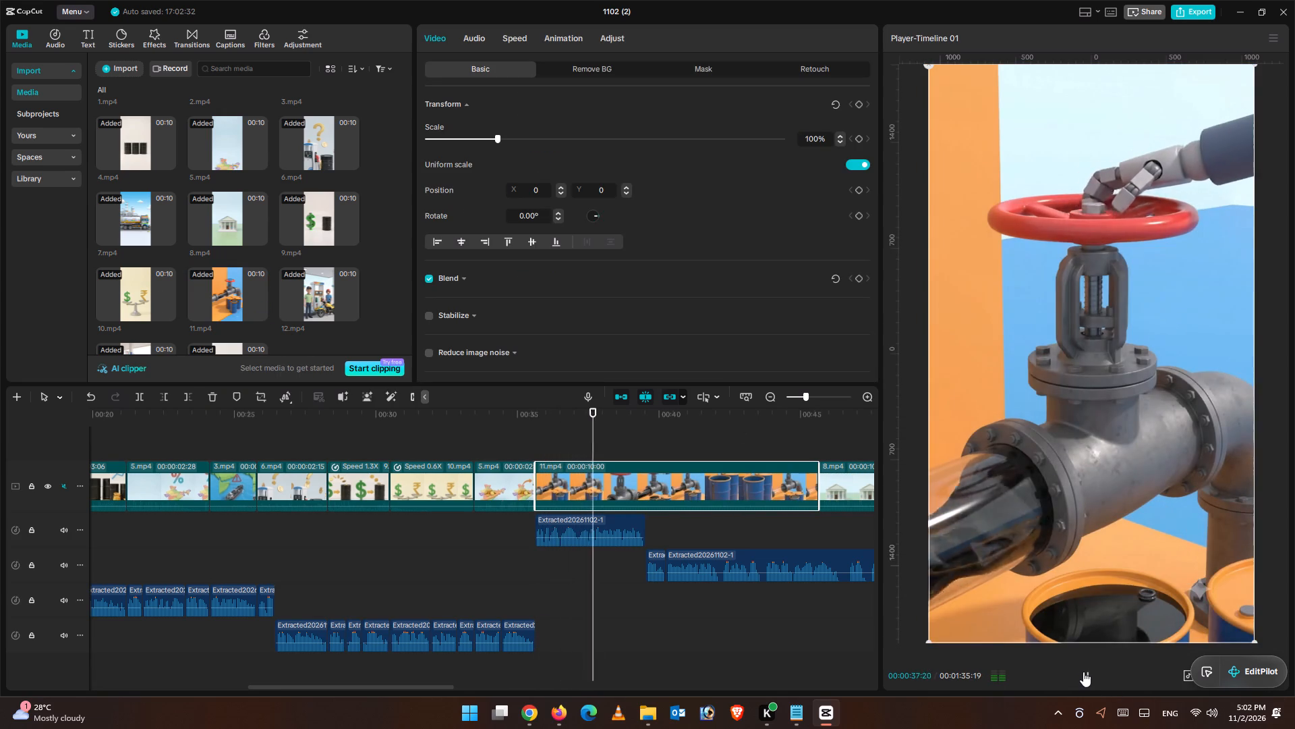
{"action": "left_click", "coordinate": [1091, 671]}
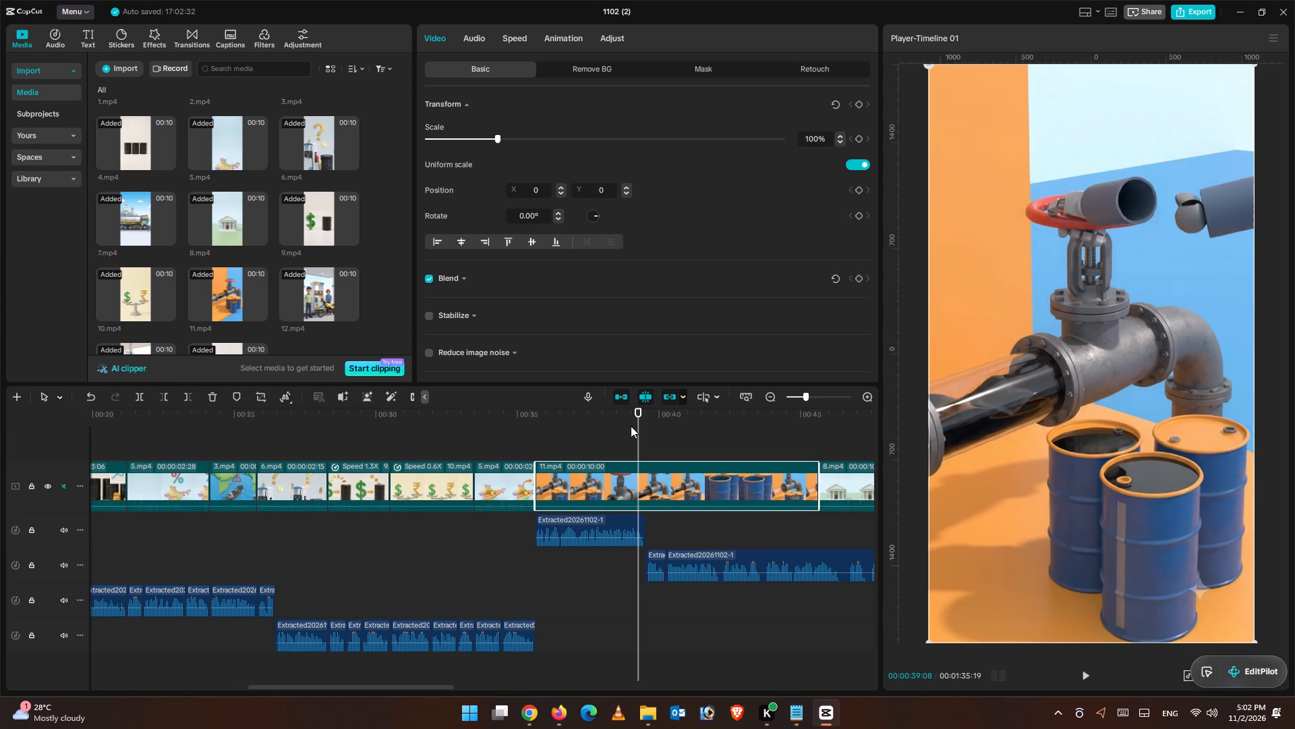
{"action": "left_click", "coordinate": [161, 393]}
Play the shortened 11.mp4 and trim its end at 00:00:39:16, where the narration segment beneath it finishes.
{"action": "left_click", "coordinate": [1091, 682]}
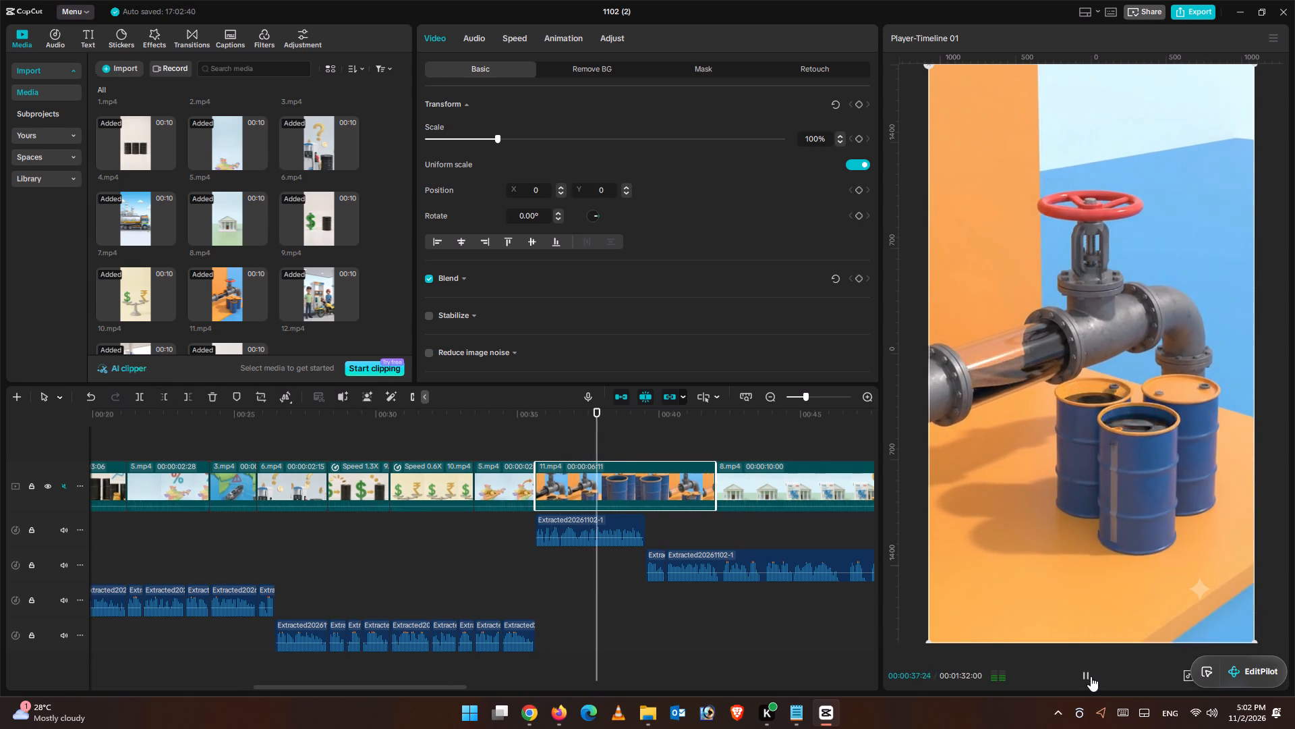
{"action": "left_click", "coordinate": [1091, 676]}
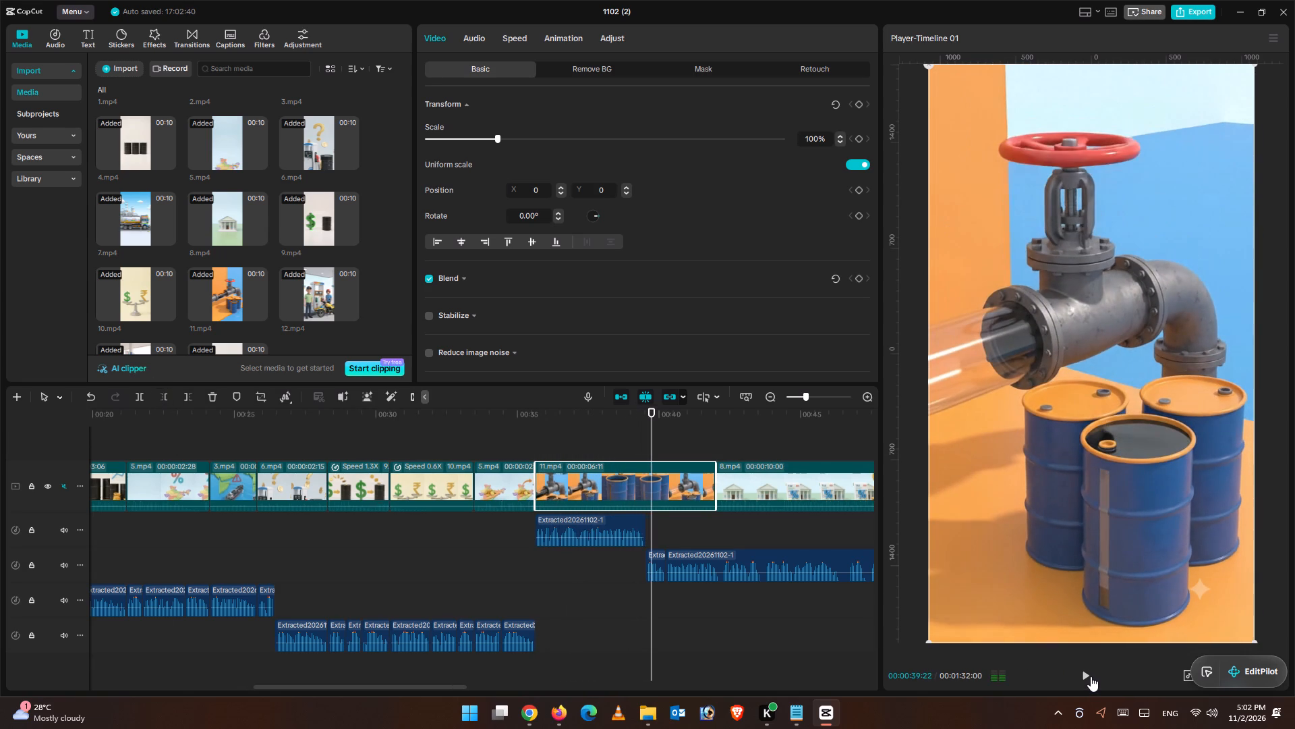
{"action": "left_click_drag", "start_coordinate": [651, 424], "coordinate": [643, 422]}
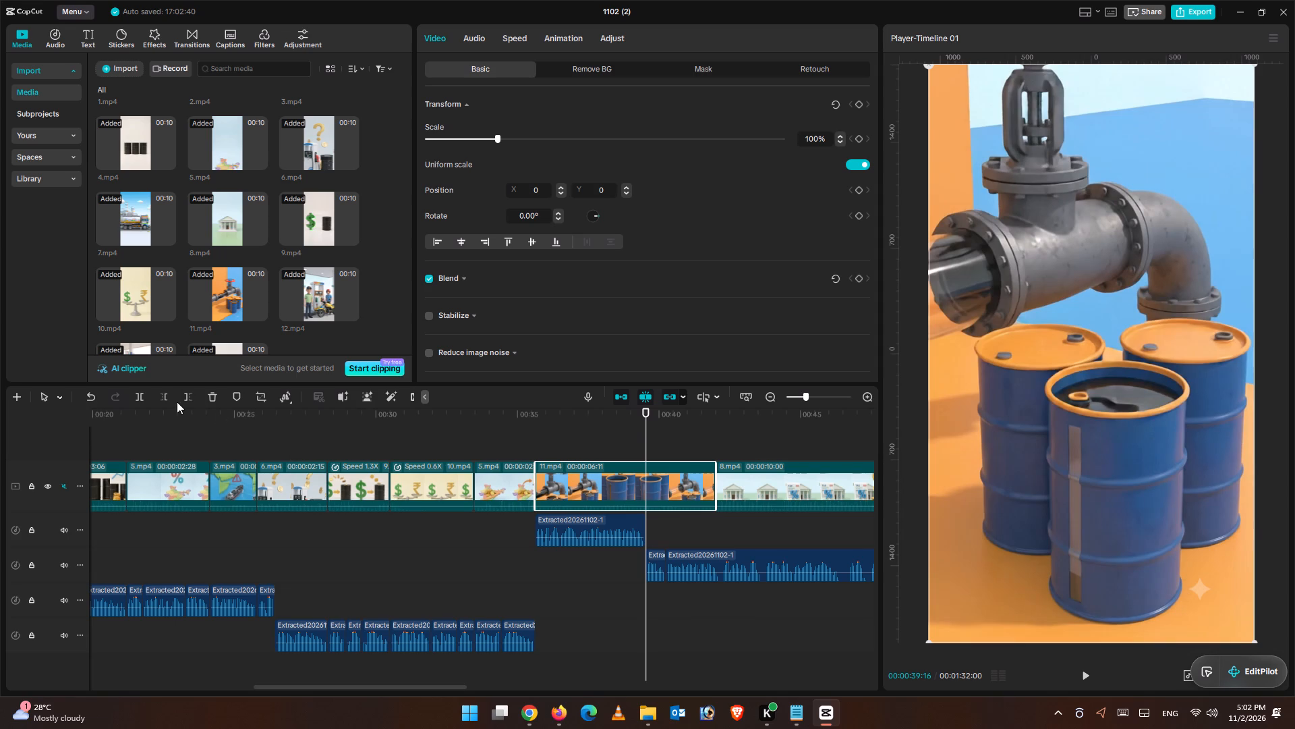
{"action": "left_click", "coordinate": [183, 400]}
Play into 8.mp4, cut the narration pause between 00:00:42:01 and 00:00:42:07, and close the gap by moving the remaining segment earlier.
{"action": "left_click", "coordinate": [1086, 682]}
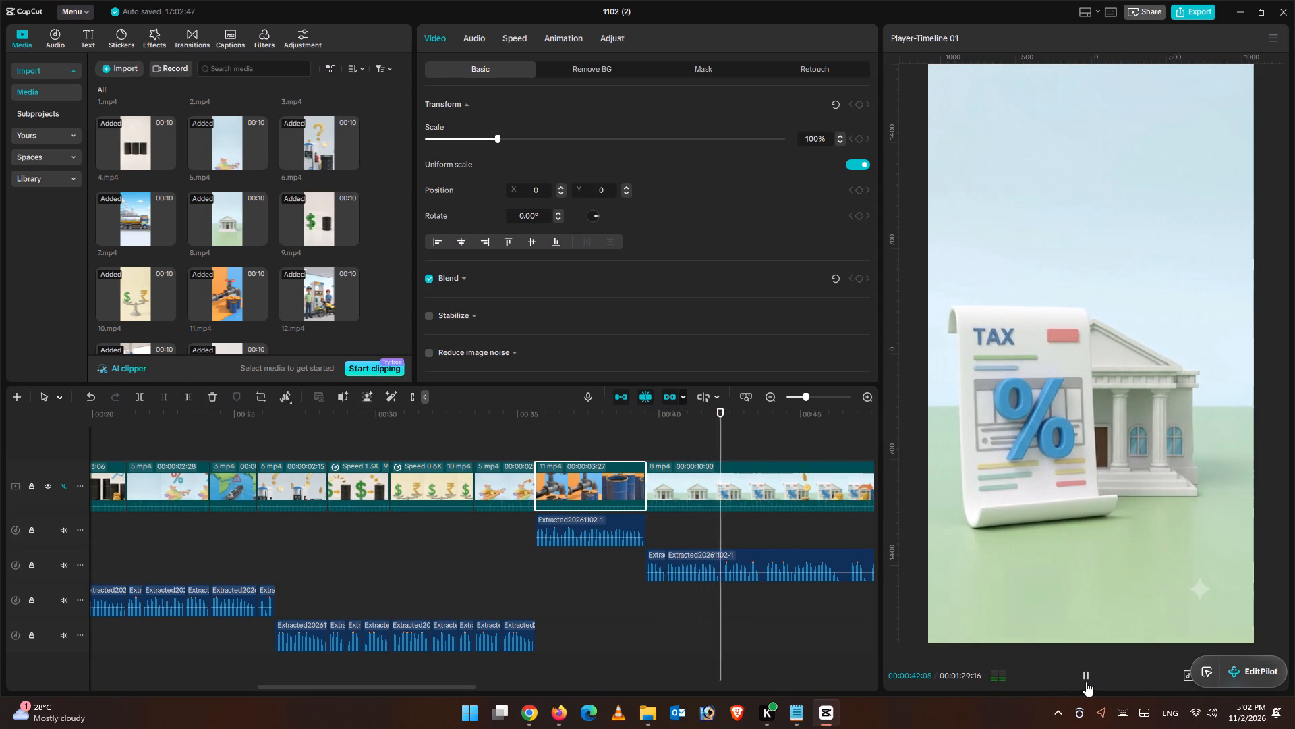
{"action": "left_click", "coordinate": [1086, 682]}
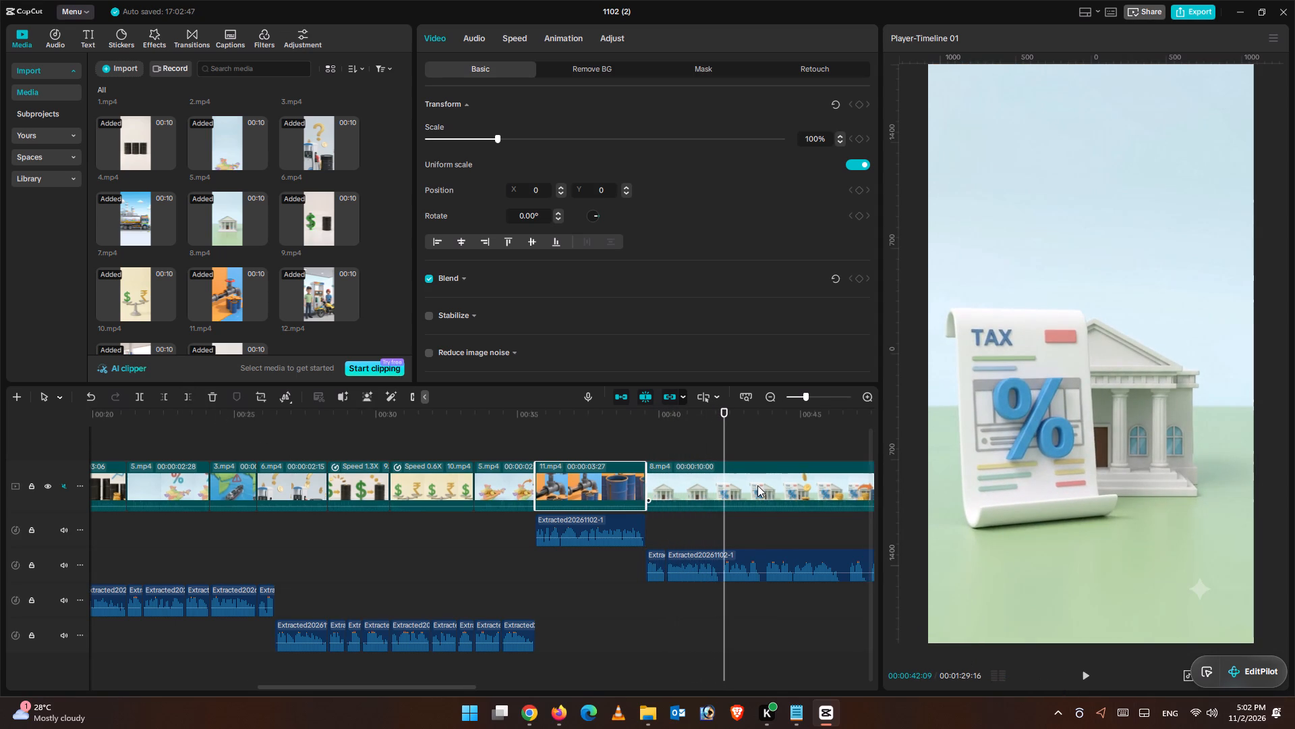
{"action": "key", "text": "ctrl+equal"}
{"action": "key", "text": "ctrl+equal"}
{"action": "left_click_drag", "start_coordinate": [723, 437], "coordinate": [699, 438]}
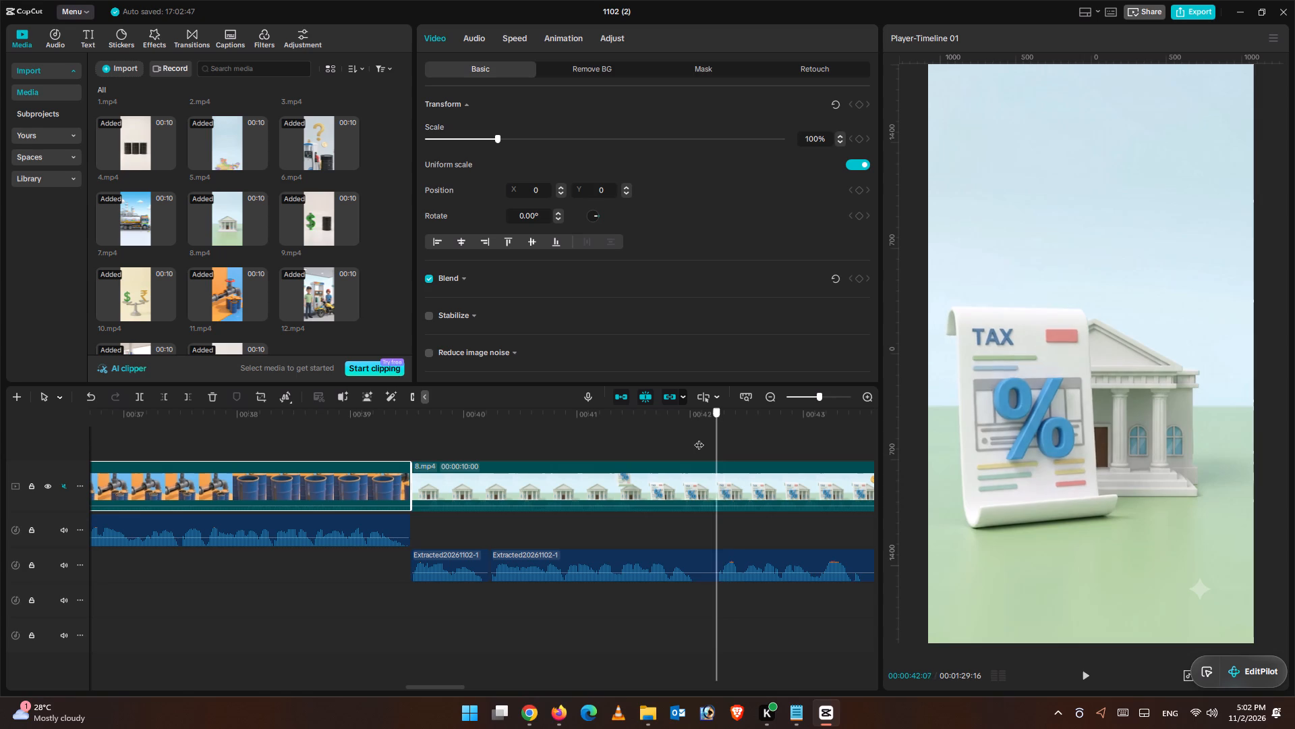
{"action": "left_click_drag", "start_coordinate": [699, 438], "coordinate": [693, 438]}
{"action": "left_click", "coordinate": [715, 543]}
{"action": "left_click", "coordinate": [699, 428]}
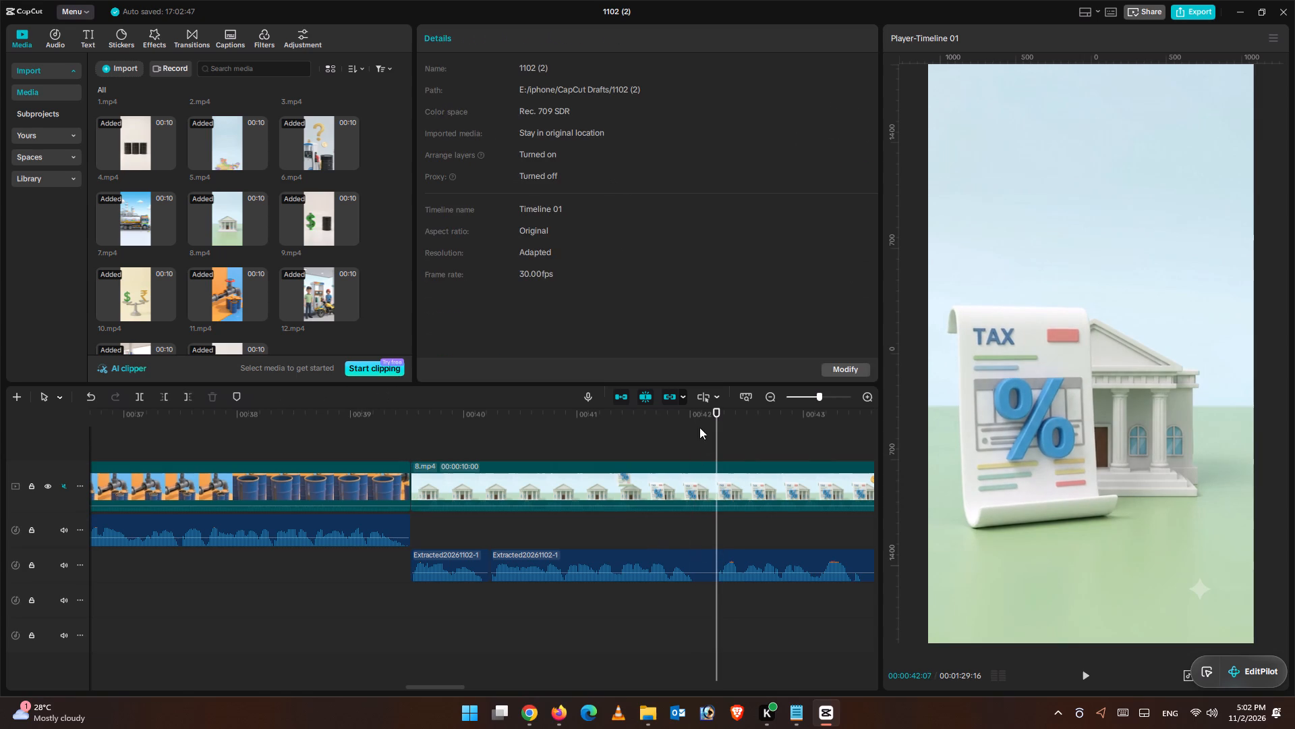
{"action": "left_click", "coordinate": [699, 431]}
{"action": "left_click", "coordinate": [717, 587]}
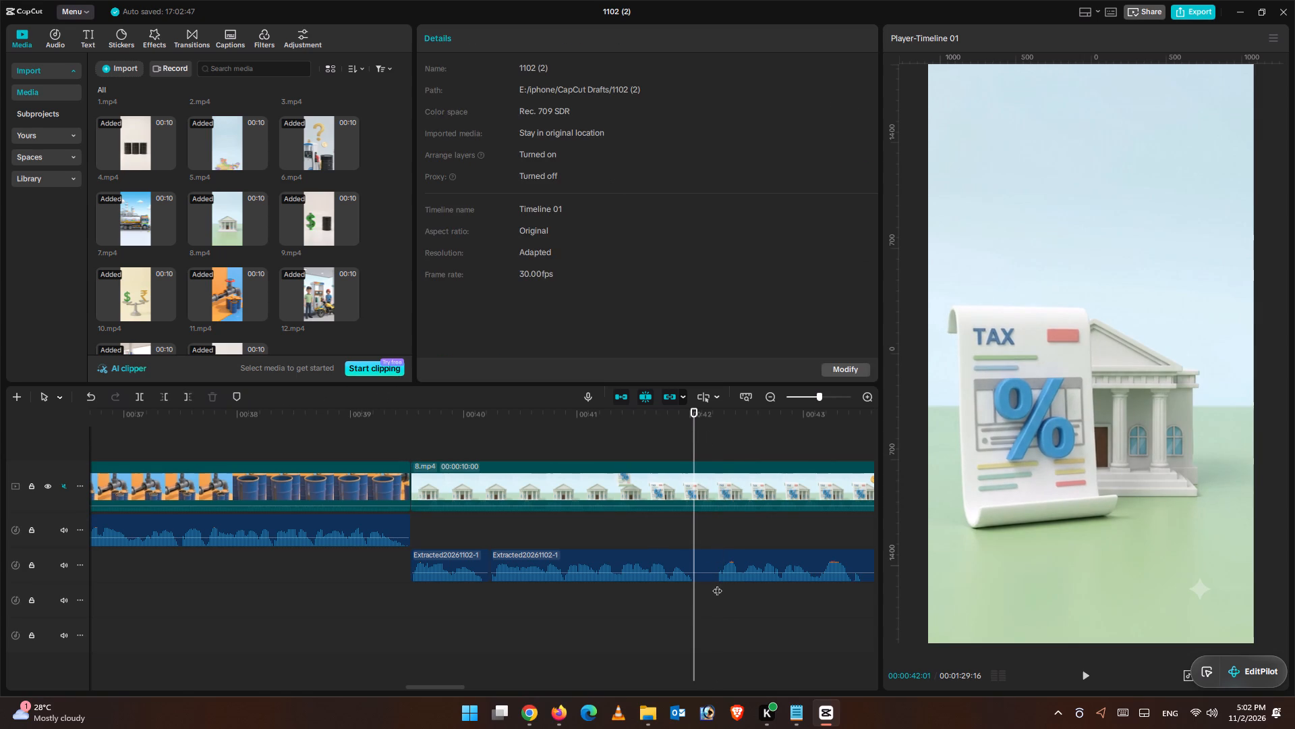
{"action": "double_click", "coordinate": [689, 450]}
{"action": "left_click", "coordinate": [711, 545]}
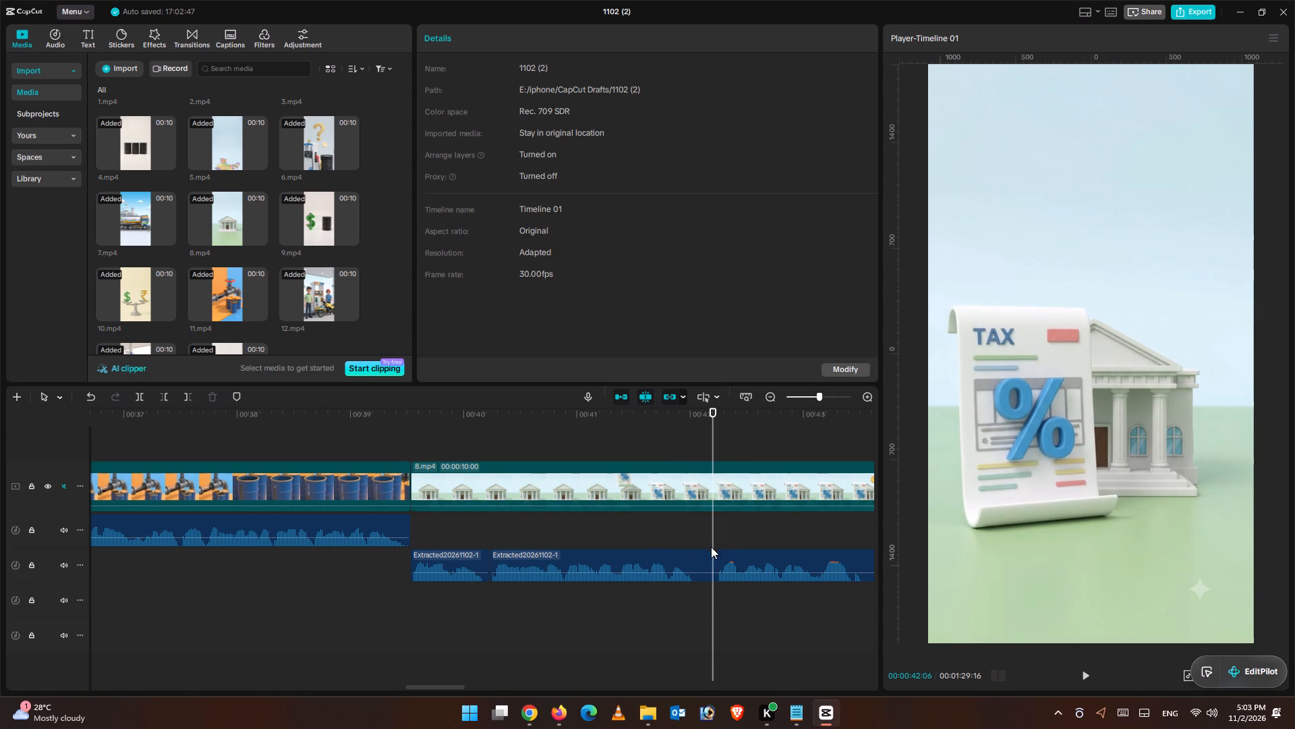
{"action": "left_click", "coordinate": [679, 442]}
{"action": "left_click_drag", "start_coordinate": [679, 442], "coordinate": [693, 450]}
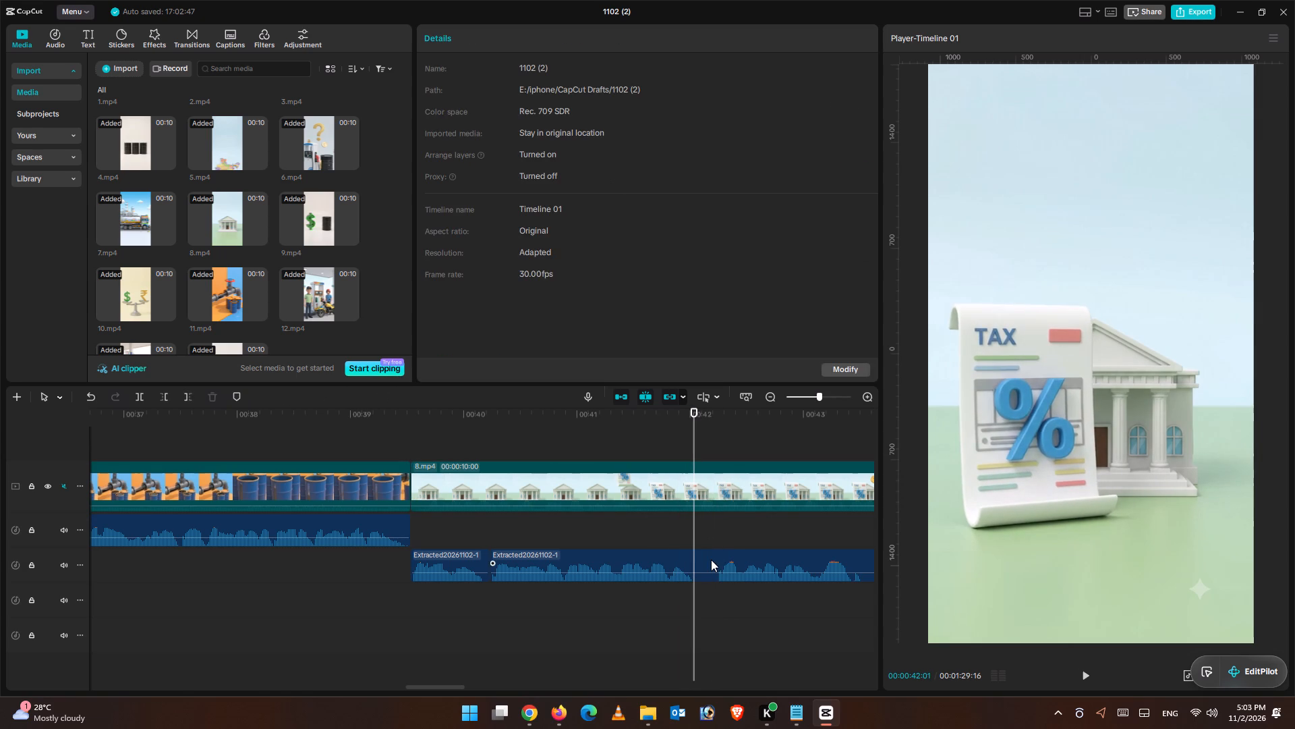
{"action": "left_click", "coordinate": [711, 560]}
{"action": "left_click", "coordinate": [146, 394]}
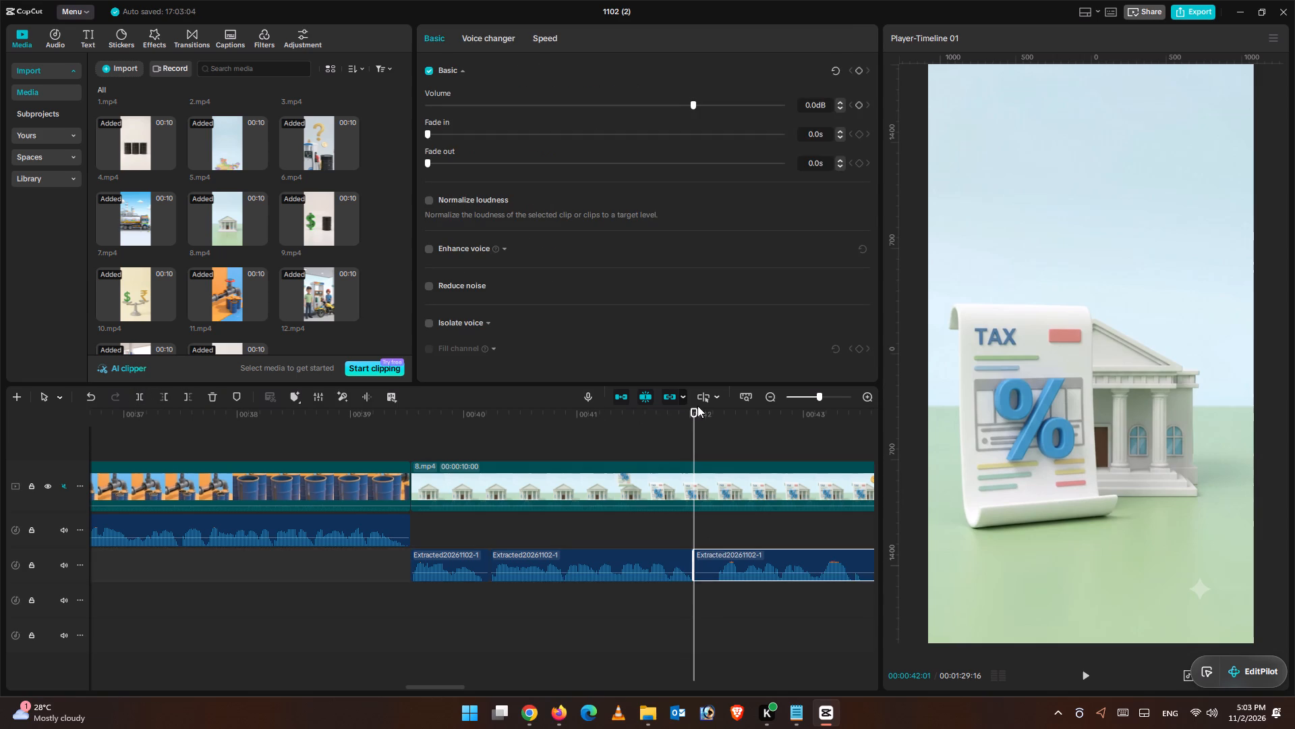
{"action": "left_click_drag", "start_coordinate": [696, 411], "coordinate": [717, 427]}
{"action": "left_click", "coordinate": [158, 399]}
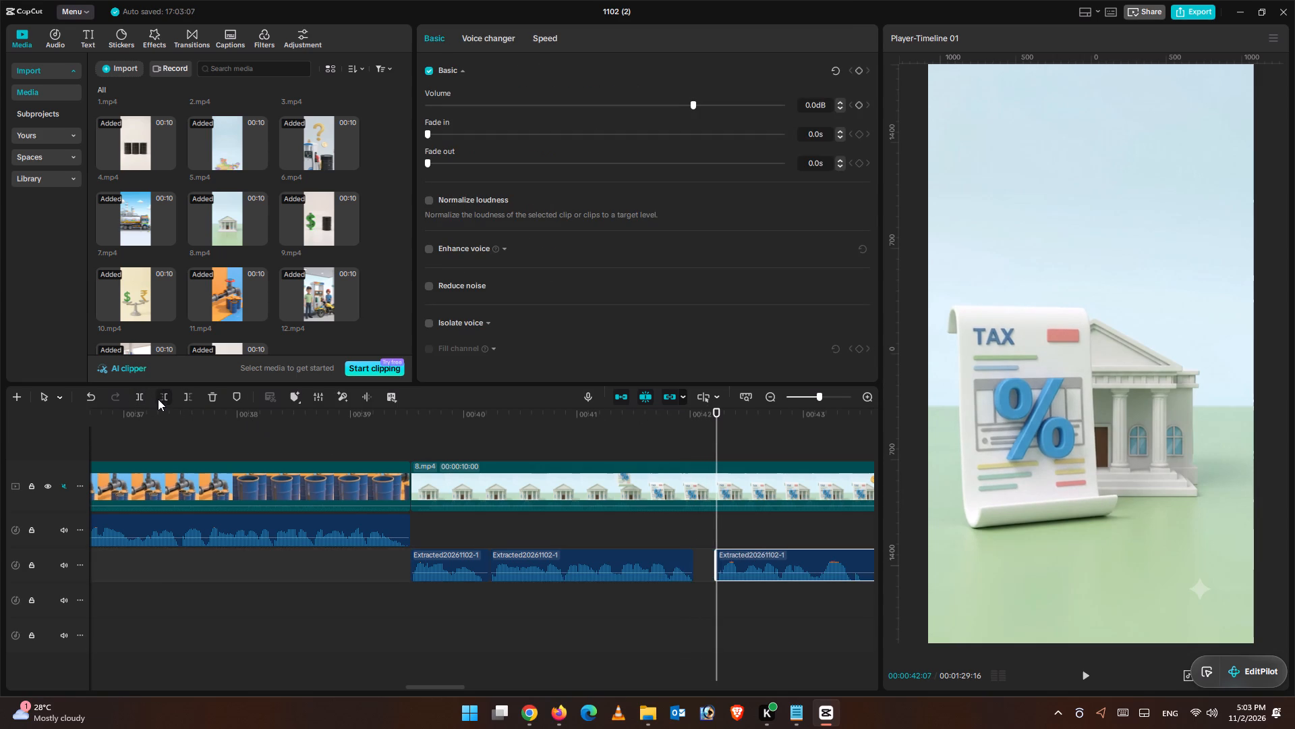
{"action": "left_click_drag", "start_coordinate": [769, 566], "coordinate": [750, 568]}
Play further into 8.mp4 and cut the narration pause between 00:00:43:09 and 00:00:43:16.
{"action": "left_click", "coordinate": [642, 446]}
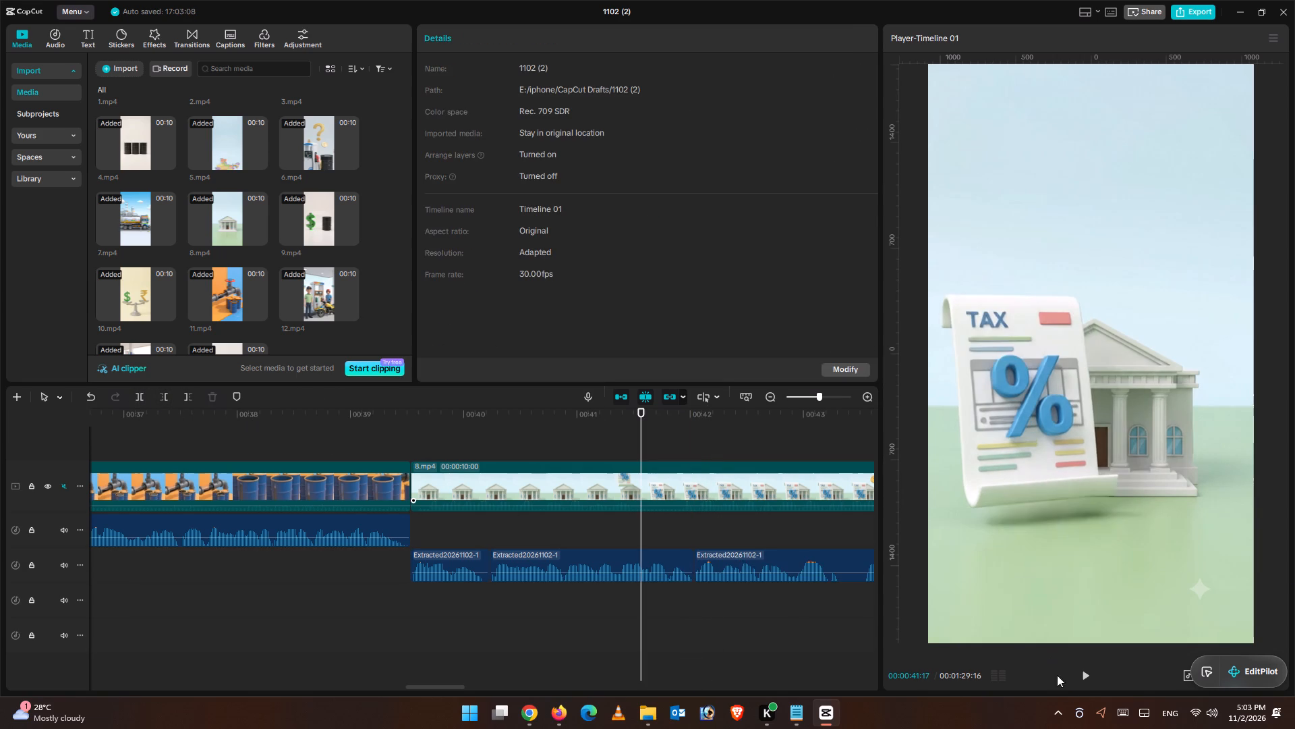
{"action": "left_click", "coordinate": [1083, 679]}
{"action": "key", "text": "ctrl+minus"}
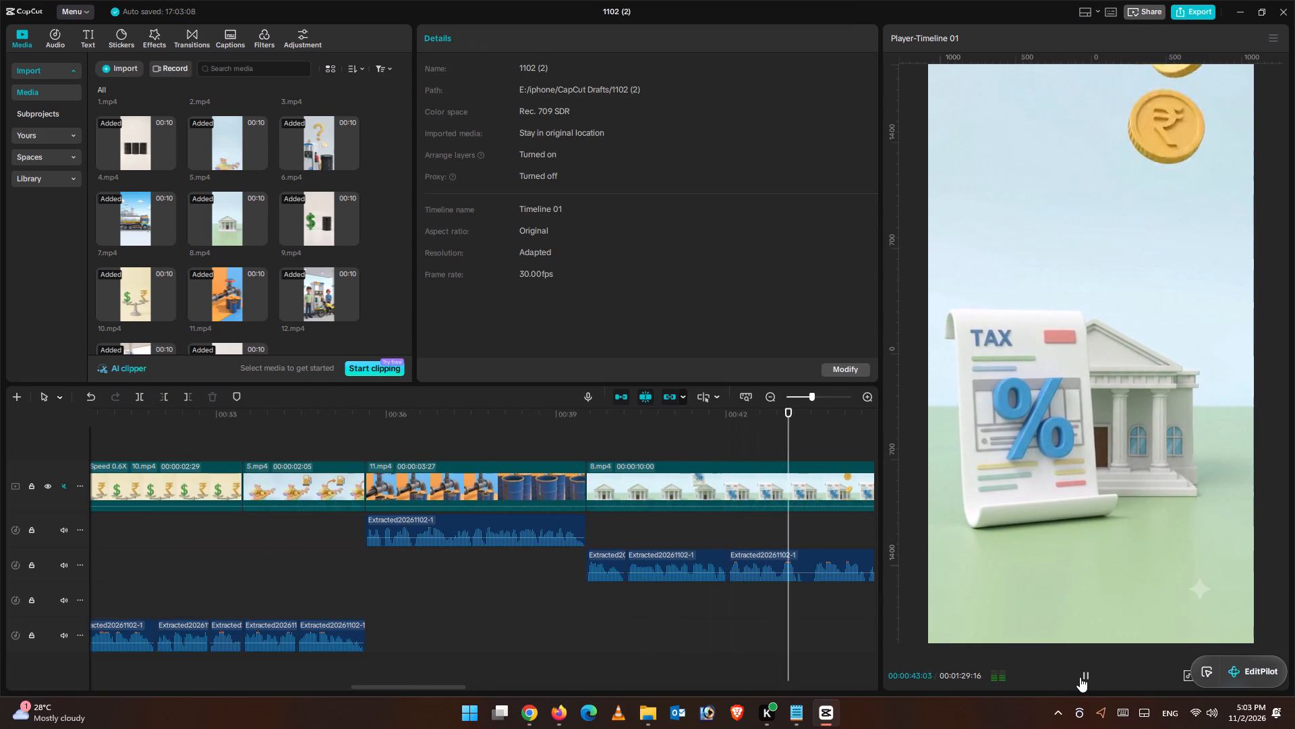
{"action": "left_click", "coordinate": [1080, 677]}
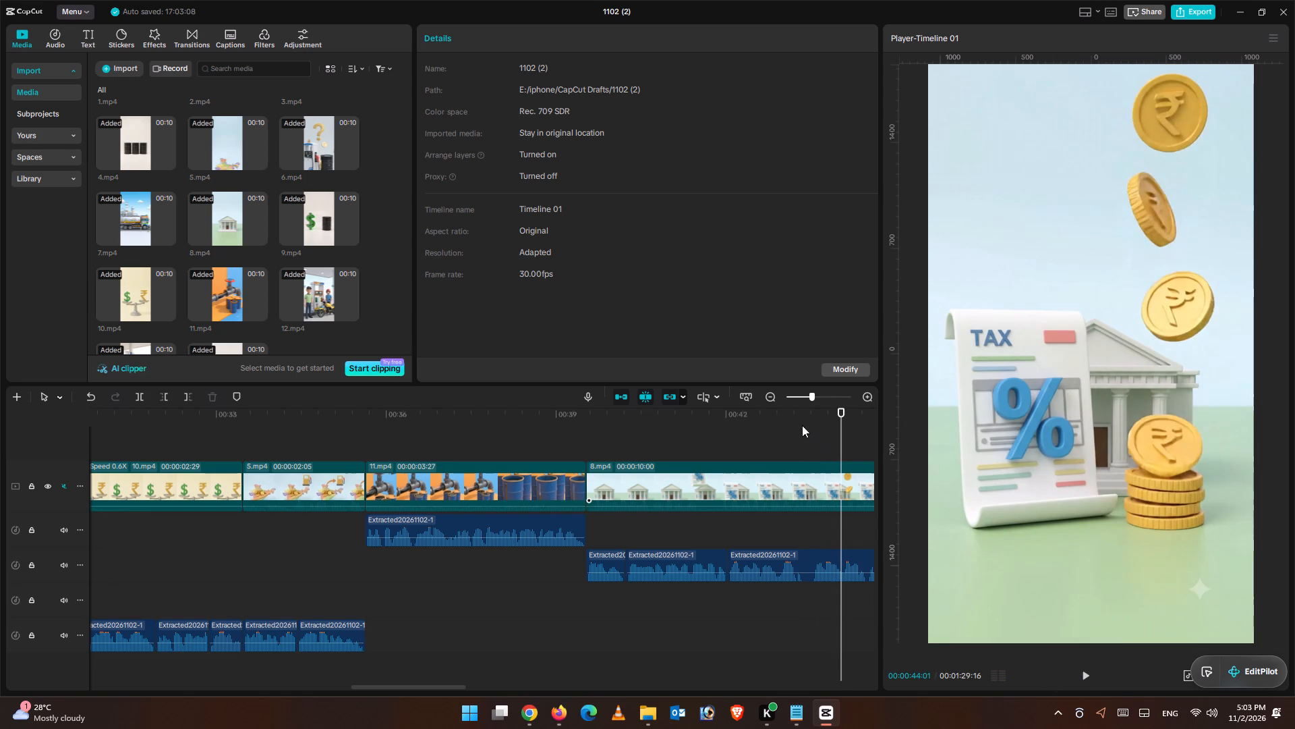
{"action": "left_click", "coordinate": [802, 425]}
{"action": "key", "text": "ctrl+equal"}
{"action": "key", "text": "ctrl+equal"}
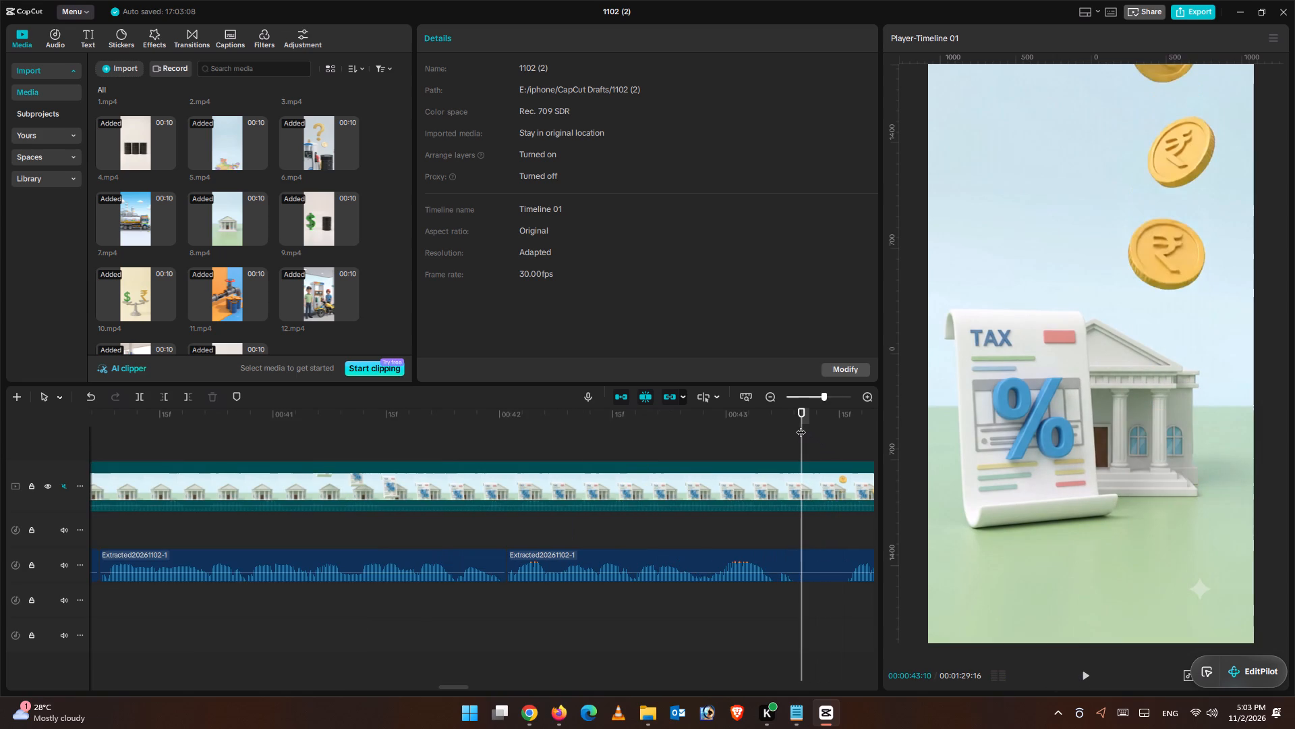
{"action": "left_click", "coordinate": [799, 425]}
{"action": "left_click", "coordinate": [827, 555]}
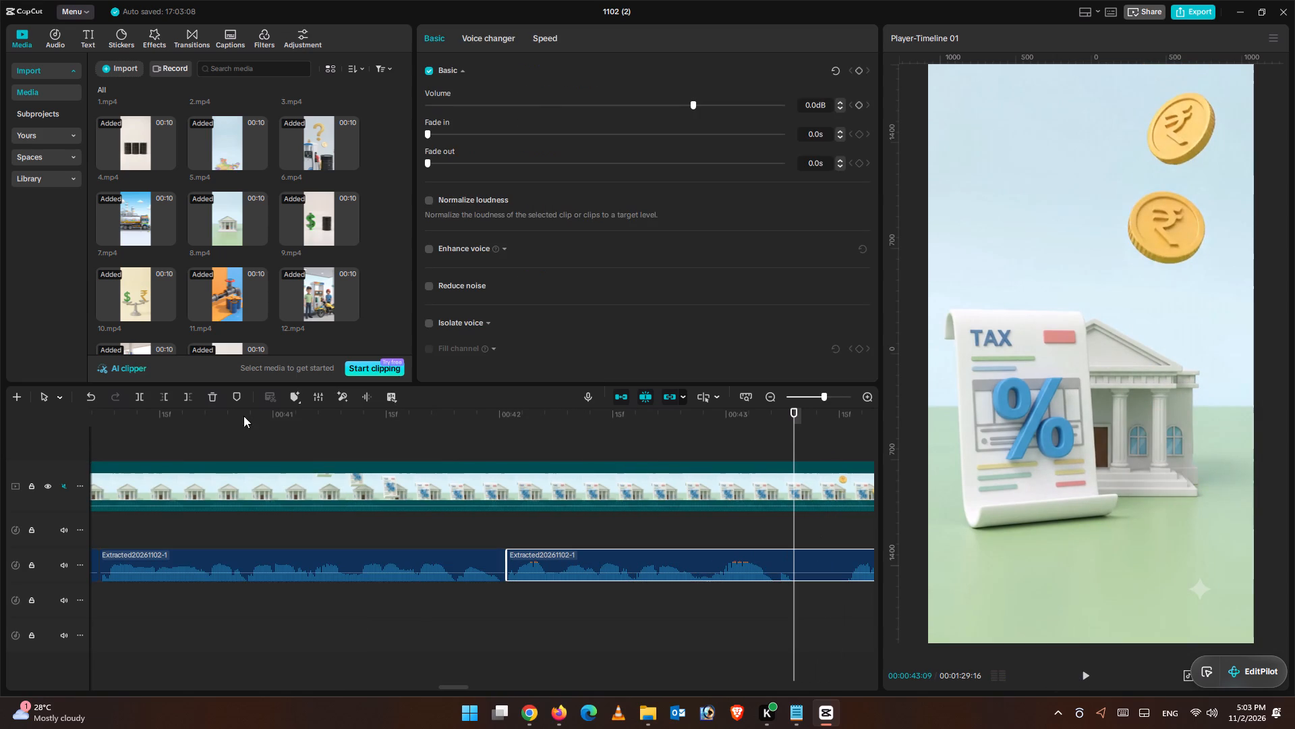
{"action": "left_click", "coordinate": [136, 398]}
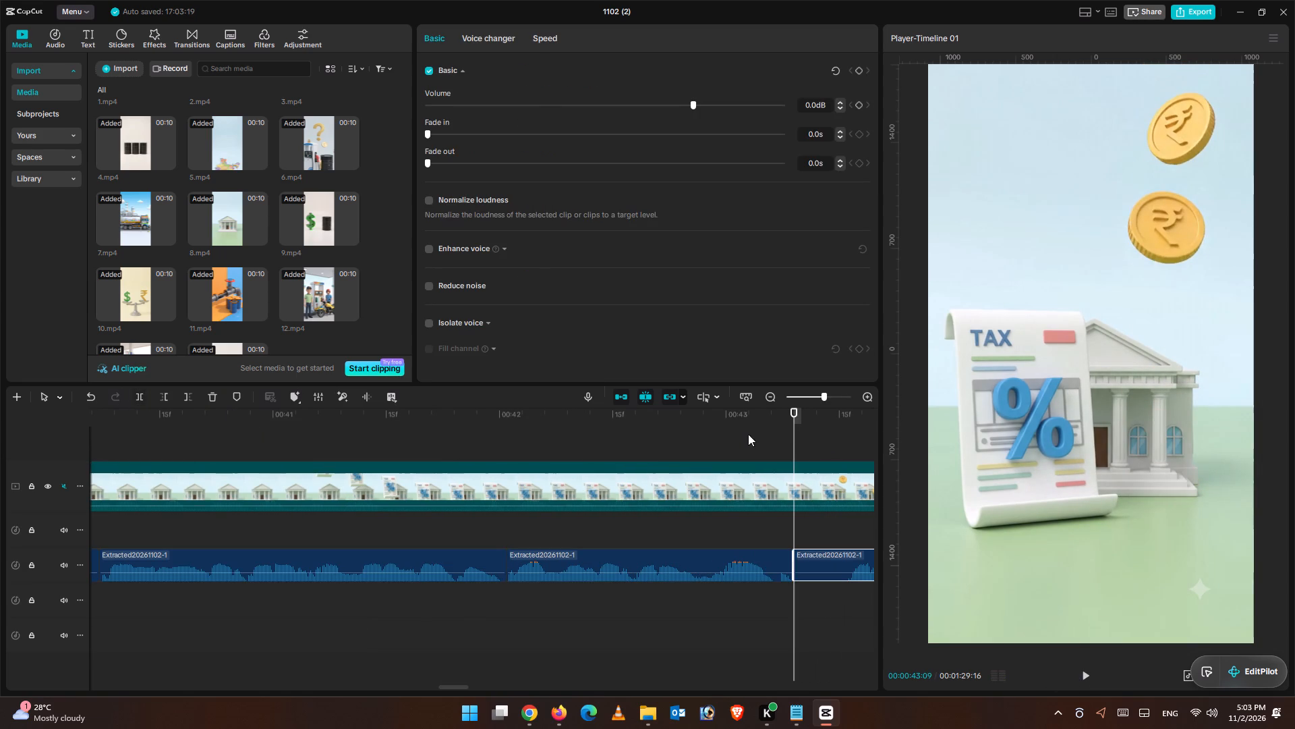
{"action": "left_click_drag", "start_coordinate": [796, 419], "coordinate": [848, 452]}
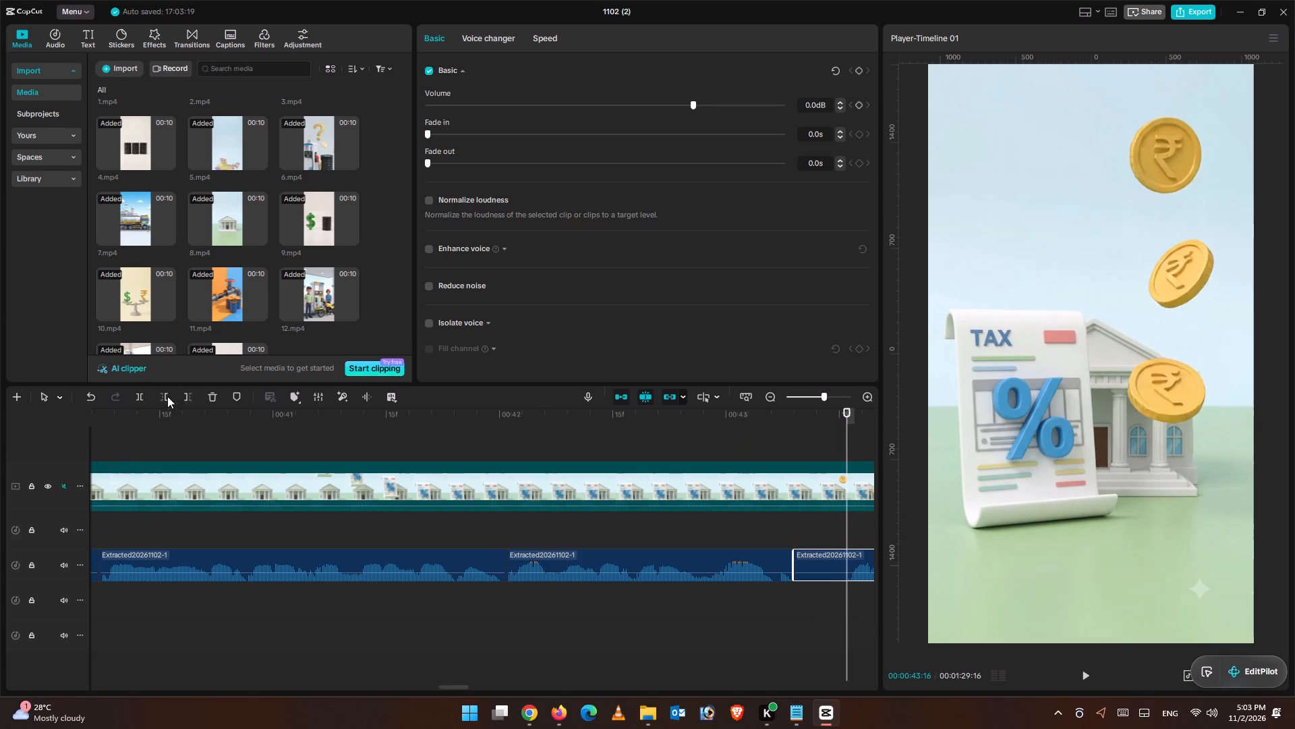
{"action": "left_click", "coordinate": [167, 395]}
Replay across the cut, trim the end of 8.mp4 at 00:00:43:09, and move the remaining narration segment earlier to close the gap.
{"action": "left_click", "coordinate": [726, 454]}
{"action": "key", "text": "ctrl+minus"}
{"action": "key", "text": "ctrl+minus"}
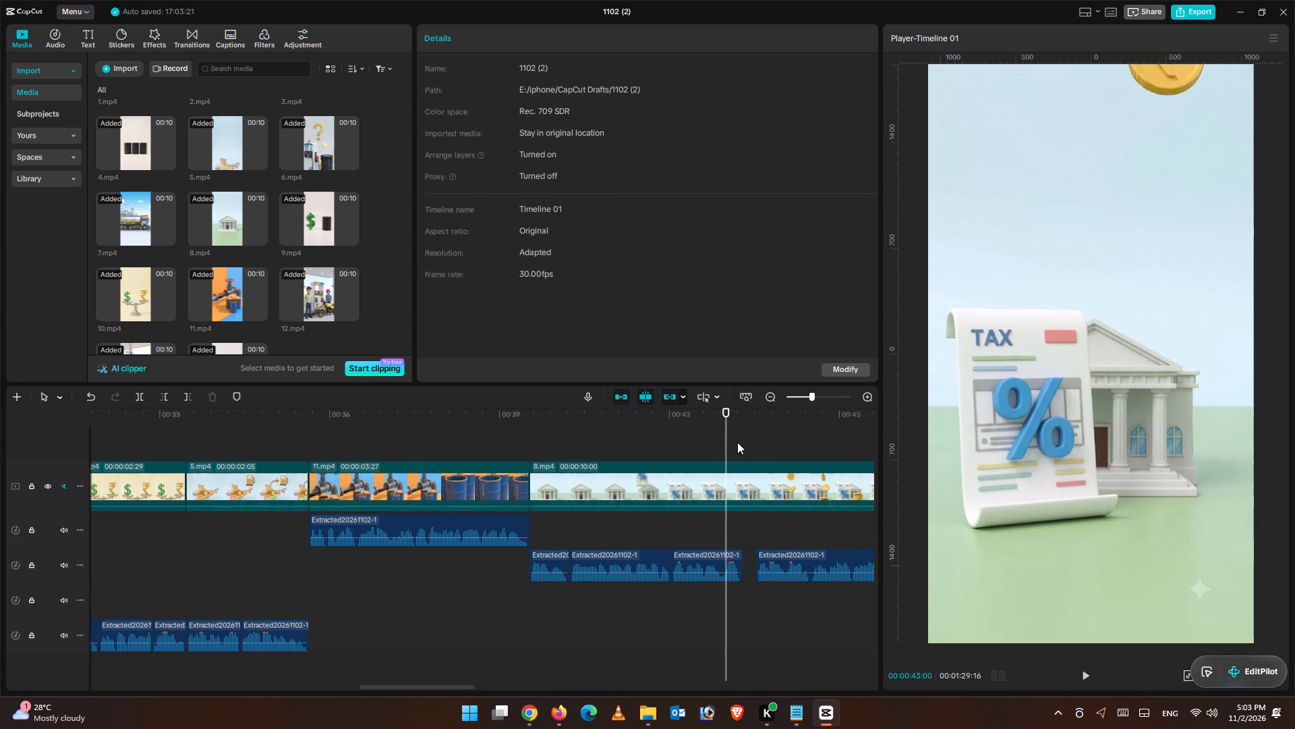
{"action": "left_click", "coordinate": [1083, 673]}
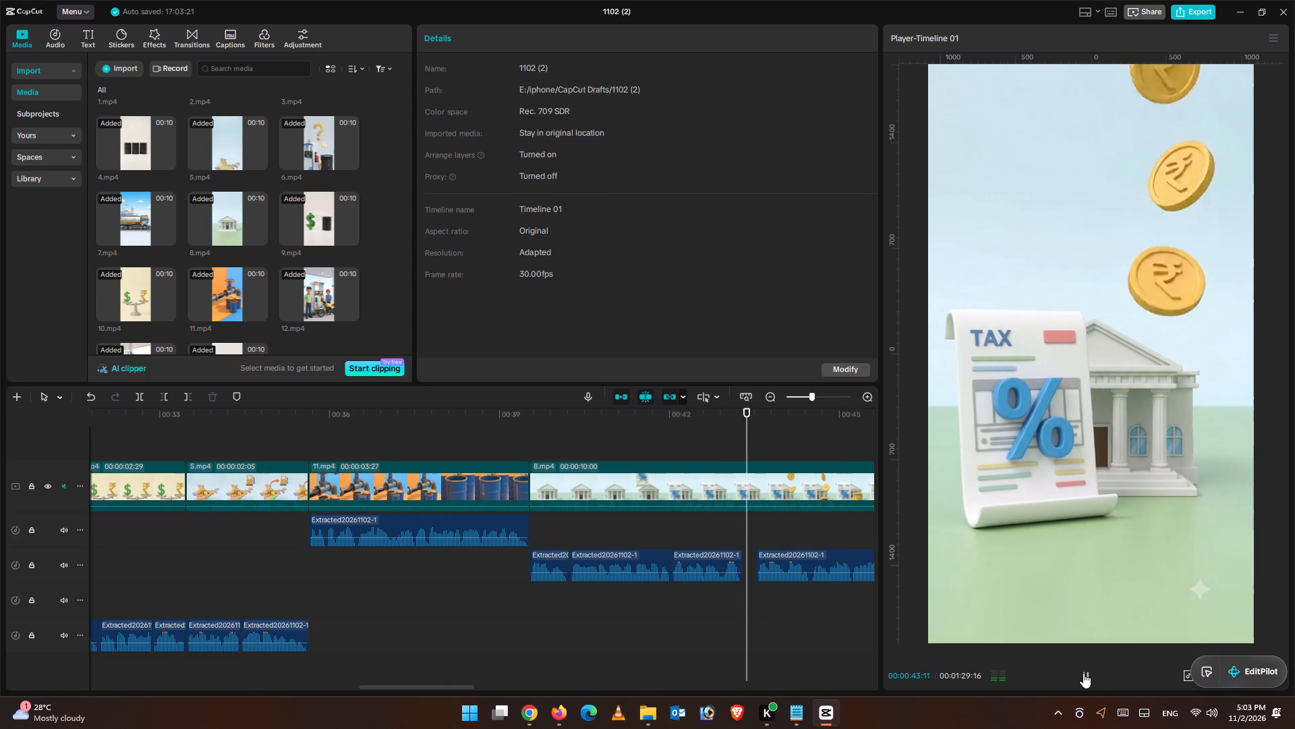
{"action": "left_click", "coordinate": [1083, 673]}
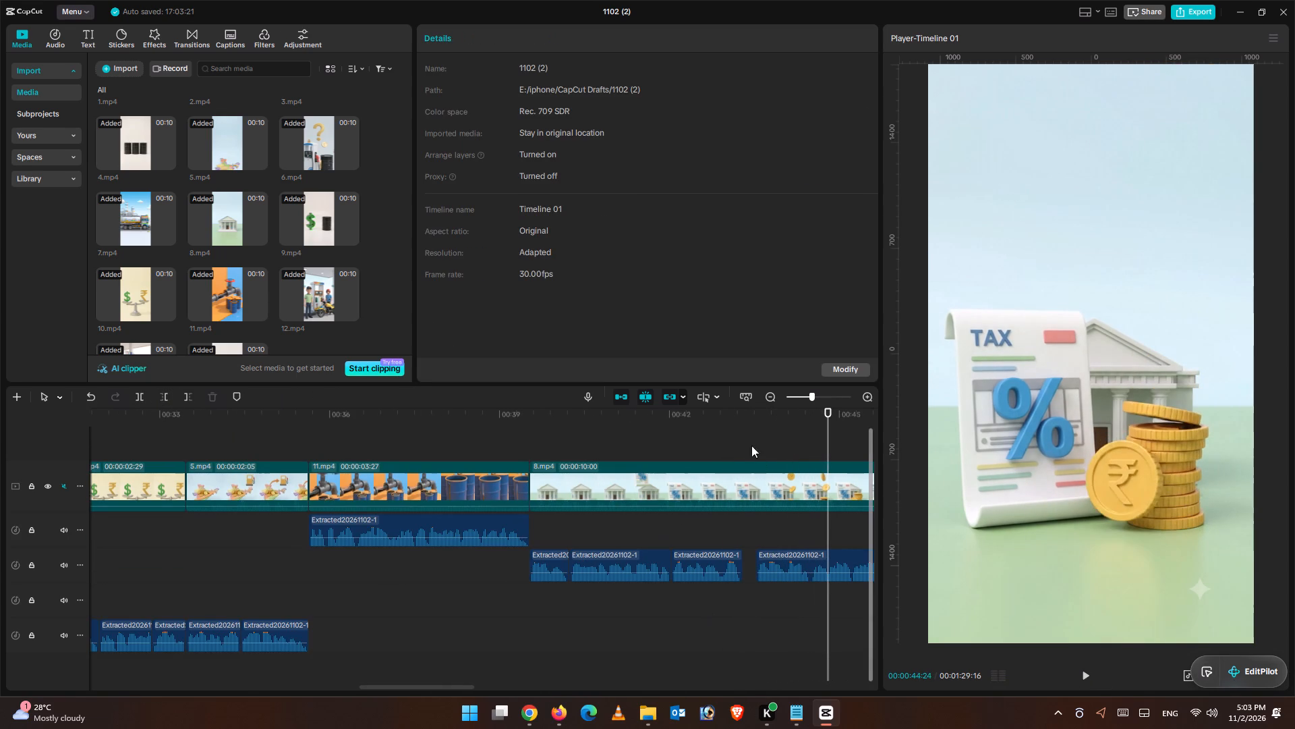
{"action": "double_click", "coordinate": [742, 437]}
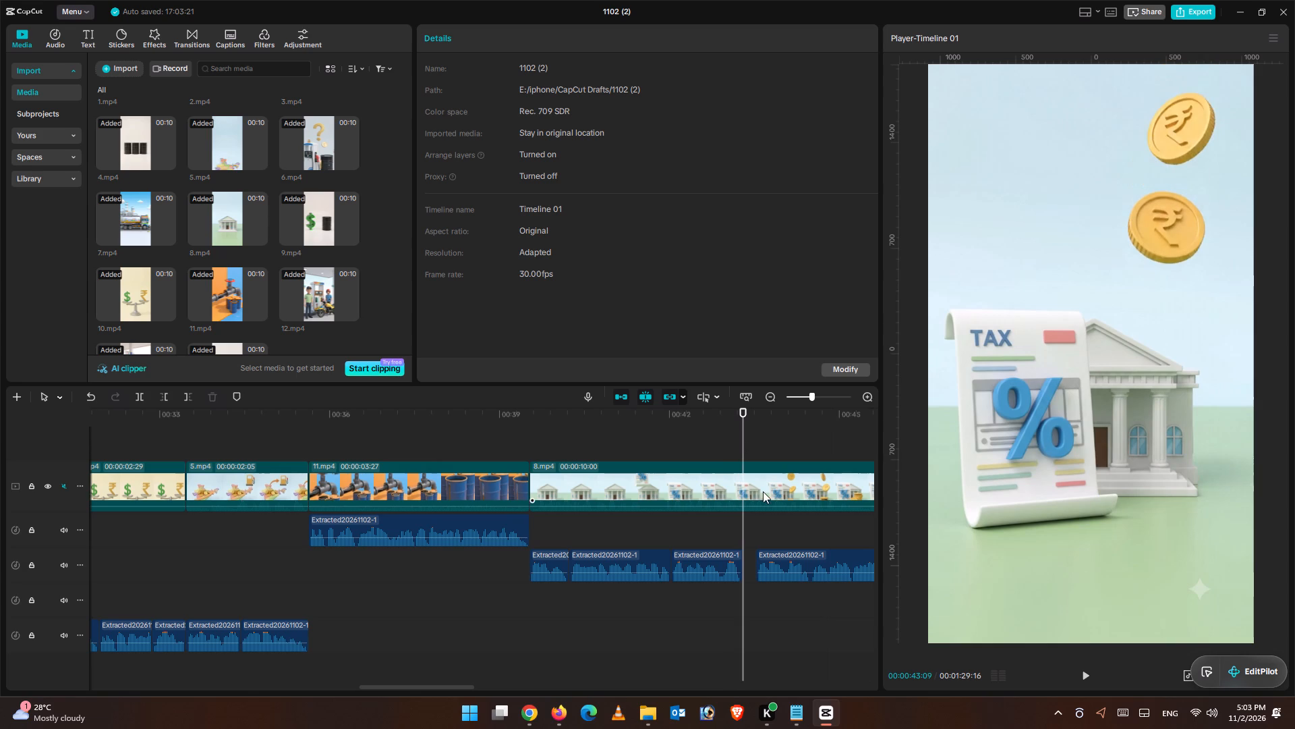
{"action": "left_click", "coordinate": [763, 491]}
{"action": "left_click", "coordinate": [189, 394]}
{"action": "left_click_drag", "start_coordinate": [785, 568], "coordinate": [774, 568]}
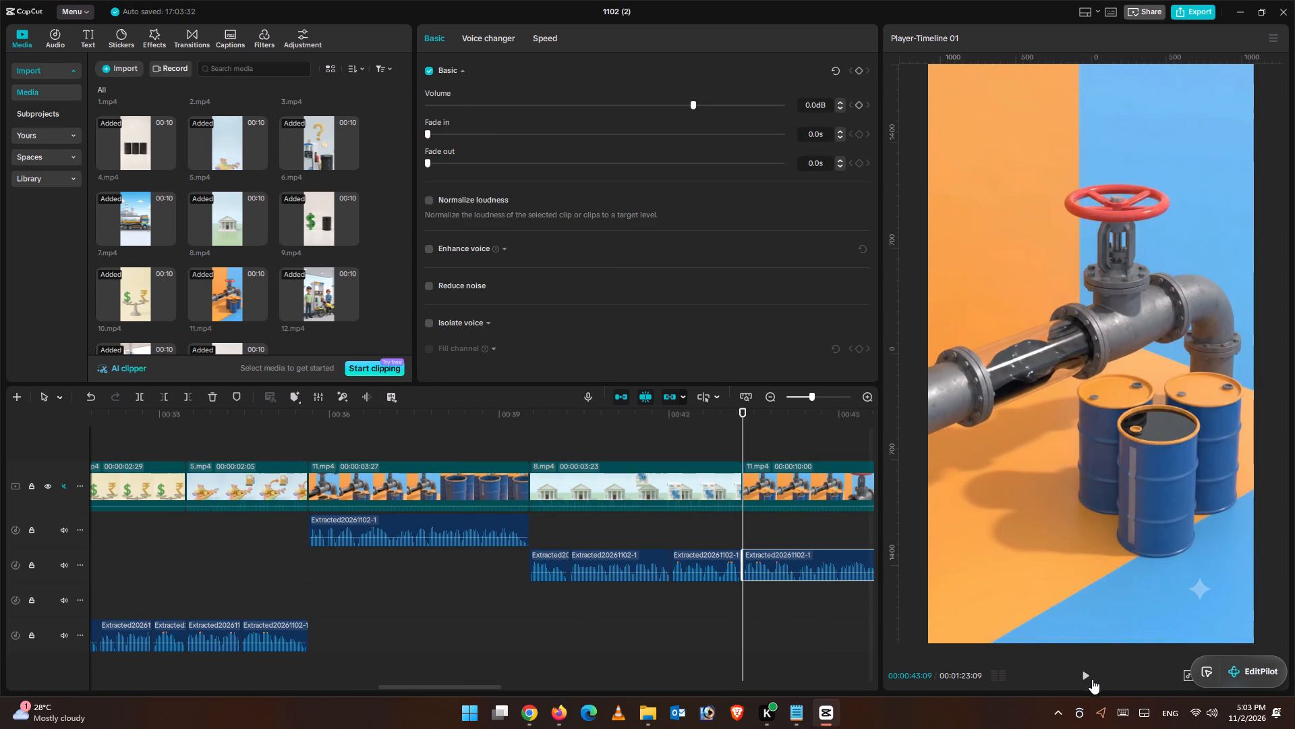
Play the following 11.mp4 against the narration and insert 7.mp4 between 8.mp4 and that 11.mp4 at 00:00:43:09.
{"action": "left_click", "coordinate": [1092, 678]}
{"action": "left_click", "coordinate": [1085, 673]}
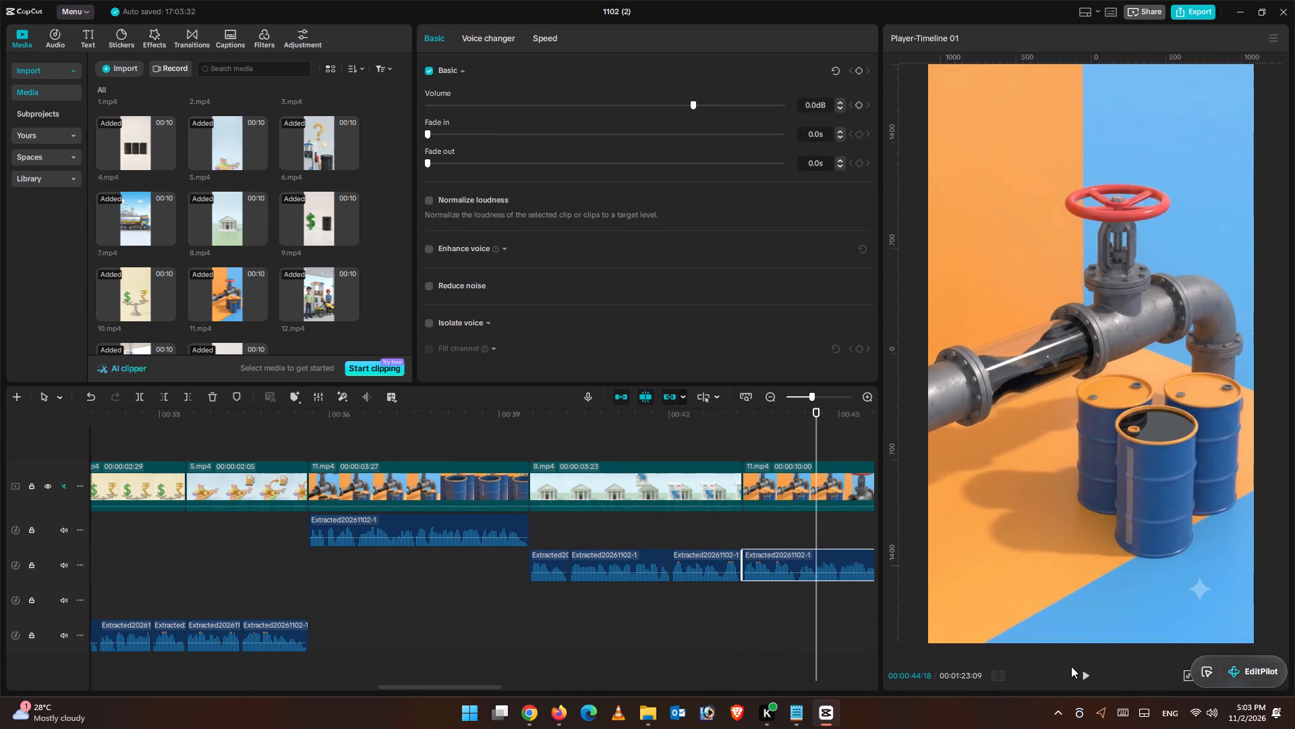
{"action": "left_click", "coordinate": [751, 435]}
{"action": "left_click_drag", "start_coordinate": [750, 437], "coordinate": [737, 436]}
{"action": "left_click_drag", "start_coordinate": [737, 435], "coordinate": [749, 435]}
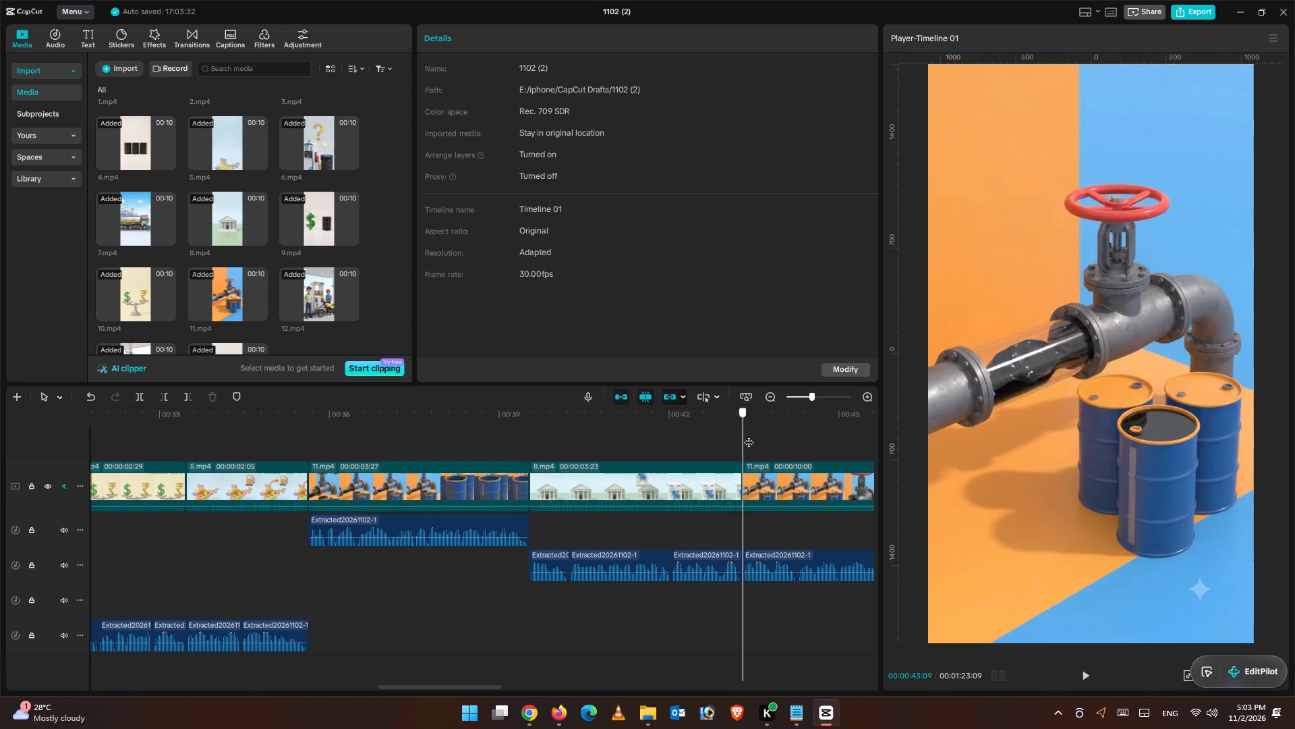
{"action": "left_click_drag", "start_coordinate": [749, 435], "coordinate": [757, 437]}
{"action": "left_click", "coordinate": [139, 217]}
{"action": "left_click", "coordinate": [171, 239]}
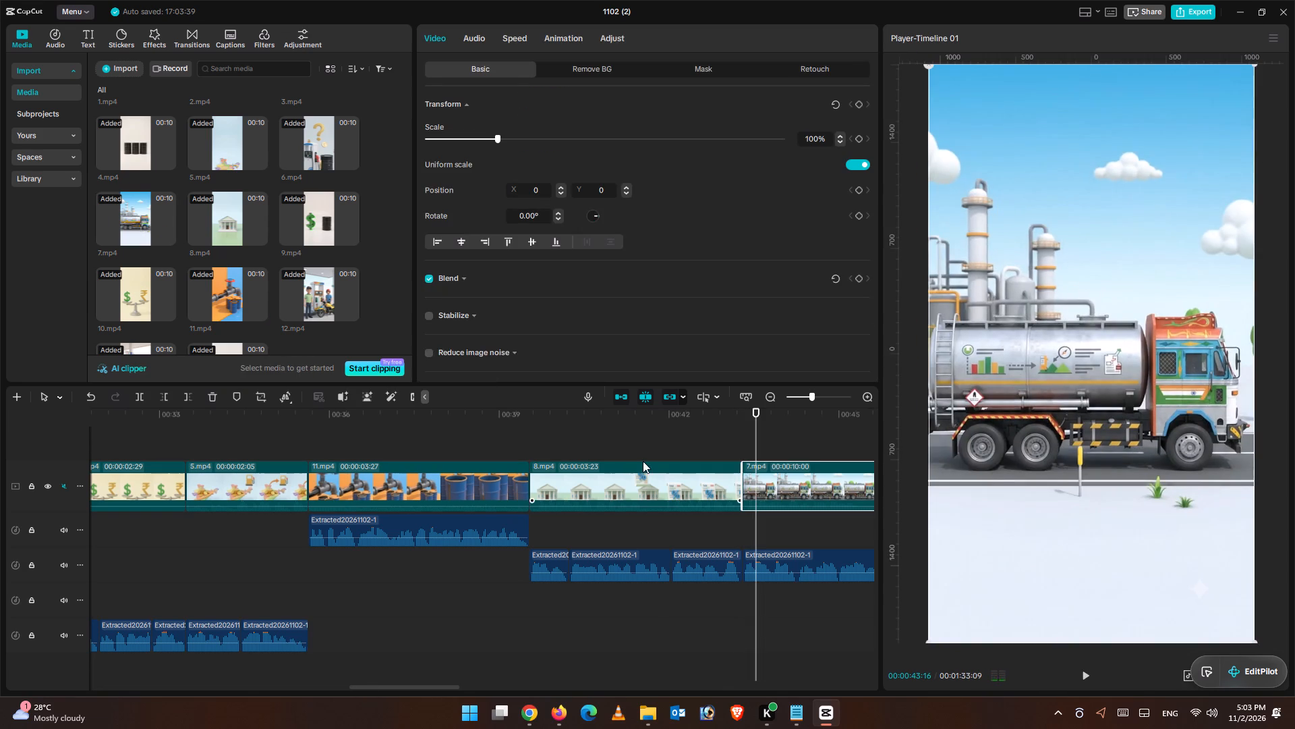
Replay 8.mp4 into 7.mp4, trim the opening of 8.mp4, and extend its end back to a duration of 00:00:03:23.
{"action": "left_click", "coordinate": [654, 438]}
{"action": "left_click", "coordinate": [1083, 683]}
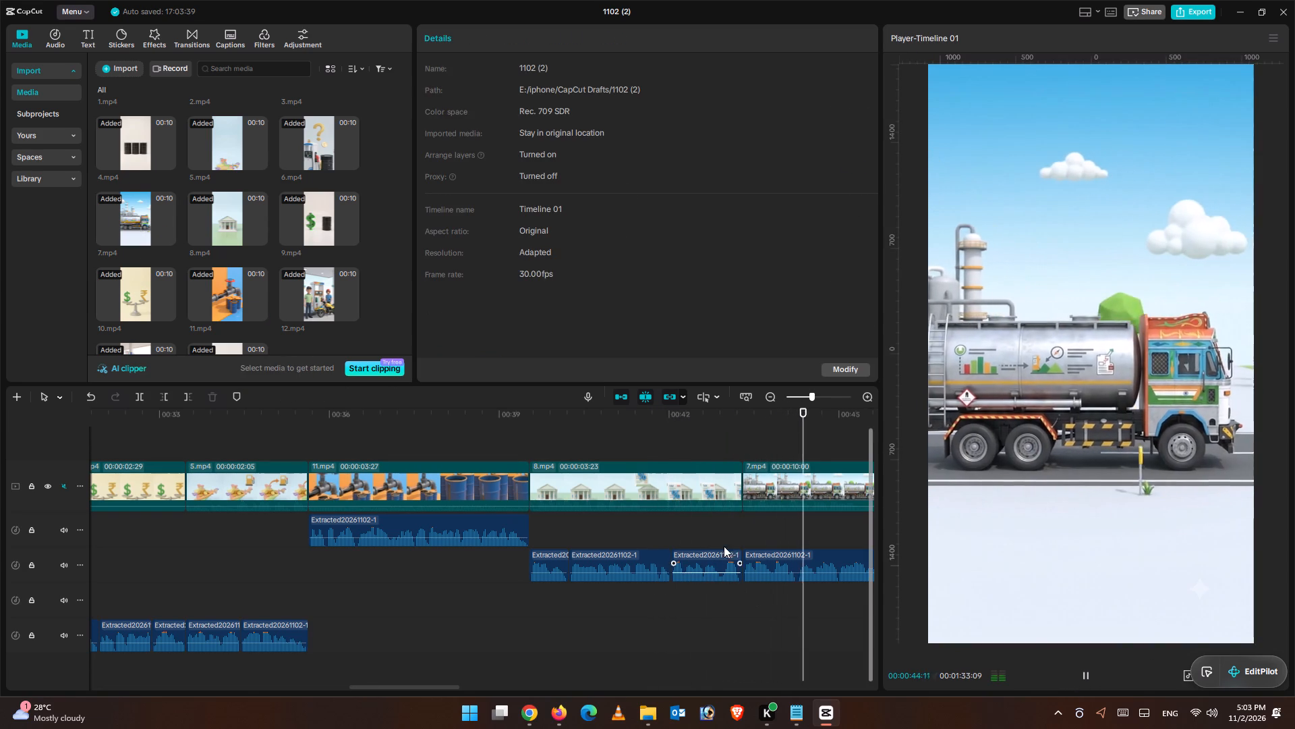
{"action": "left_click", "coordinate": [710, 445]}
{"action": "left_click", "coordinate": [666, 436]}
{"action": "left_click", "coordinate": [635, 434]}
{"action": "left_click", "coordinate": [1087, 683]}
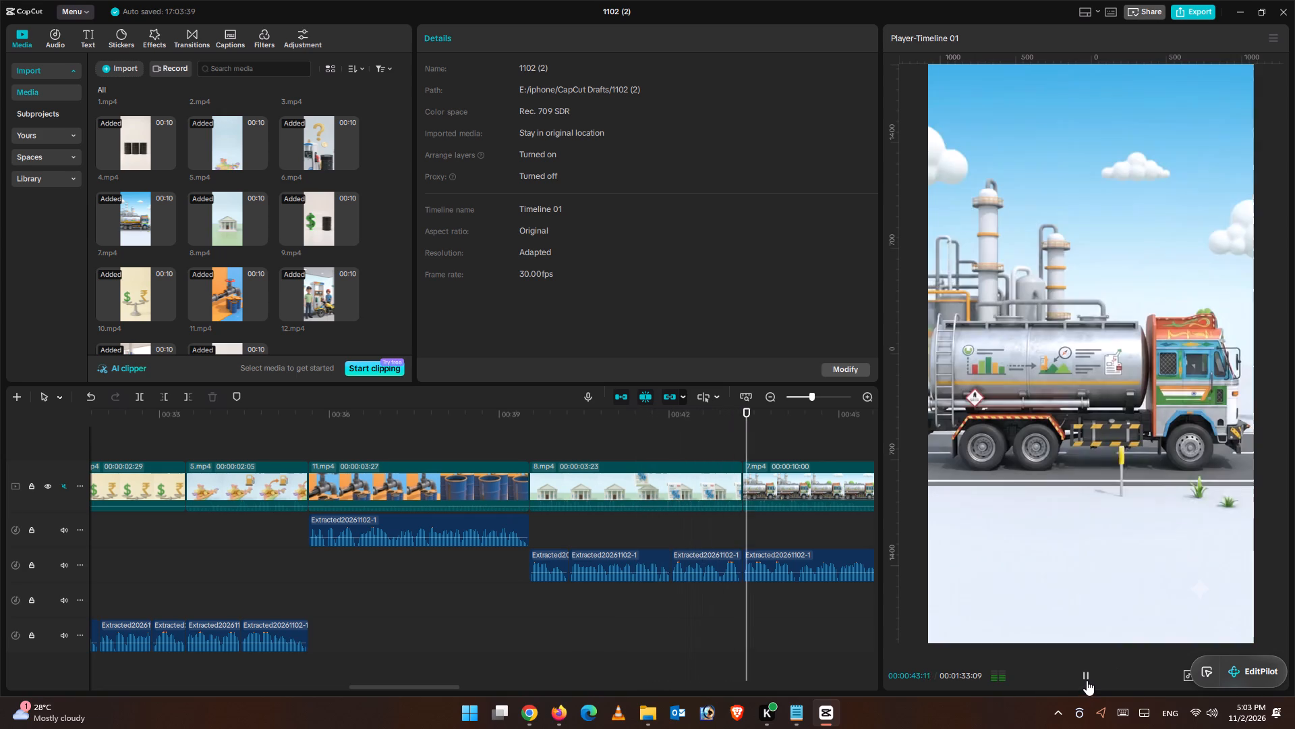
{"action": "left_click", "coordinate": [1087, 680]}
{"action": "left_click", "coordinate": [631, 506]}
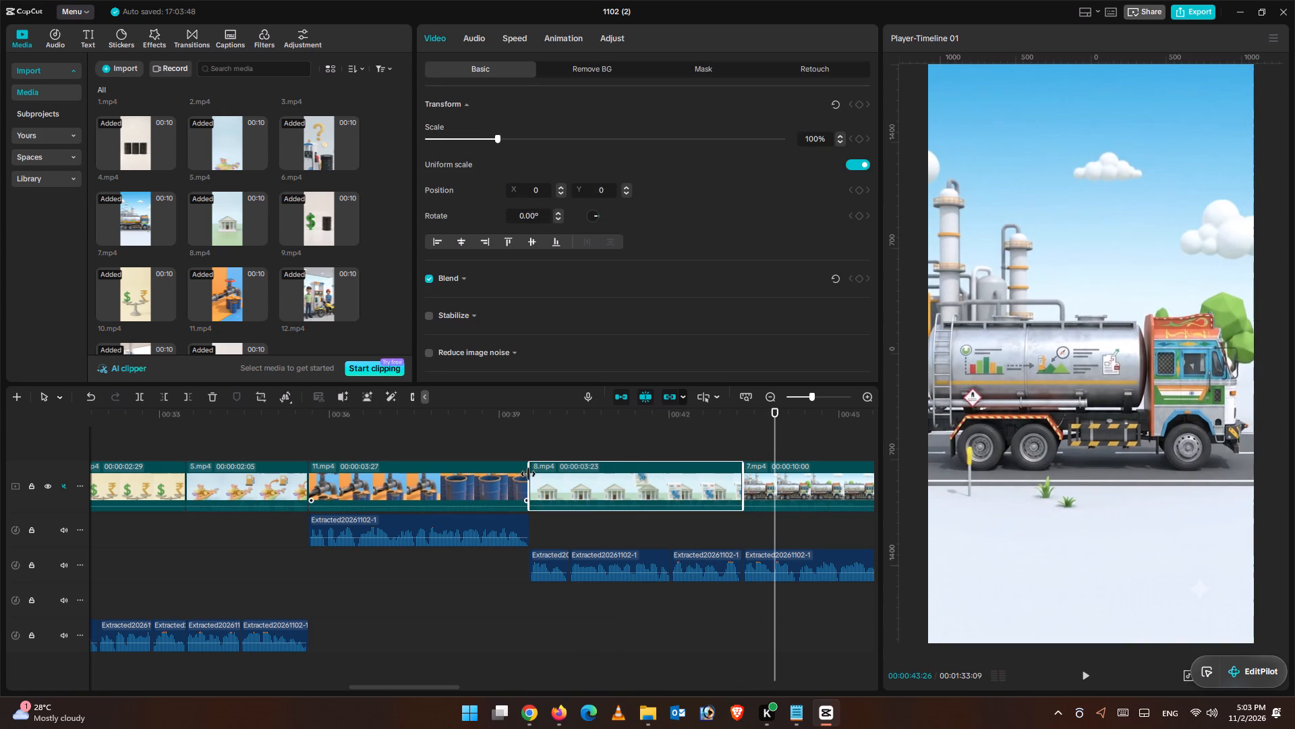
{"action": "left_click_drag", "start_coordinate": [528, 474], "coordinate": [559, 477]}
{"action": "left_click_drag", "start_coordinate": [712, 482], "coordinate": [733, 485]}
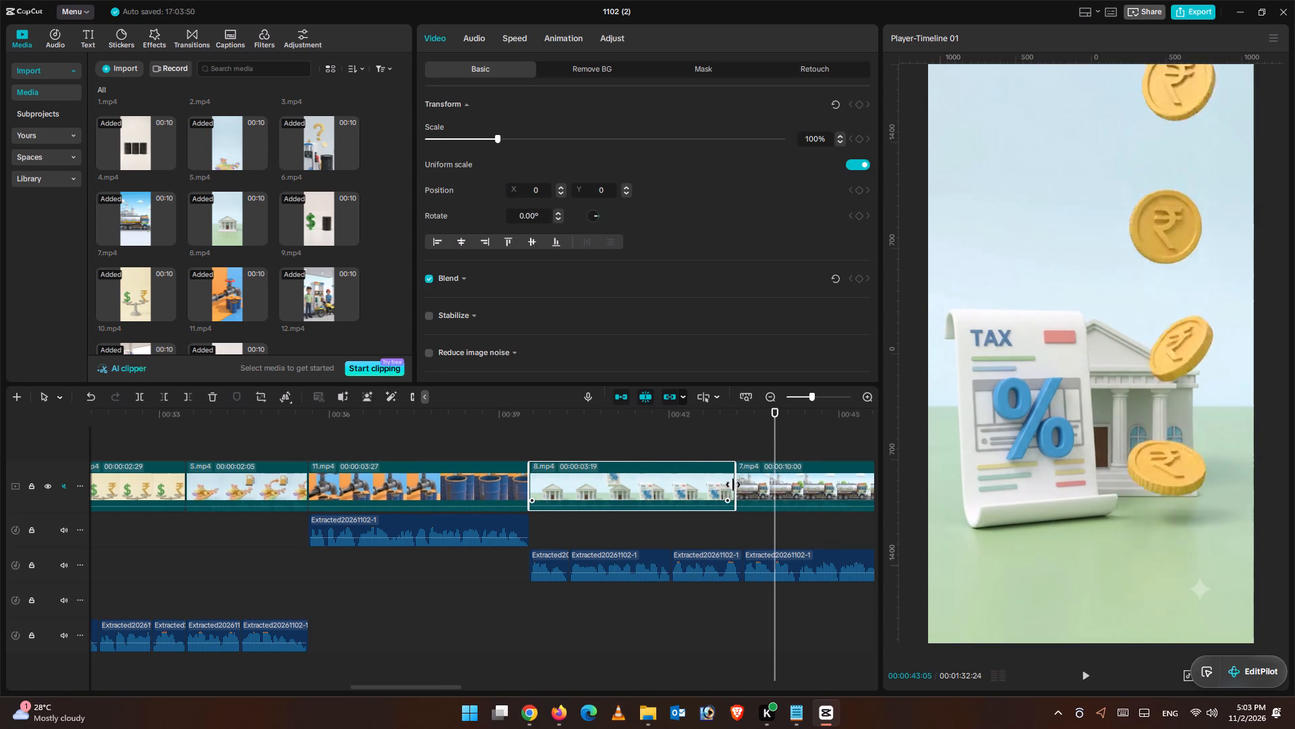
{"action": "left_click_drag", "start_coordinate": [733, 485], "coordinate": [742, 487]}
Replay 8.mp4, trim its opening by another 21 frames, and extend its end to reach a duration of 00:00:03:28.
{"action": "left_click", "coordinate": [610, 431]}
{"action": "left_click", "coordinate": [1087, 670]}
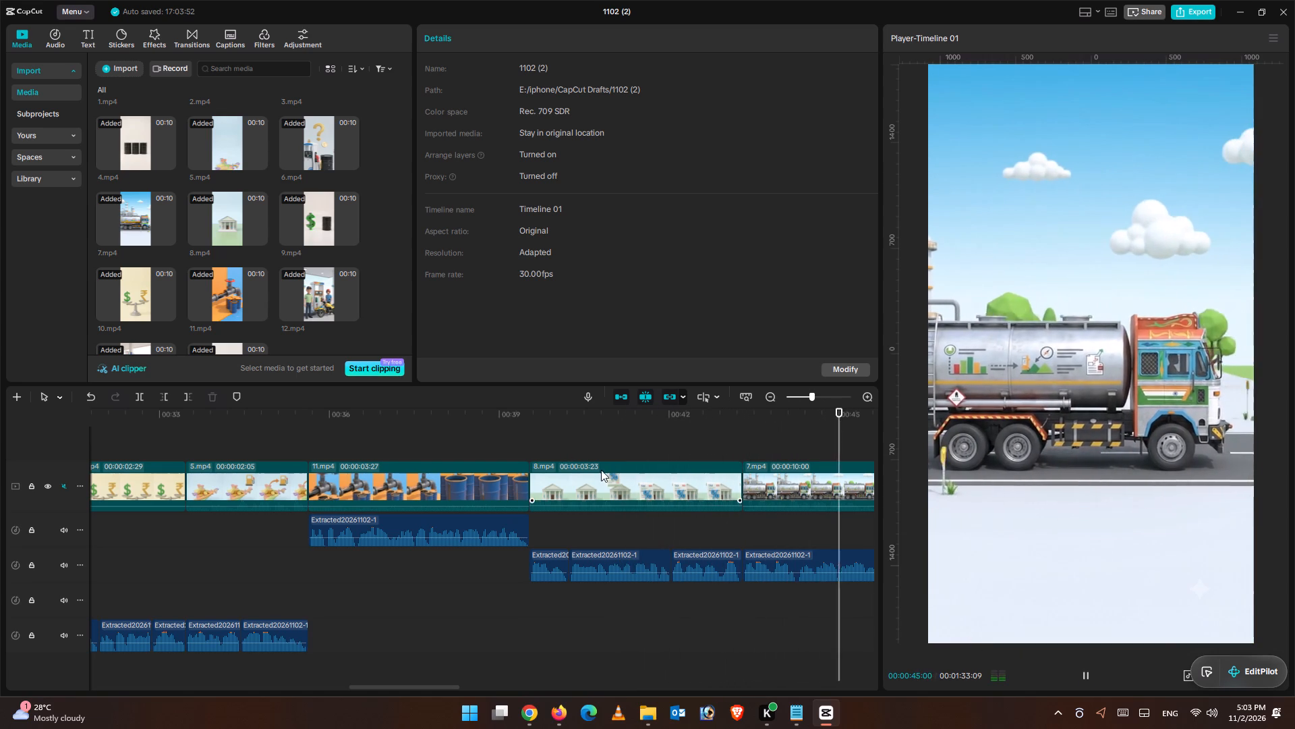
{"action": "left_click", "coordinate": [602, 470]}
{"action": "left_click_drag", "start_coordinate": [236, 421], "coordinate": [179, 416]}
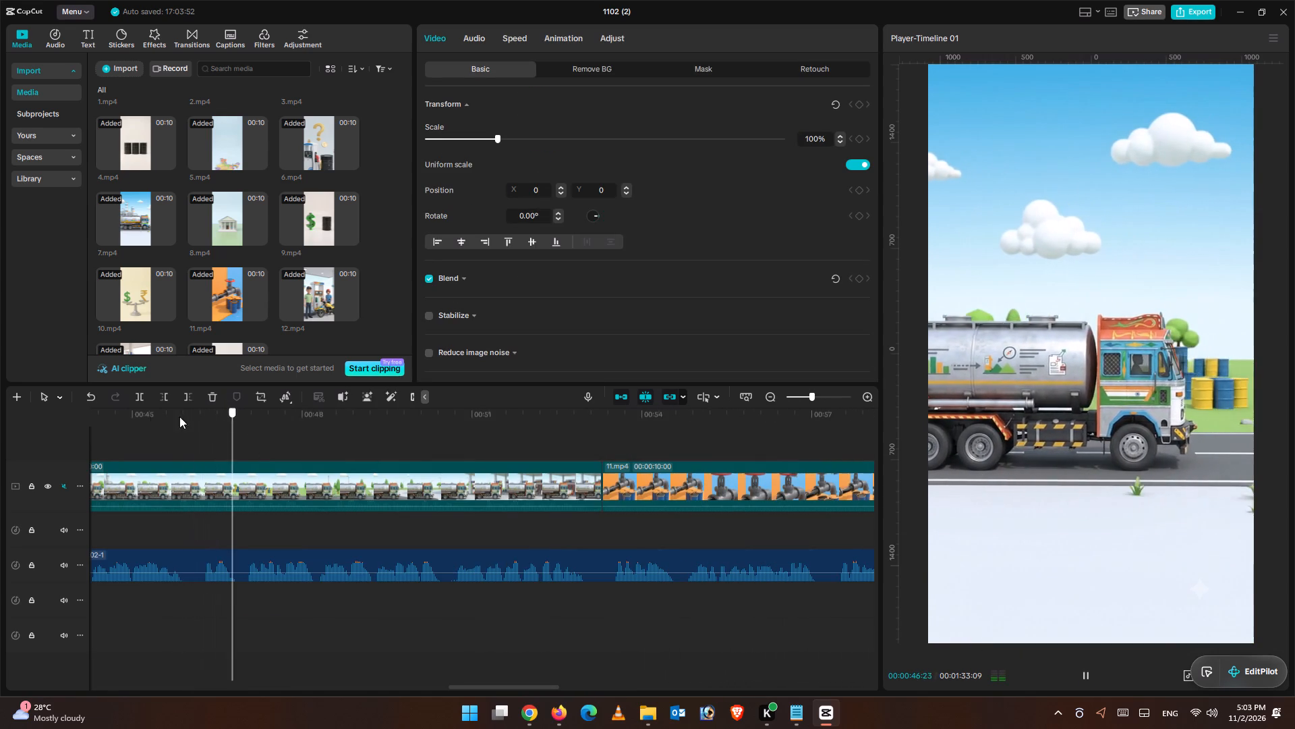
{"action": "left_click_drag", "start_coordinate": [179, 416], "coordinate": [780, 521]}
{"action": "left_click_drag", "start_coordinate": [714, 481], "coordinate": [757, 483]}
{"action": "left_click", "coordinate": [753, 441]}
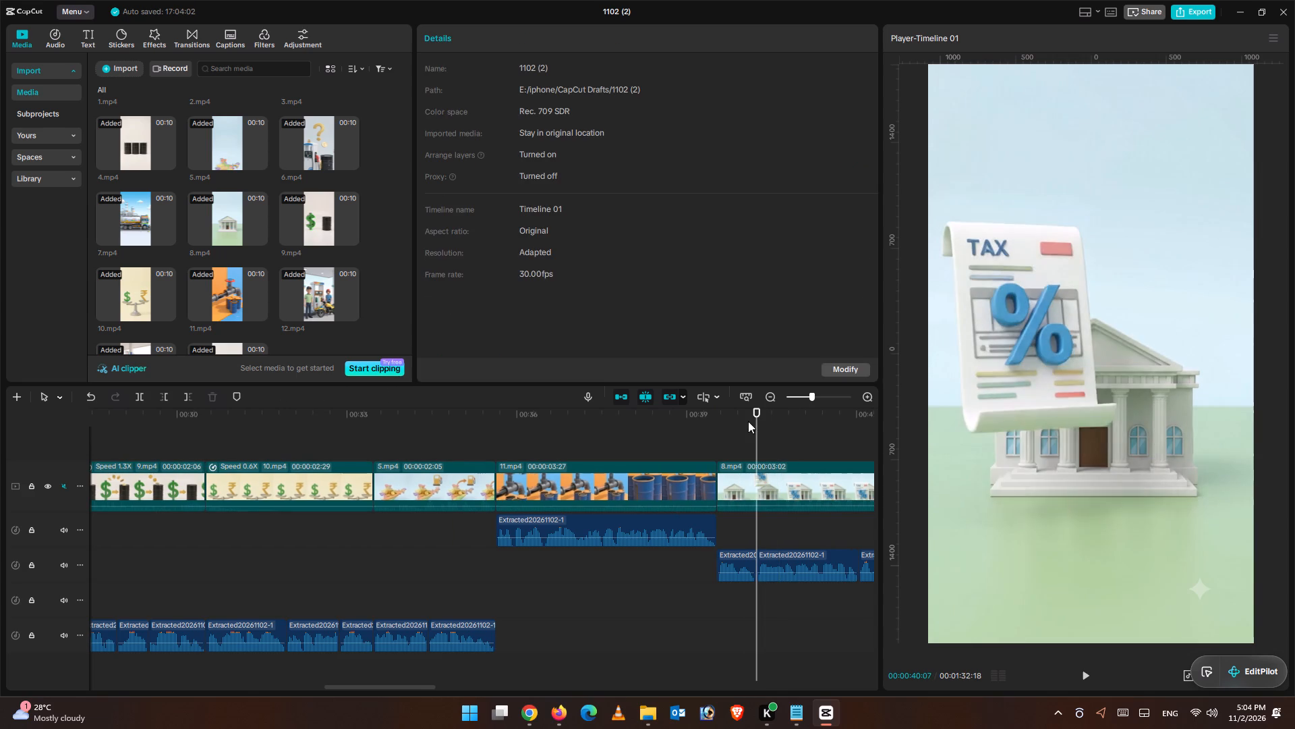
{"action": "left_click_drag", "start_coordinate": [748, 421], "coordinate": [930, 443]}
{"action": "left_click", "coordinate": [362, 482]}
{"action": "left_click_drag", "start_coordinate": [389, 483], "coordinate": [403, 483]}
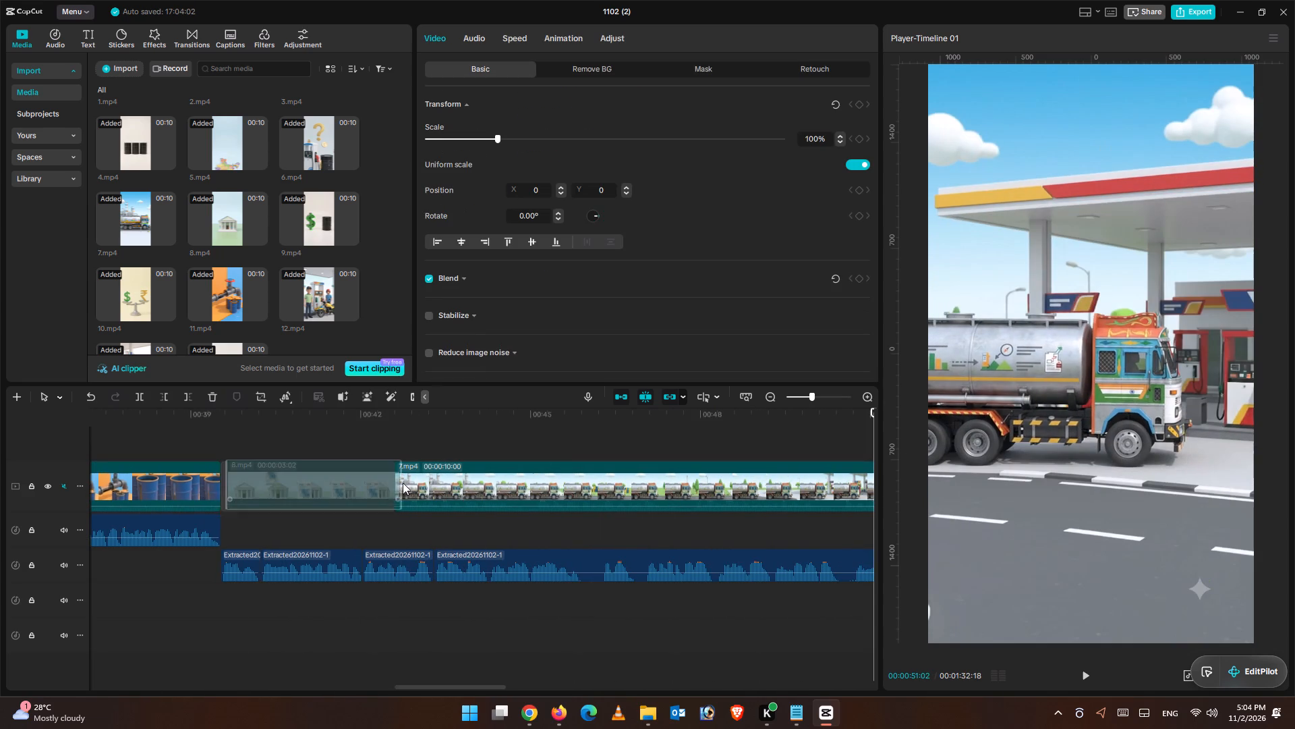
{"action": "left_click_drag", "start_coordinate": [403, 483], "coordinate": [410, 483]}
{"action": "left_click_drag", "start_coordinate": [395, 478], "coordinate": [438, 488]}
{"action": "left_click", "coordinate": [444, 480]}
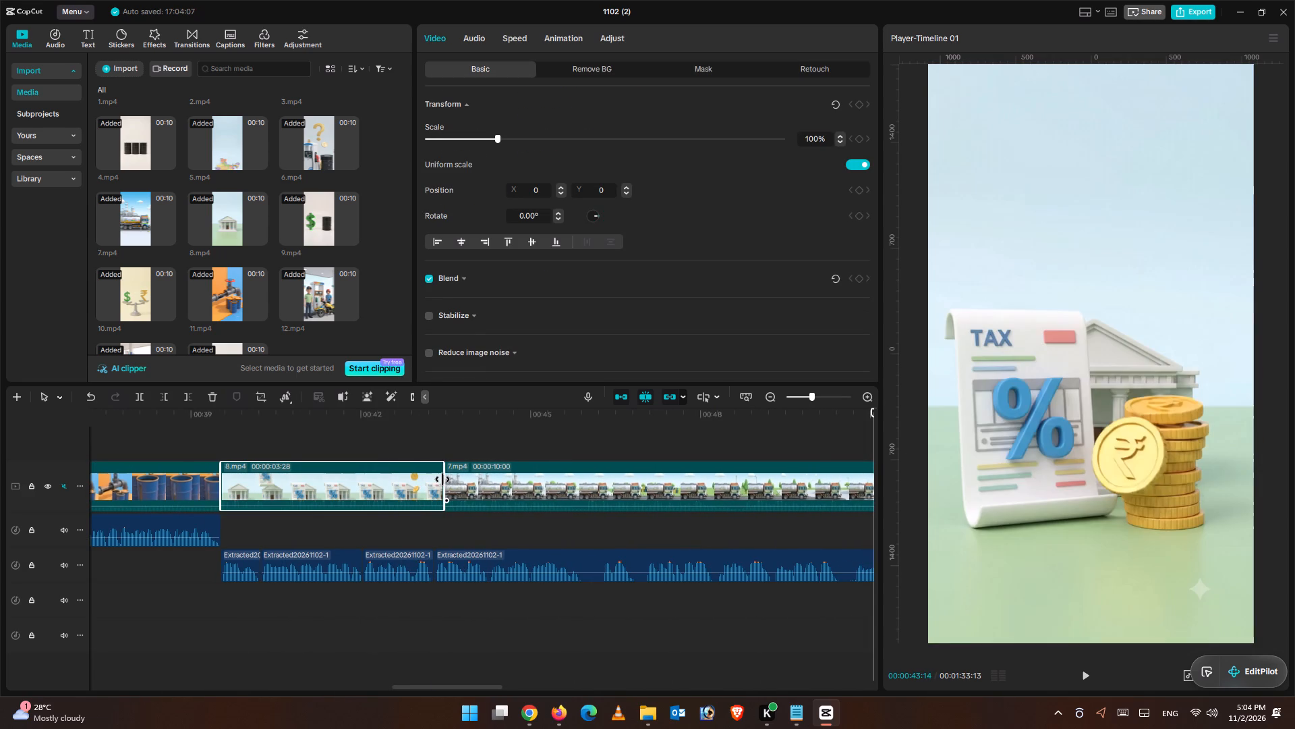
Play 8.mp4 into 7.mp4 against the narration and split 7.mp4 at 00:00:44:08.
{"action": "left_click", "coordinate": [266, 439]}
{"action": "left_click", "coordinate": [221, 439]}
{"action": "left_click", "coordinate": [1077, 681]}
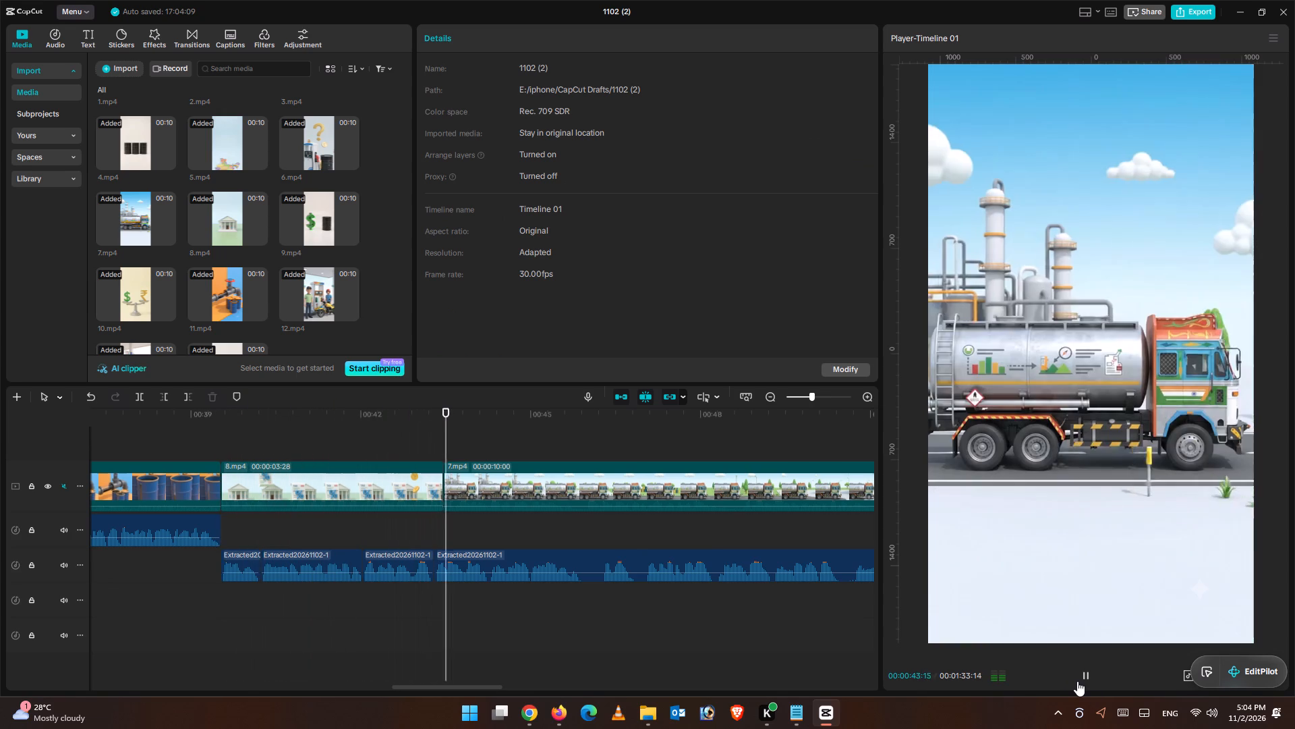
{"action": "left_click", "coordinate": [1077, 681]}
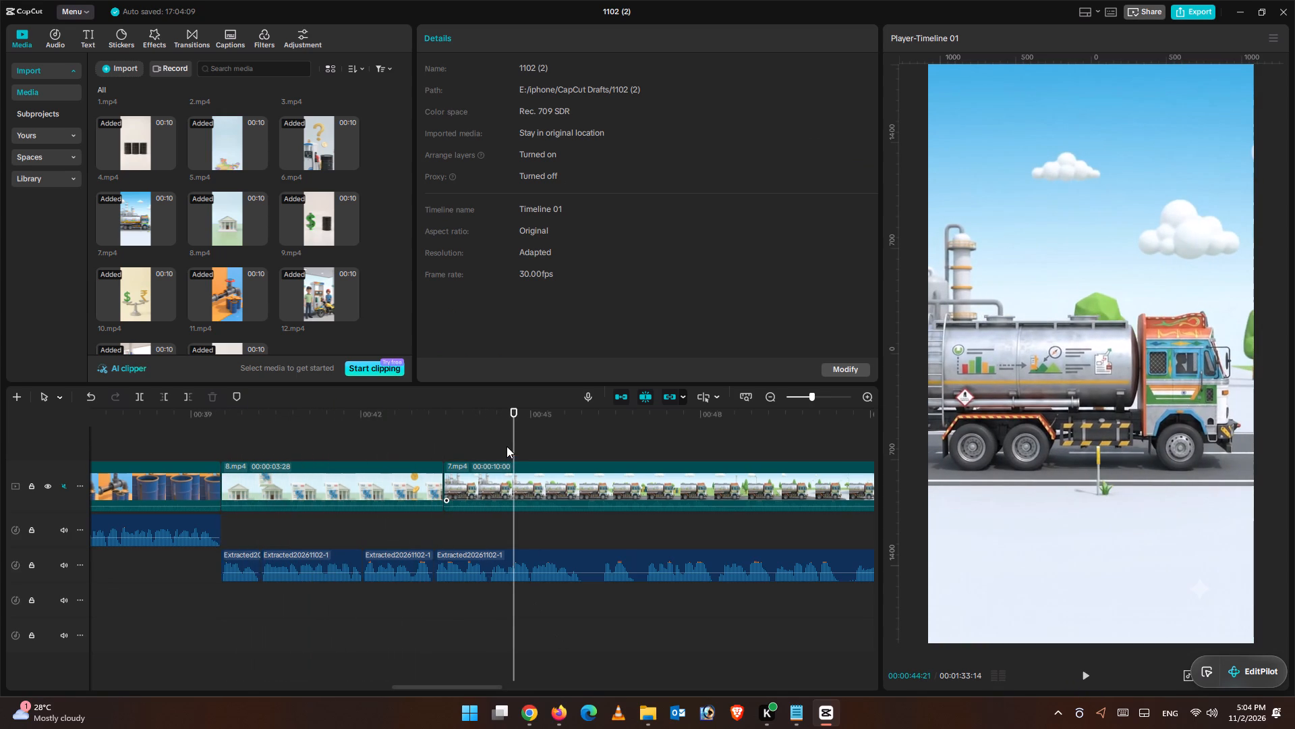
{"action": "left_click", "coordinate": [508, 446]}
{"action": "left_click_drag", "start_coordinate": [509, 448], "coordinate": [489, 448]}
{"action": "left_click", "coordinate": [533, 500]}
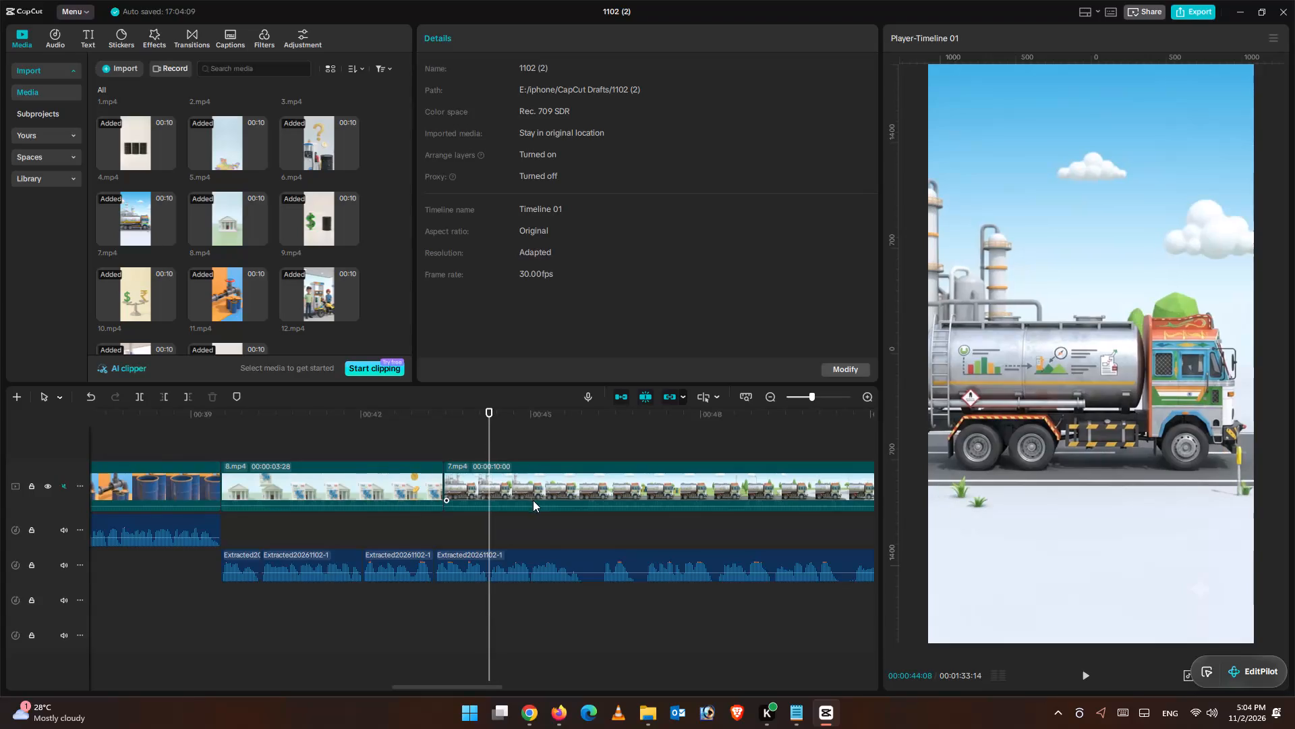
{"action": "left_click", "coordinate": [137, 393]}
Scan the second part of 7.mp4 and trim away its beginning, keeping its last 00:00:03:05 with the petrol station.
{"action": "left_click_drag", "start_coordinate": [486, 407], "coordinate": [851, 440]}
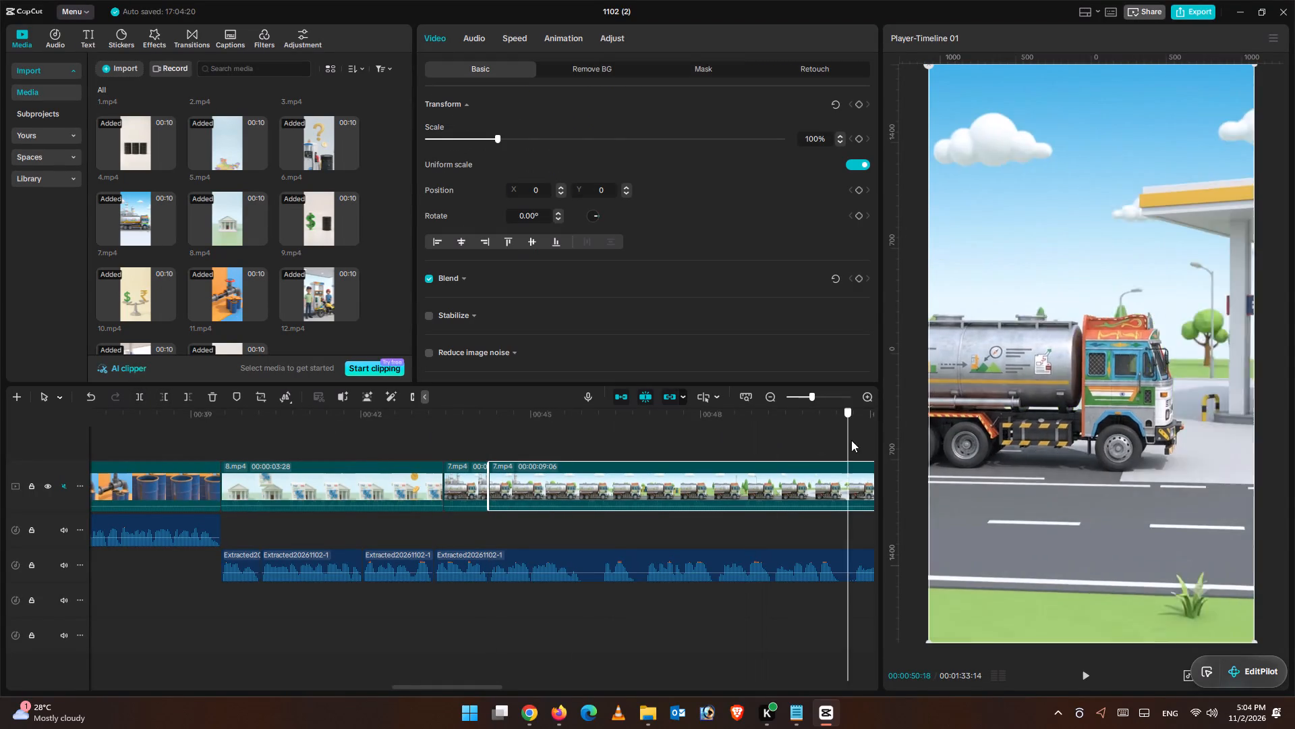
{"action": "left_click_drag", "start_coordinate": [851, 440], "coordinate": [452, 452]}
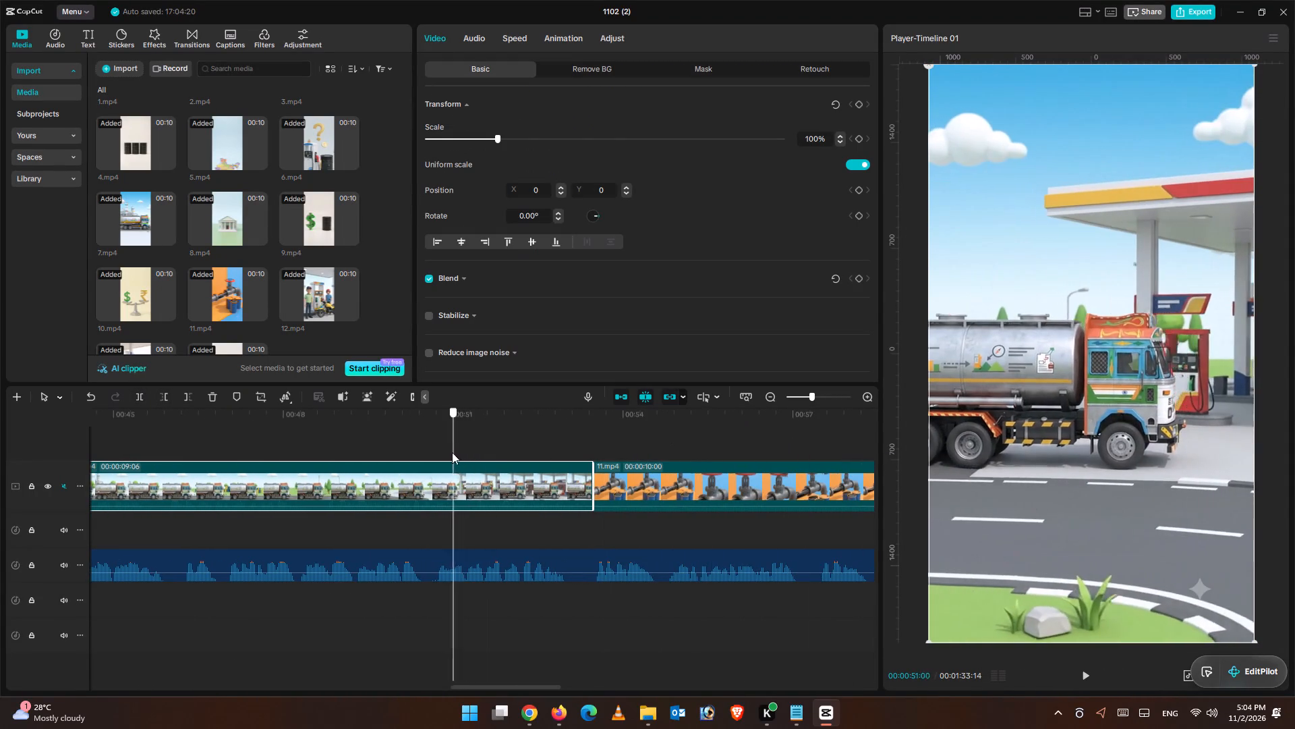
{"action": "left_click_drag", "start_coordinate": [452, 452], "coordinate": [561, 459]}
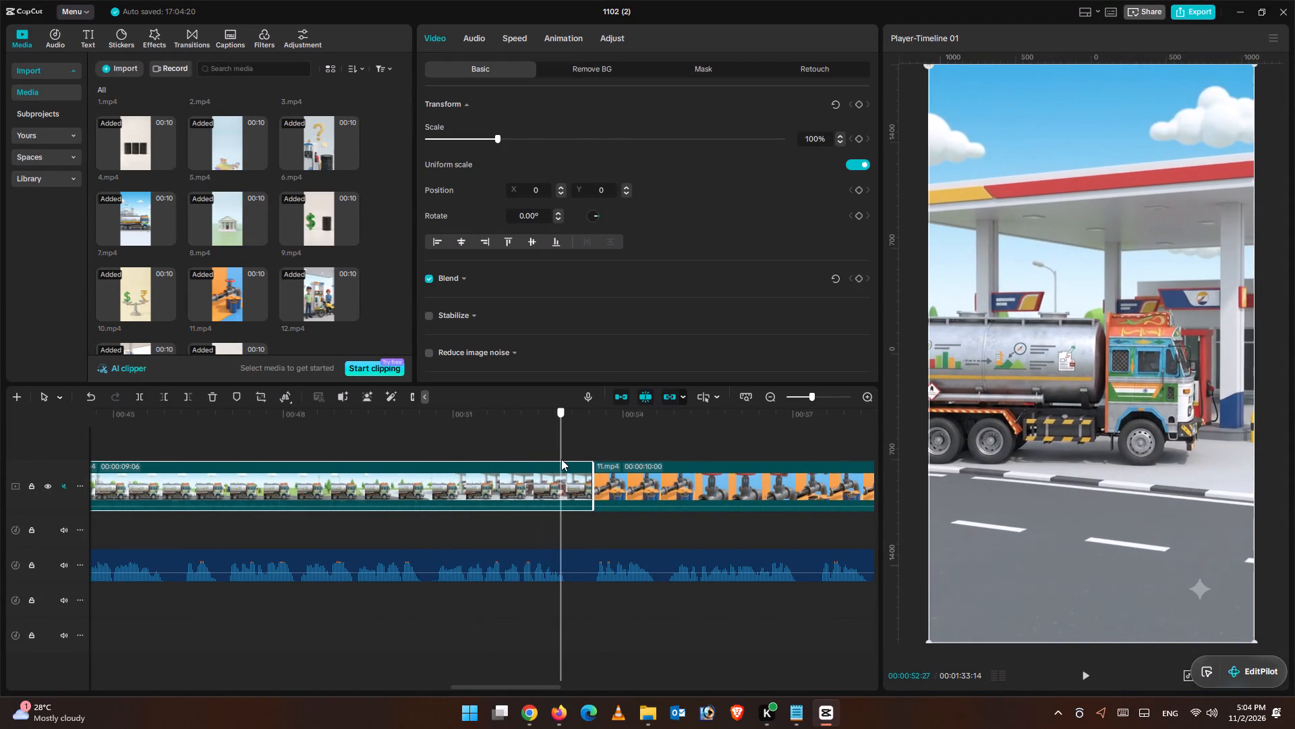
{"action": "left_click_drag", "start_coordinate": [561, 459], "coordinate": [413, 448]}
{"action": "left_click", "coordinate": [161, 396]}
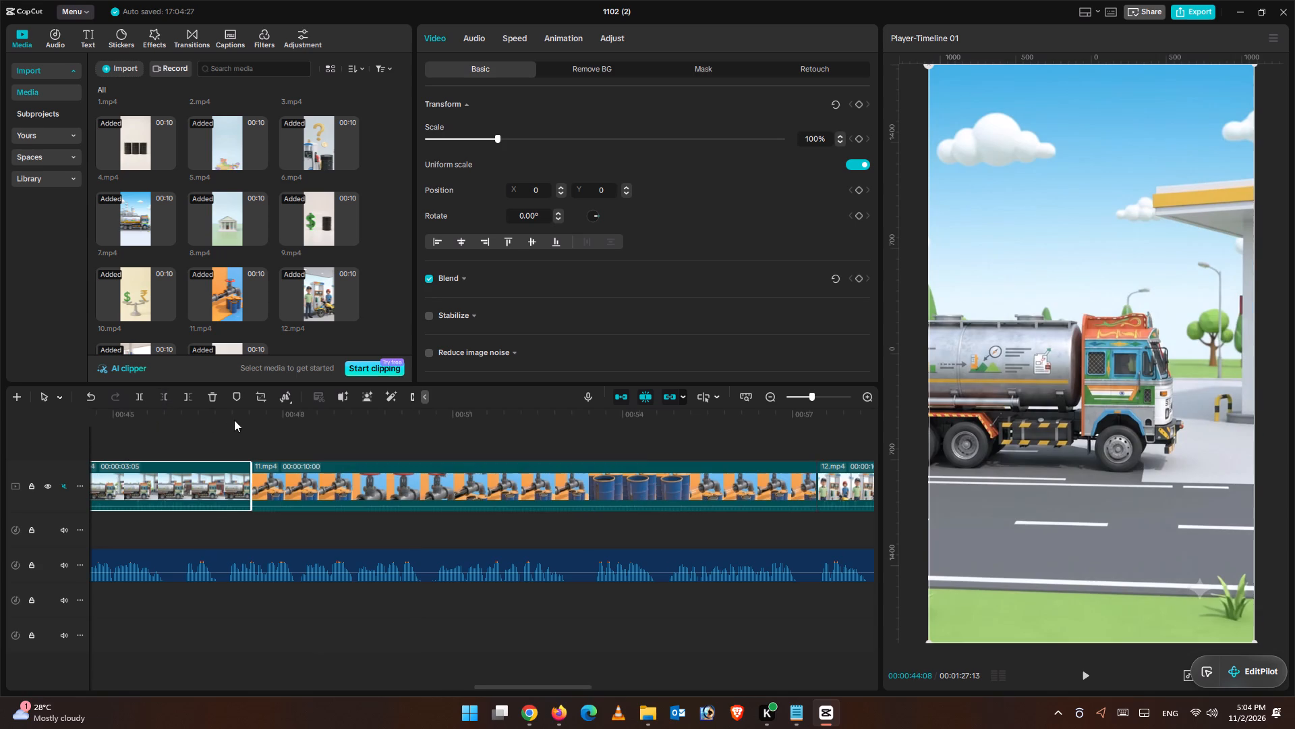
Replay 8.mp4 and both parts of 7.mp4, and delete the second part of 7.mp4.
{"action": "left_click", "coordinate": [187, 439]}
{"action": "left_click_drag", "start_coordinate": [190, 425], "coordinate": [561, 444]}
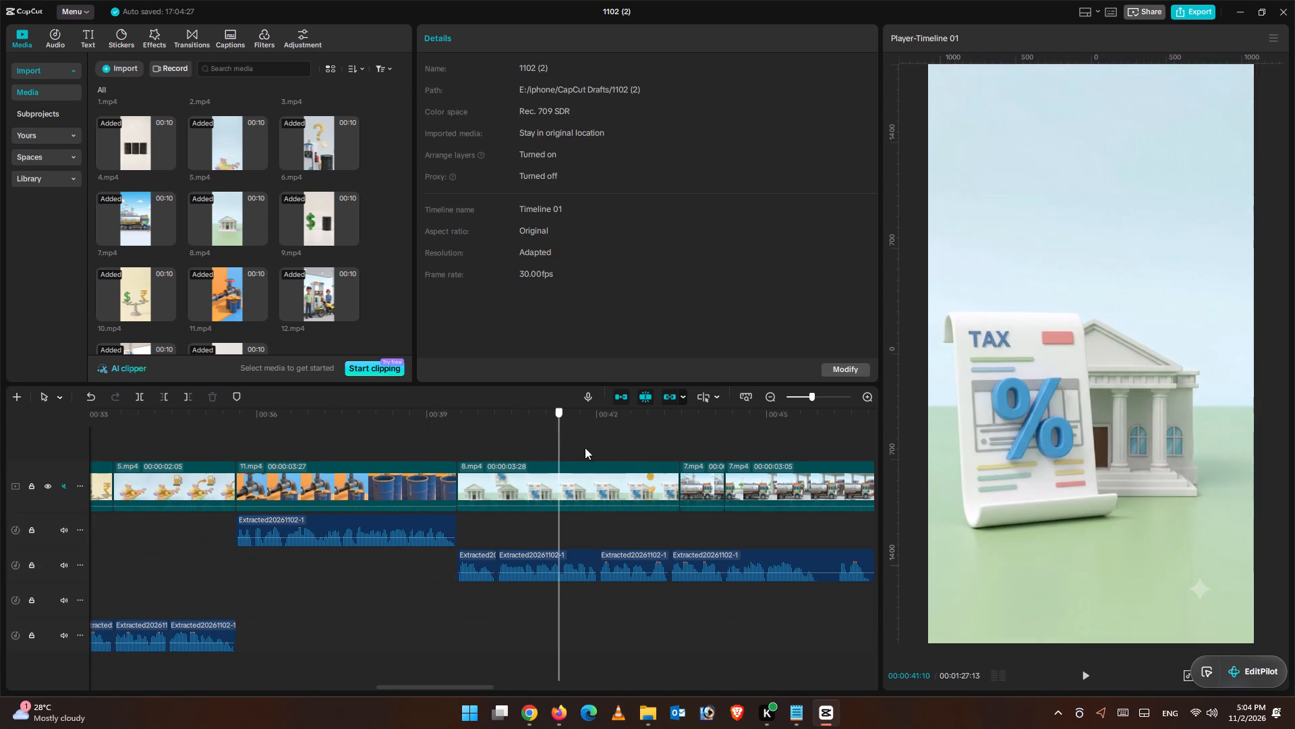
{"action": "left_click", "coordinate": [1091, 677]}
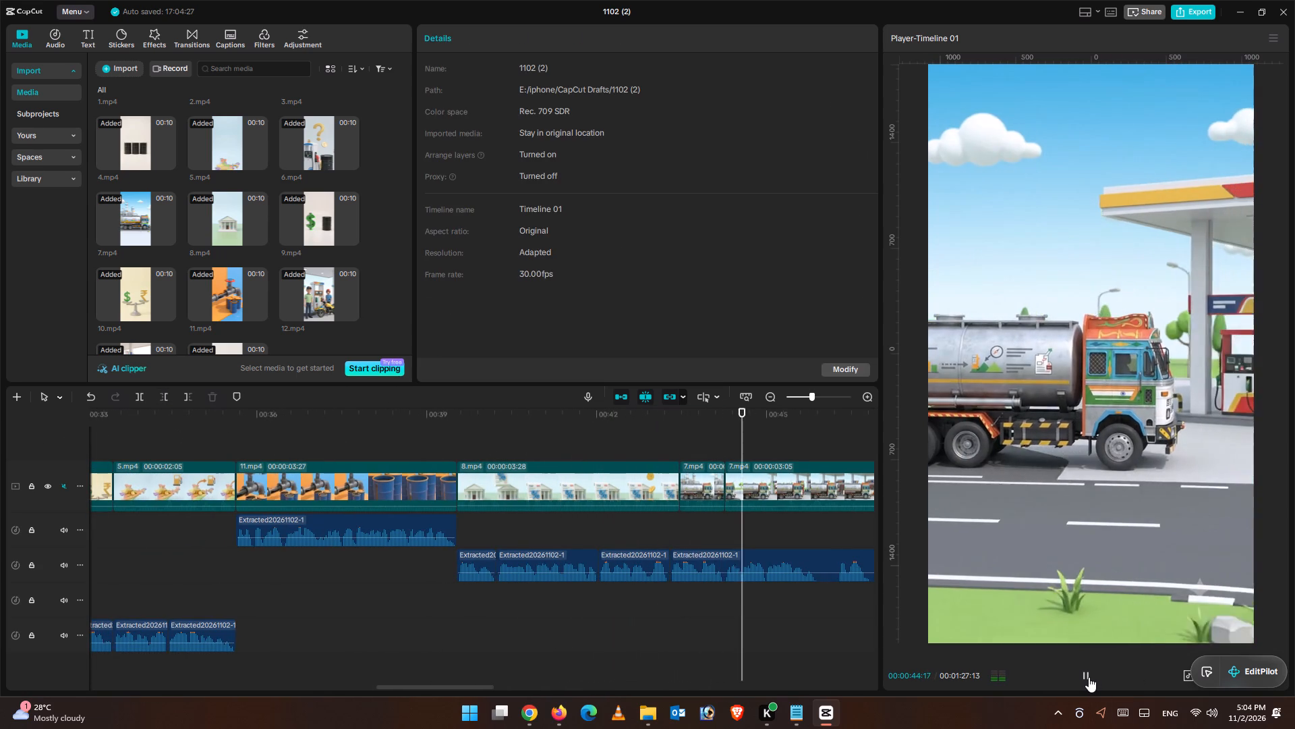
{"action": "left_click", "coordinate": [1086, 677]}
{"action": "left_click", "coordinate": [773, 501]}
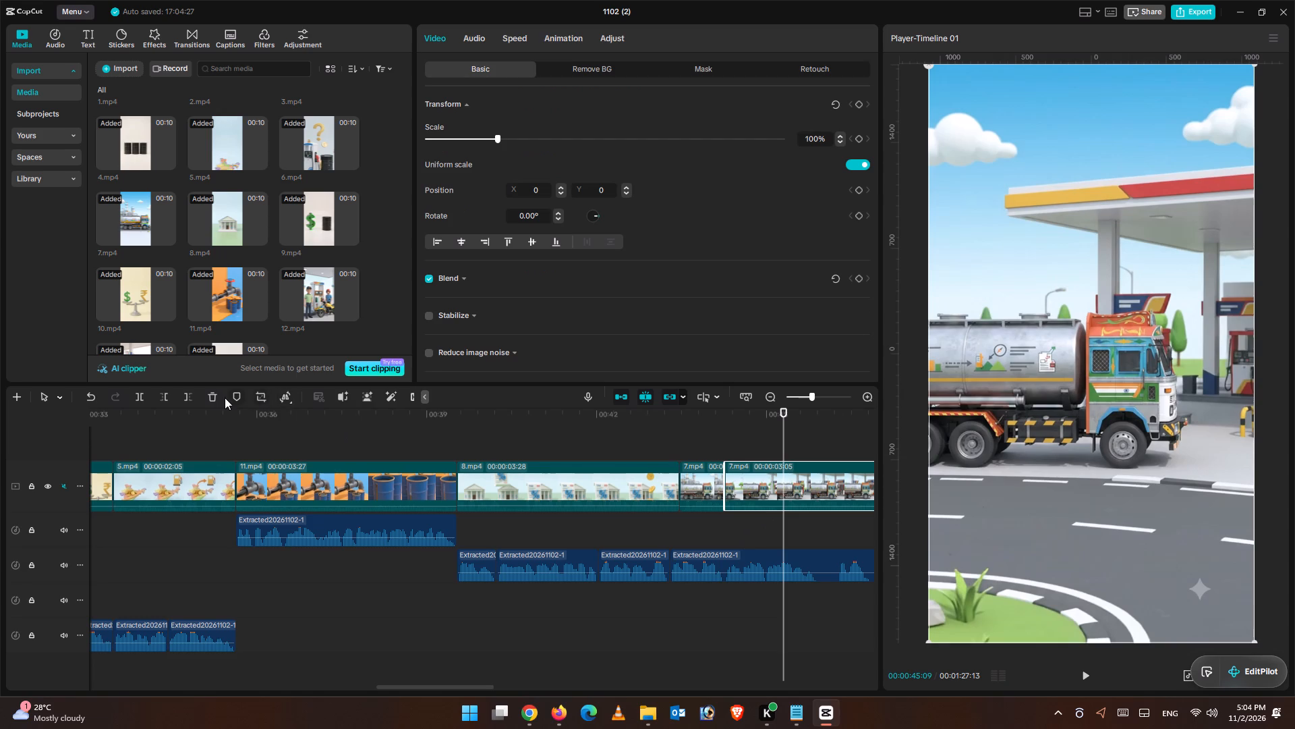
{"action": "left_click", "coordinate": [215, 398]}
{"action": "left_click", "coordinate": [707, 439]}
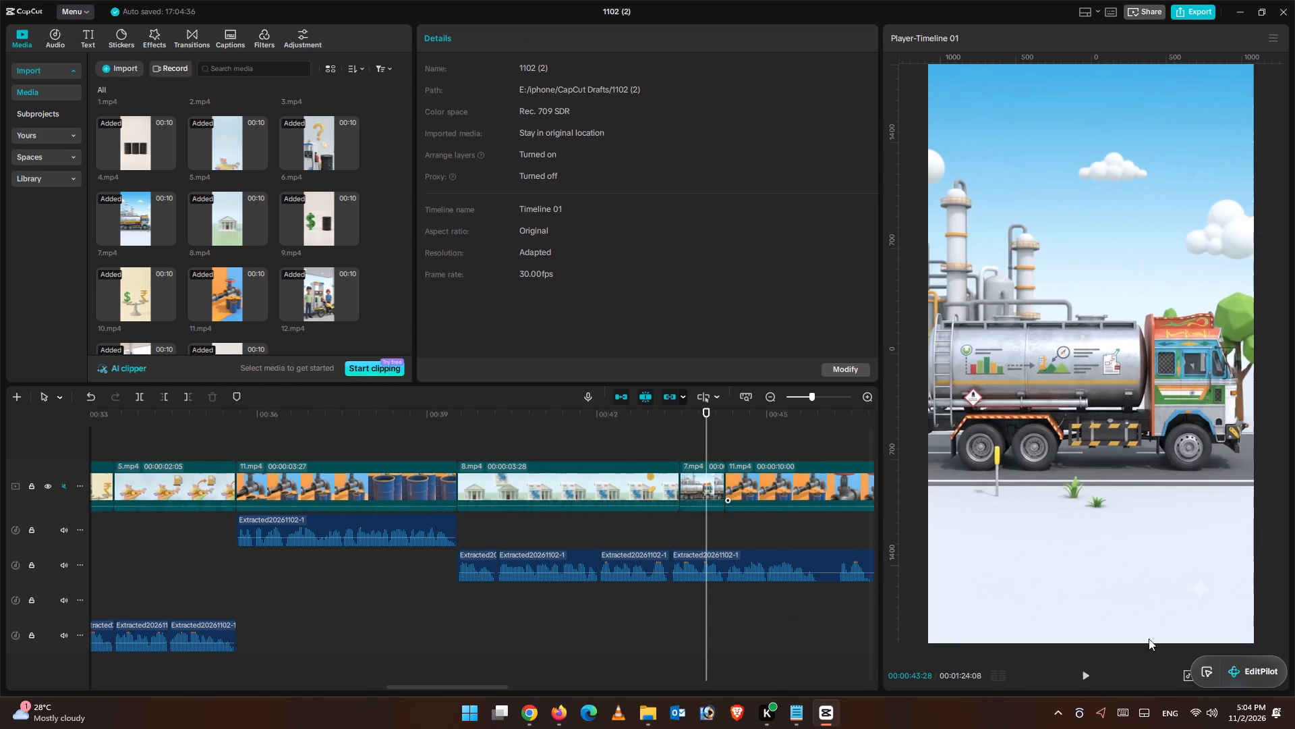
Delete the 10-second 11.mp4 clip that follows 7.mp4 on the main track.
{"action": "left_click", "coordinate": [807, 489]}
{"action": "left_click", "coordinate": [217, 394]}
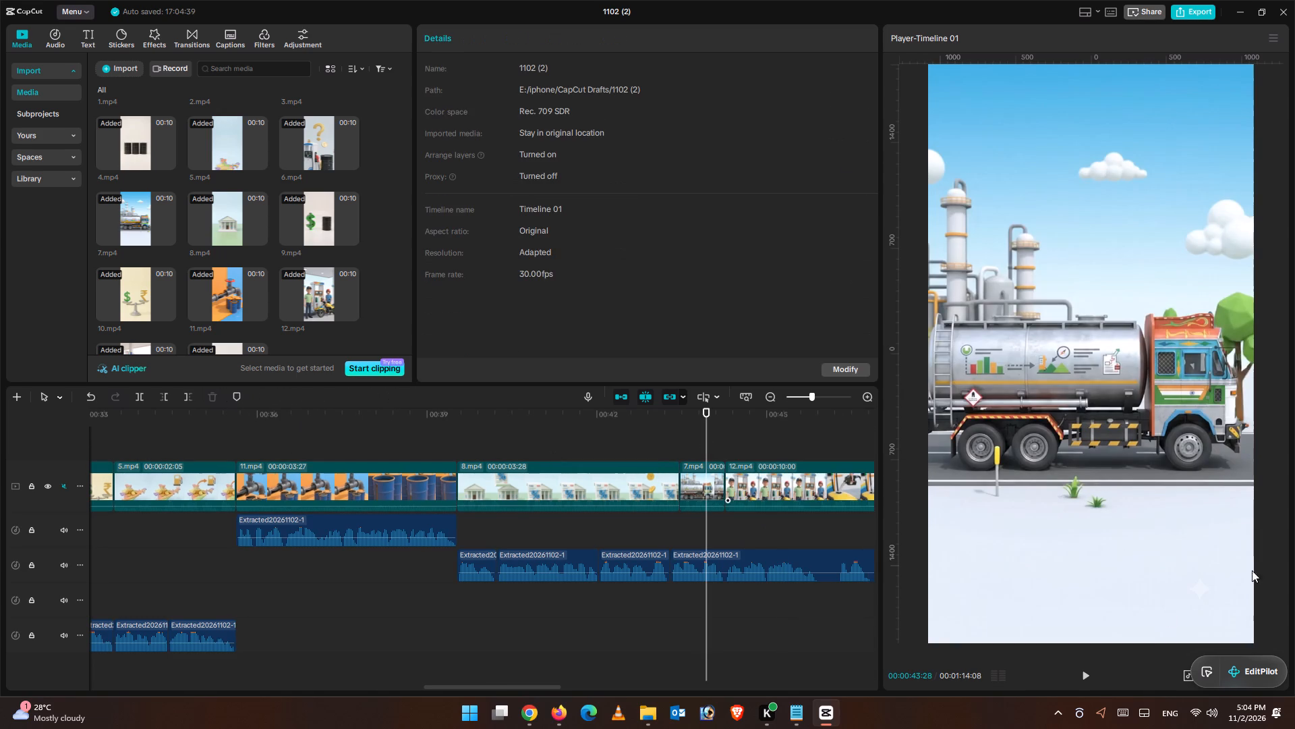
Play into 12.mp4, split the narration at 00:00:45:27, trim the new segment's start to 00:00:46:07, and close the gap.
{"action": "left_click", "coordinate": [1085, 678]}
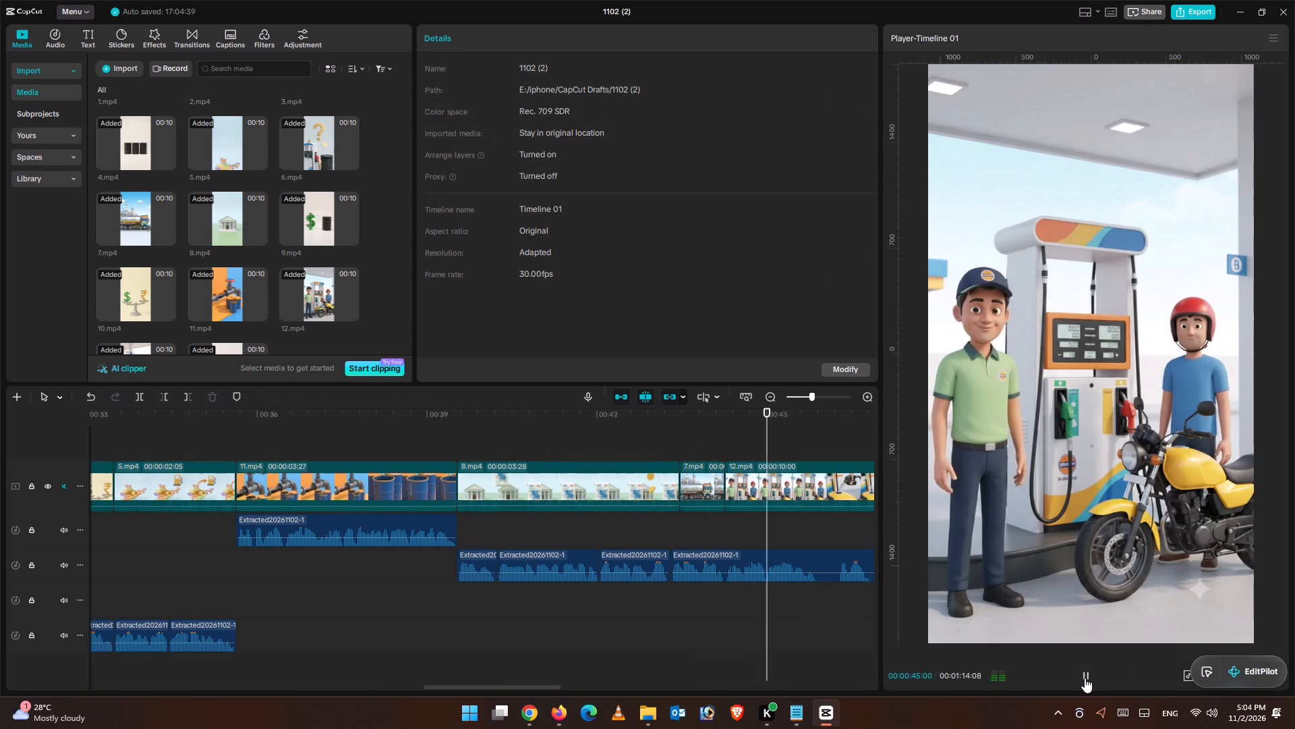
{"action": "left_click", "coordinate": [1085, 678]}
{"action": "left_click_drag", "start_coordinate": [834, 421], "coordinate": [817, 421]}
{"action": "left_click", "coordinate": [836, 558]}
{"action": "left_click", "coordinate": [142, 396]}
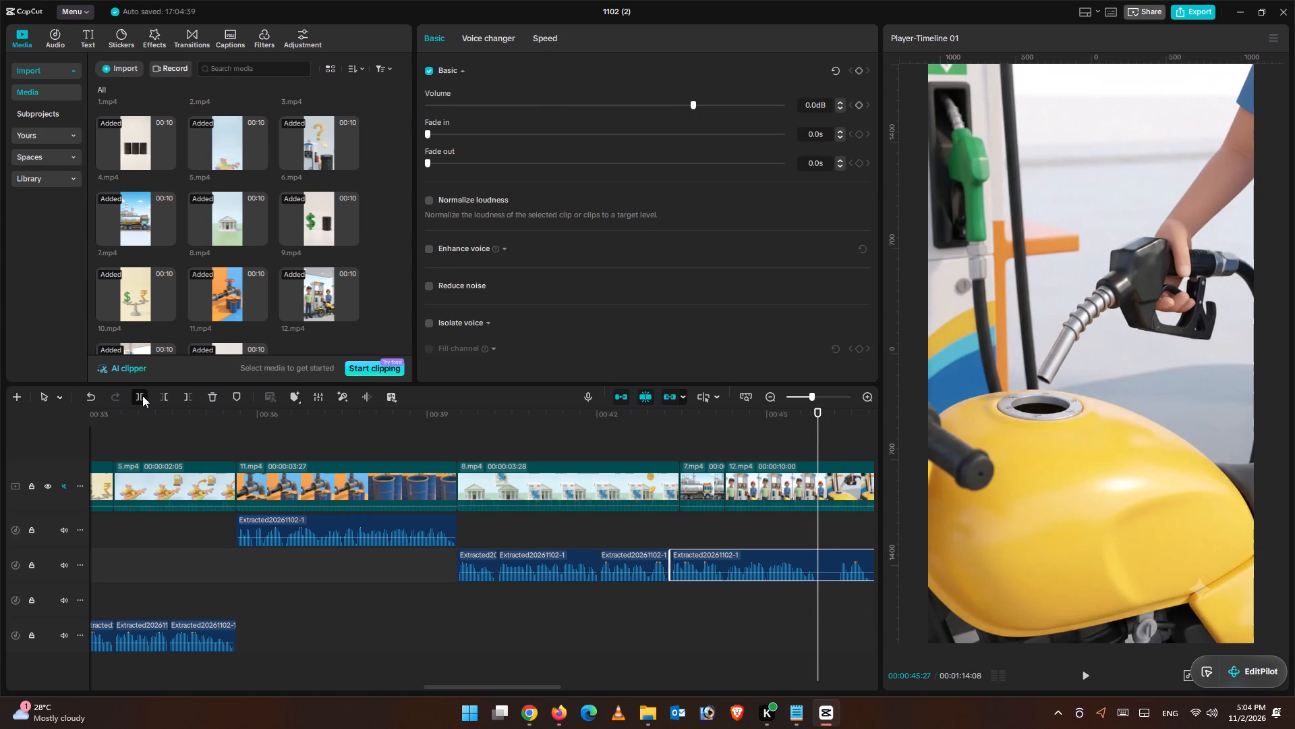
{"action": "left_click", "coordinate": [1083, 676]}
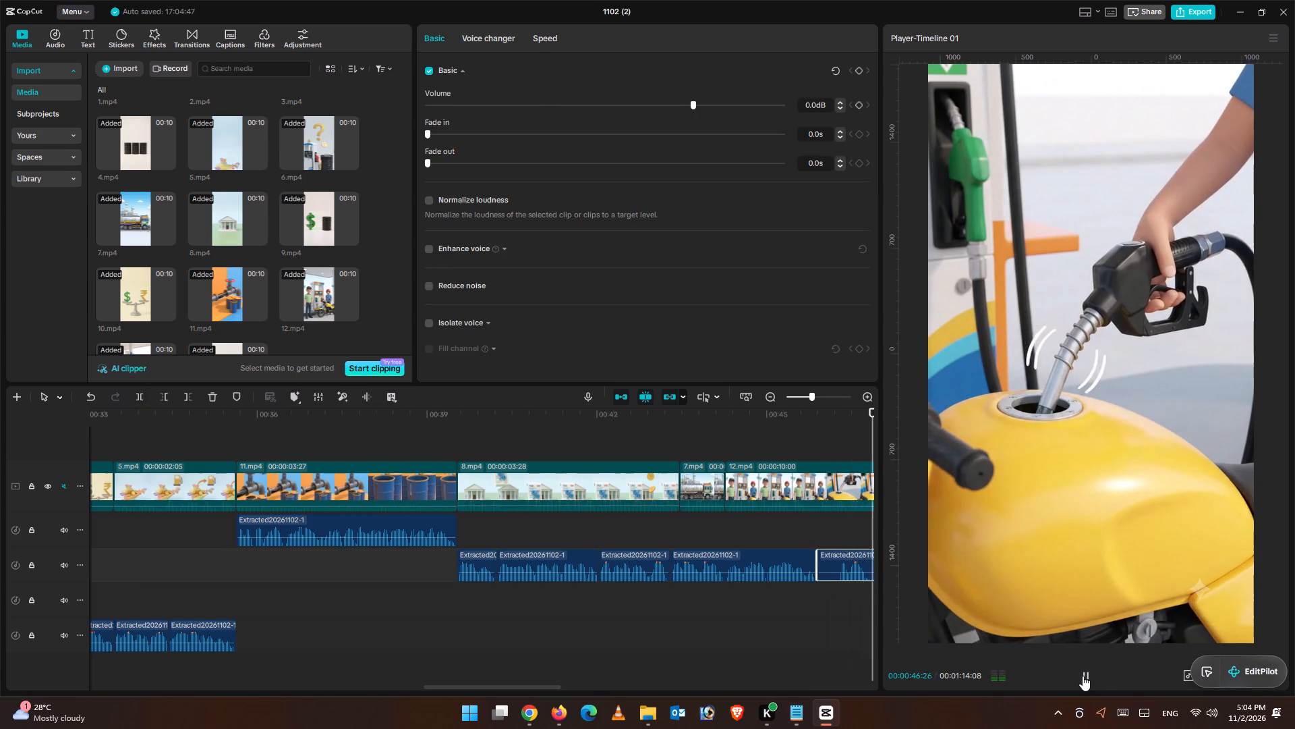
{"action": "key", "text": "ctrl+equal"}
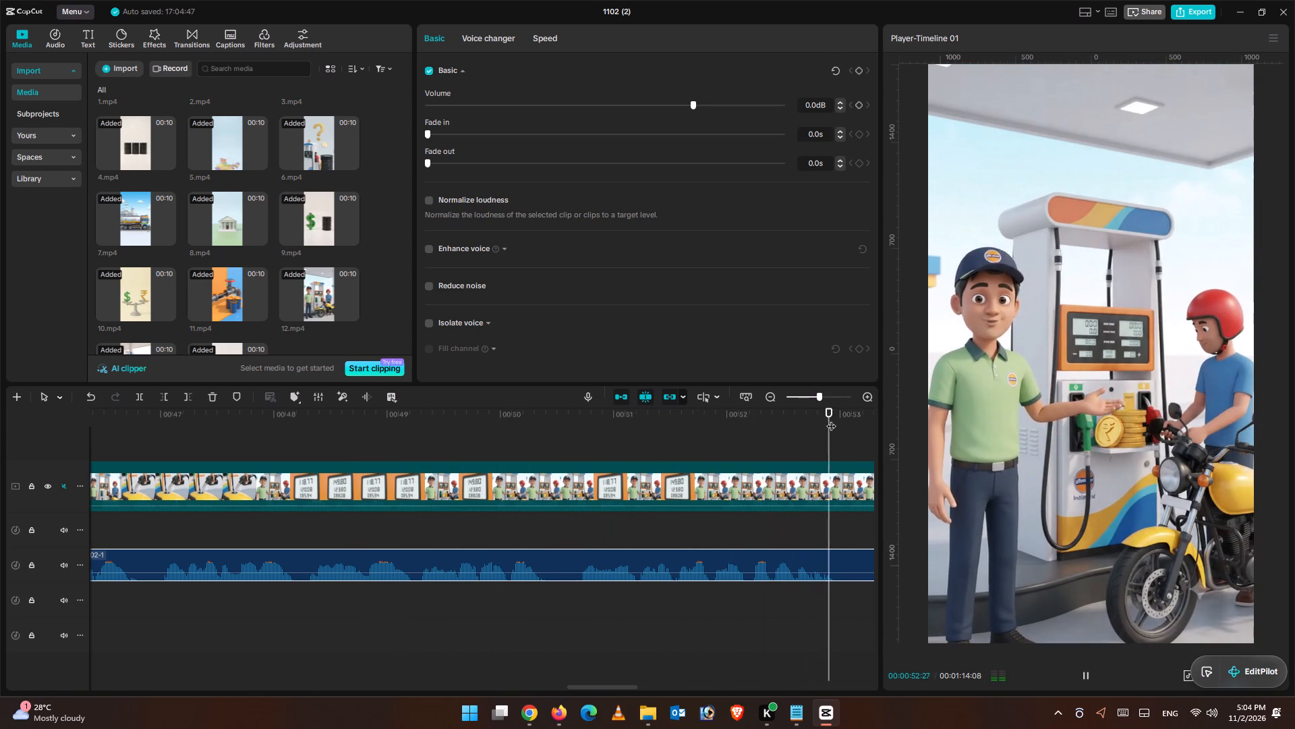
{"action": "left_click_drag", "start_coordinate": [841, 416], "coordinate": [96, 373]}
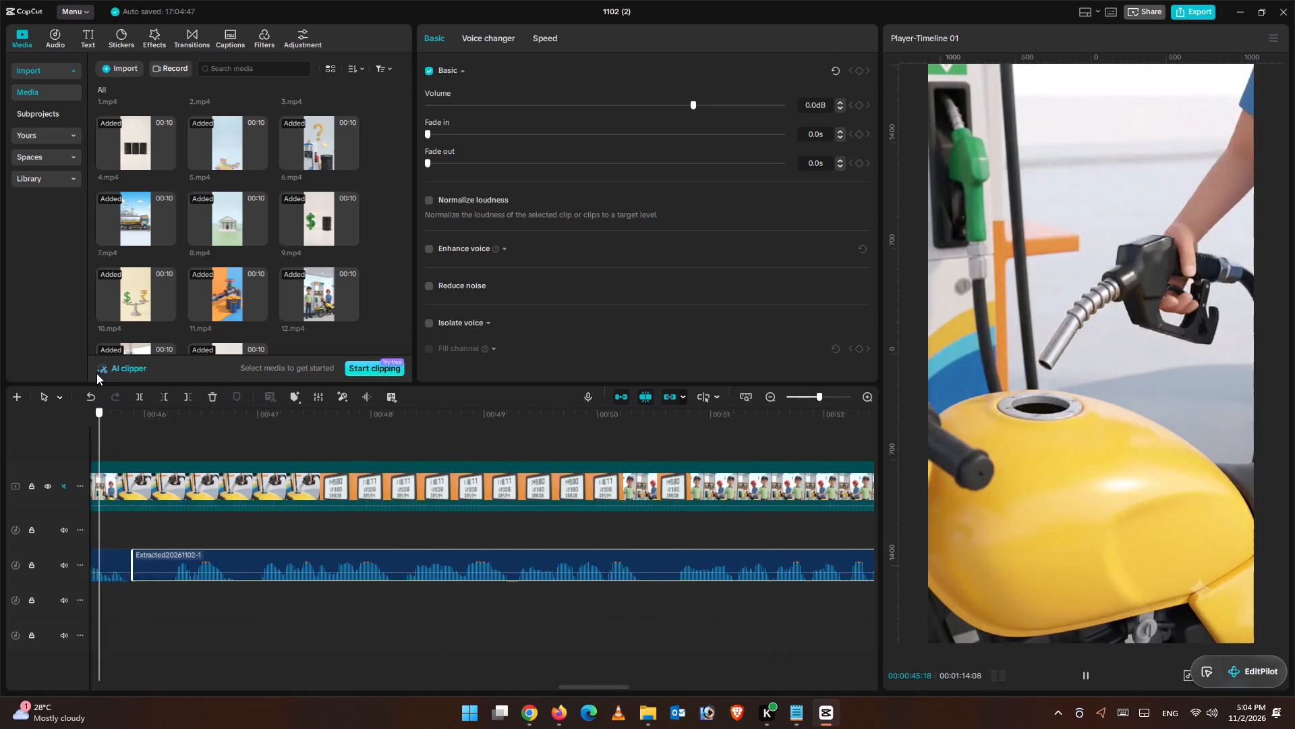
{"action": "left_click_drag", "start_coordinate": [96, 373], "coordinate": [330, 452]}
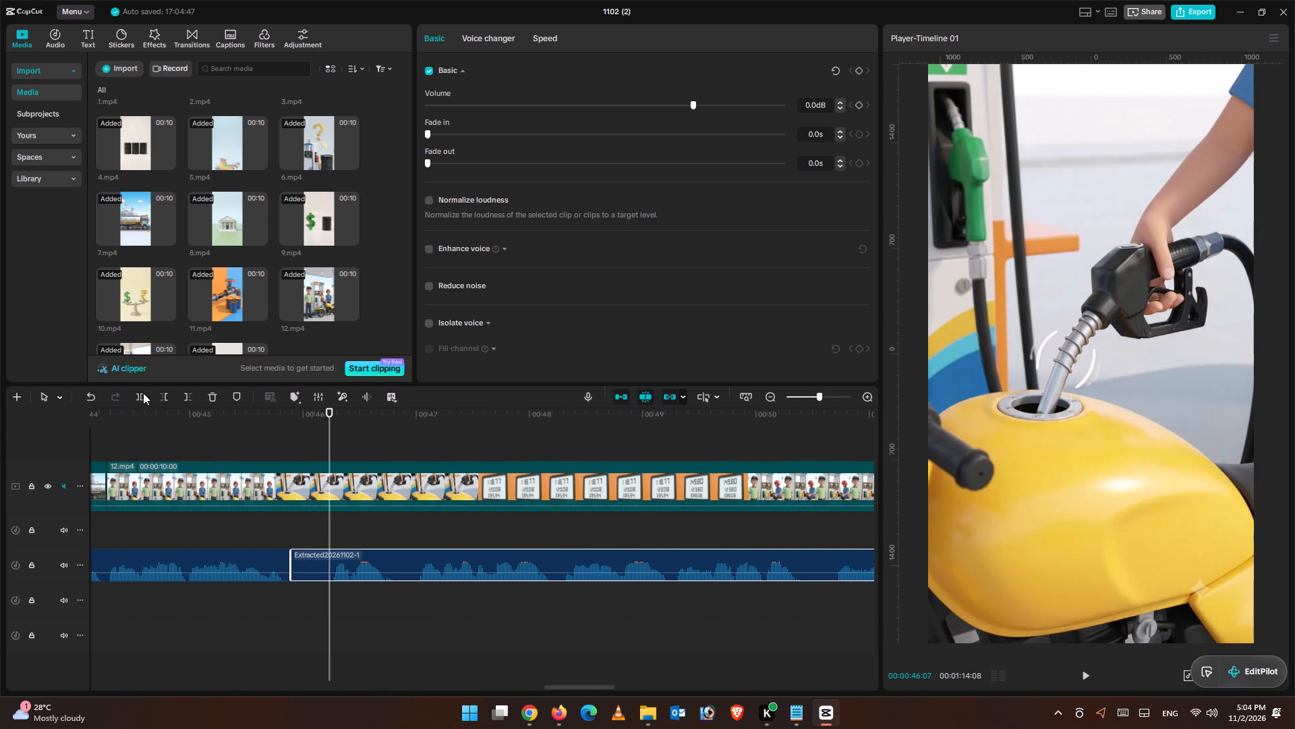
{"action": "left_click", "coordinate": [165, 394]}
{"action": "left_click_drag", "start_coordinate": [372, 566], "coordinate": [336, 571]}
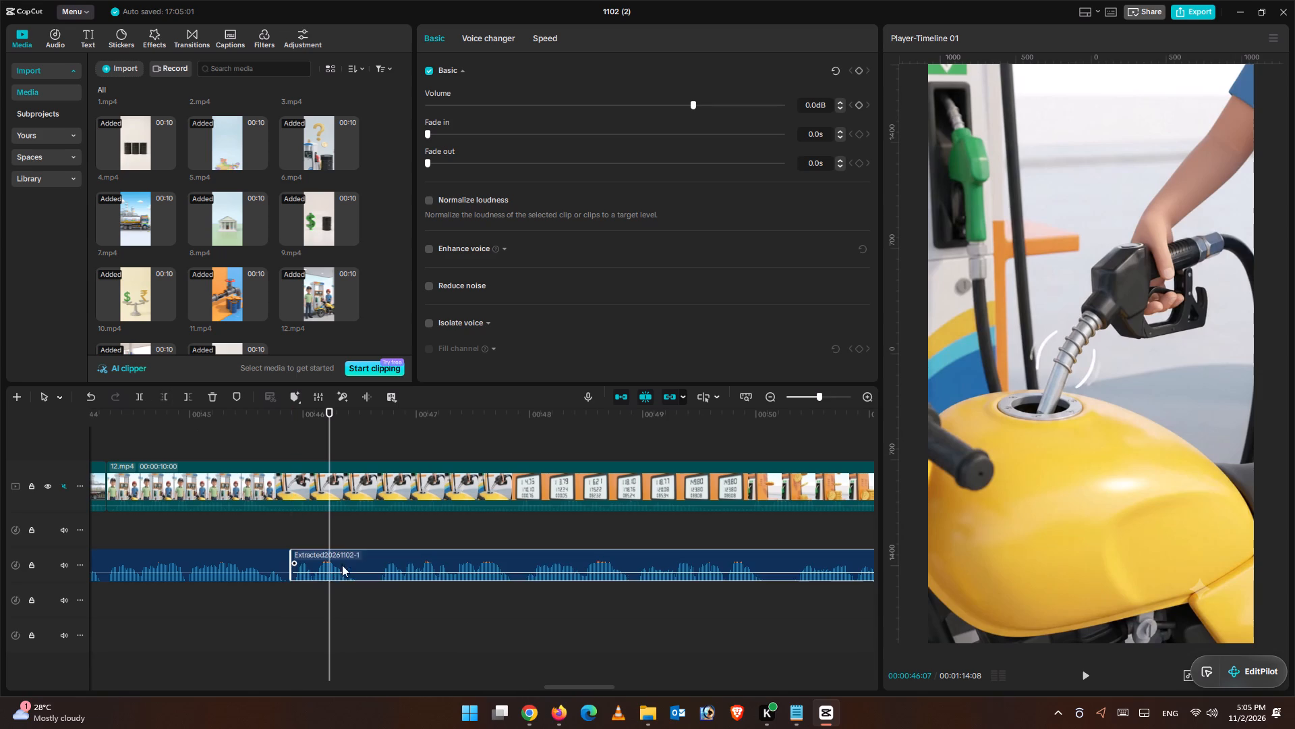
Split 12.mp4 at 00:00:46:15.
{"action": "double_click", "coordinate": [356, 539]}
{"action": "left_click", "coordinate": [138, 390]}
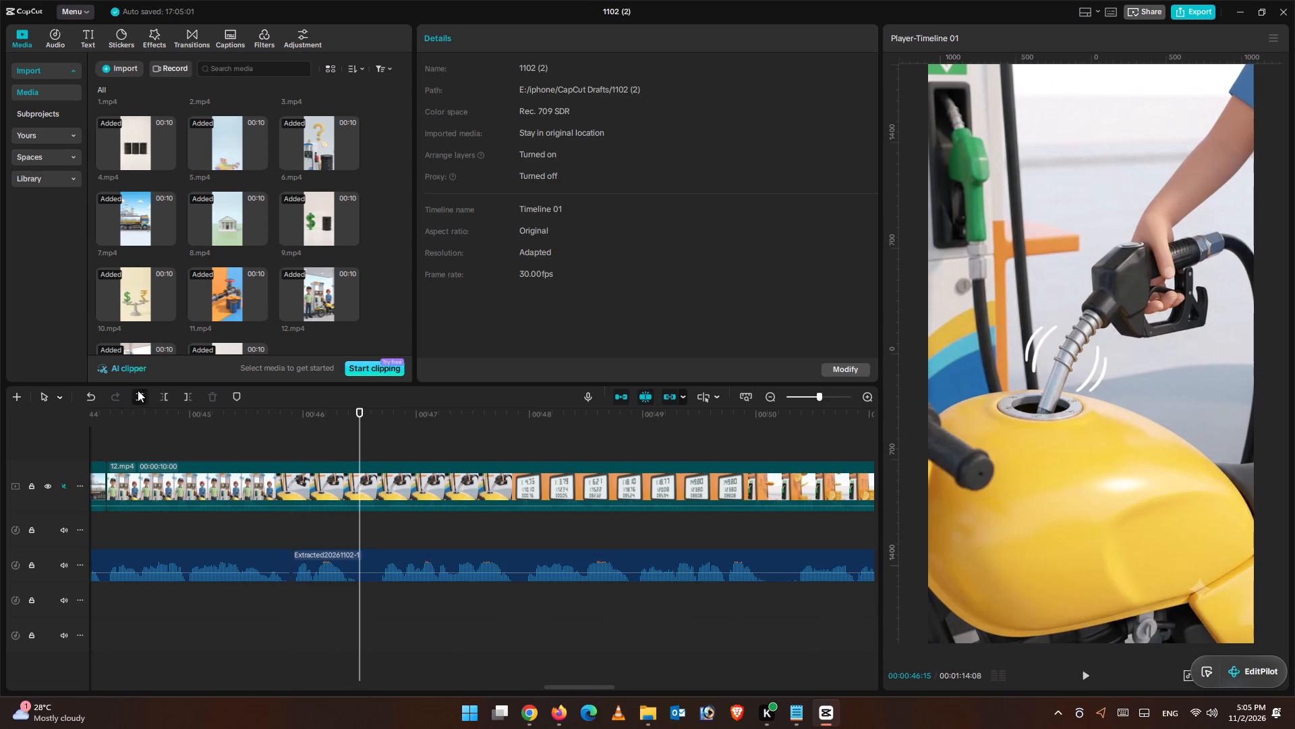
Split the narration at 00:00:46:14, trim the following segment's start to 00:00:46:20, and close the gap.
{"action": "left_click_drag", "start_coordinate": [359, 412], "coordinate": [355, 435]}
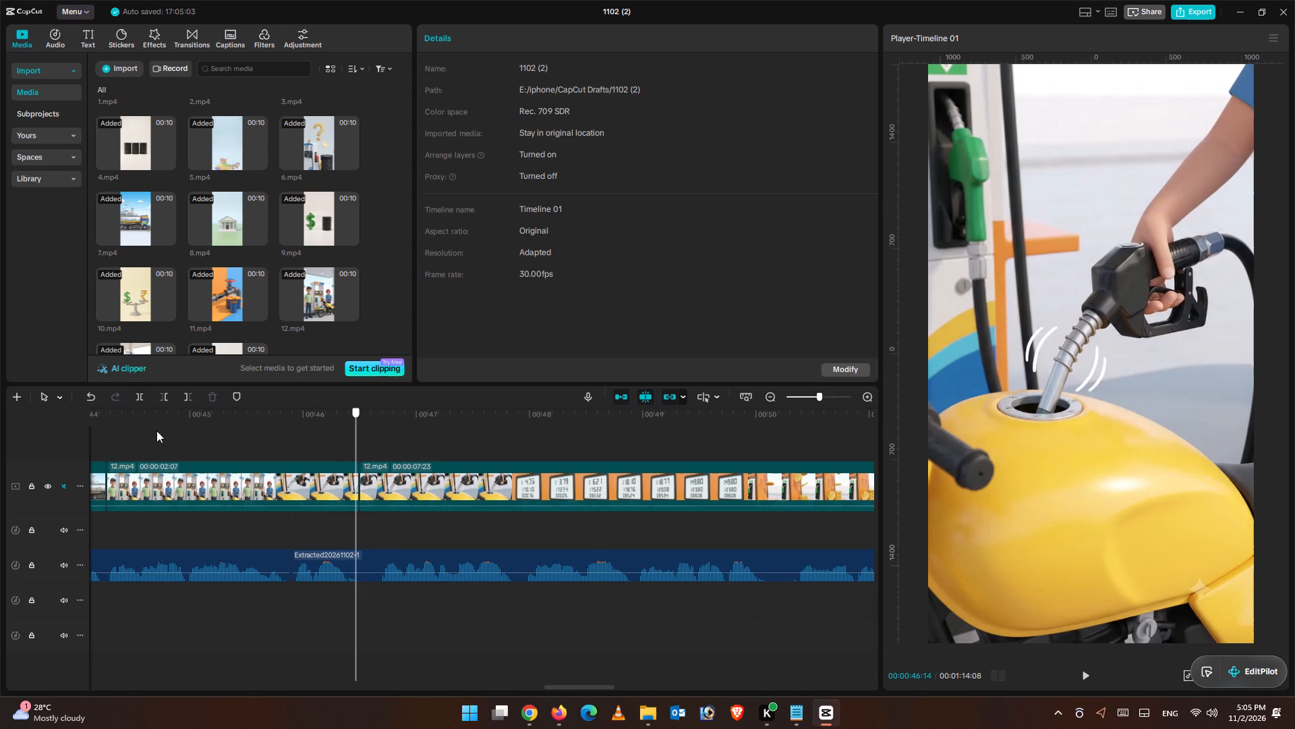
{"action": "left_click", "coordinate": [363, 576]}
{"action": "left_click", "coordinate": [142, 394]}
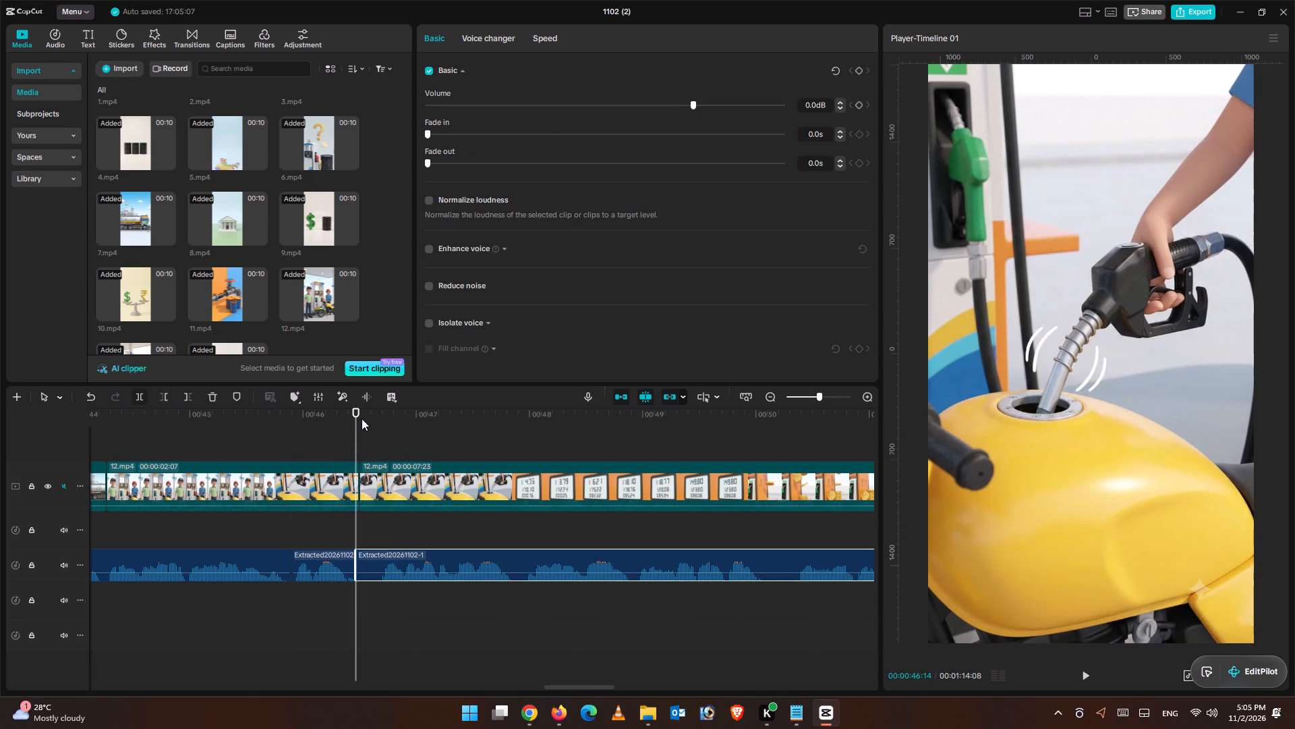
{"action": "left_click_drag", "start_coordinate": [357, 415], "coordinate": [379, 428]}
{"action": "left_click", "coordinate": [163, 396]}
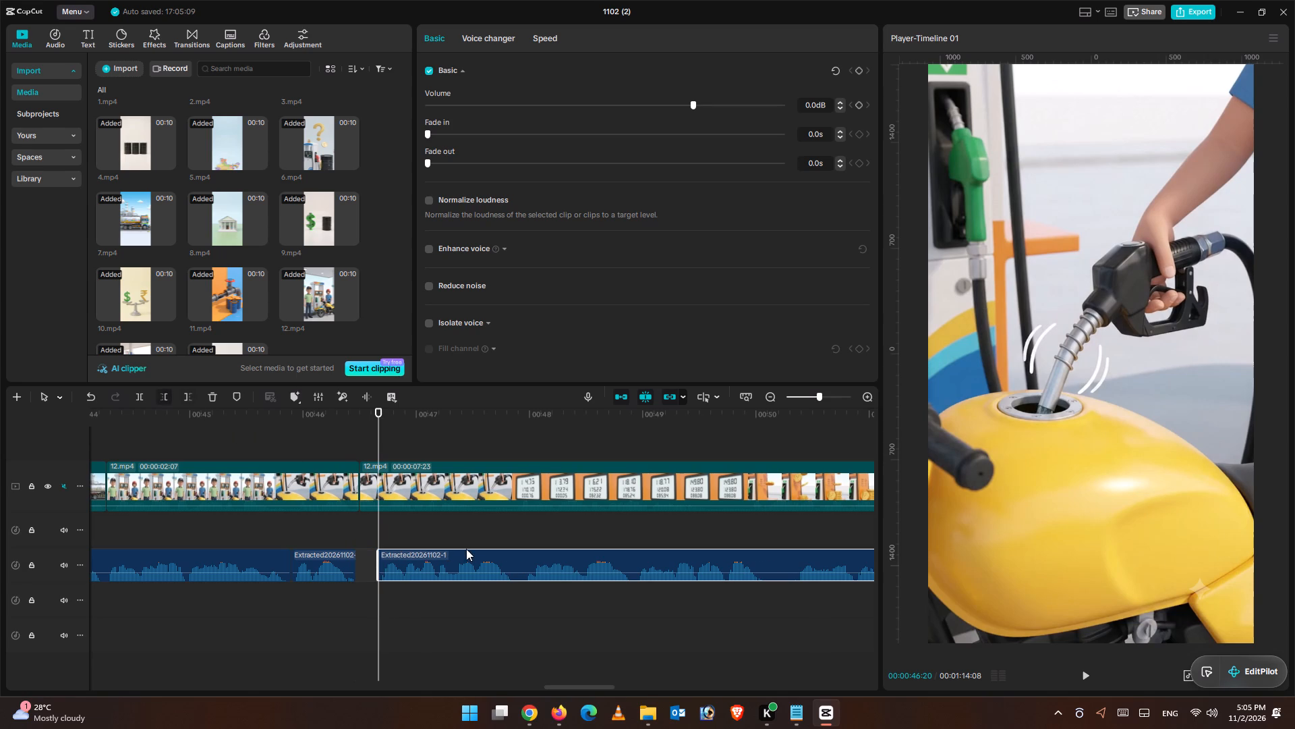
{"action": "left_click_drag", "start_coordinate": [453, 555], "coordinate": [434, 556]}
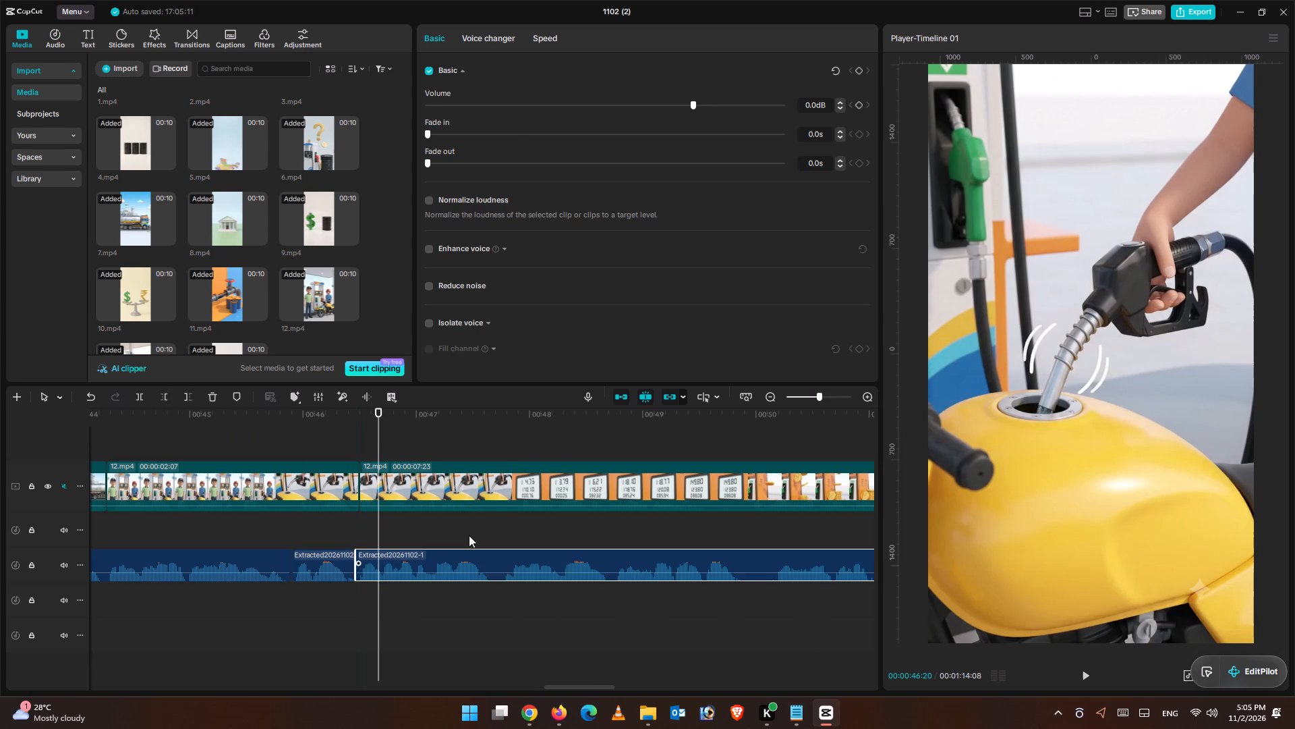
Cut the narration pause from 00:00:47:19 to 00:00:47:23 by splitting the audio and trimming the following segment's start.
{"action": "left_click", "coordinate": [498, 520]}
{"action": "left_click_drag", "start_coordinate": [498, 521], "coordinate": [488, 521]}
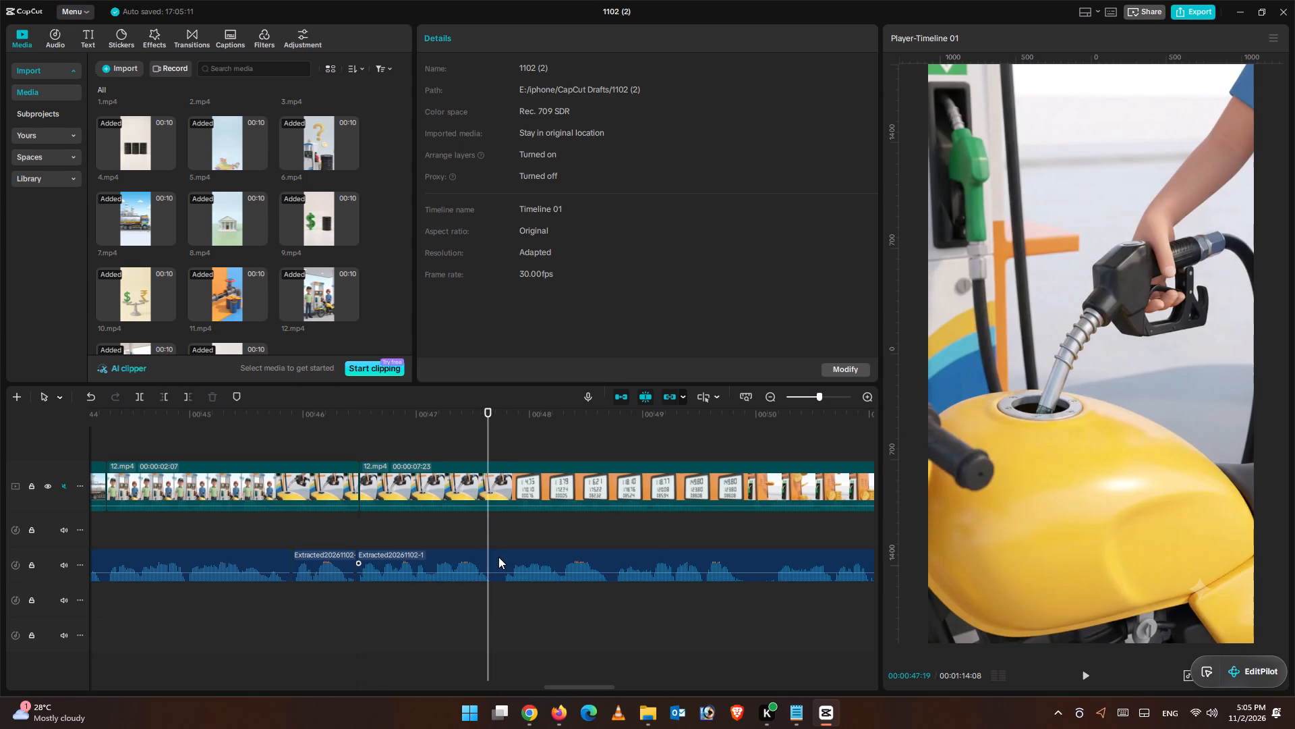
{"action": "left_click", "coordinate": [498, 557]}
{"action": "left_click", "coordinate": [134, 398]}
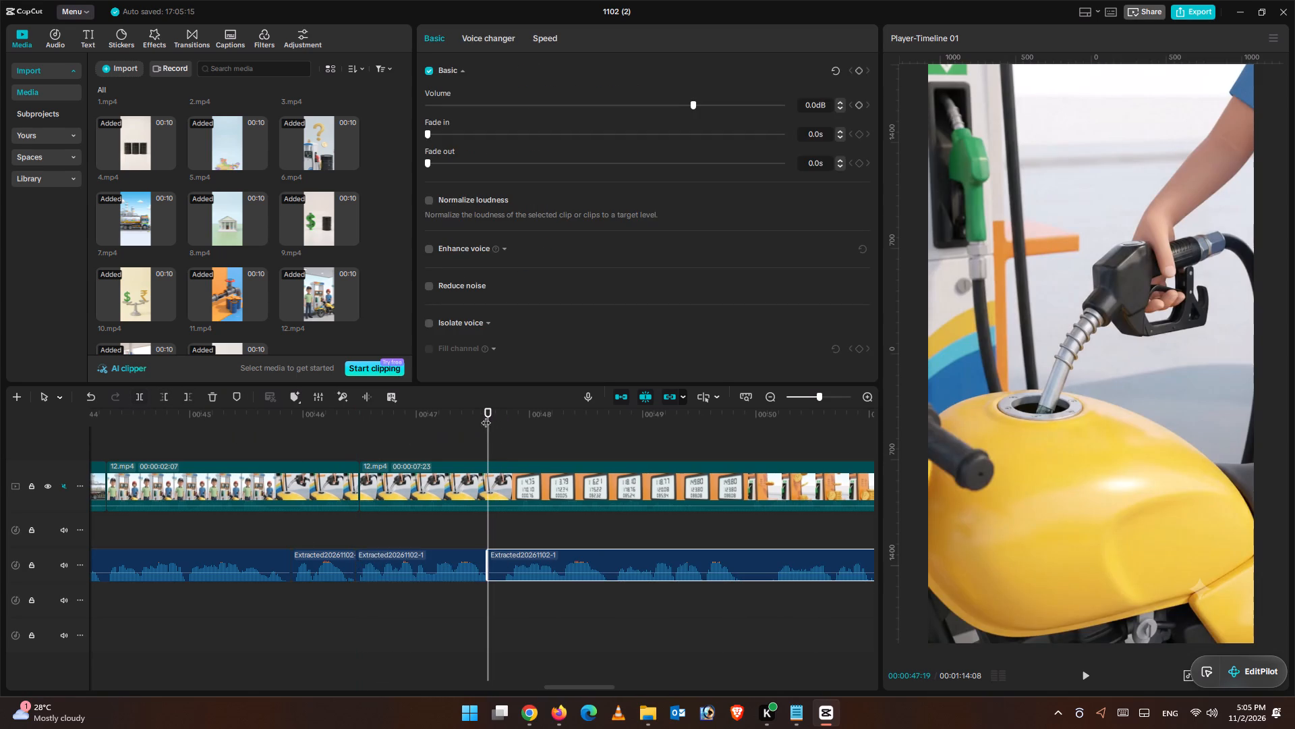
{"action": "left_click_drag", "start_coordinate": [486, 416], "coordinate": [502, 429]}
{"action": "left_click", "coordinate": [169, 398]}
Cut the narration pause from 00:00:48:20 to 00:00:48:23 by splitting the audio and trimming the following segment's start.
{"action": "left_click", "coordinate": [606, 533]}
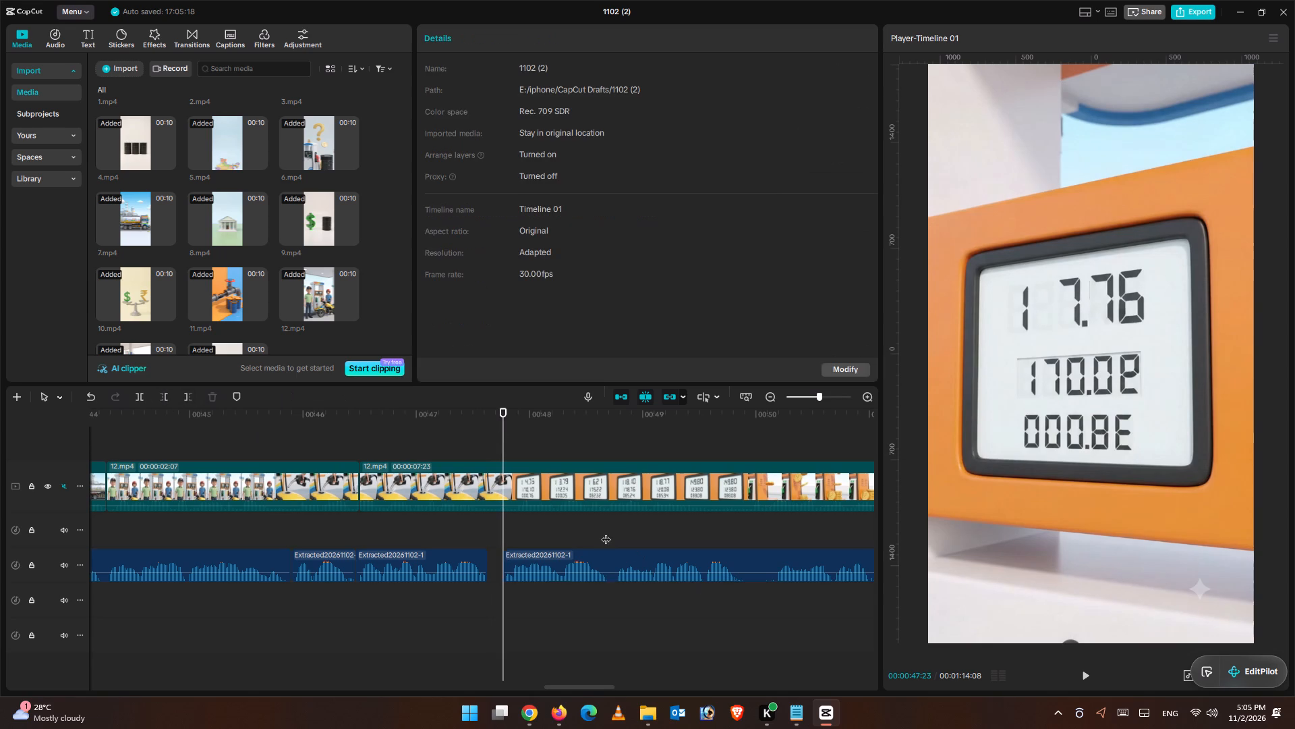
{"action": "left_click", "coordinate": [607, 533]}
{"action": "key", "text": "ctrl+equal"}
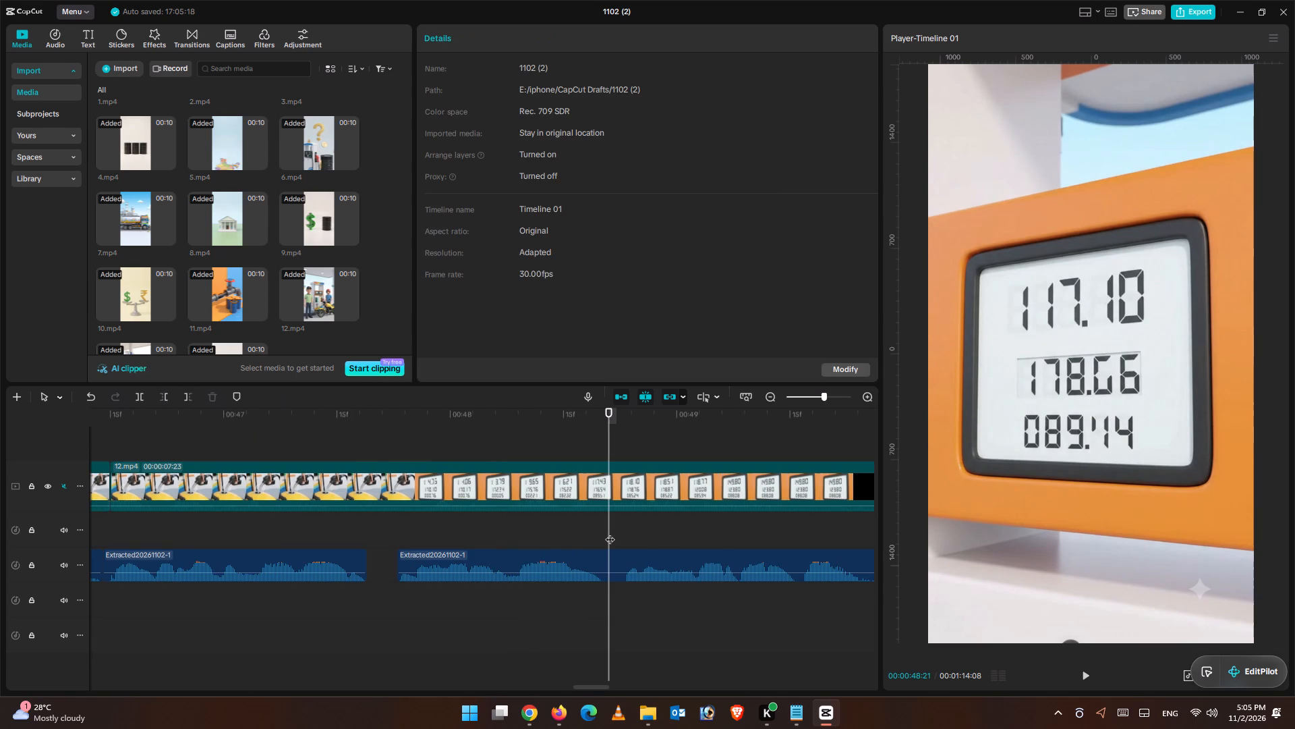
{"action": "left_click_drag", "start_coordinate": [610, 542], "coordinate": [604, 542]}
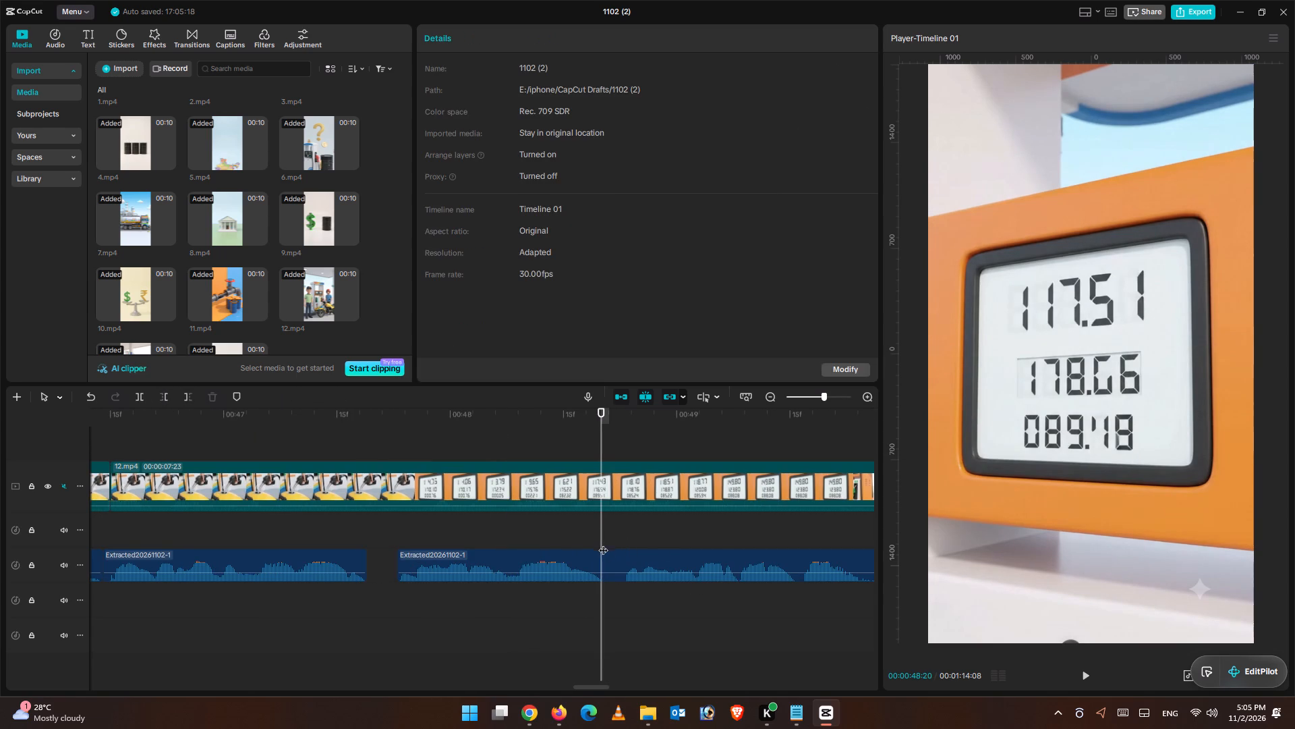
{"action": "left_click", "coordinate": [611, 563]}
{"action": "left_click", "coordinate": [137, 398]}
{"action": "left_click_drag", "start_coordinate": [604, 413], "coordinate": [616, 420]}
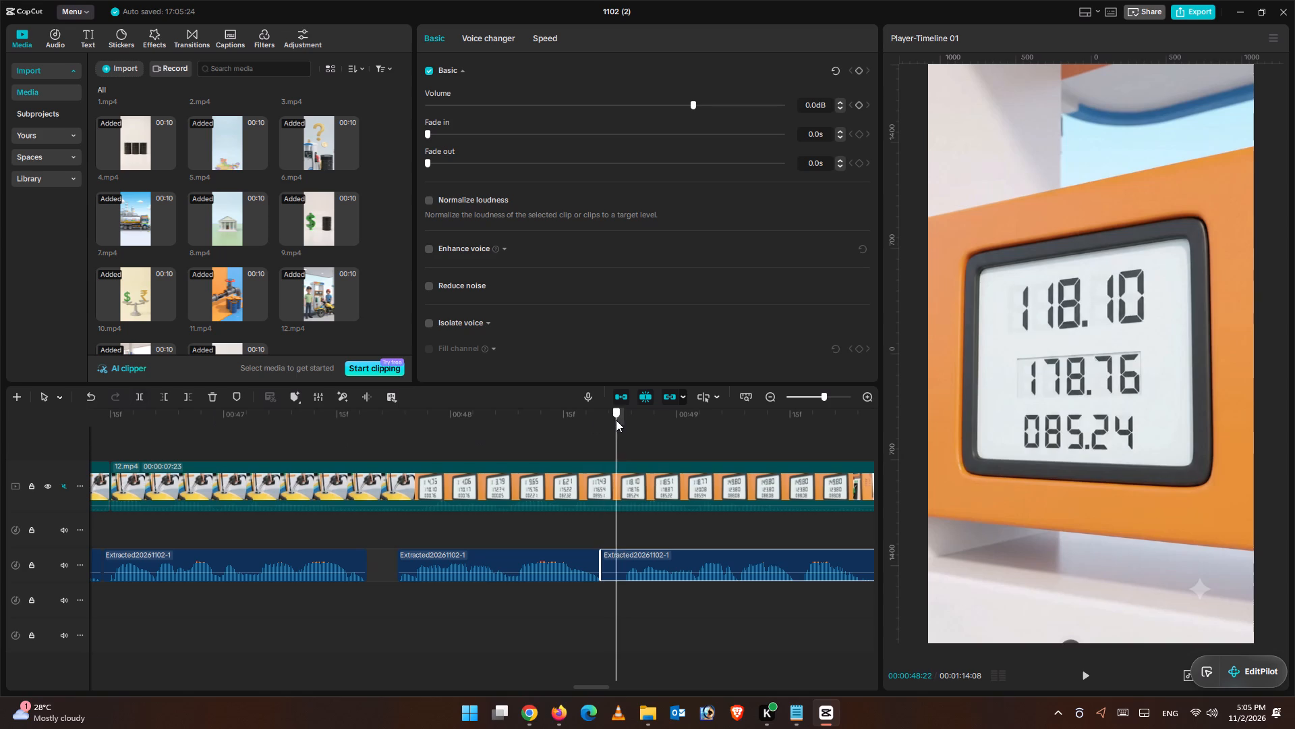
{"action": "left_click_drag", "start_coordinate": [616, 420], "coordinate": [623, 425]}
{"action": "left_click", "coordinate": [166, 395]}
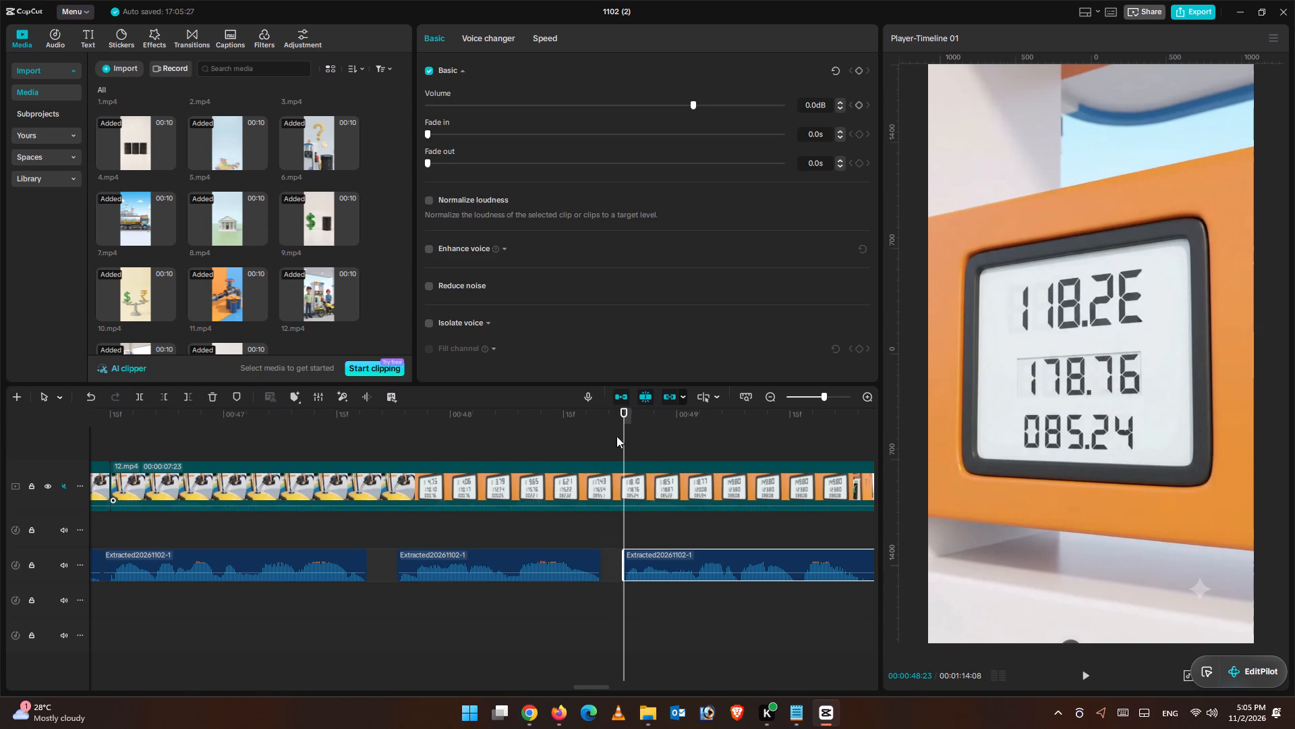
Cut the narration pause from 00:00:49:24 to 00:00:50:05 by splitting the audio and trimming the following segment's start.
{"action": "left_click_drag", "start_coordinate": [623, 414], "coordinate": [880, 475]}
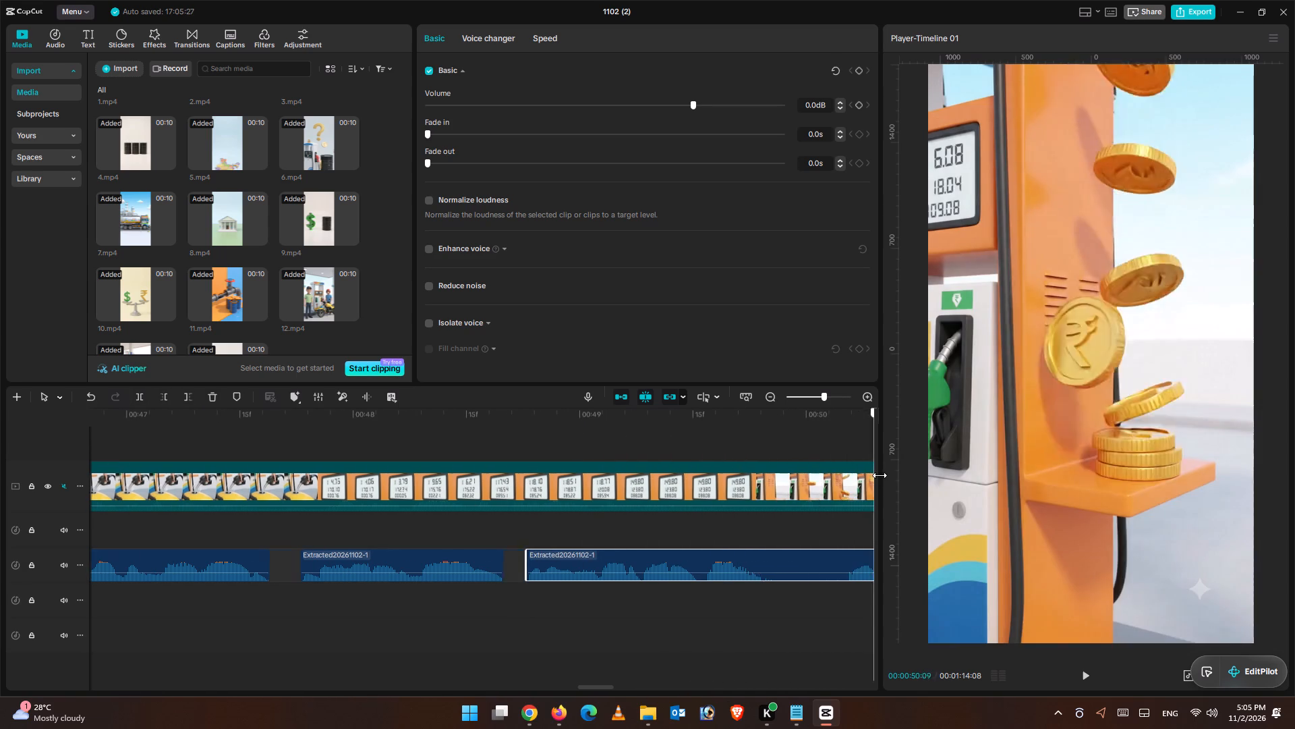
{"action": "left_click_drag", "start_coordinate": [880, 475], "coordinate": [718, 478]}
{"action": "left_click", "coordinate": [746, 570]}
{"action": "left_click", "coordinate": [140, 398]}
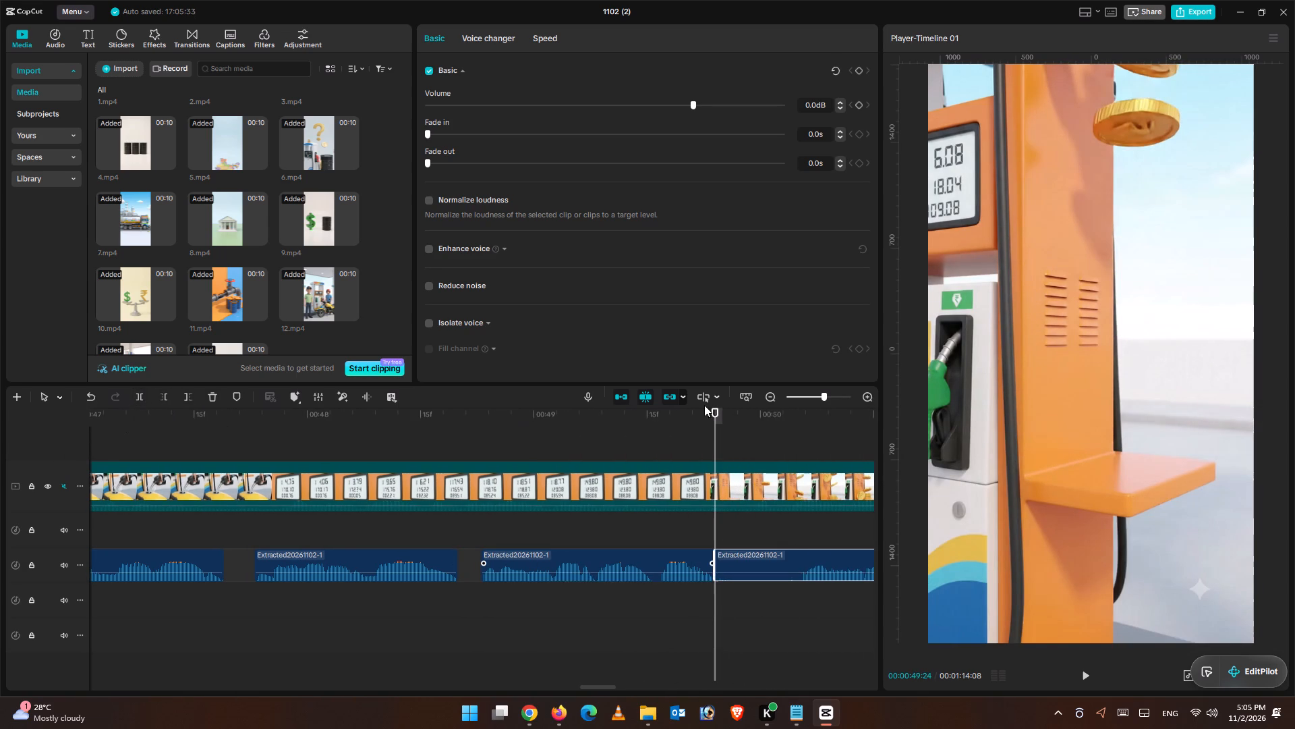
{"action": "left_click_drag", "start_coordinate": [716, 412], "coordinate": [801, 445]}
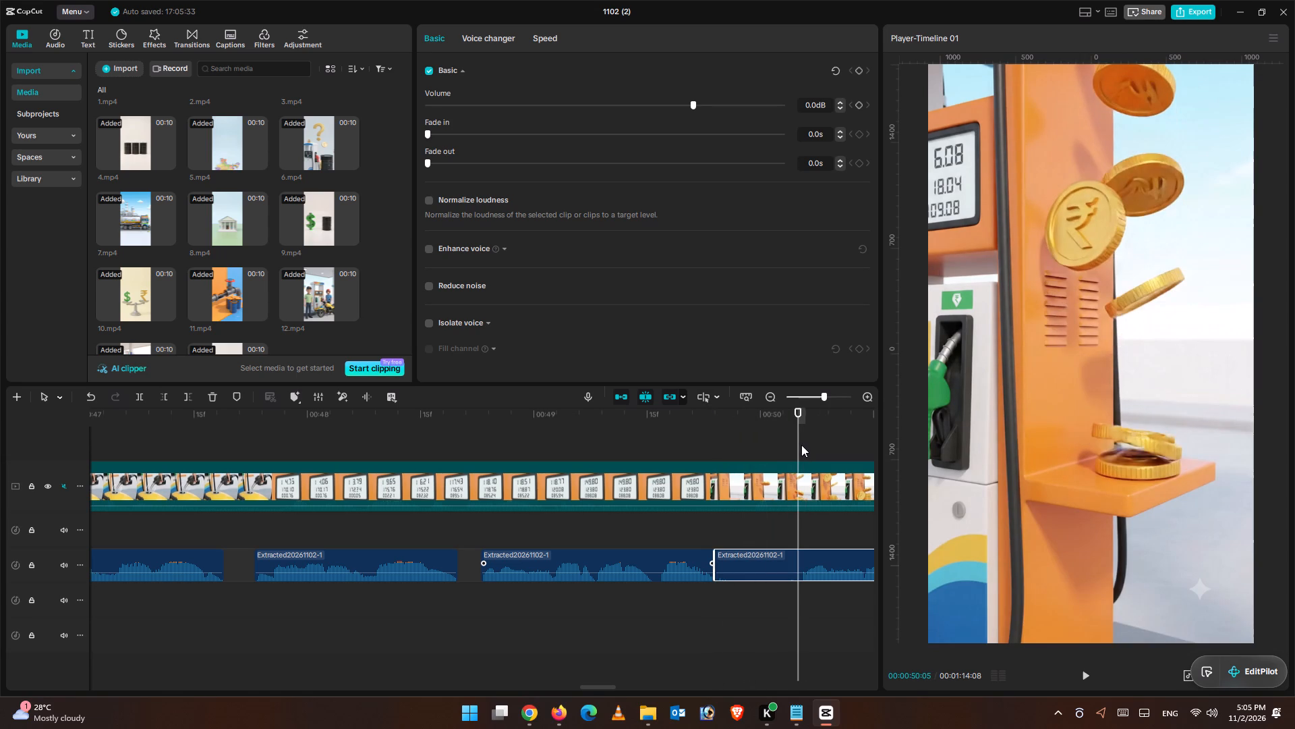
{"action": "left_click", "coordinate": [166, 397]}
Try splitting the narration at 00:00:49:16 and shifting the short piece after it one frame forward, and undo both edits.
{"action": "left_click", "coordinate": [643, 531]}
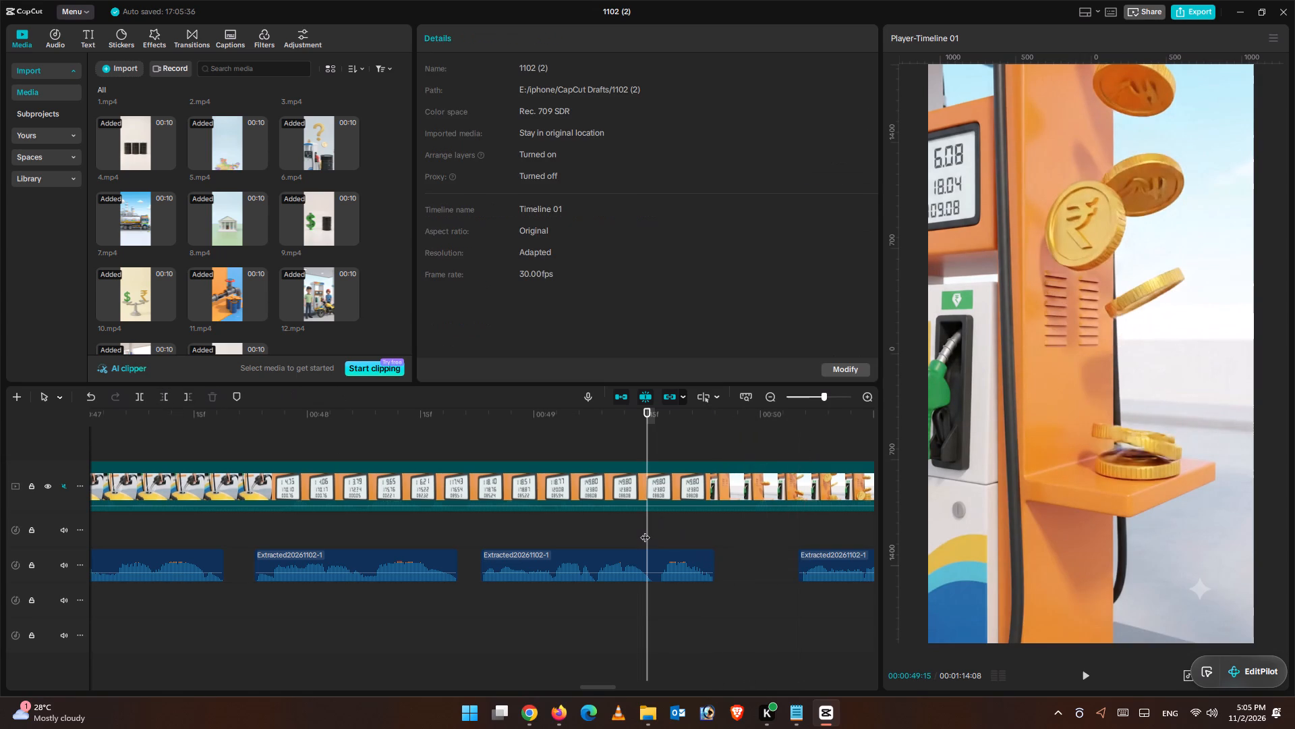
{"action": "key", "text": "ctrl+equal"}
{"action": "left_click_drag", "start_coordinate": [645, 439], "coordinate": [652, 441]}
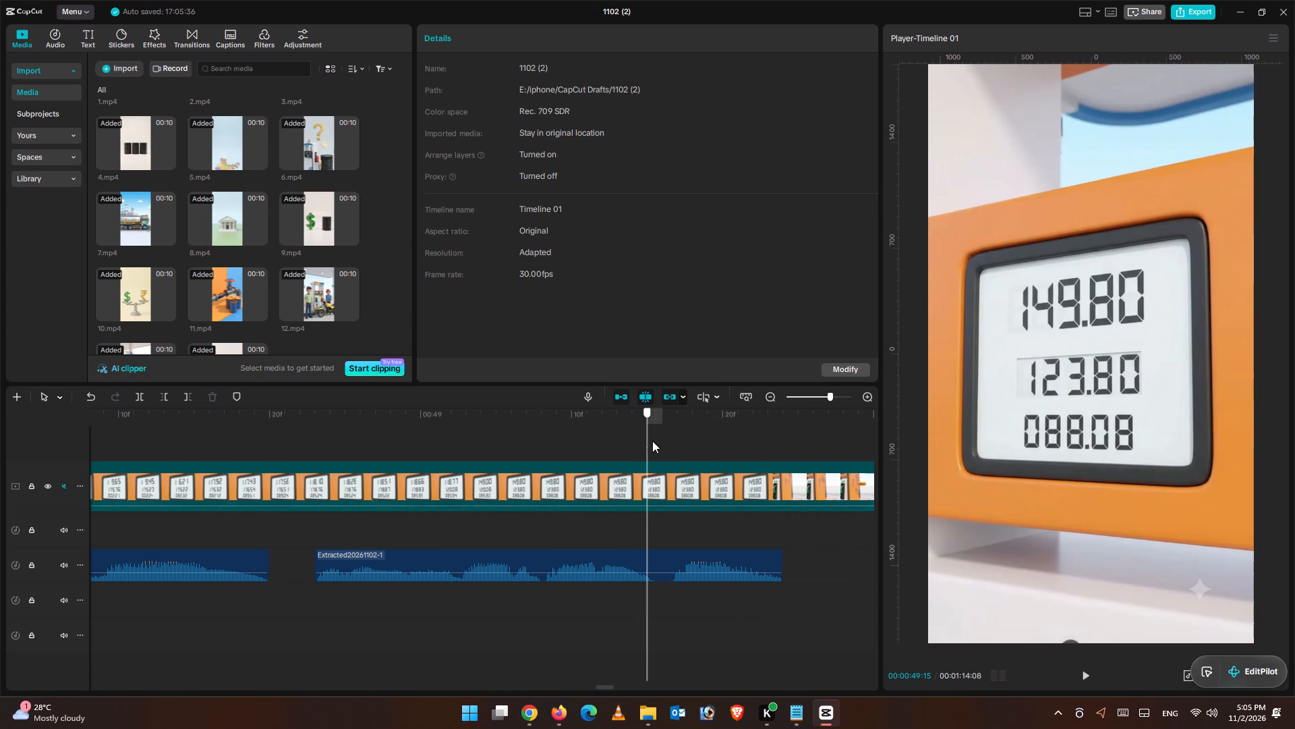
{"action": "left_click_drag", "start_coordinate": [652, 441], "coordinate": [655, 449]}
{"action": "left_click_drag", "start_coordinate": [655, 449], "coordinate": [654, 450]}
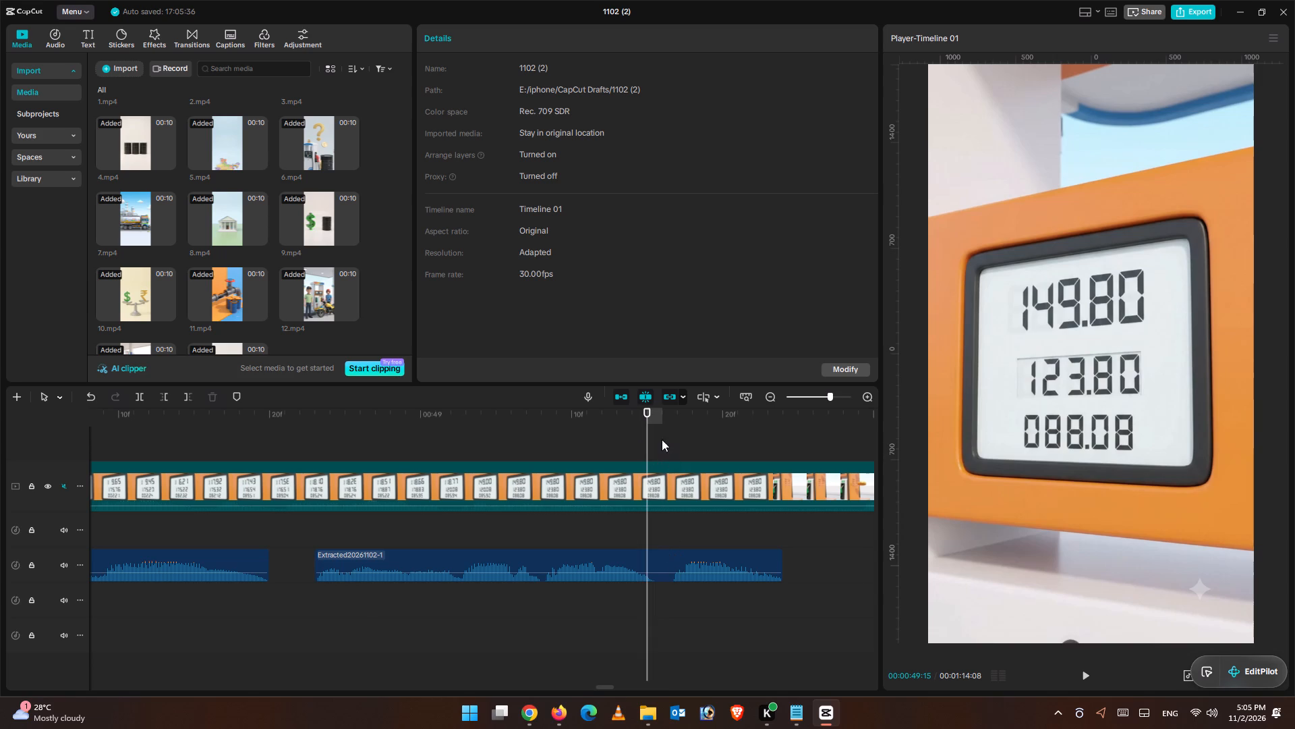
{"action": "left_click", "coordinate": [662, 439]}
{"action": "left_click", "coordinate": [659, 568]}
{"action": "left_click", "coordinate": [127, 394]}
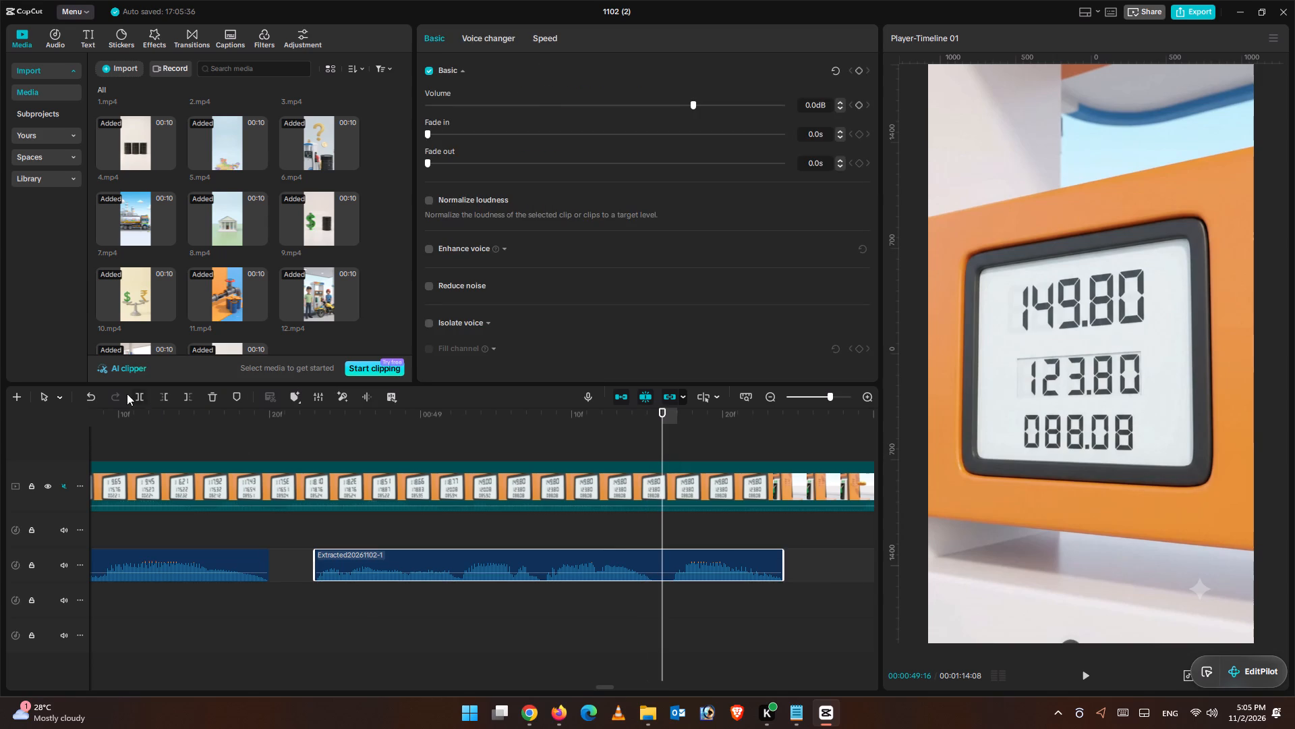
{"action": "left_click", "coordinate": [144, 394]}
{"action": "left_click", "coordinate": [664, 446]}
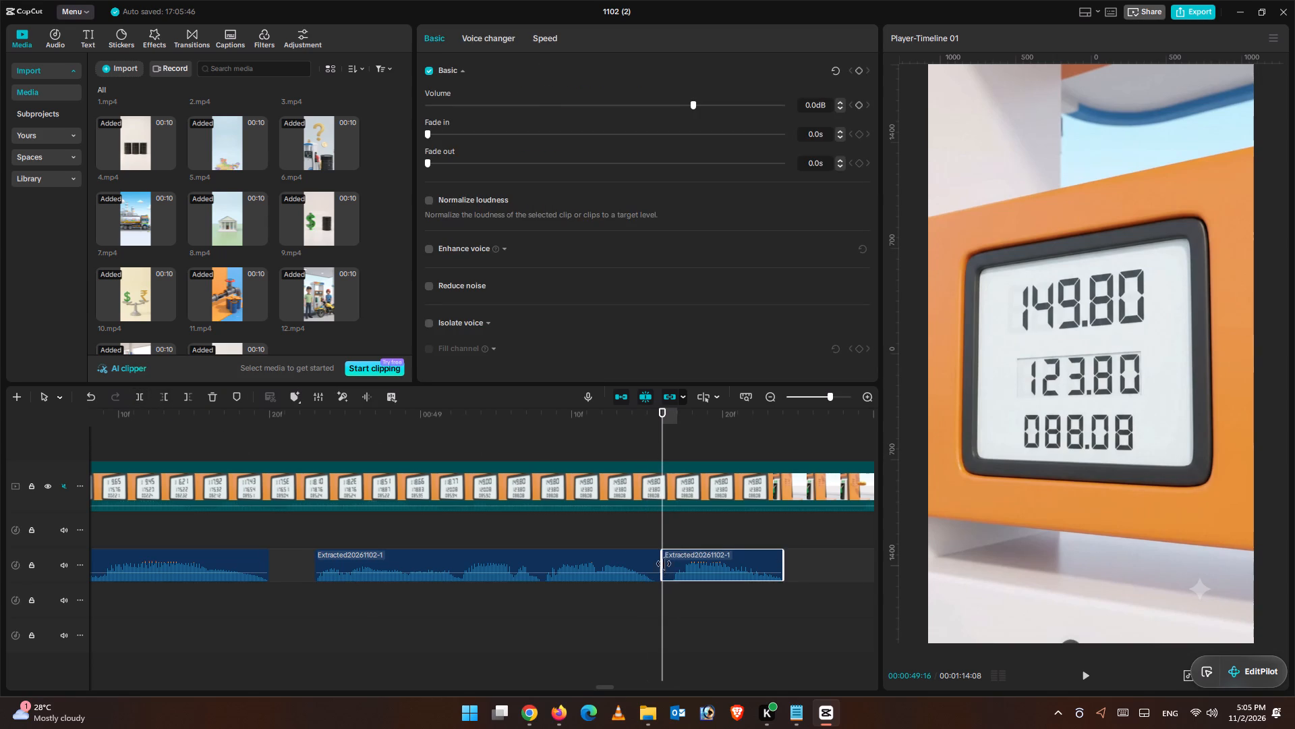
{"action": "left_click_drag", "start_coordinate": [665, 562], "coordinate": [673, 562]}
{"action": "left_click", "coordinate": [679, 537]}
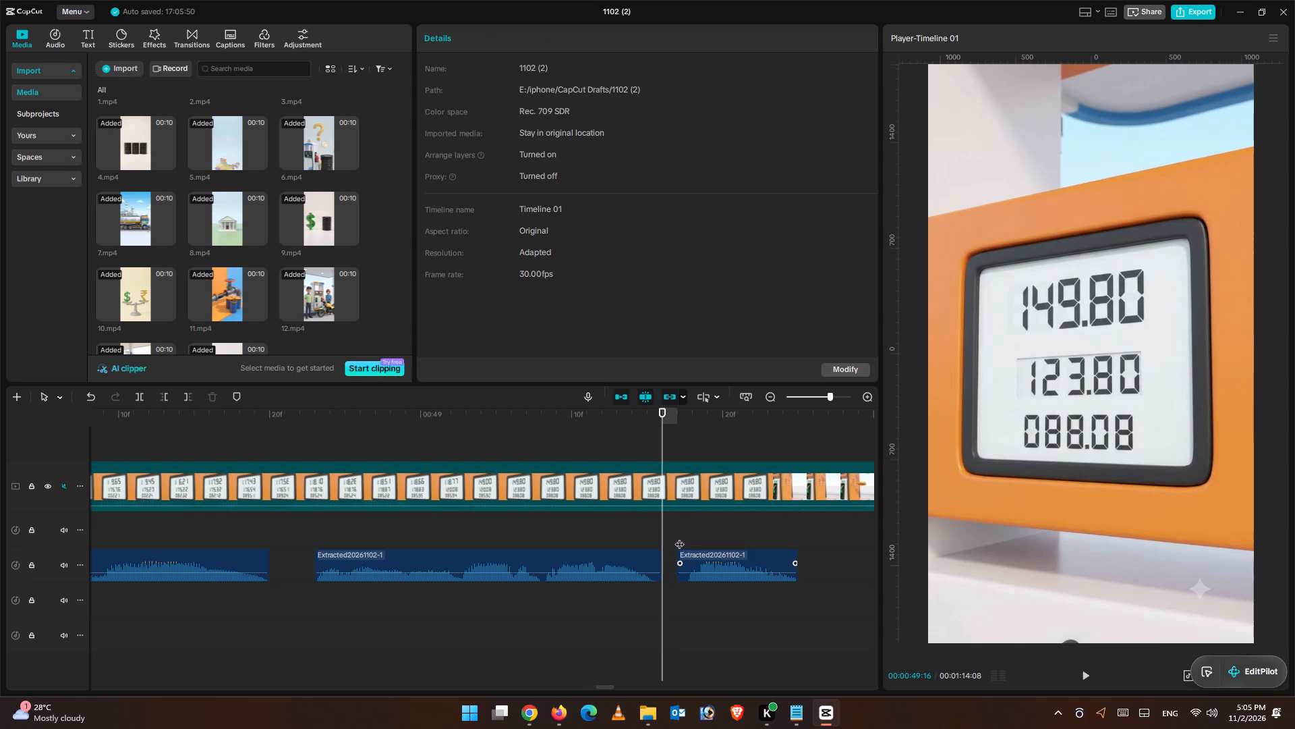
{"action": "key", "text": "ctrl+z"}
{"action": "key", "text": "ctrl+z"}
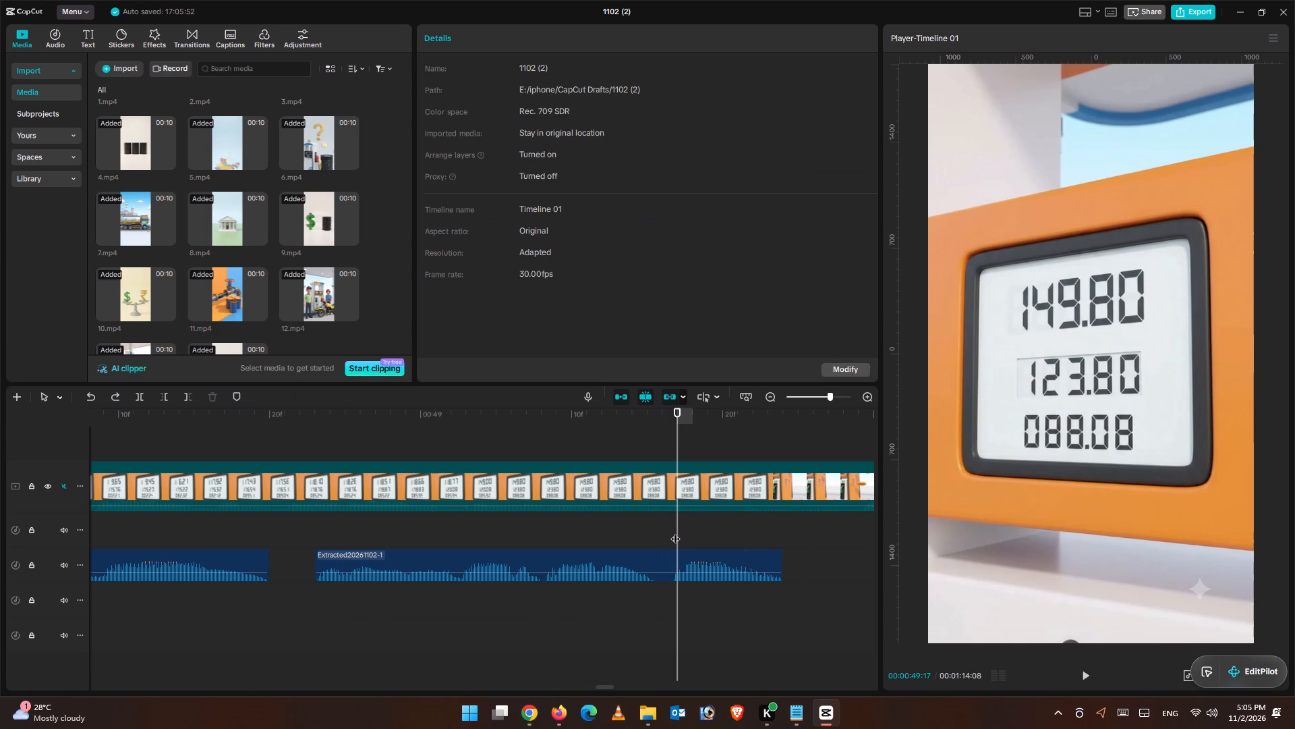
Close the three narration gaps after 00:00:47:19 by moving each following segment back against the one before it.
{"action": "key", "text": "ctrl+minus"}
{"action": "key", "text": "ctrl+minus"}
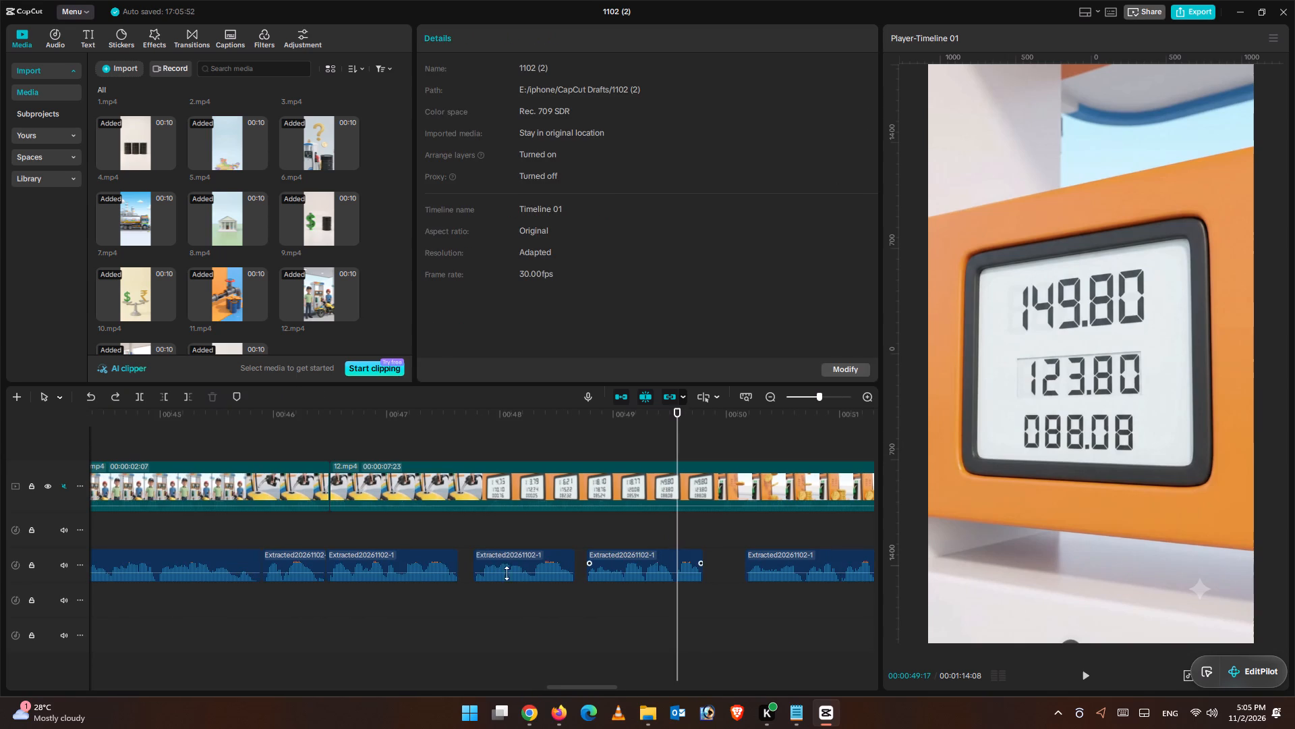
{"action": "left_click_drag", "start_coordinate": [513, 564], "coordinate": [498, 565]}
{"action": "left_click_drag", "start_coordinate": [623, 568], "coordinate": [598, 568]}
{"action": "left_click_drag", "start_coordinate": [807, 561], "coordinate": [739, 560]}
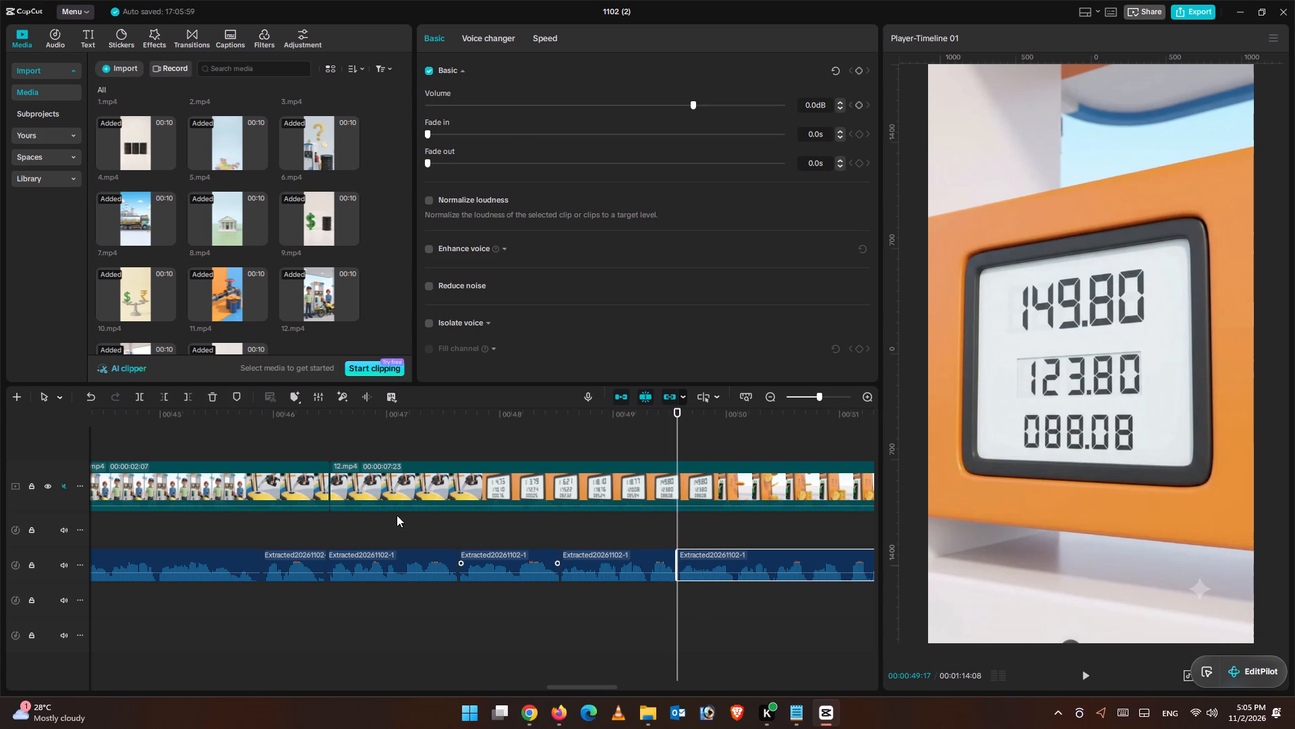
Play the timeline from 00:00:46:02 to check the closed narration gaps against the 12.mp4 footage.
{"action": "left_click", "coordinate": [370, 437]}
{"action": "left_click", "coordinate": [279, 434]}
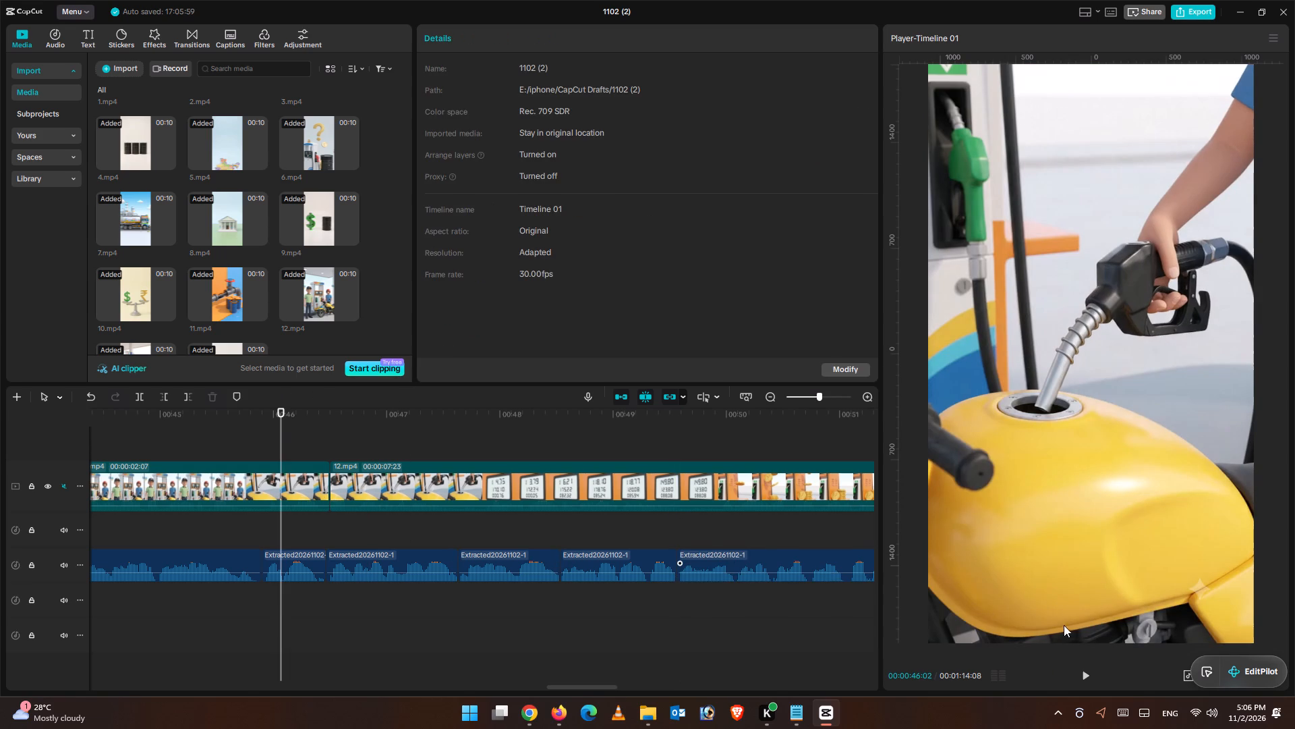
{"action": "left_click", "coordinate": [1079, 671]}
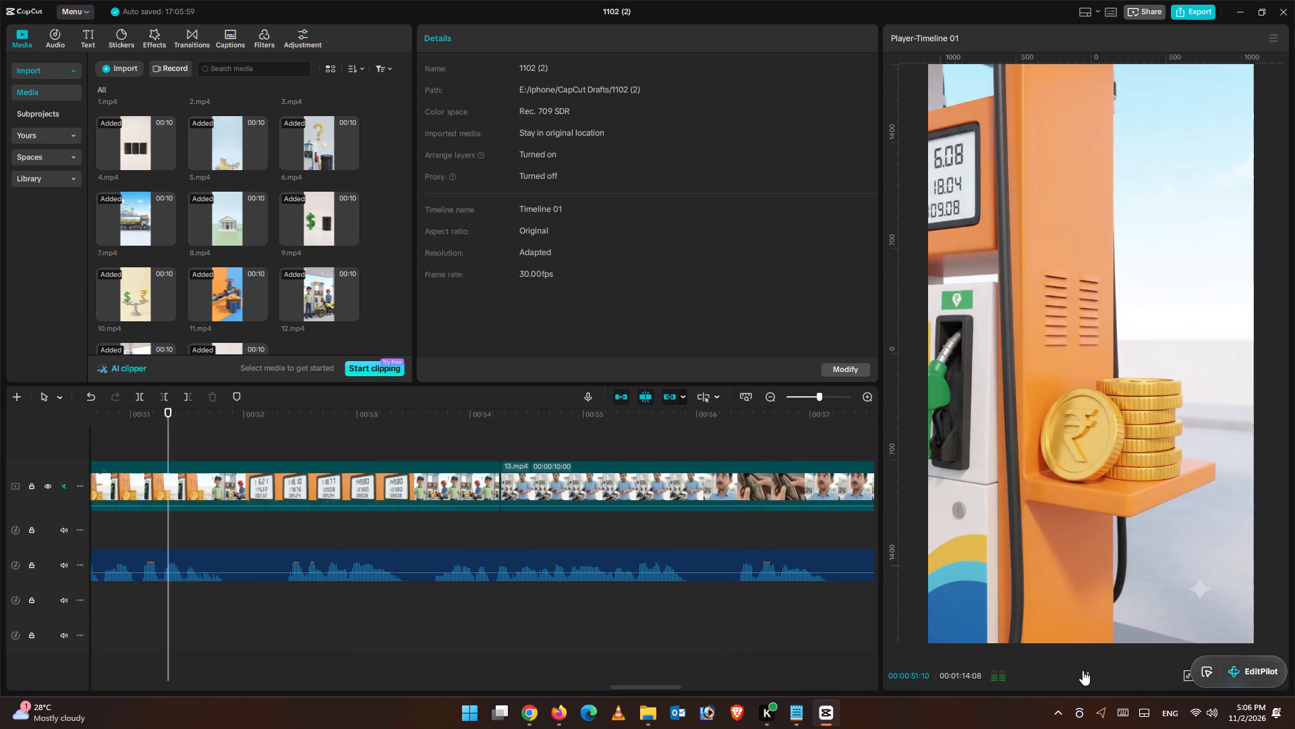
{"action": "left_click", "coordinate": [1083, 670]}
{"action": "left_click", "coordinate": [1083, 670]}
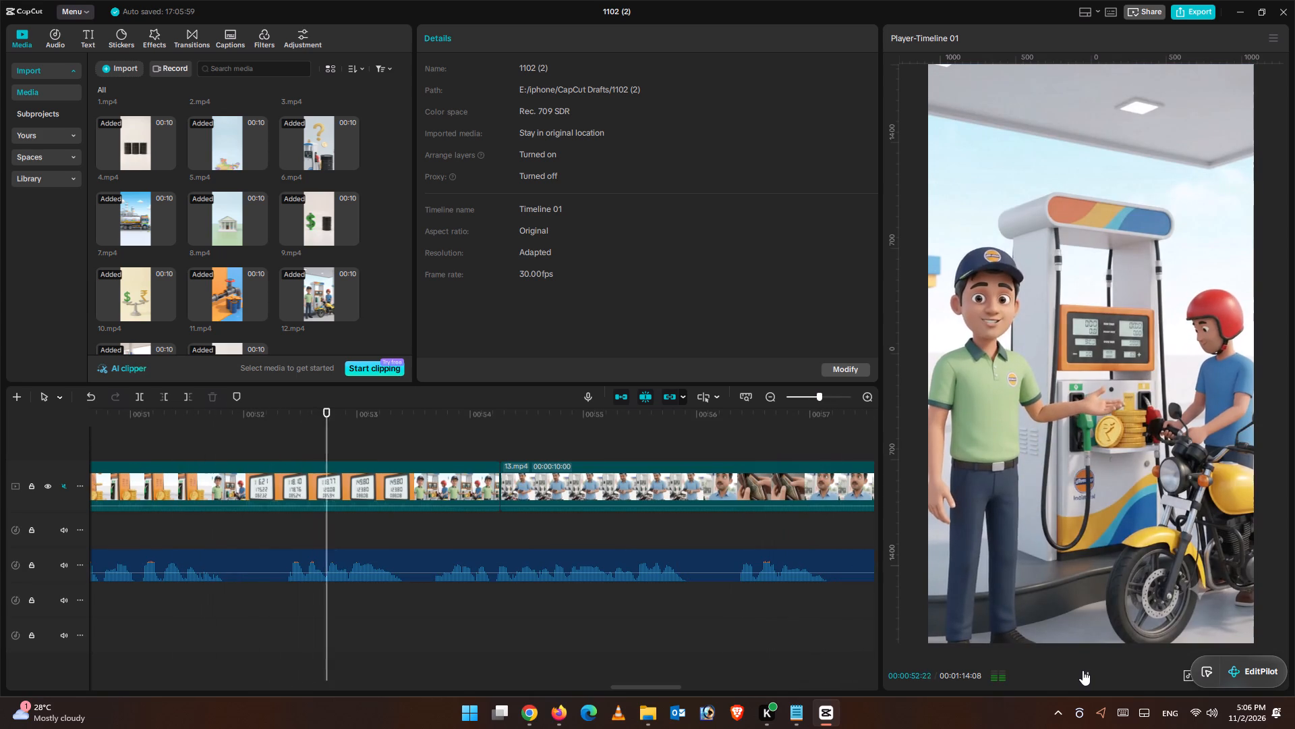
Trim off the start of the 12.mp4 fuel-nozzle segment up to 00:00:46:22, leaving the segment 00:00:07:16 long.
{"action": "left_click", "coordinate": [1083, 670]}
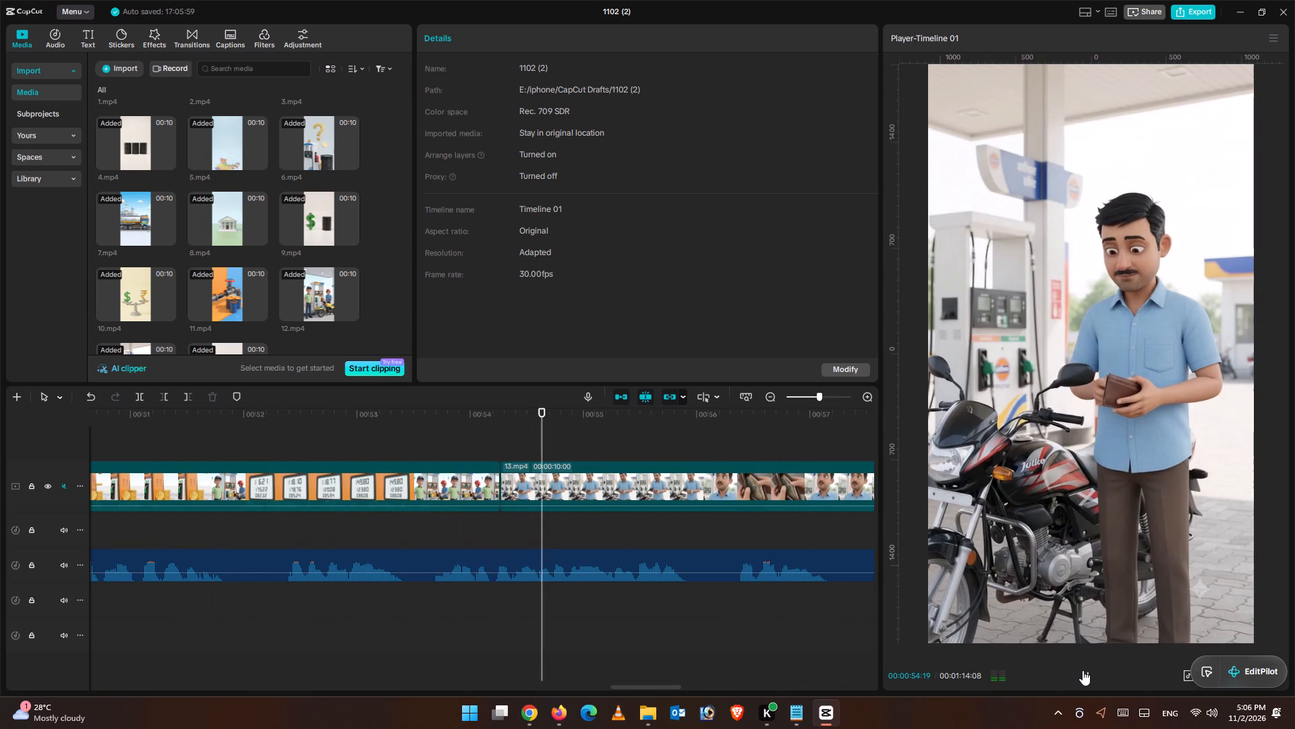
{"action": "left_click", "coordinate": [1083, 670]}
{"action": "left_click", "coordinate": [399, 462]}
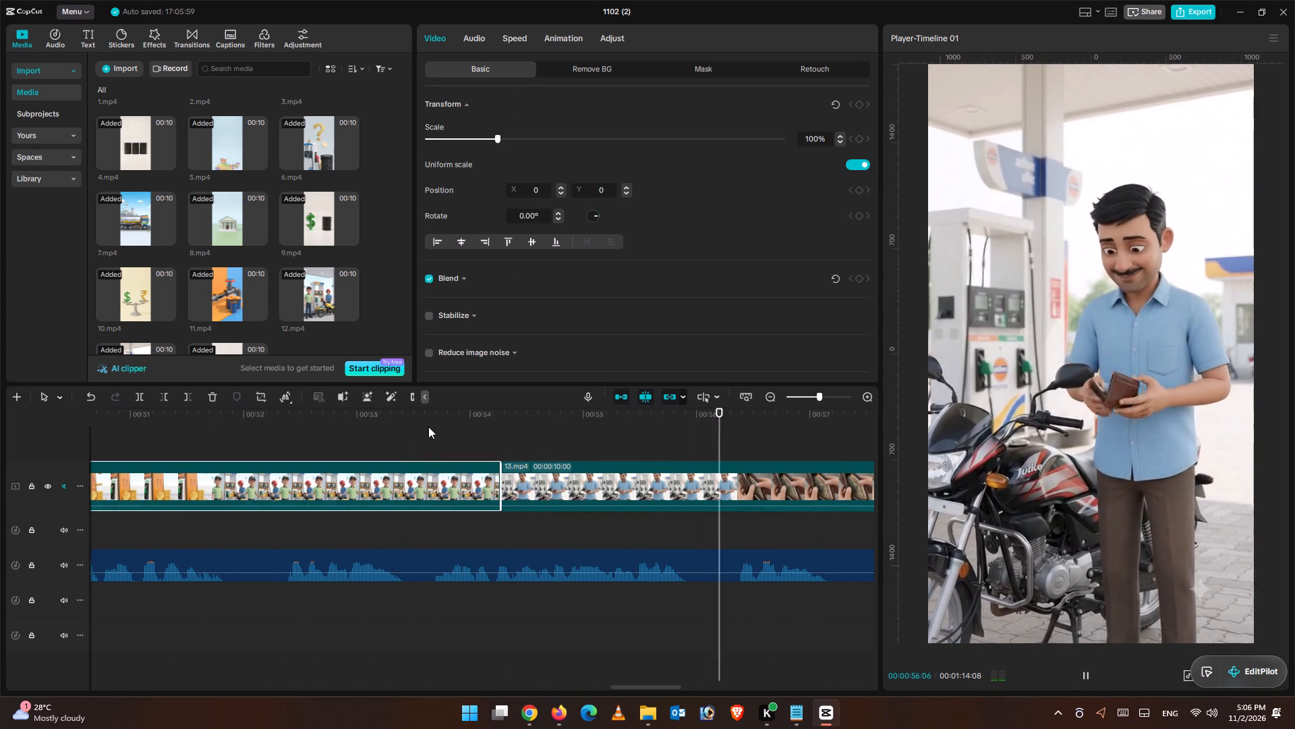
{"action": "left_click", "coordinate": [431, 425]}
{"action": "left_click_drag", "start_coordinate": [433, 424], "coordinate": [345, 451]}
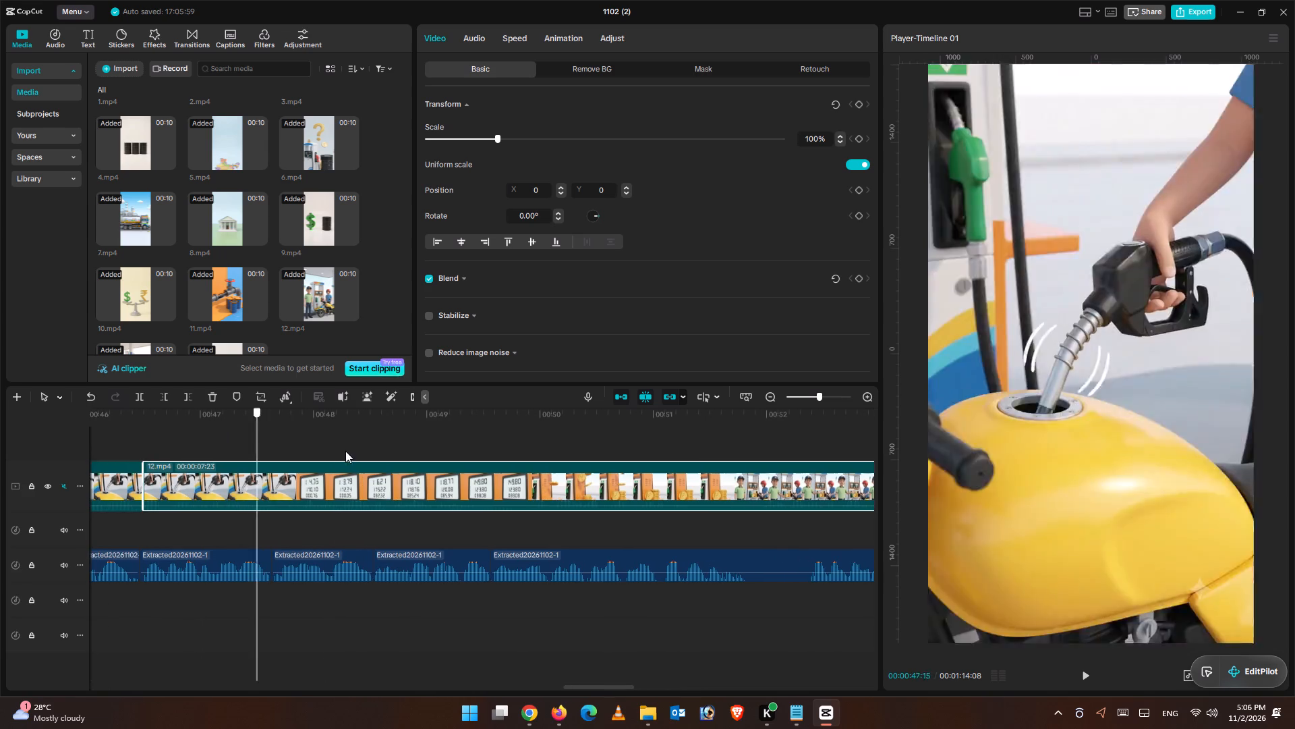
{"action": "left_click_drag", "start_coordinate": [345, 451], "coordinate": [171, 438]}
{"action": "key", "text": "ctrl+minus"}
{"action": "key", "text": "ctrl+minus"}
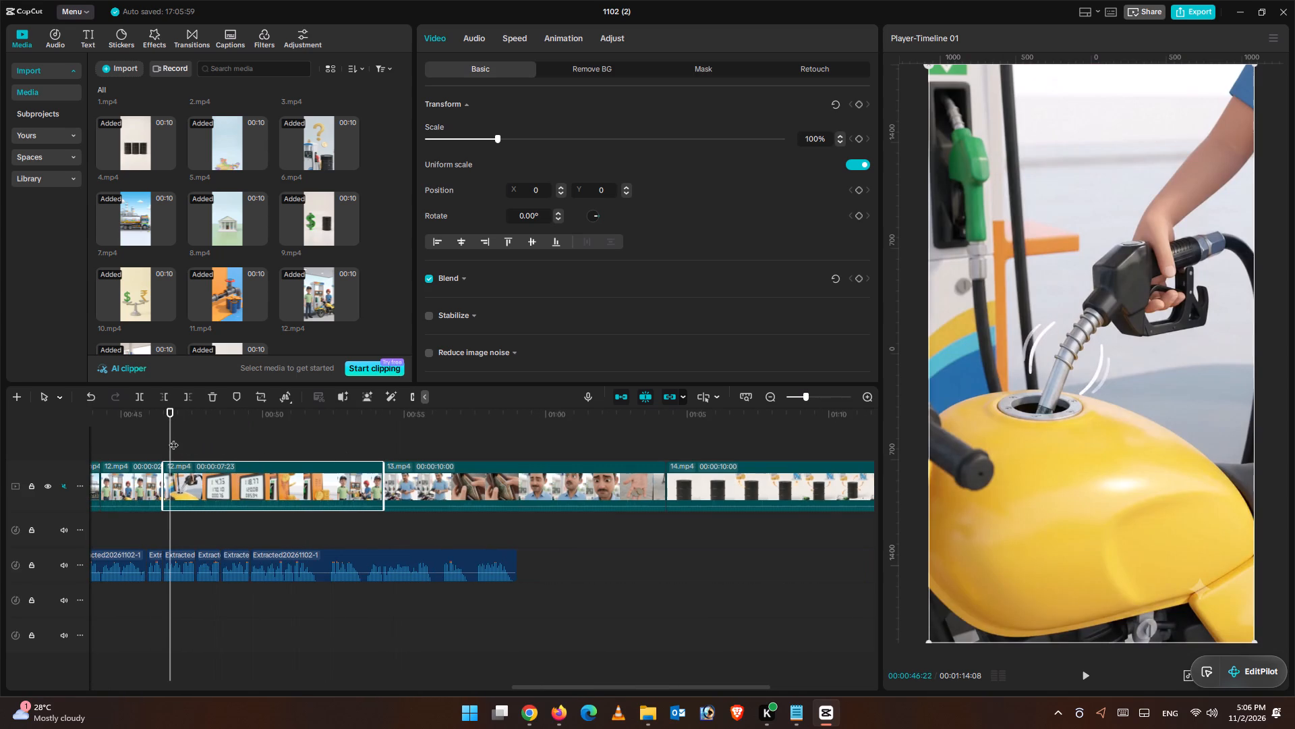
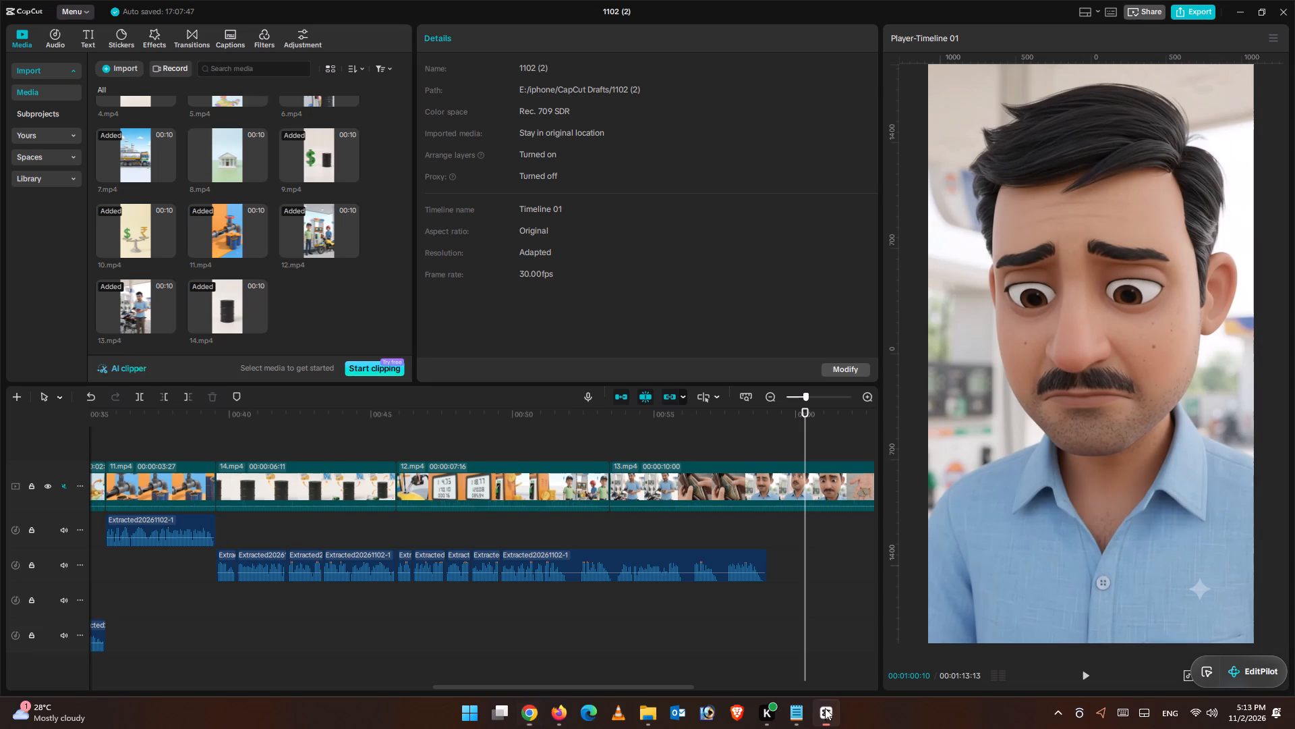
{"action": "left_click", "coordinate": [370, 425]}
{"action": "left_click_drag", "start_coordinate": [362, 439], "coordinate": [179, 408]}
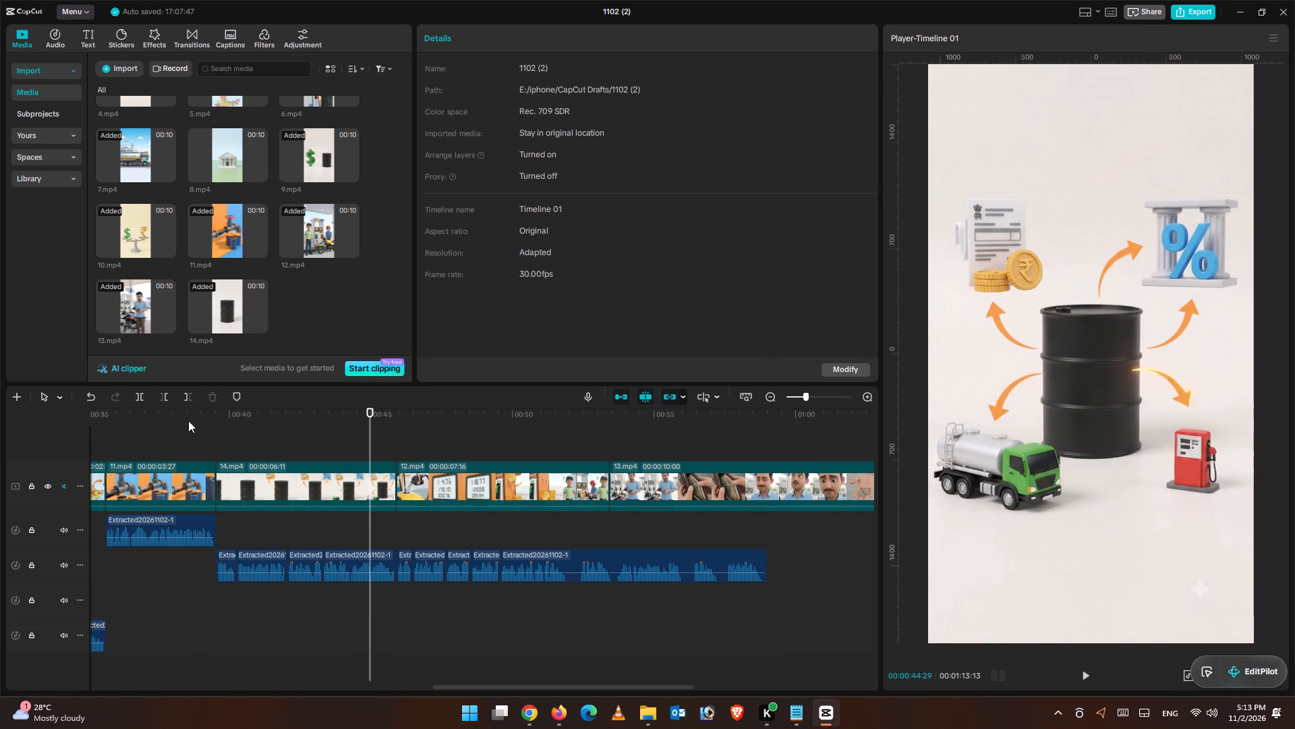
{"action": "left_click", "coordinate": [192, 425]}
{"action": "key", "text": "ctrl+minus"}
{"action": "key", "text": "ctrl+minus"}
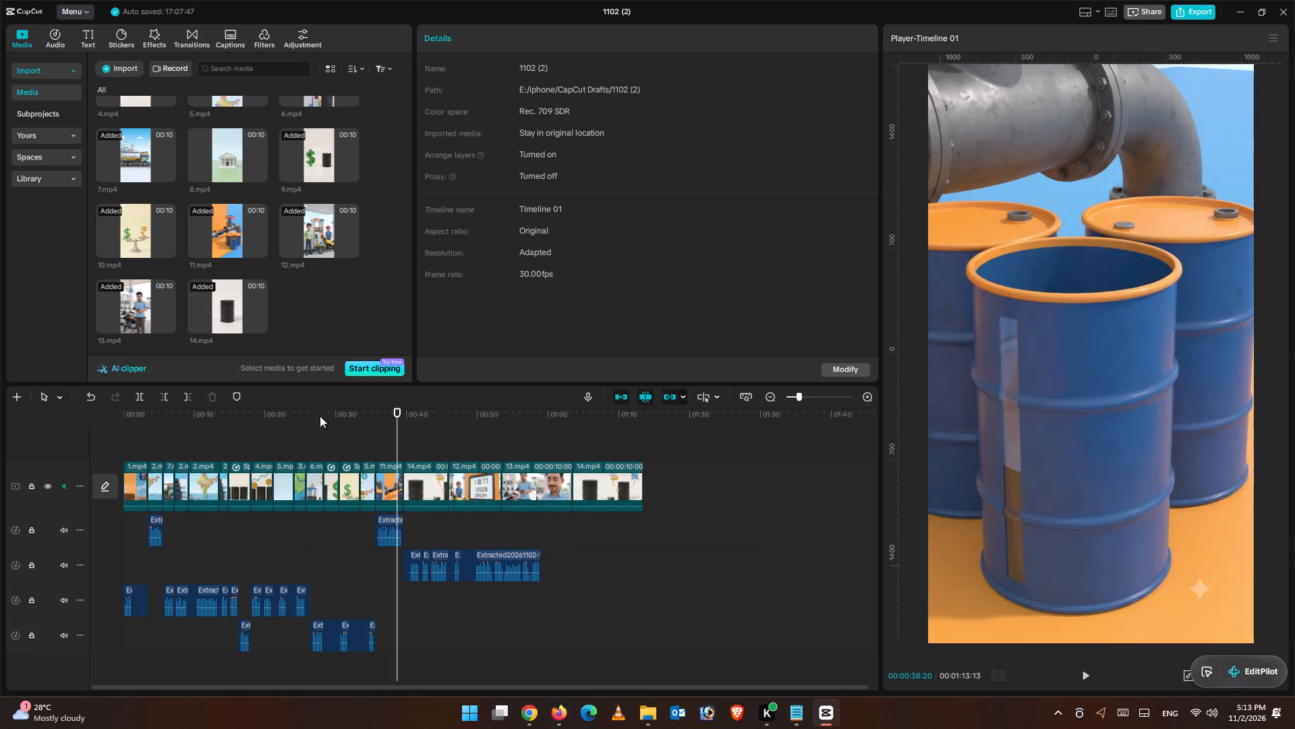
{"action": "left_click_drag", "start_coordinate": [390, 418], "coordinate": [0, 443]}
{"action": "left_click", "coordinate": [1085, 674]}
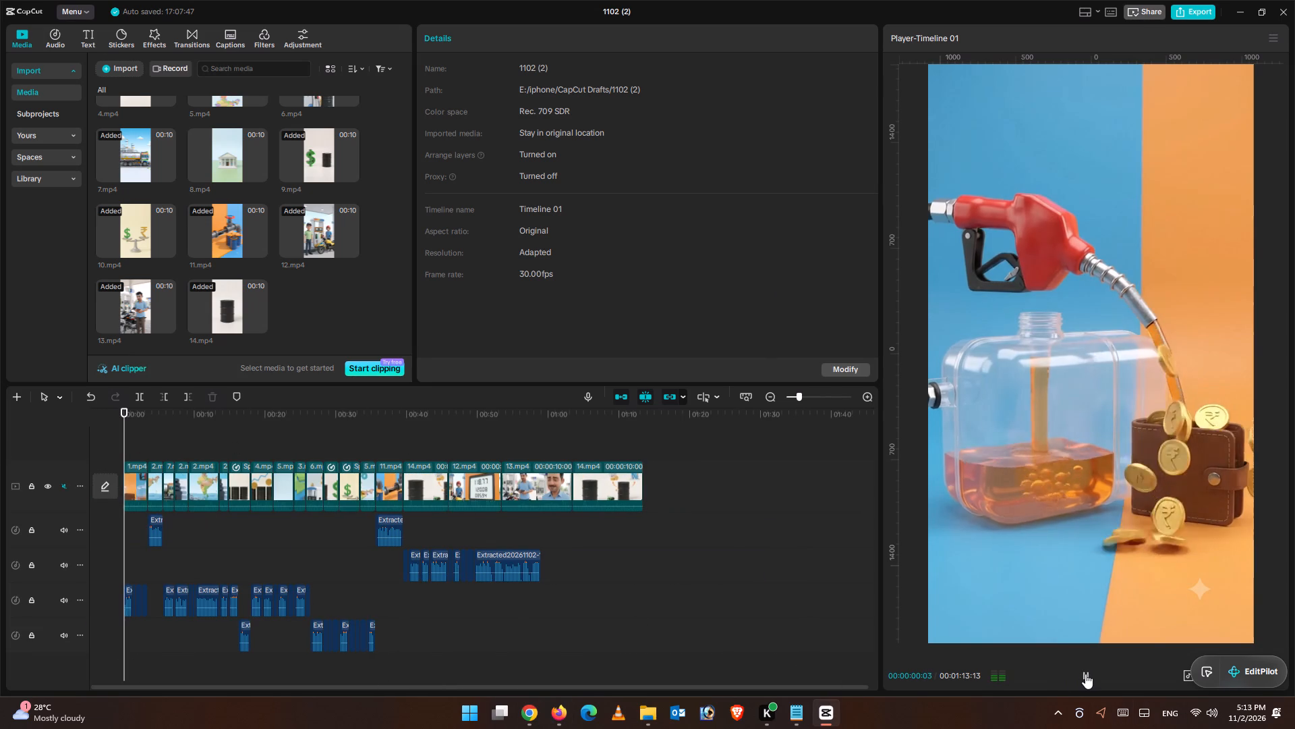
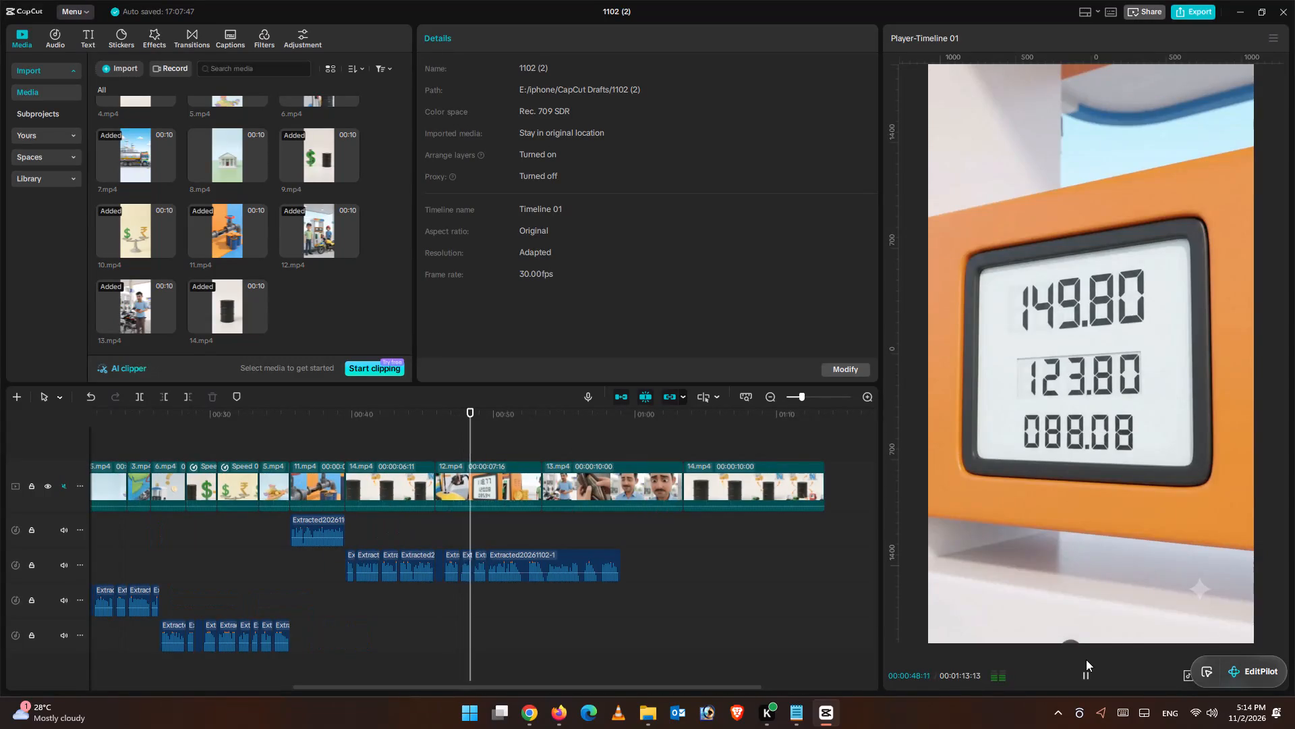
Park the playhead at the cut between 14.mp4 and 12.mp4 and import the downloaded petrol prices explainer video from the computer.
{"action": "left_click", "coordinate": [429, 450]}
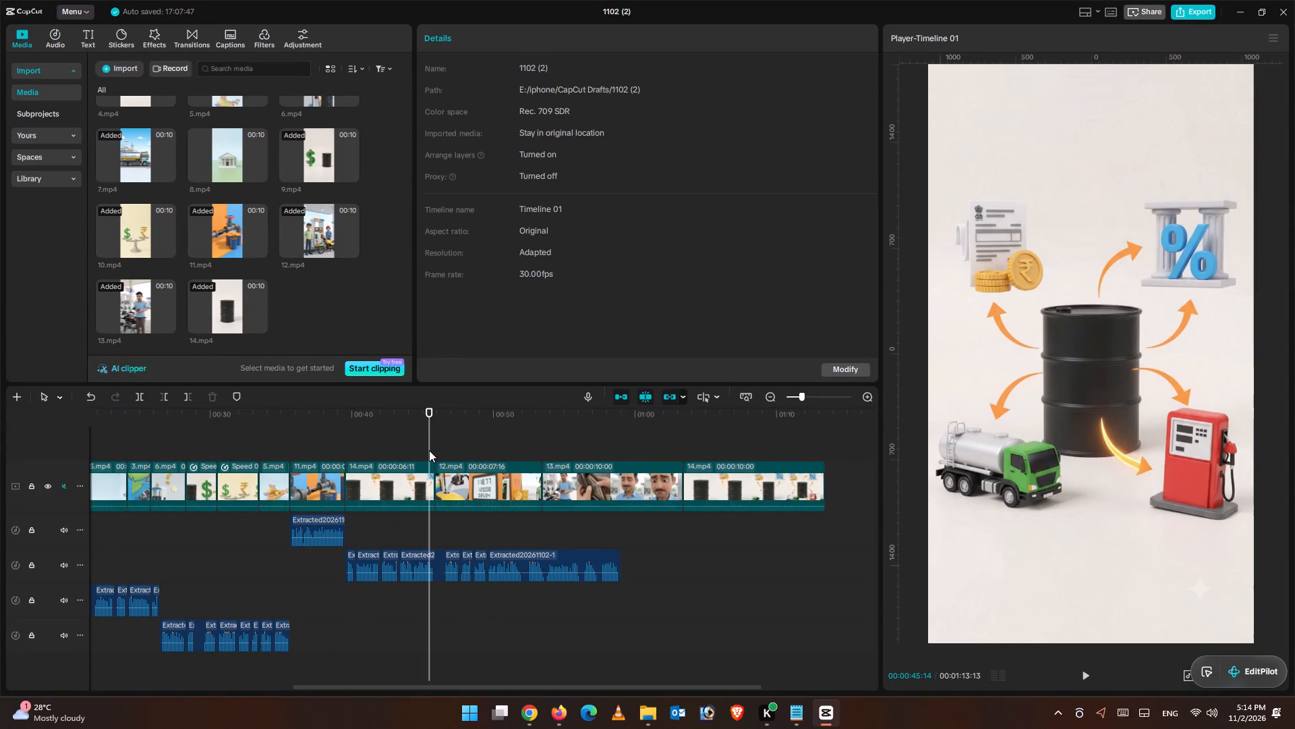
{"action": "key", "text": "ctrl+equal"}
{"action": "key", "text": "ctrl+equal"}
{"action": "left_click_drag", "start_coordinate": [434, 438], "coordinate": [447, 443]}
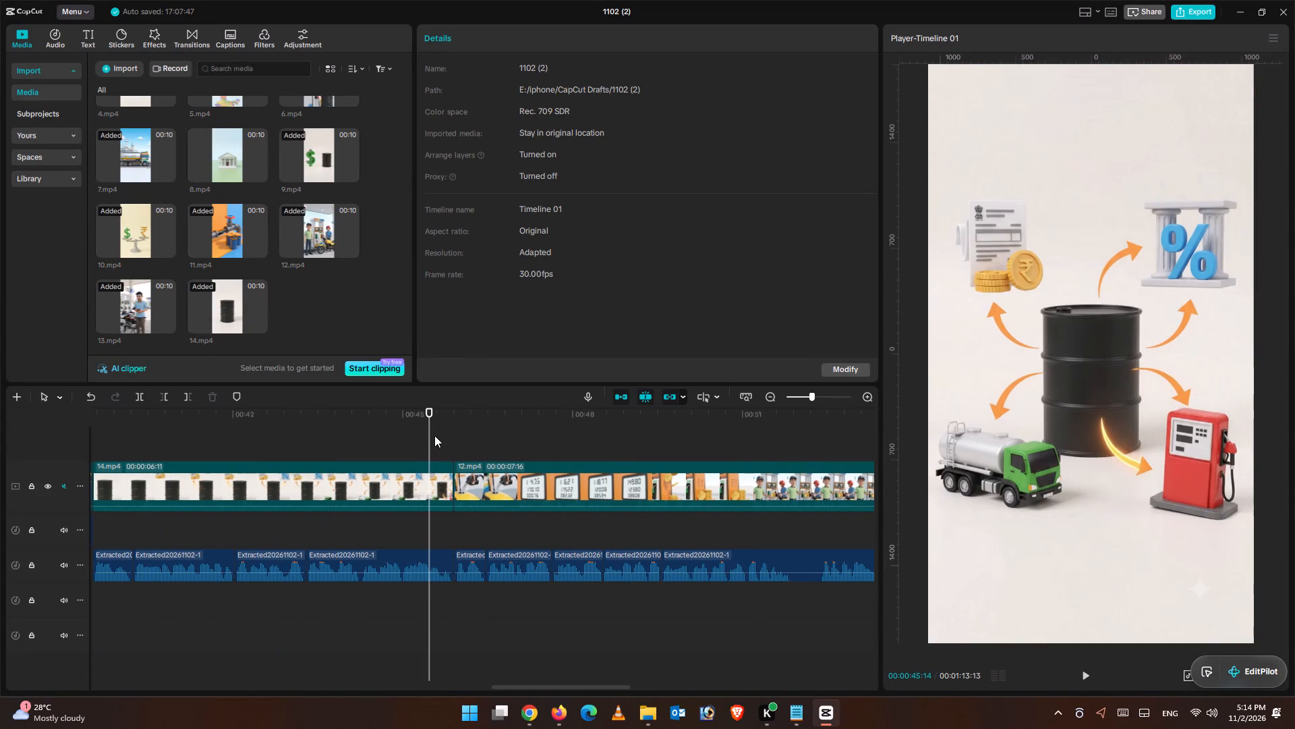
{"action": "left_click_drag", "start_coordinate": [433, 433], "coordinate": [456, 441]}
{"action": "left_click", "coordinate": [117, 65]}
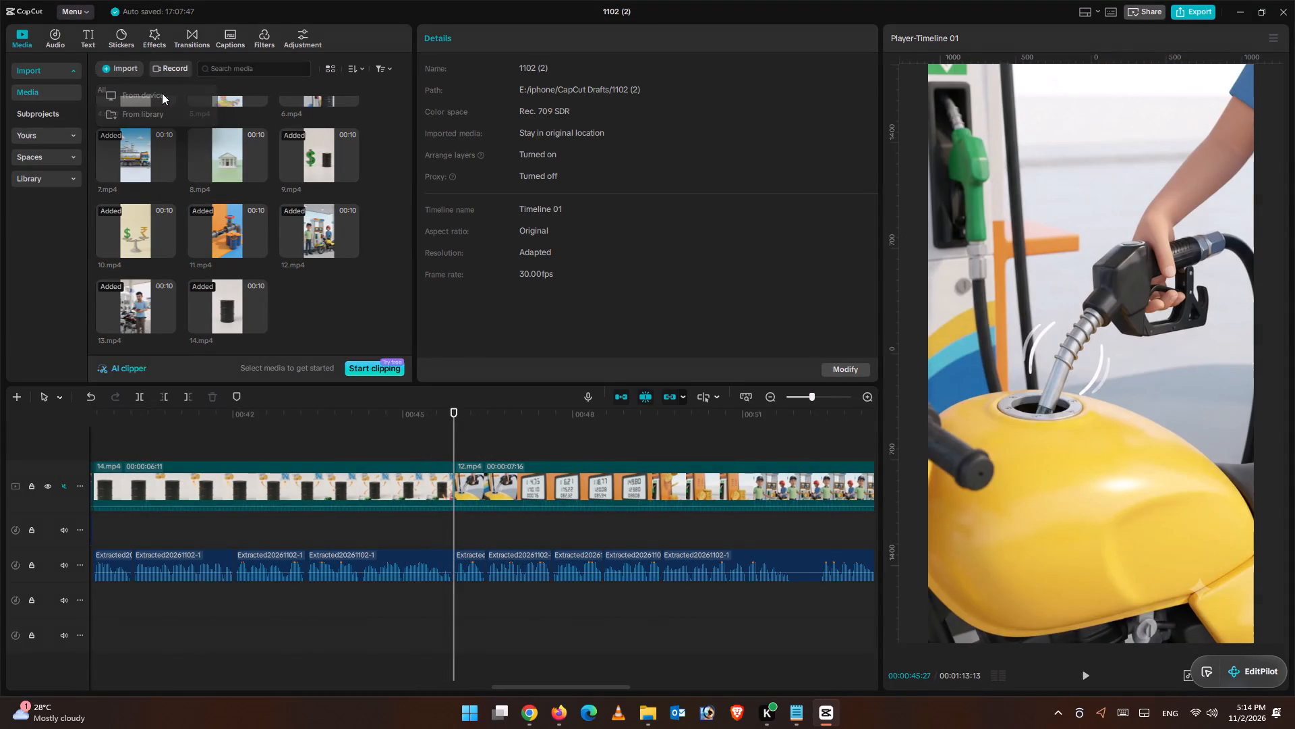
{"action": "left_click", "coordinate": [162, 93]}
{"action": "double_click", "coordinate": [185, 149]}
{"action": "double_click", "coordinate": [185, 158]}
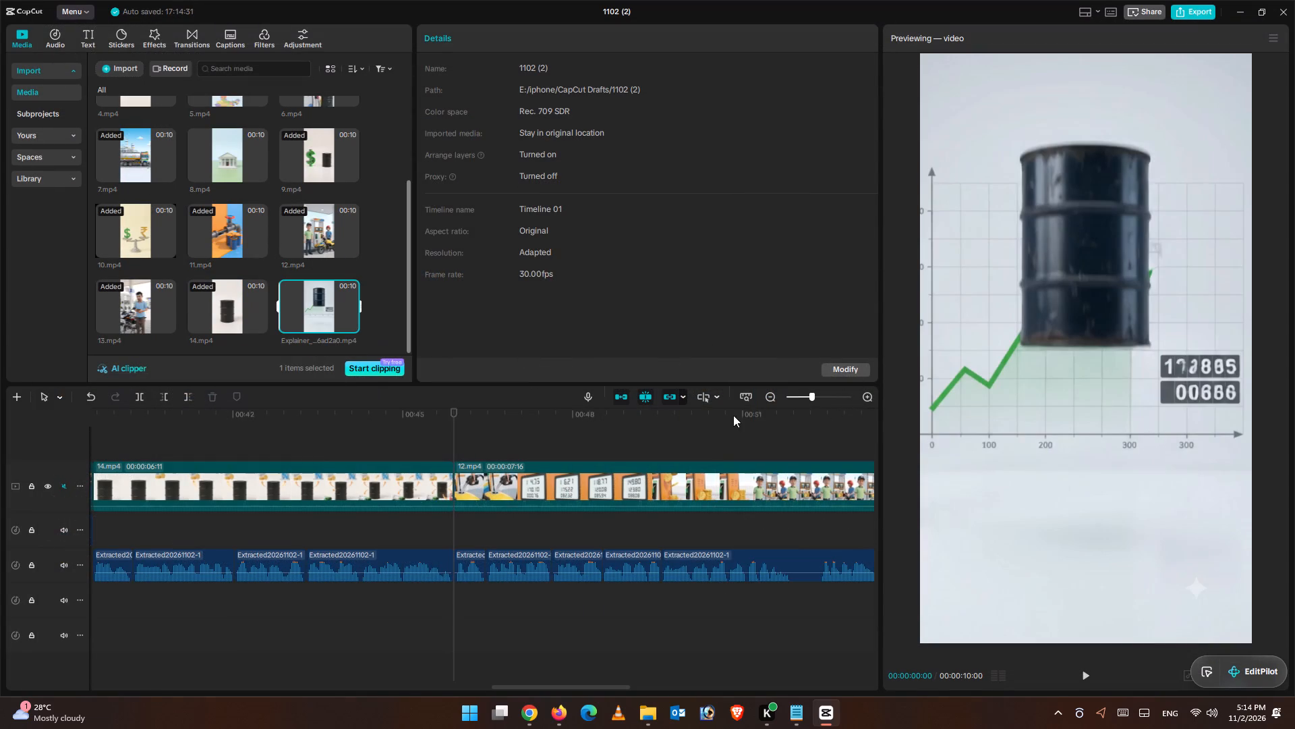
Preview the imported explainer clip and insert it into the main track at the playhead, just before 12.mp4.
{"action": "left_click", "coordinate": [1095, 682]}
{"action": "left_click", "coordinate": [1093, 682]}
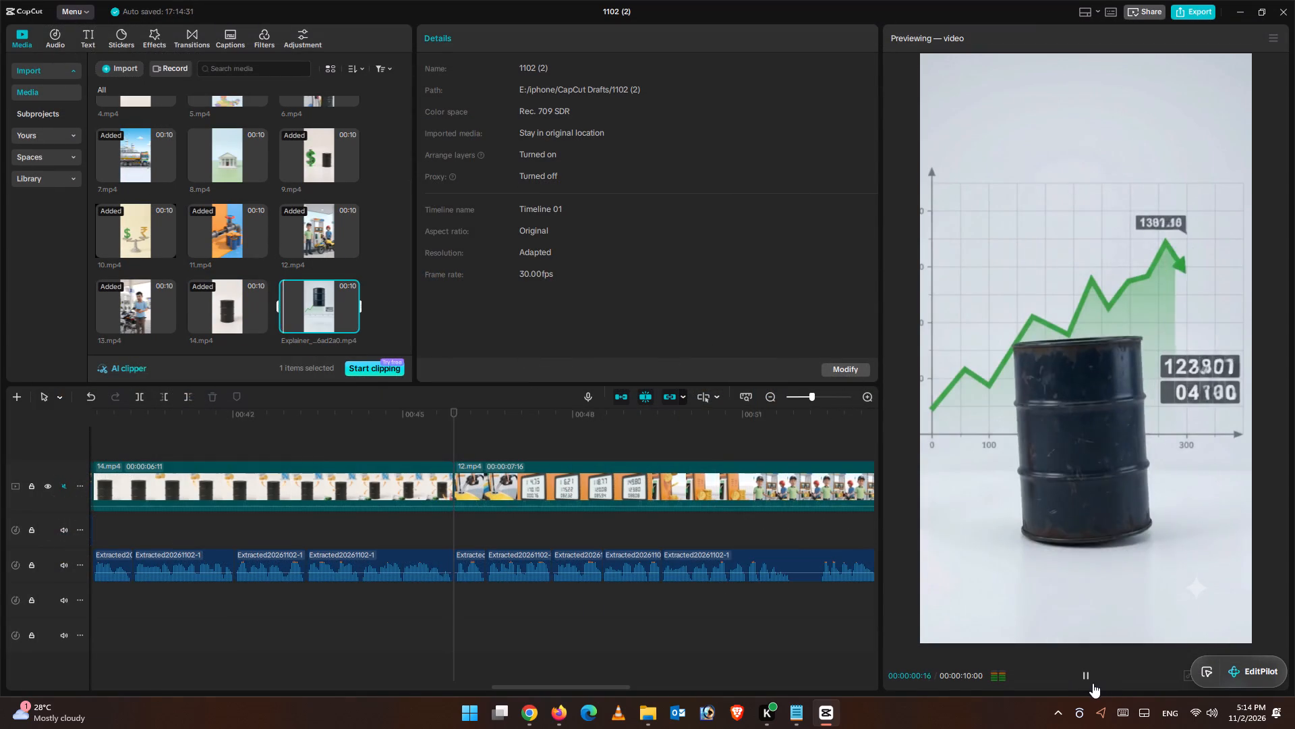
{"action": "left_click", "coordinate": [1093, 683]}
{"action": "left_click", "coordinate": [1093, 683]}
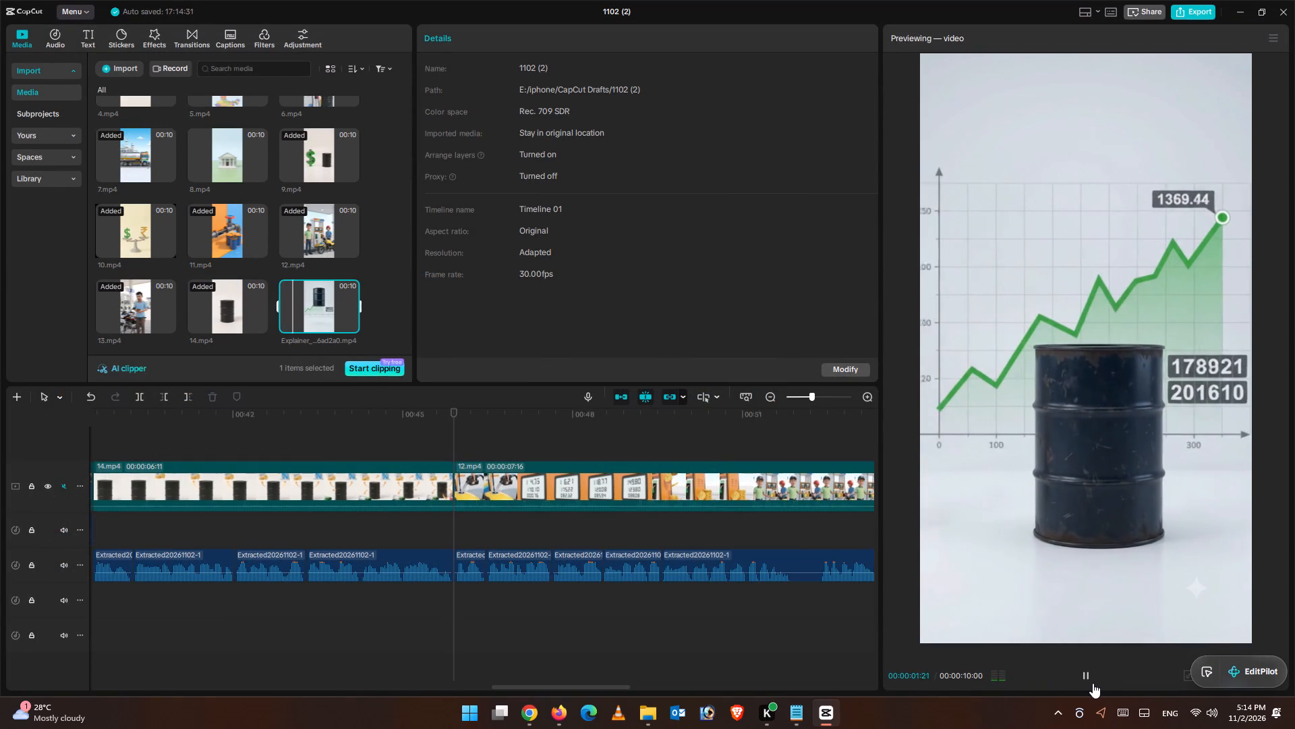
{"action": "left_click", "coordinate": [351, 325]}
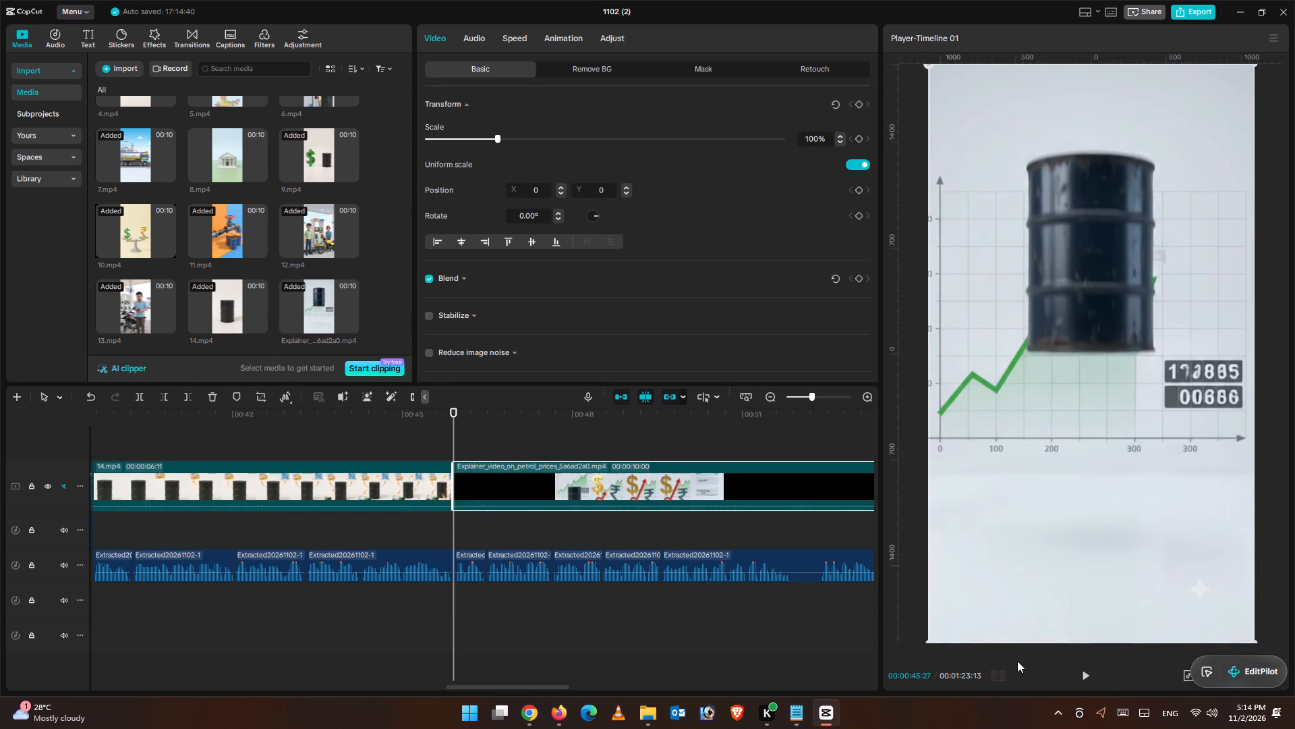
Play the inserted explainer clip against the narration to check how its scenes match the spoken segments.
{"action": "left_click", "coordinate": [1091, 678]}
{"action": "key", "text": "ctrl+minus"}
{"action": "key", "text": "ctrl+minus"}
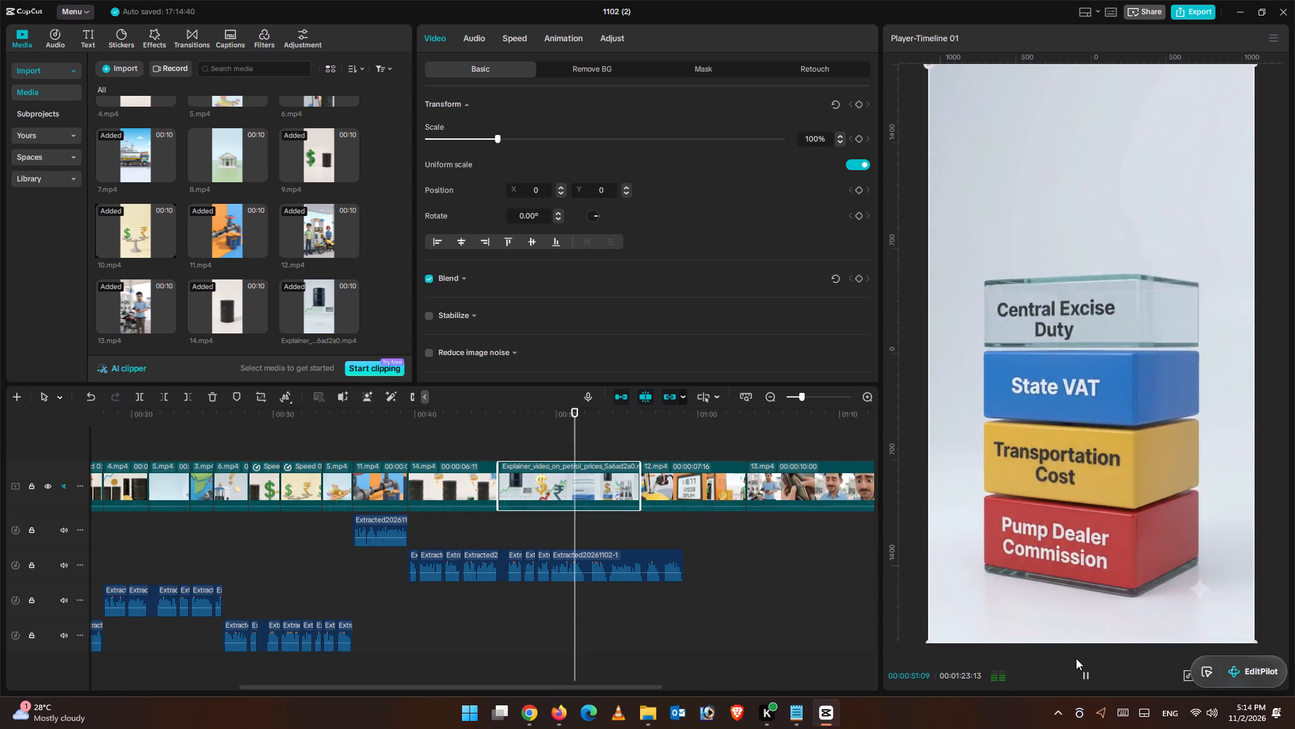
{"action": "left_click", "coordinate": [1076, 658]}
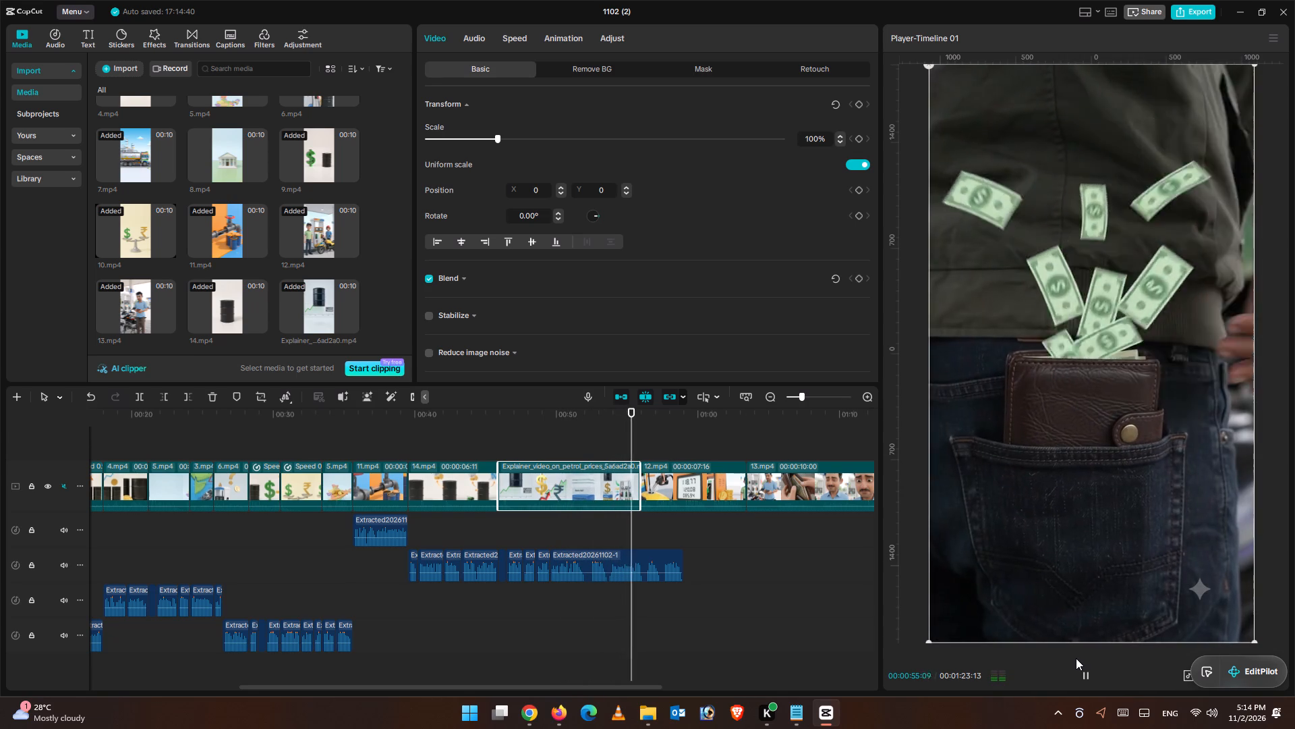
{"action": "left_click", "coordinate": [517, 431]}
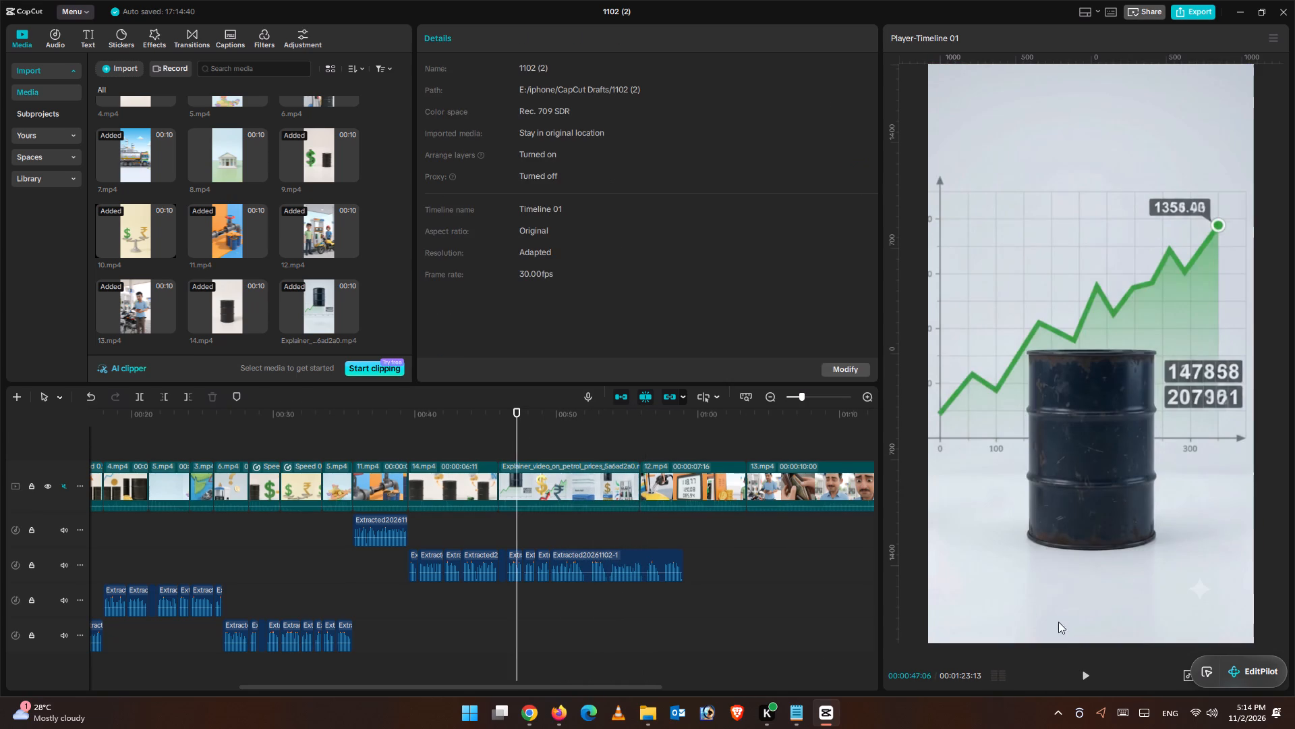
{"action": "left_click", "coordinate": [1081, 674]}
{"action": "left_click", "coordinate": [1081, 674]}
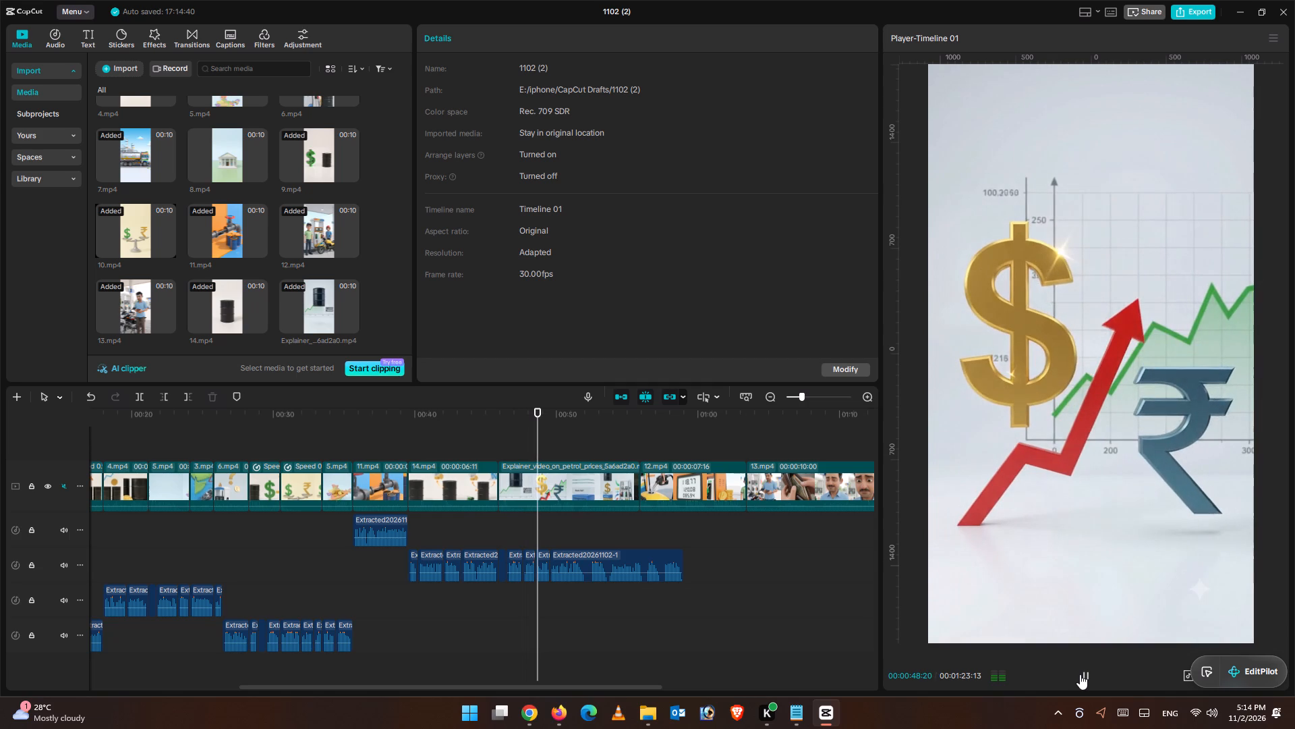
{"action": "left_click", "coordinate": [1085, 676]}
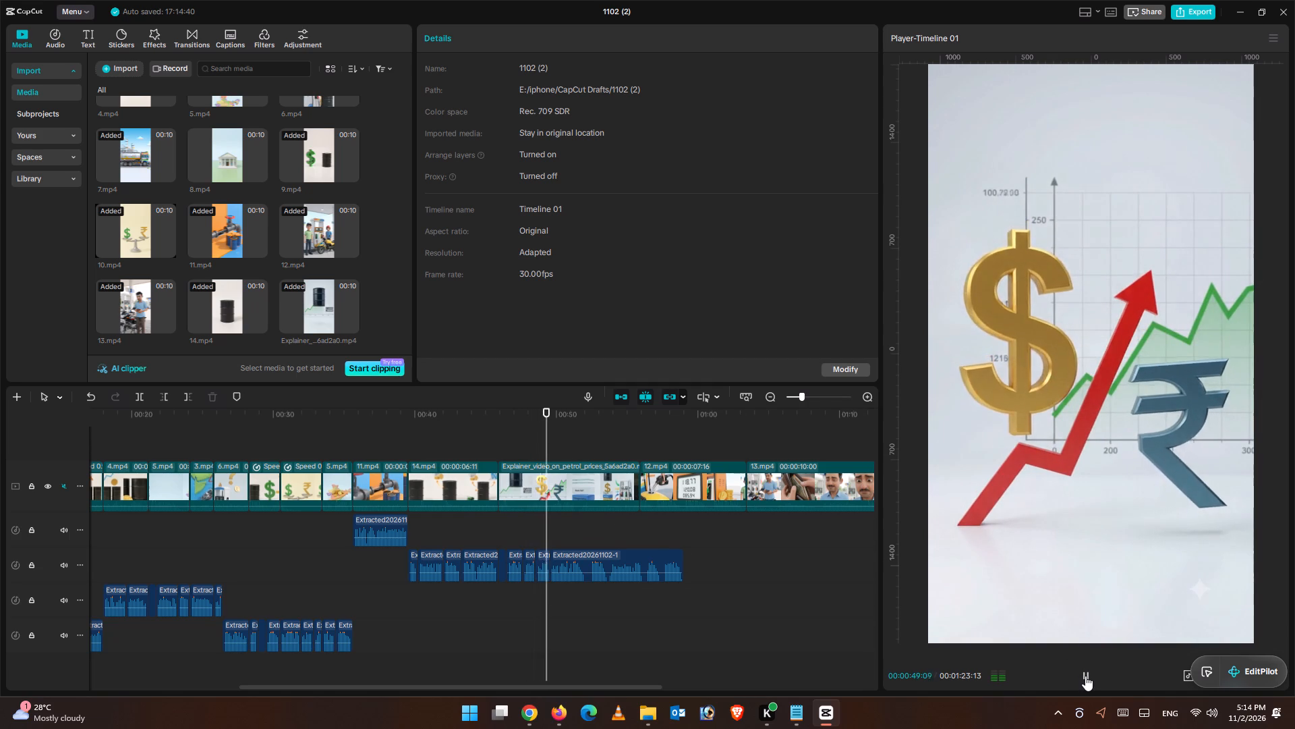
{"action": "left_click", "coordinate": [1085, 675]}
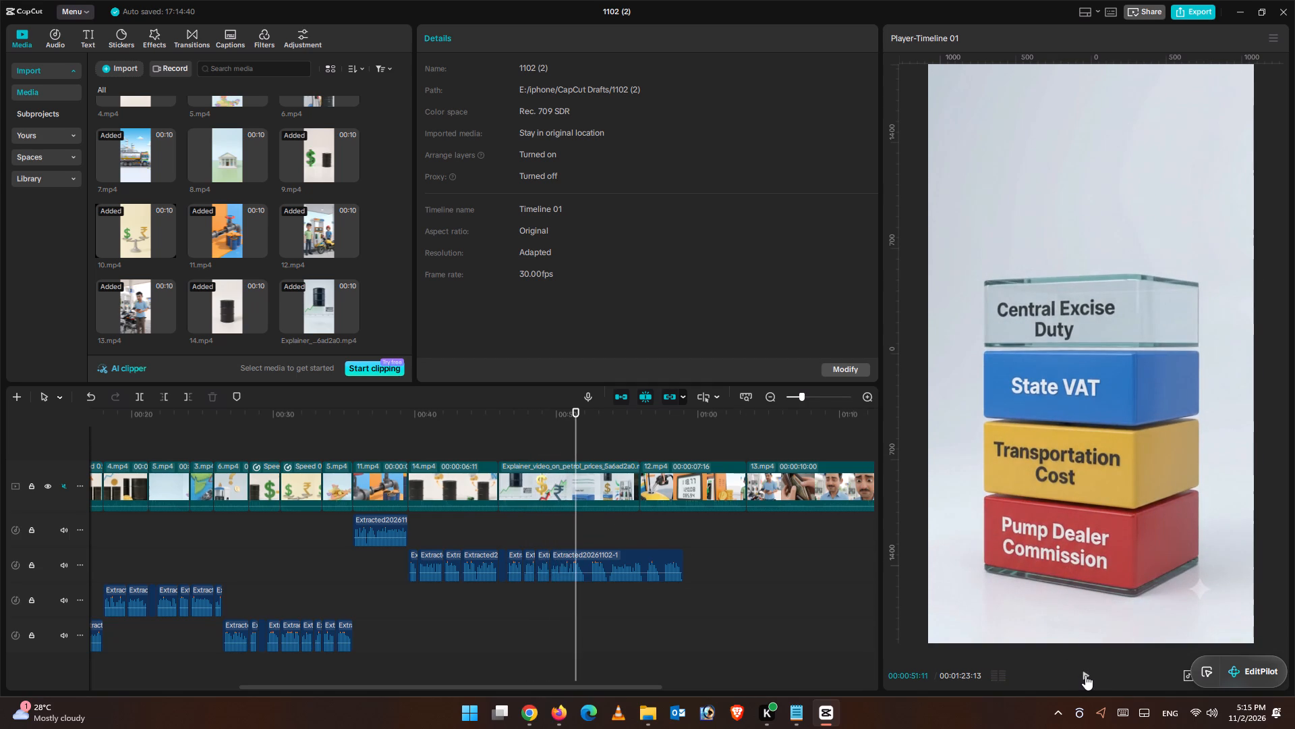
Find where the last narration segment starts, at 00:00:49:17, and trim off the rest of the explainer clip after that point.
{"action": "key", "text": "ctrl+equal"}
{"action": "key", "text": "ctrl+equal"}
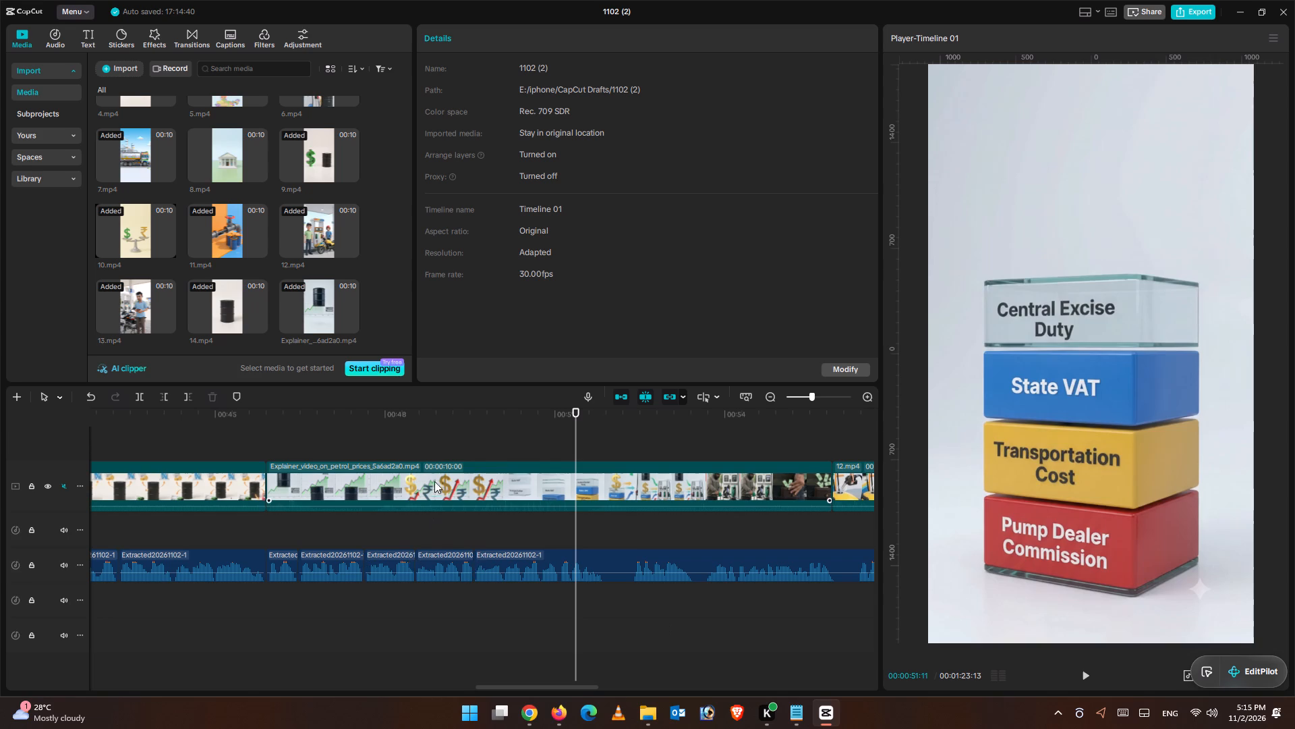
{"action": "left_click", "coordinate": [421, 443]}
{"action": "left_click", "coordinate": [1086, 676]}
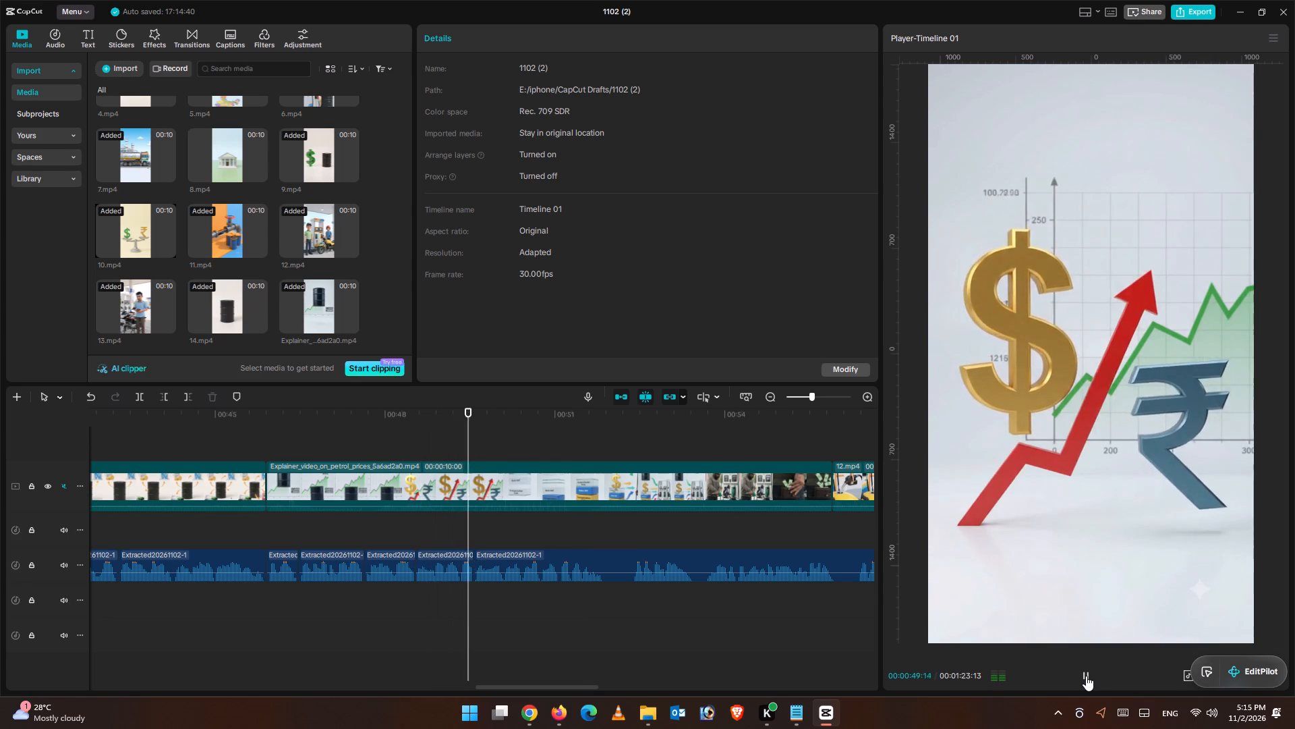
{"action": "left_click", "coordinate": [1086, 676]}
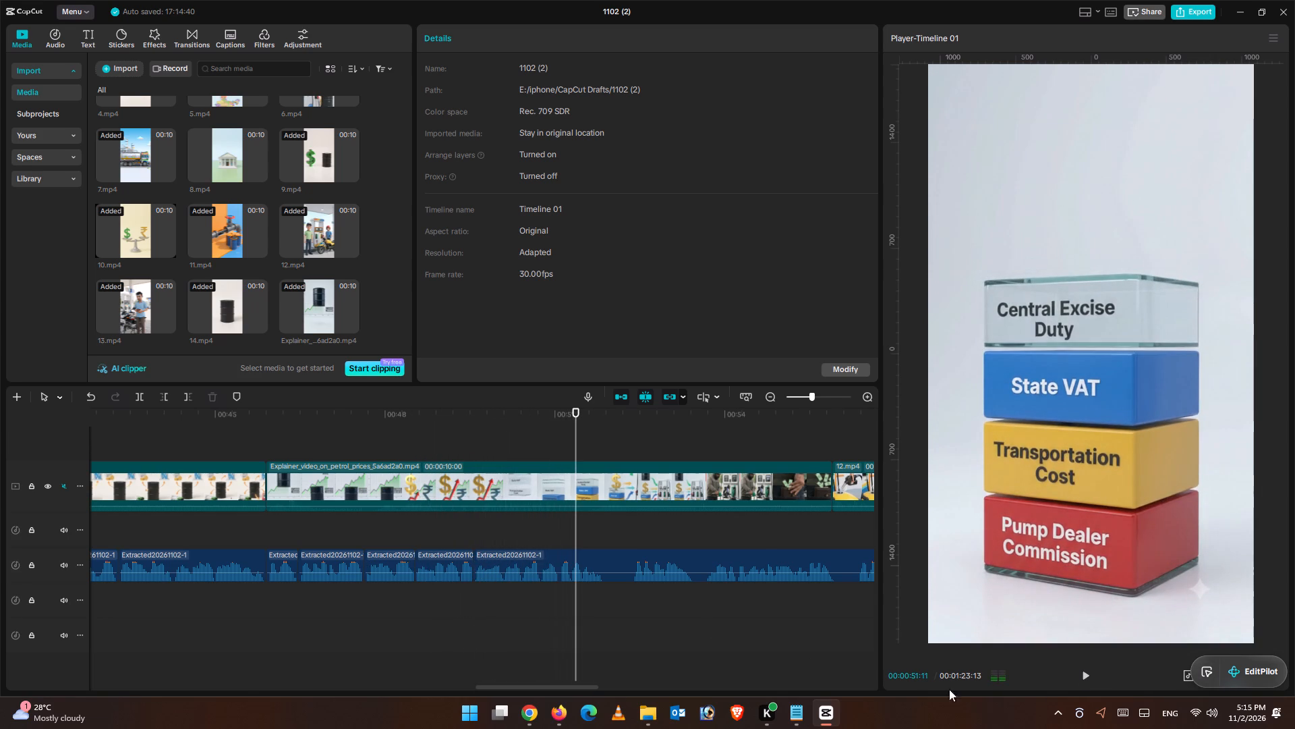
{"action": "left_click", "coordinate": [480, 447]}
{"action": "left_click", "coordinate": [1097, 678]}
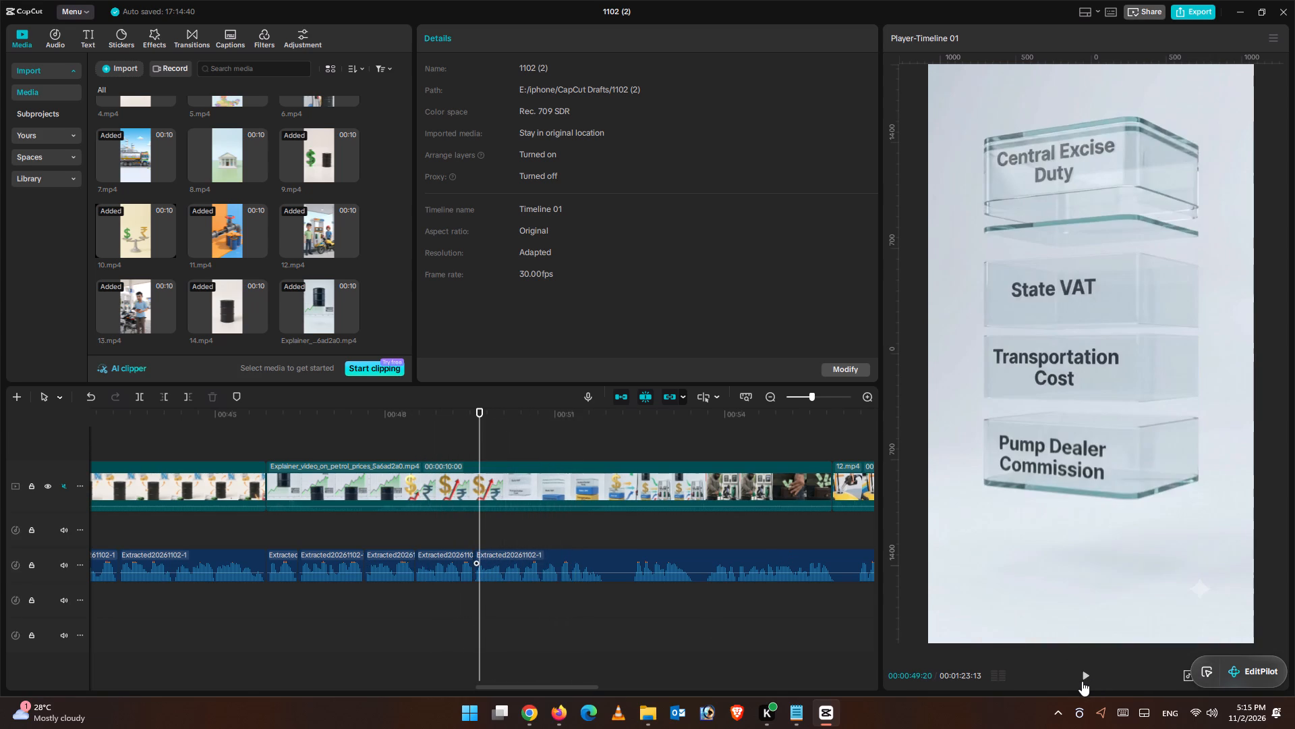
{"action": "left_click", "coordinate": [1082, 681]}
{"action": "left_click", "coordinate": [425, 437]}
{"action": "left_click", "coordinate": [1083, 677]}
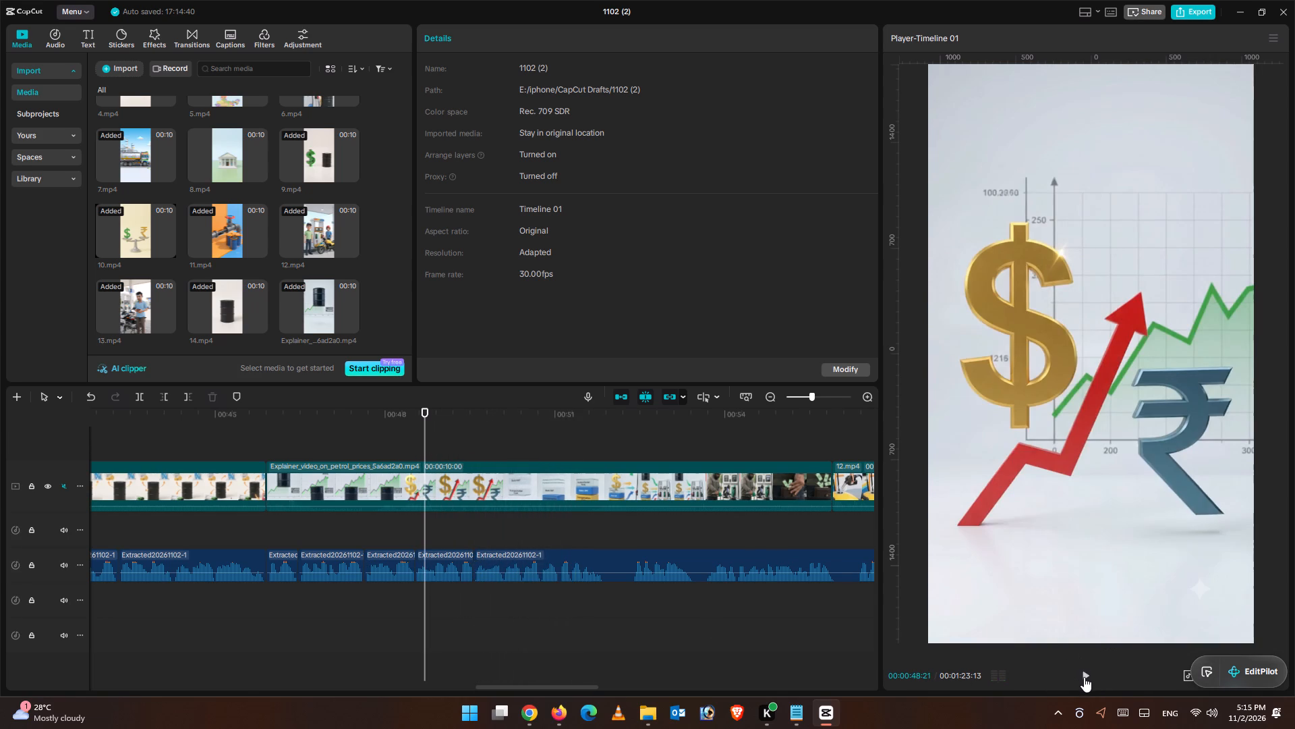
{"action": "left_click", "coordinate": [1084, 677]}
{"action": "left_click_drag", "start_coordinate": [486, 412], "coordinate": [486, 412]}
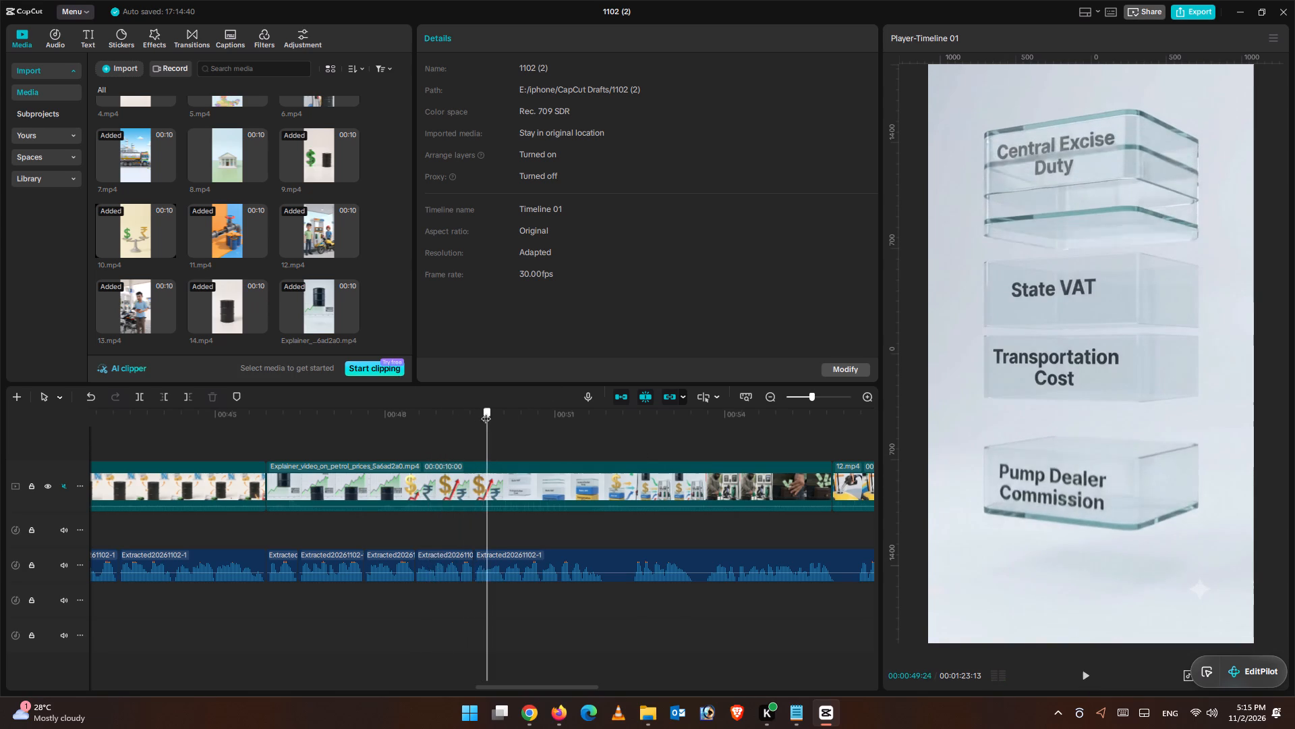
{"action": "left_click_drag", "start_coordinate": [486, 412], "coordinate": [469, 414]}
{"action": "left_click", "coordinate": [471, 423]}
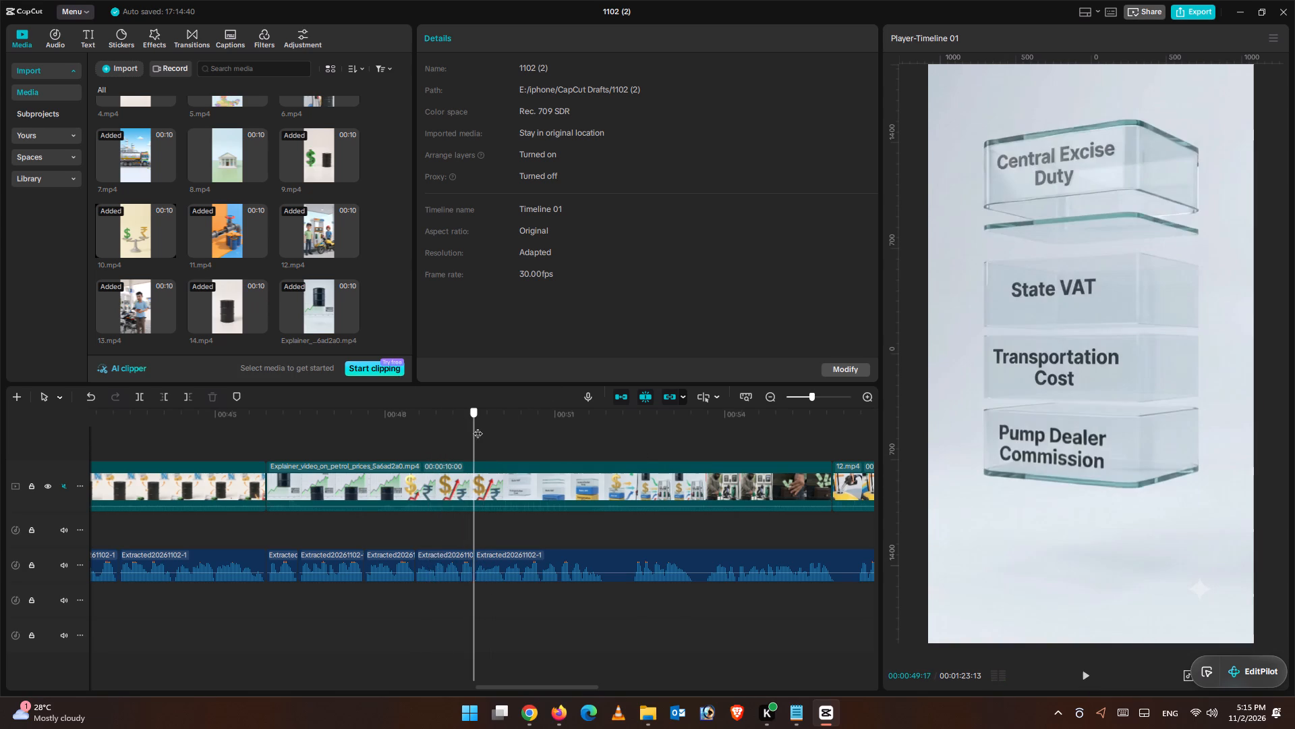
{"action": "left_click", "coordinate": [472, 468]}
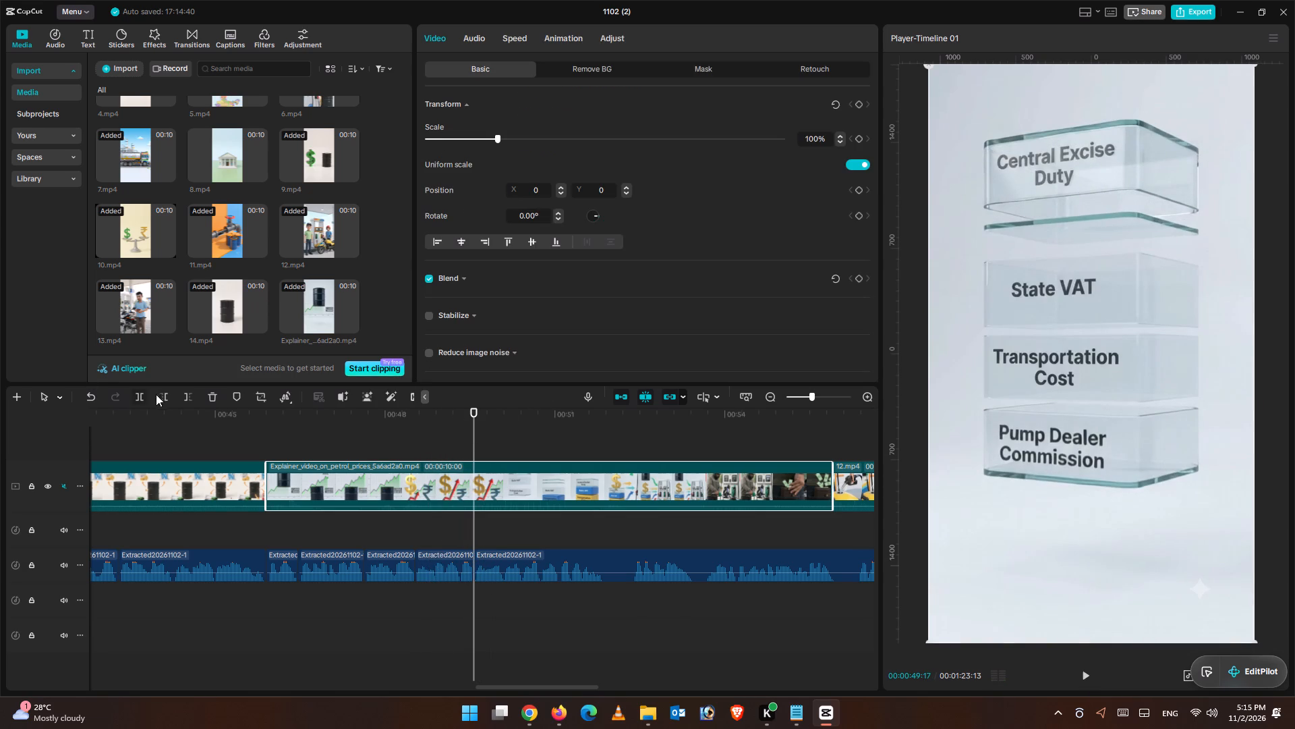
{"action": "left_click", "coordinate": [191, 396]}
Slow the explainer clip to 0.94x and trim its extra tail at the playhead so it ends at 00:00:49:17.
{"action": "left_click", "coordinate": [434, 477]}
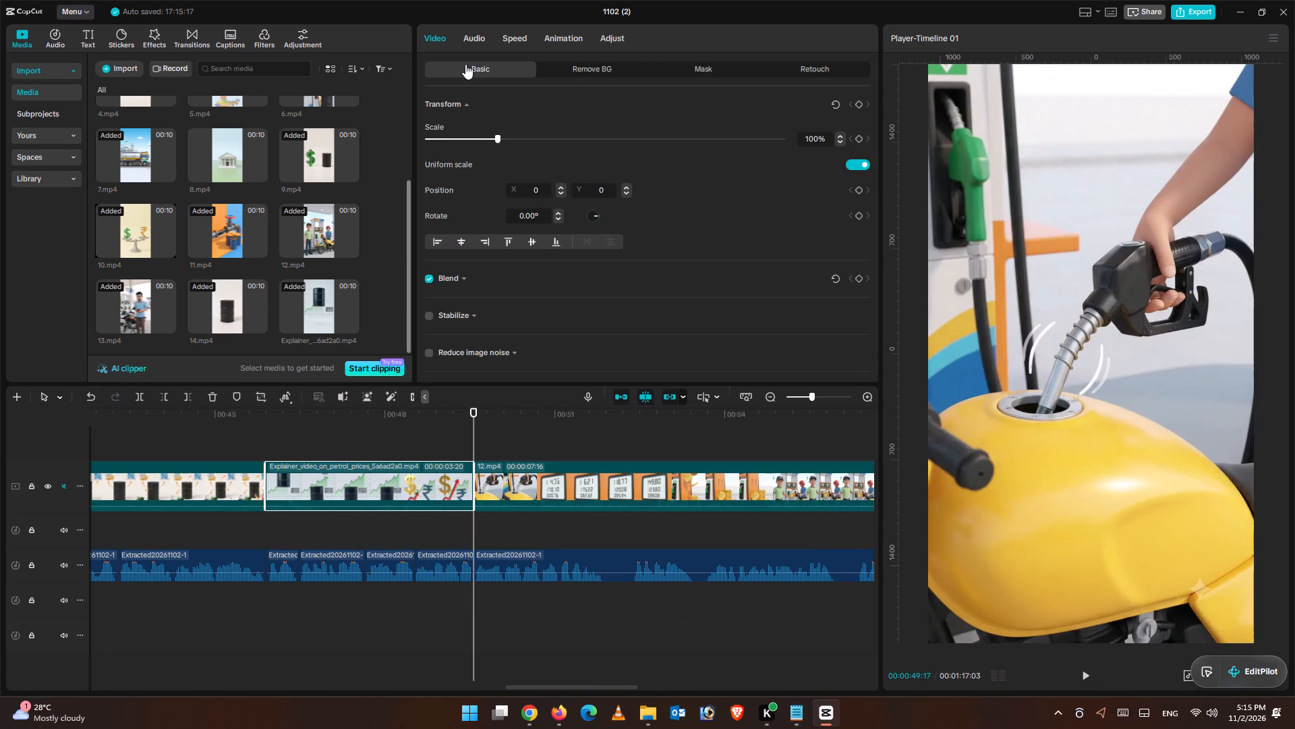
{"action": "left_click", "coordinate": [458, 42]}
{"action": "left_click", "coordinate": [500, 40]}
{"action": "left_click", "coordinate": [499, 123]}
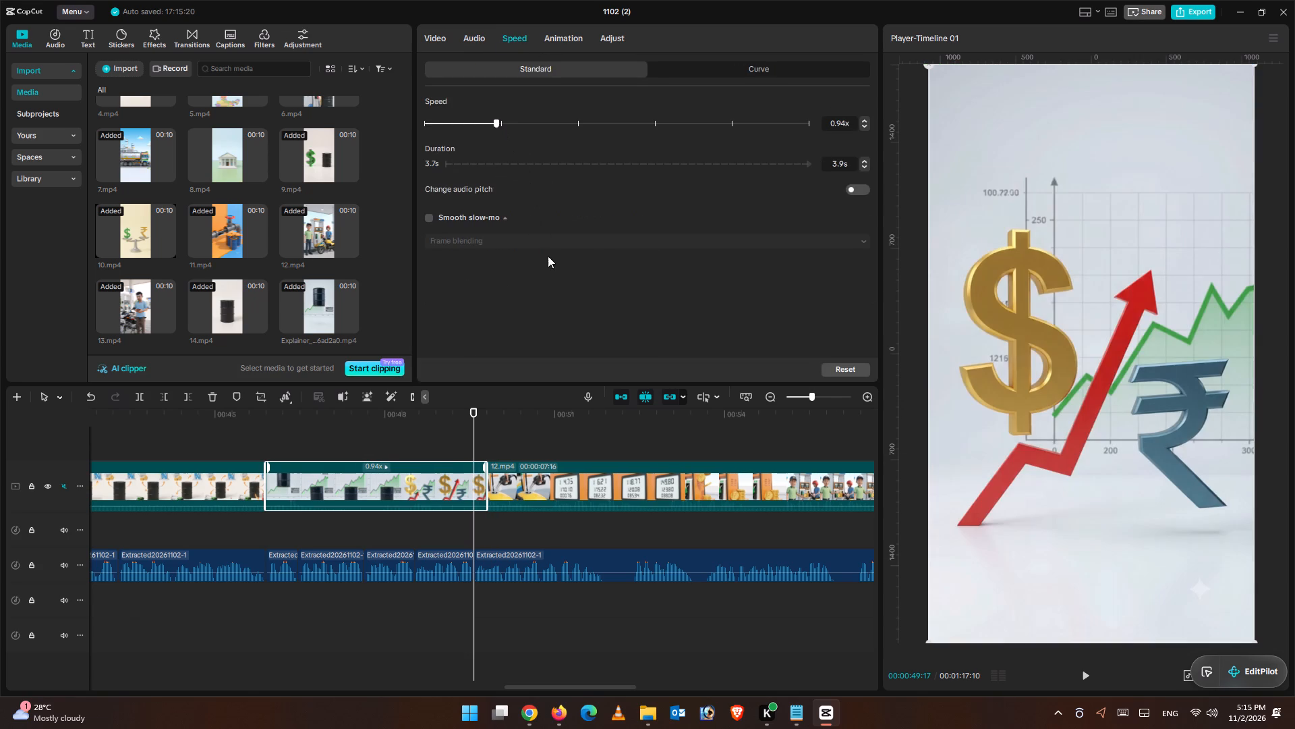
{"action": "left_click", "coordinate": [191, 394]}
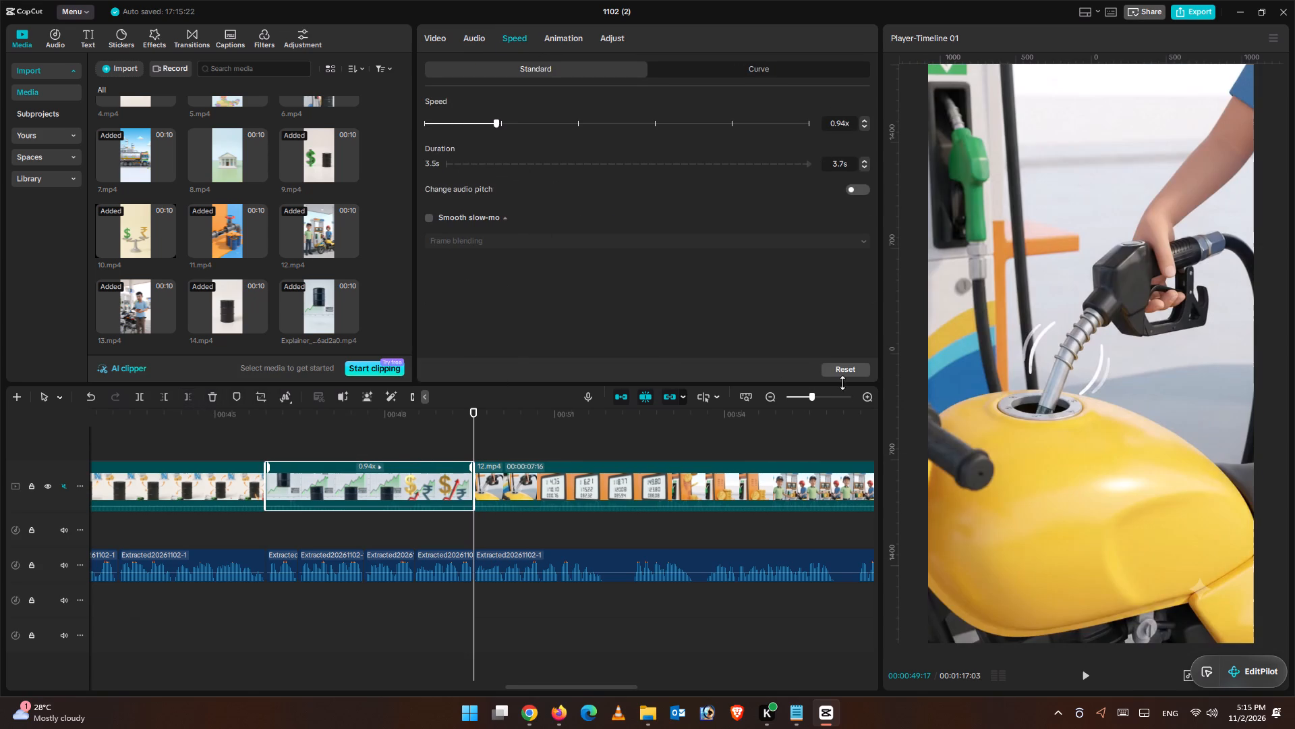
Enable smooth slow-mo on the explainer clip using the Optical flow method.
{"action": "left_click", "coordinate": [444, 215]}
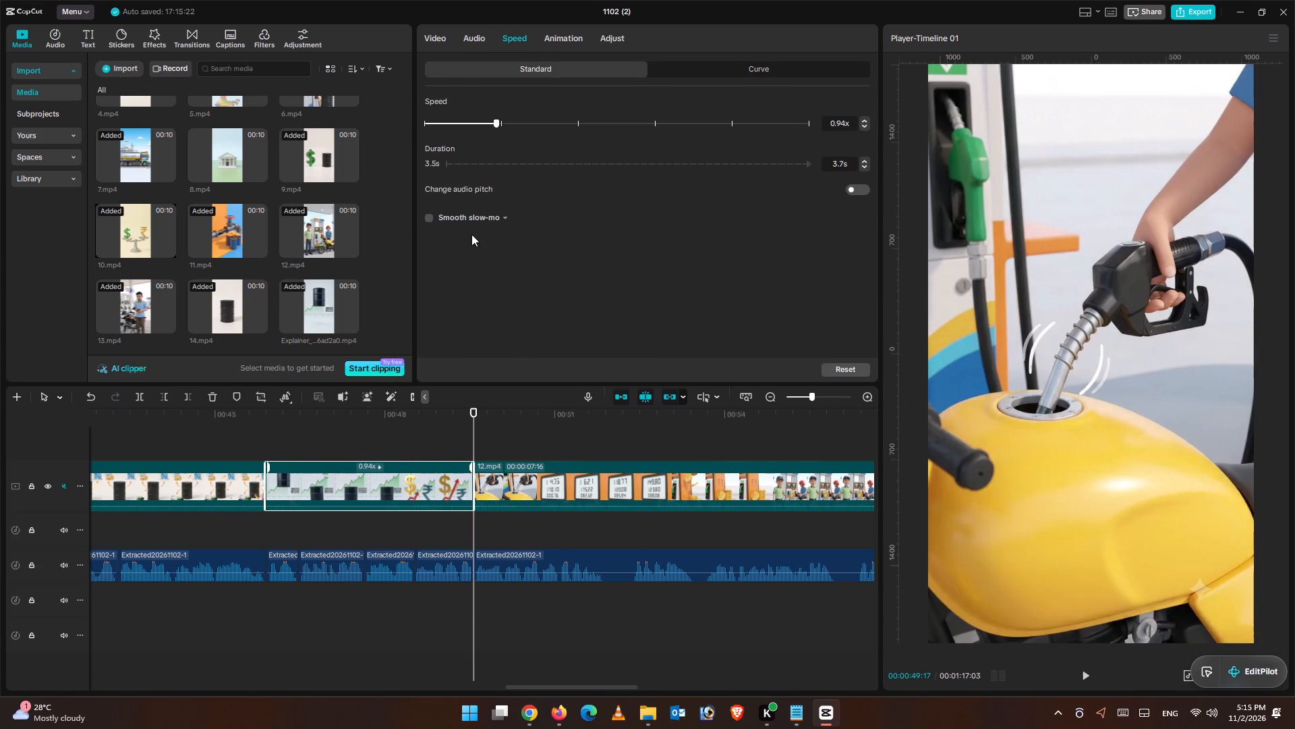
{"action": "left_click", "coordinate": [434, 213]}
{"action": "left_click", "coordinate": [432, 221]}
{"action": "left_click", "coordinate": [473, 249]}
{"action": "left_click", "coordinate": [473, 244]}
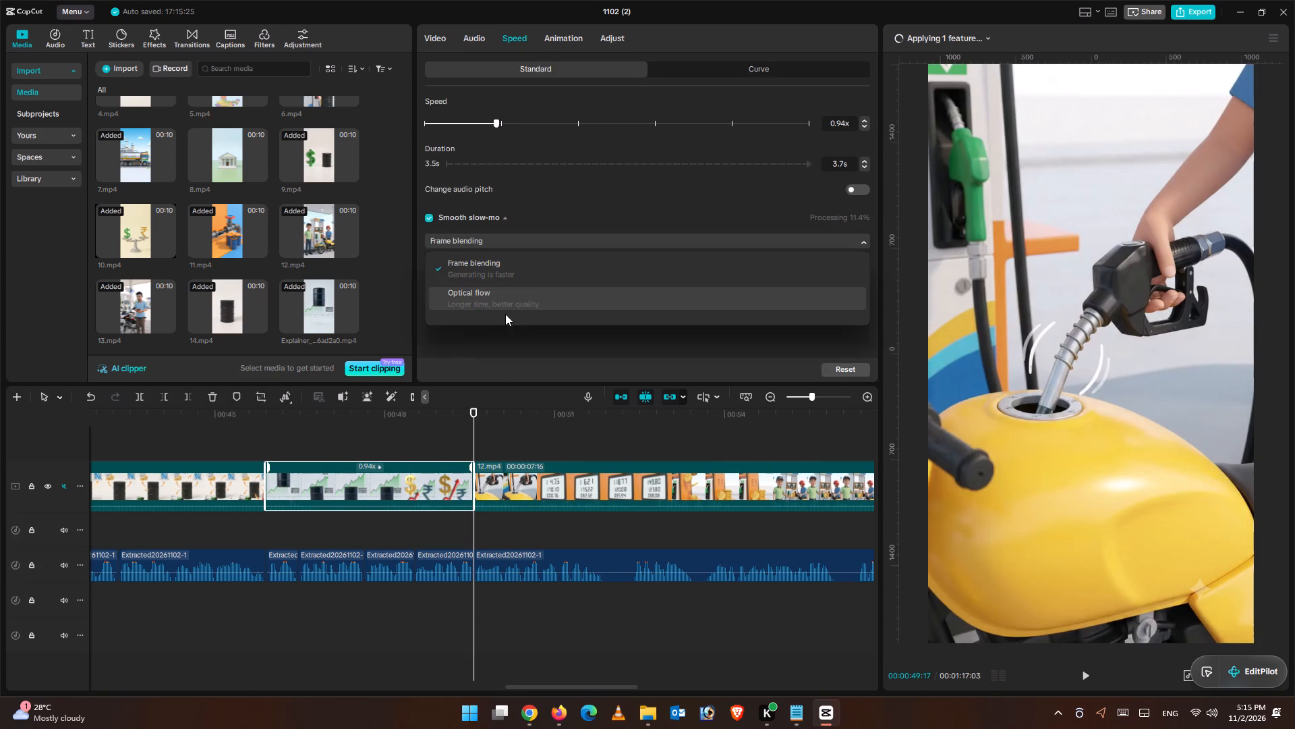
{"action": "left_click", "coordinate": [496, 295]}
Play the edit across the slowed explainer clip and delete the 12.mp4 fuel pump clip that follows it.
{"action": "left_click", "coordinate": [422, 416]}
{"action": "key", "text": "ctrl+minus"}
{"action": "key", "text": "ctrl+minus"}
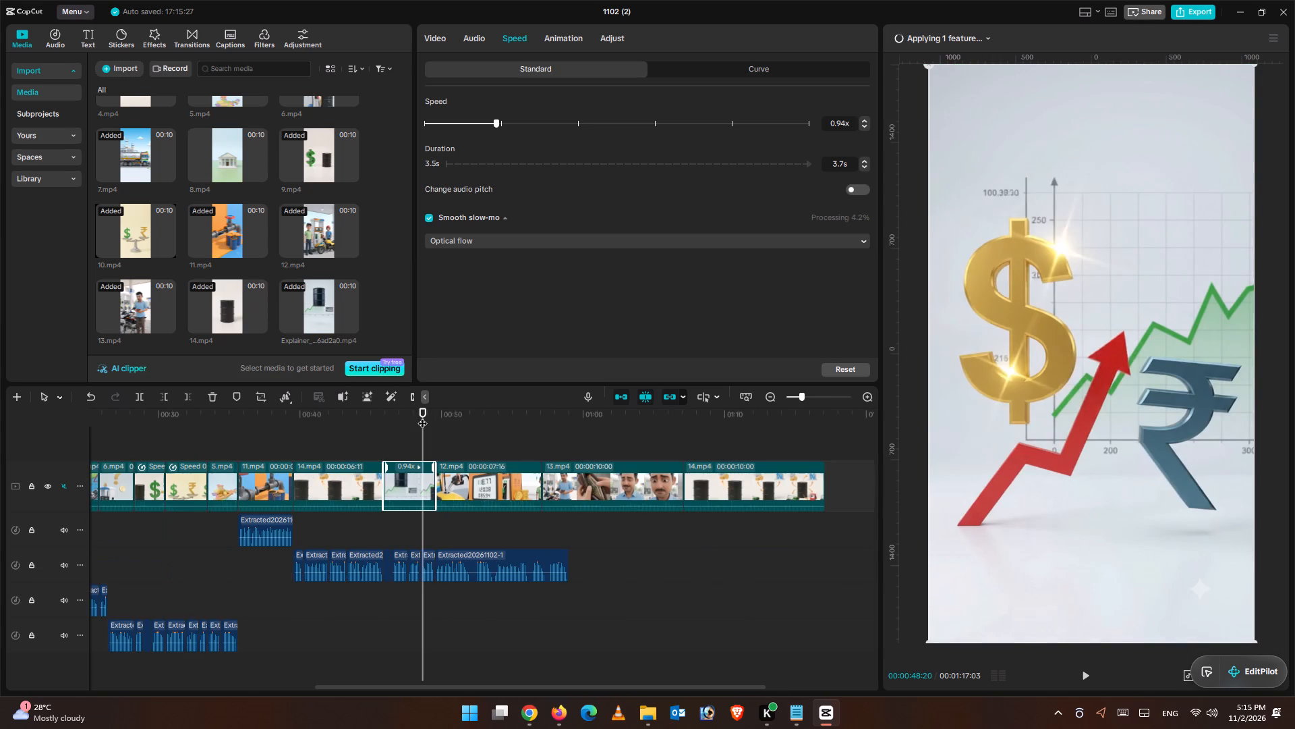
{"action": "left_click", "coordinate": [362, 421]}
{"action": "left_click", "coordinate": [1089, 676]}
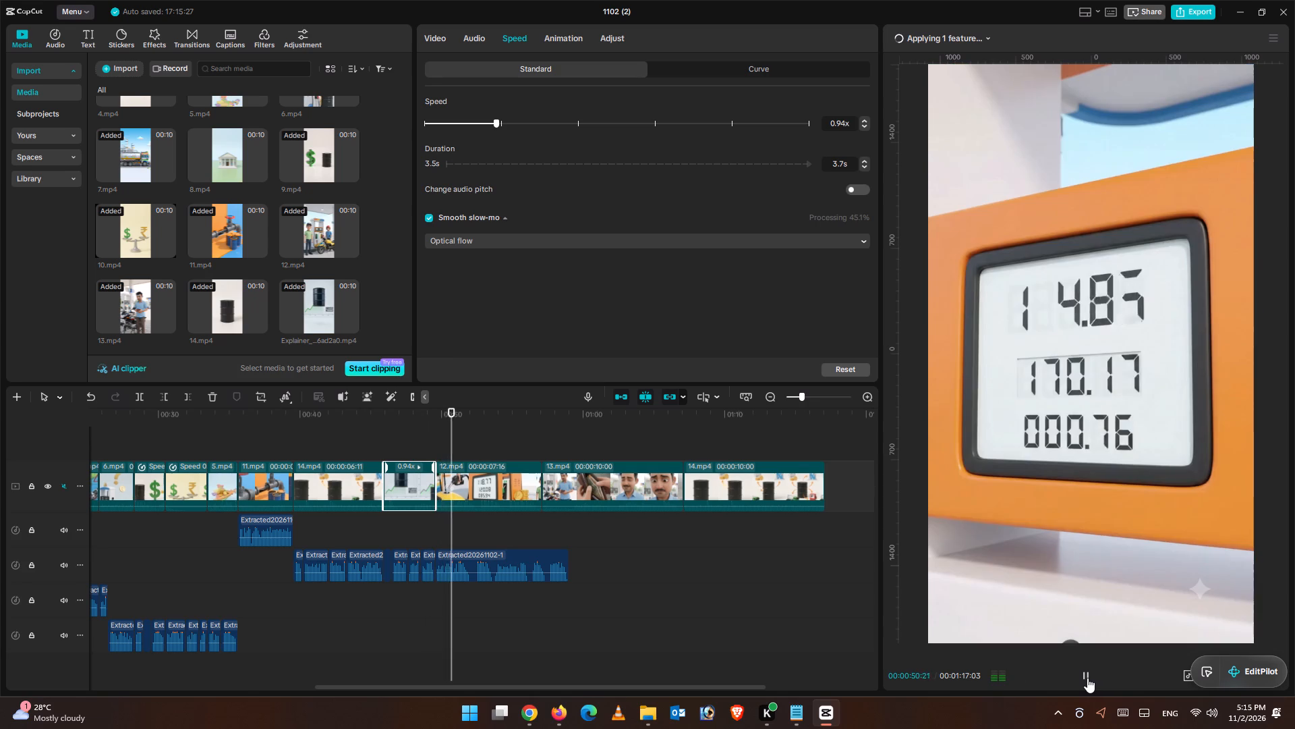
{"action": "left_click", "coordinate": [547, 435]}
{"action": "left_click", "coordinate": [505, 482]}
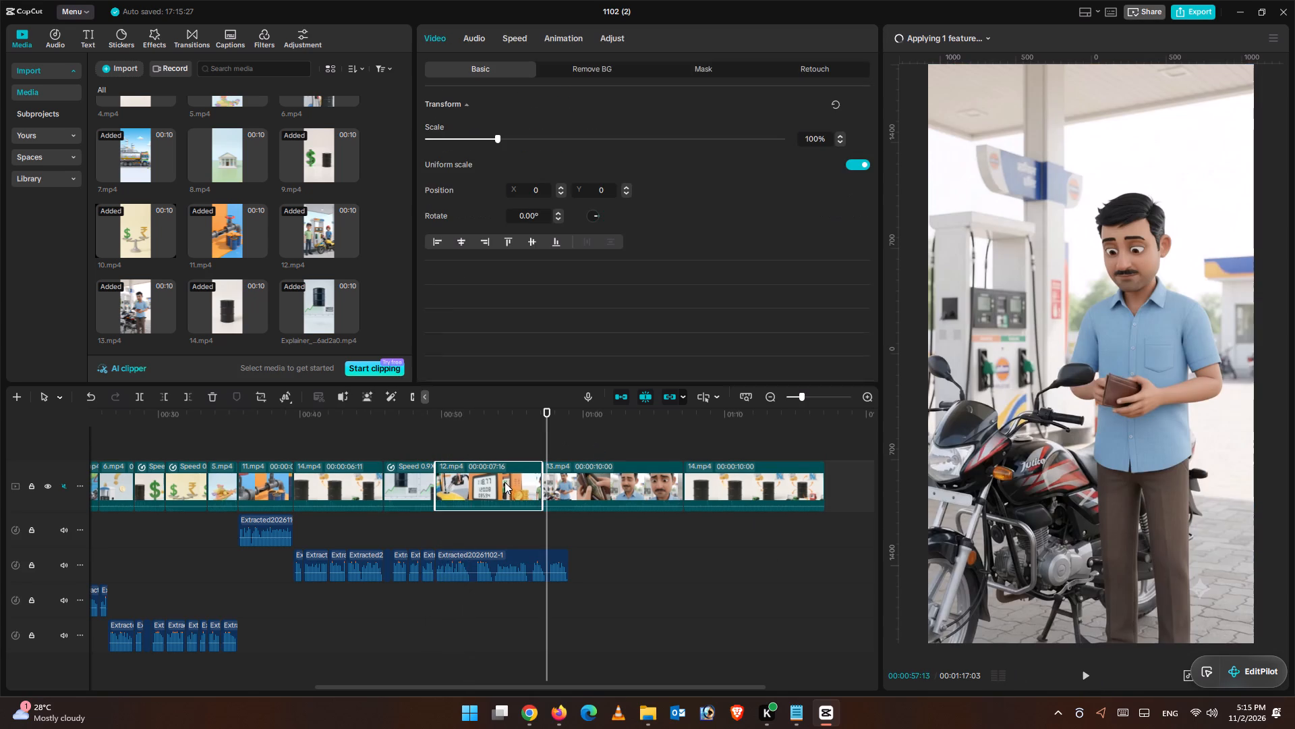
{"action": "left_click", "coordinate": [208, 402]}
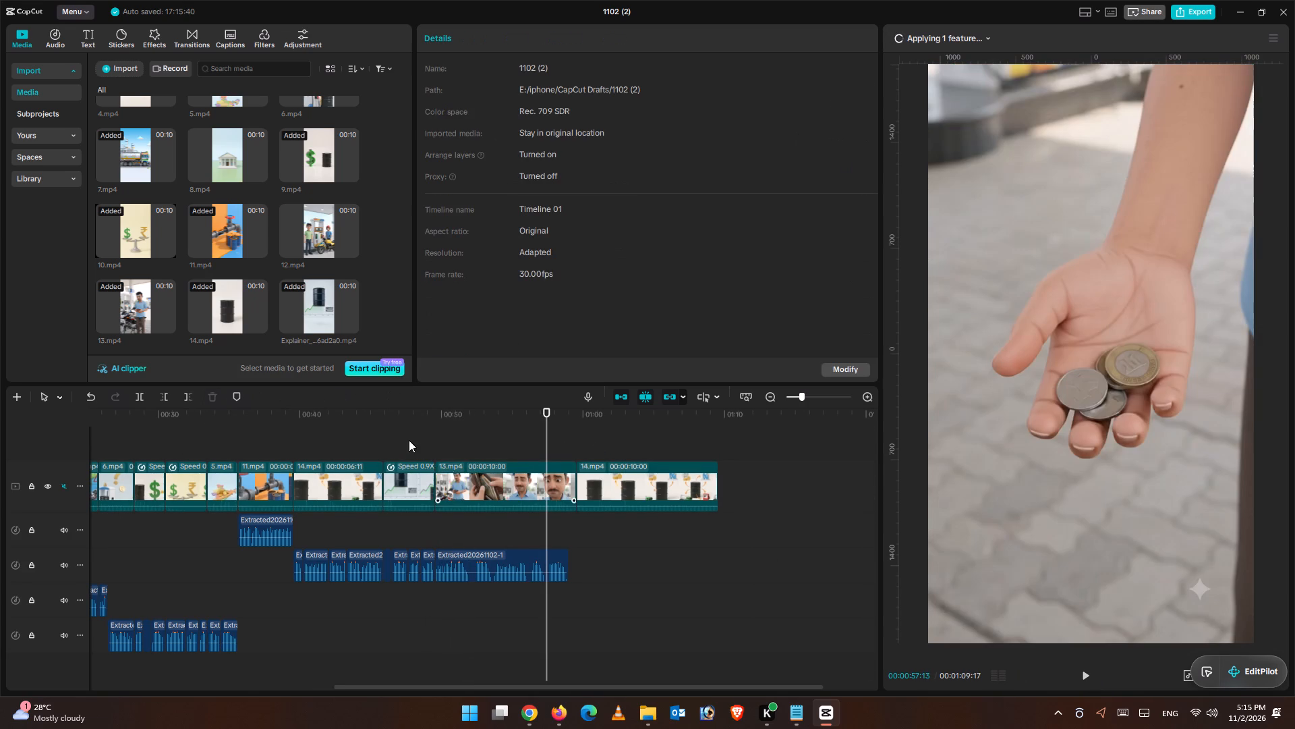
Play across the cut into 13.mp4 and trim the start of that clip, shortening it to 00:00:09:10.
{"action": "left_click", "coordinate": [409, 440]}
{"action": "left_click", "coordinate": [1086, 675]}
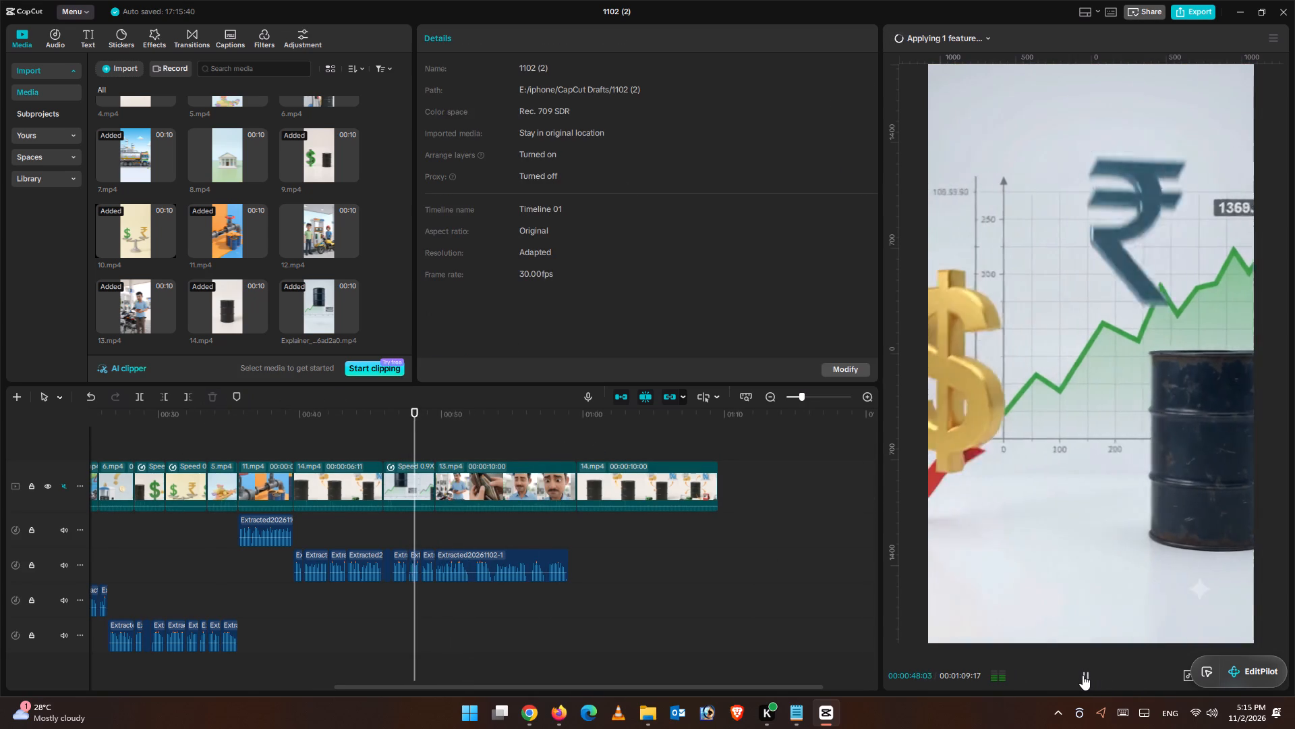
{"action": "key", "text": "ctrl+equal"}
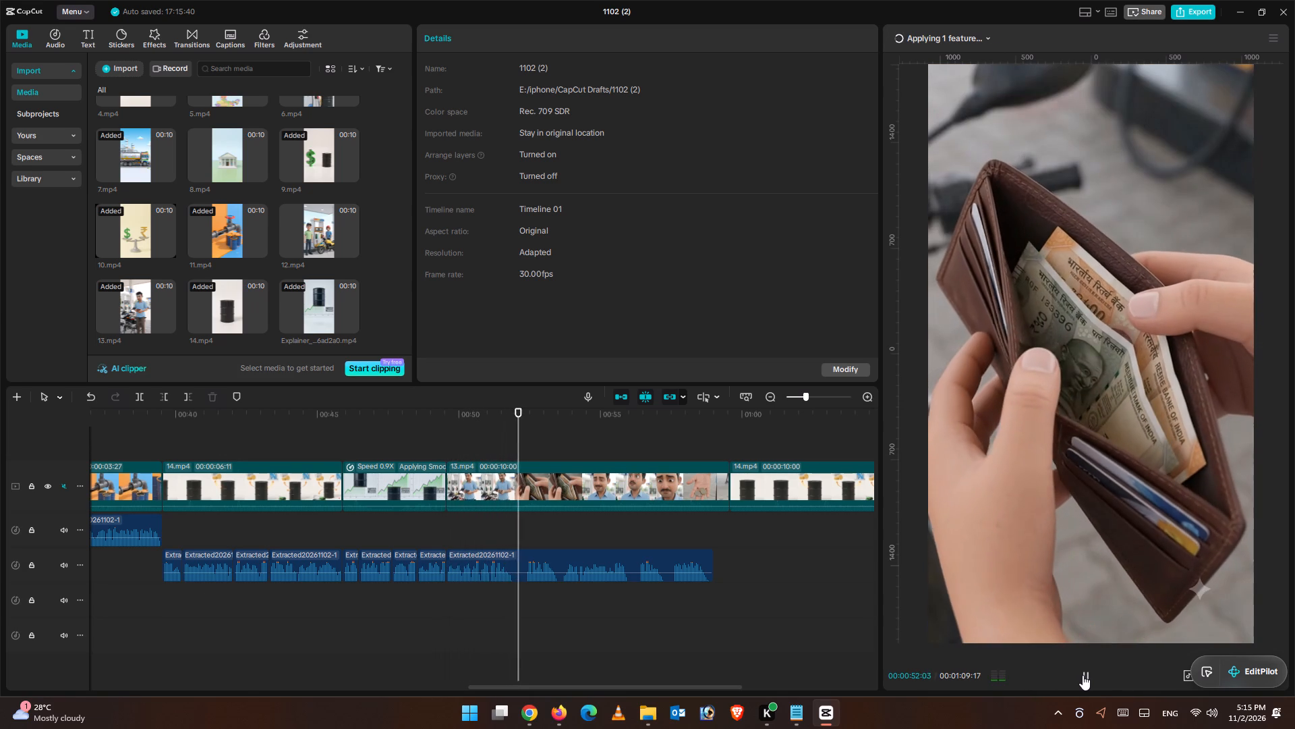
{"action": "left_click", "coordinate": [1083, 674]}
{"action": "left_click", "coordinate": [498, 447]}
{"action": "left_click", "coordinate": [457, 475]}
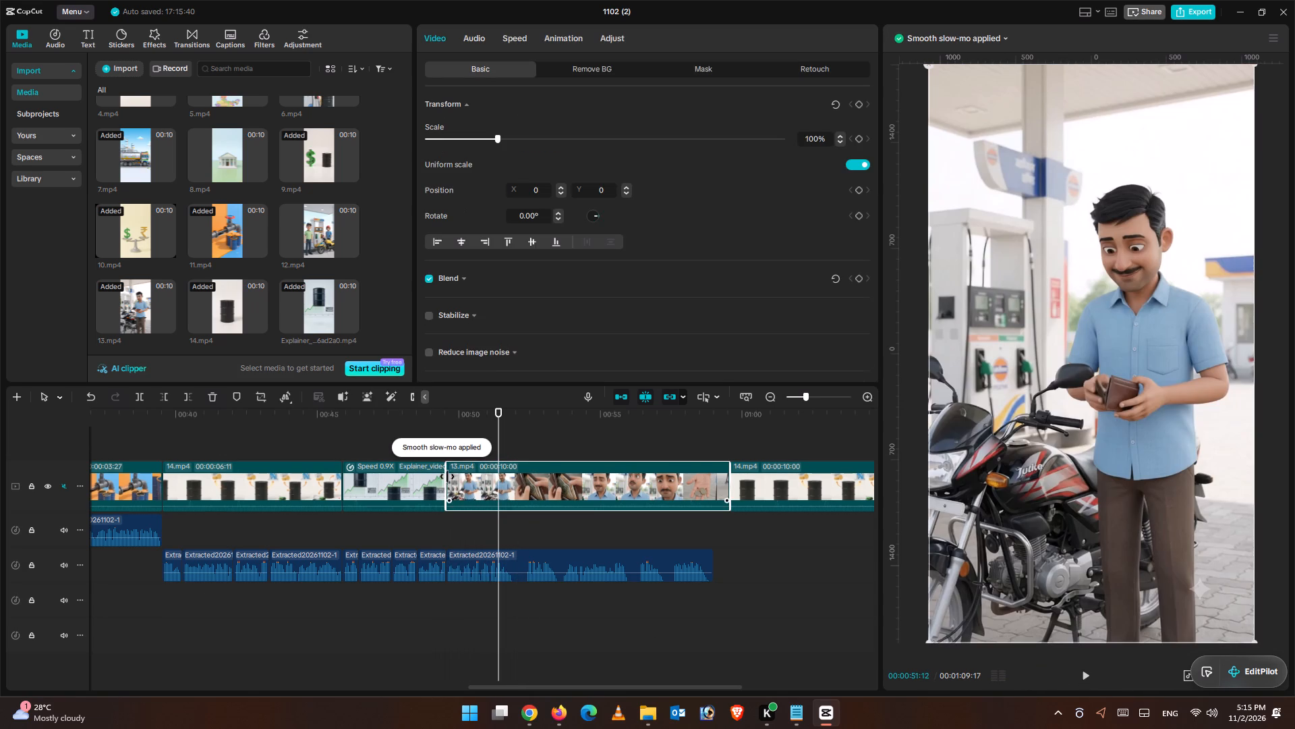
{"action": "left_click_drag", "start_coordinate": [447, 475], "coordinate": [466, 476]}
Play the narration from the start of 13.mp4 and split its audio at the pause at 00:00:51:25.
{"action": "left_click", "coordinate": [449, 444]}
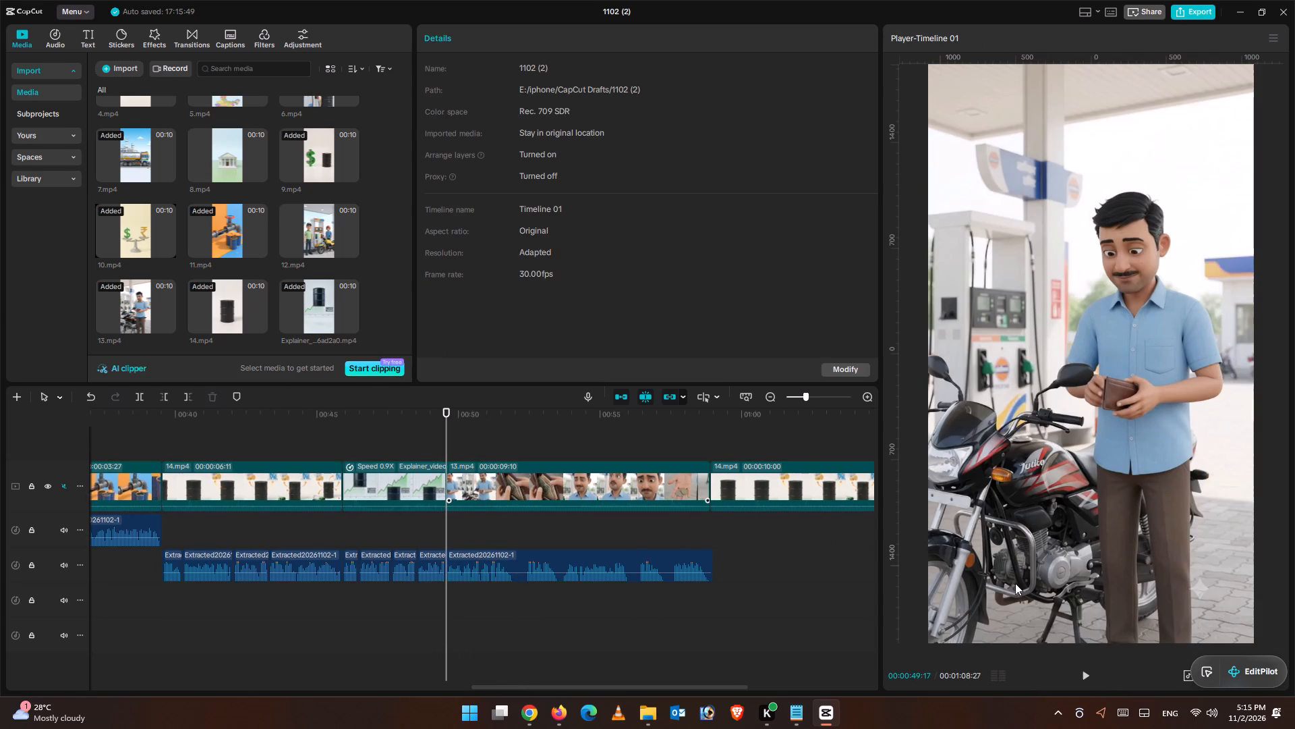
{"action": "left_click", "coordinate": [1085, 674]}
{"action": "key", "text": "ctrl+equal"}
{"action": "key", "text": "ctrl+equal"}
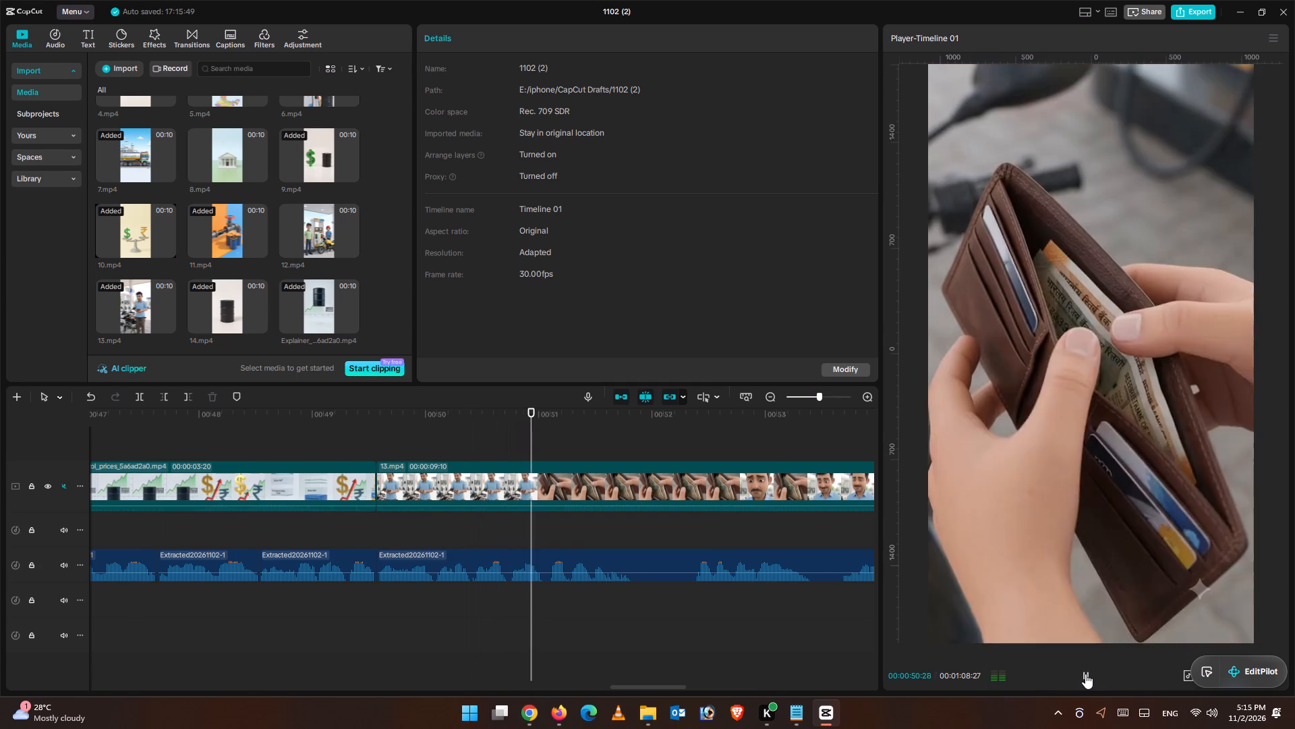
{"action": "left_click", "coordinate": [1085, 674]}
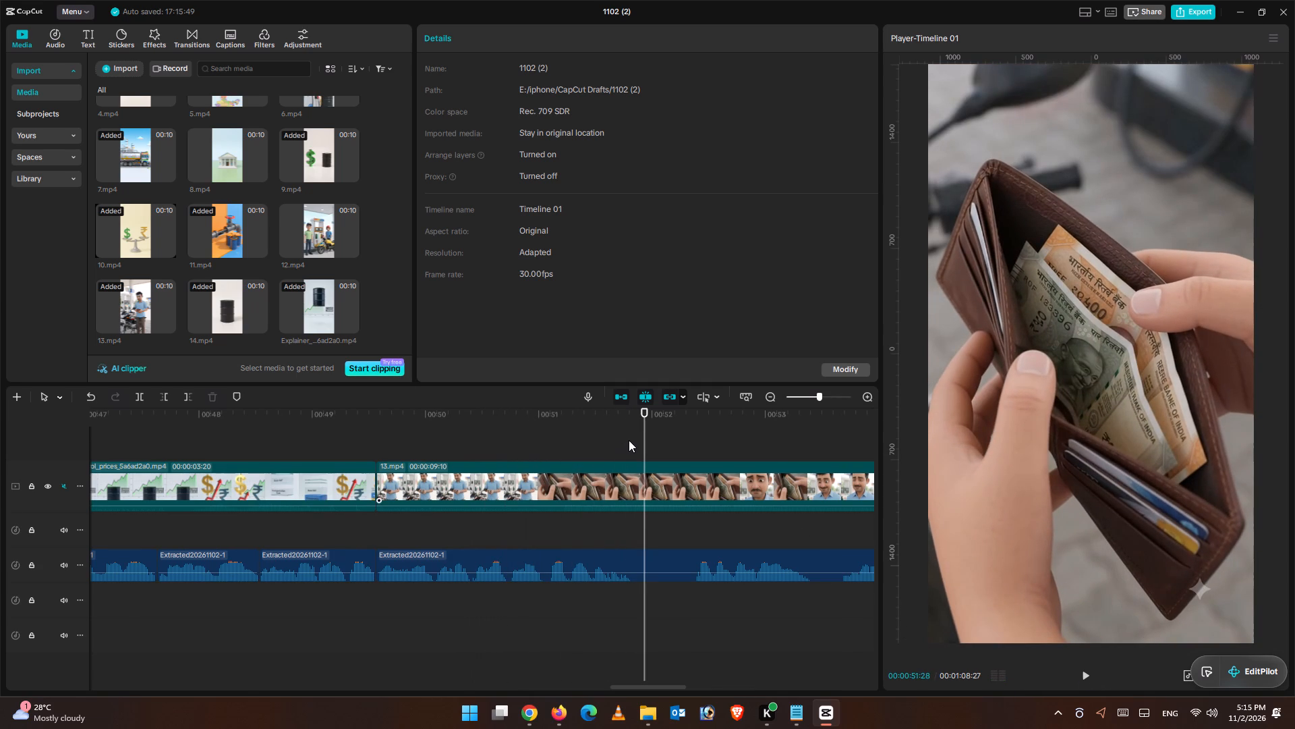
{"action": "left_click_drag", "start_coordinate": [634, 434], "coordinate": [627, 433]}
{"action": "left_click", "coordinate": [631, 434]}
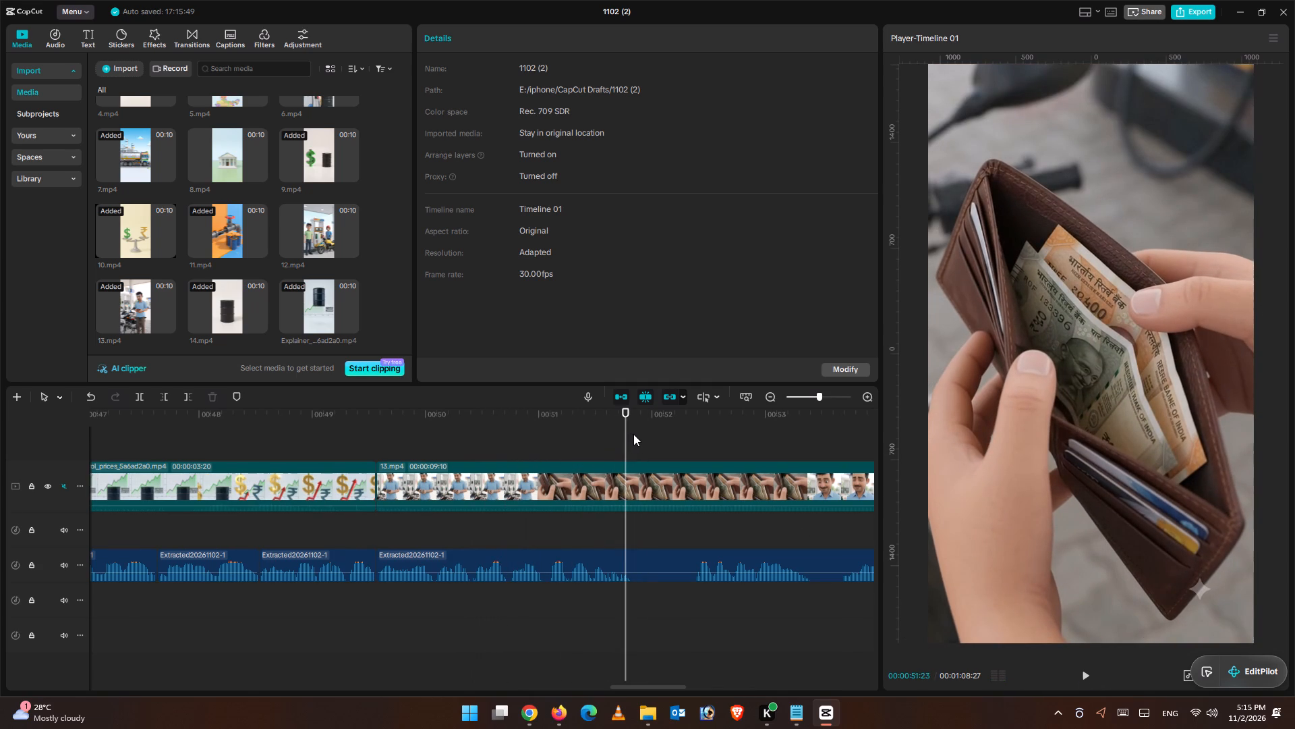
{"action": "left_click", "coordinate": [630, 441]}
{"action": "left_click", "coordinate": [630, 441]}
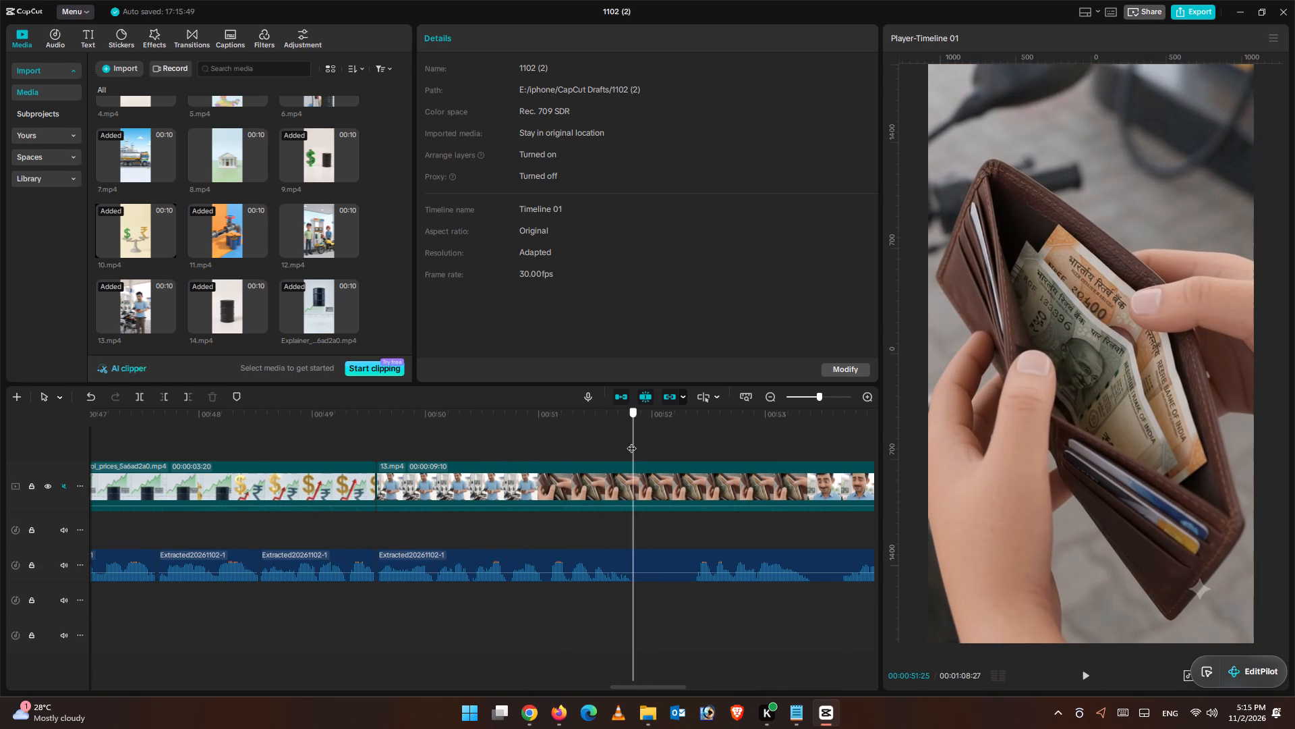
{"action": "left_click", "coordinate": [635, 573]}
{"action": "left_click", "coordinate": [140, 400]}
Trim the start of the 13.mp4 clip further, shortening it to 00:00:09:06.
{"action": "left_click", "coordinate": [500, 478]}
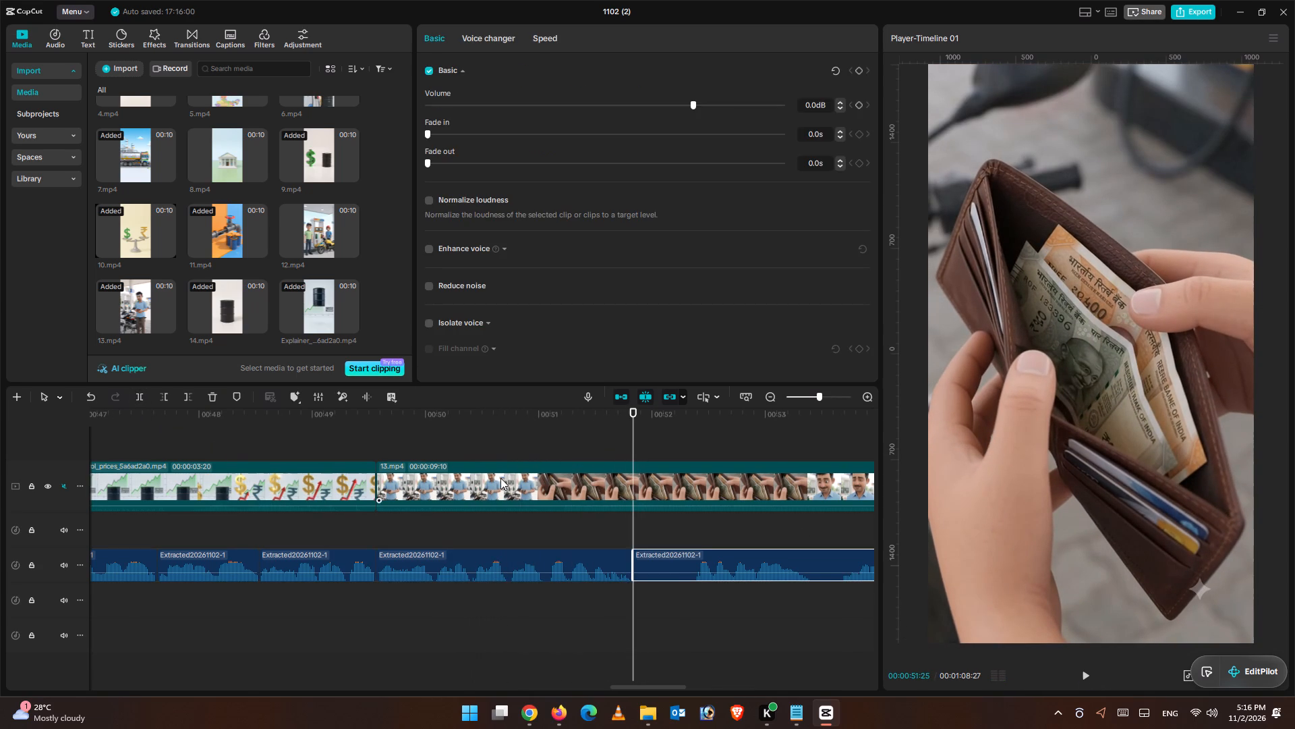
{"action": "left_click_drag", "start_coordinate": [378, 469], "coordinate": [386, 473]}
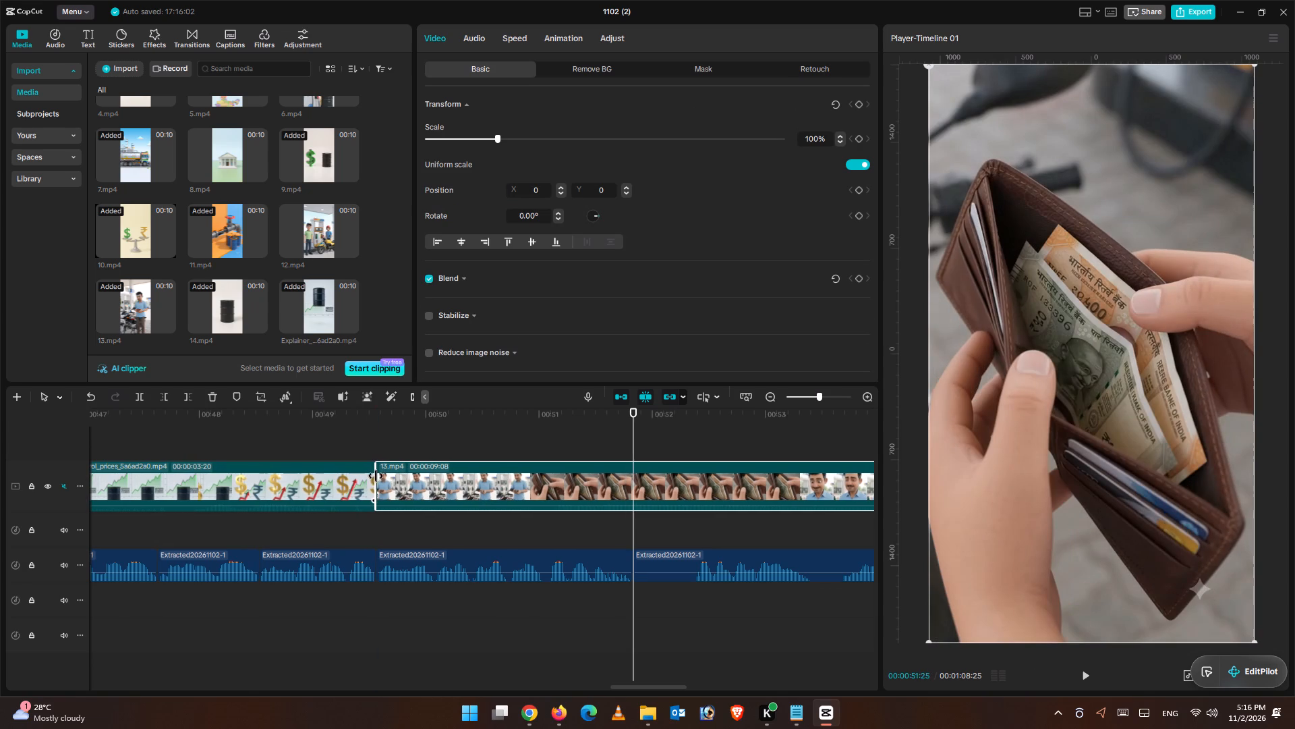
{"action": "left_click_drag", "start_coordinate": [376, 476], "coordinate": [384, 477]}
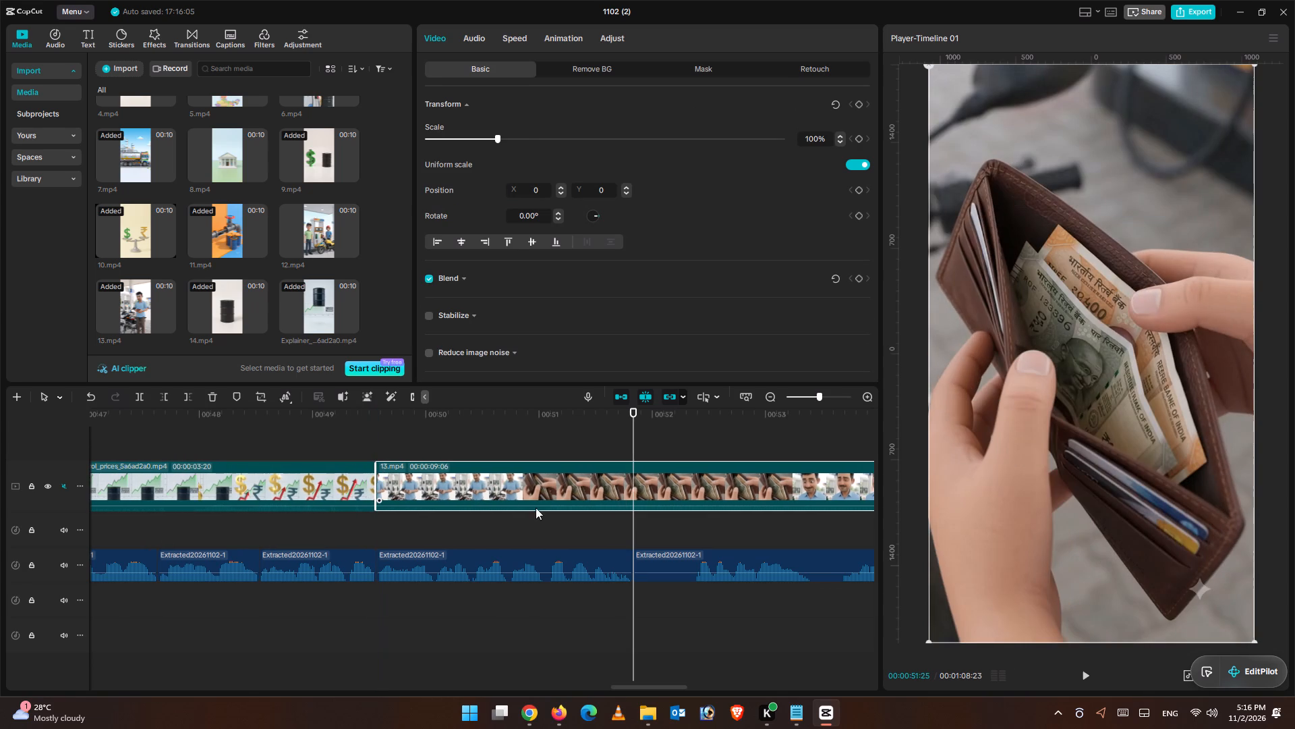
Trim the end of the 13.mp4 clip at the narration split at 00:00:51:25, shortening it to 00:00:02:08.
{"action": "left_click", "coordinate": [349, 446]}
{"action": "left_click", "coordinate": [1087, 678]}
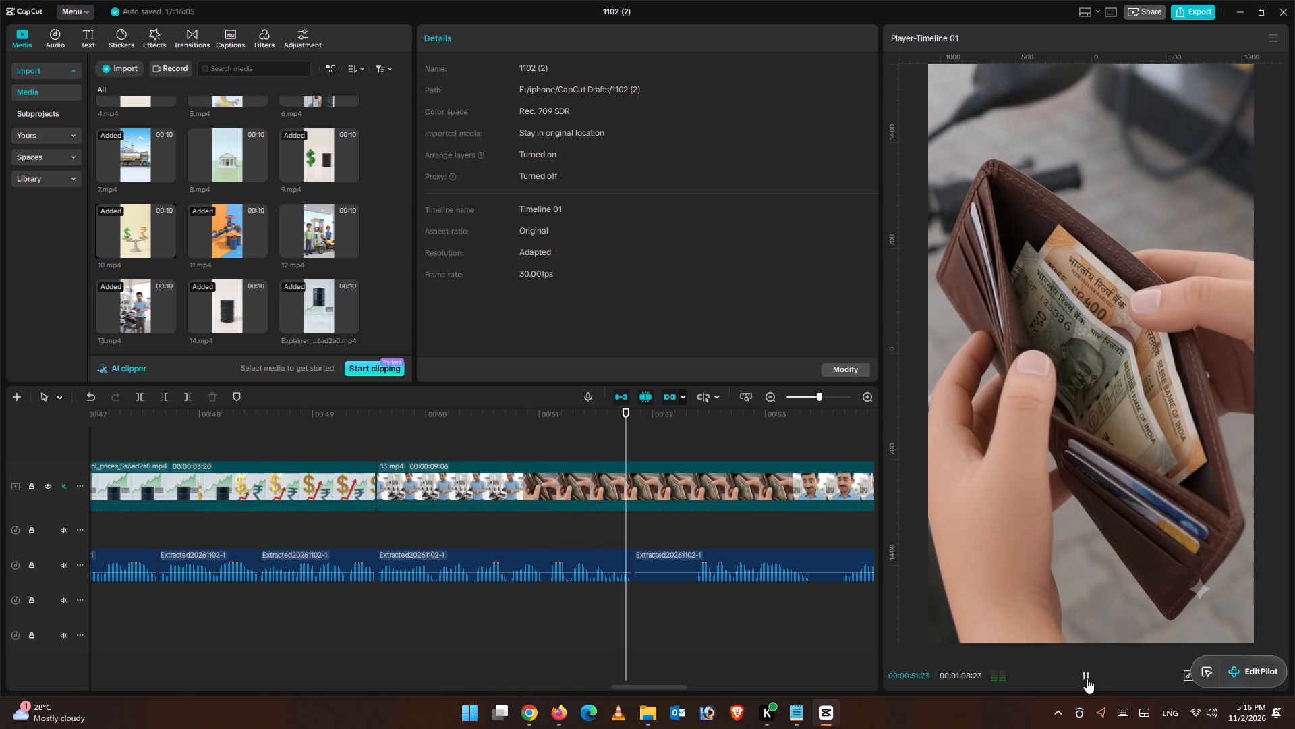
{"action": "left_click", "coordinate": [1087, 678]}
{"action": "left_click", "coordinate": [645, 434]}
{"action": "left_click_drag", "start_coordinate": [650, 435], "coordinate": [635, 434]}
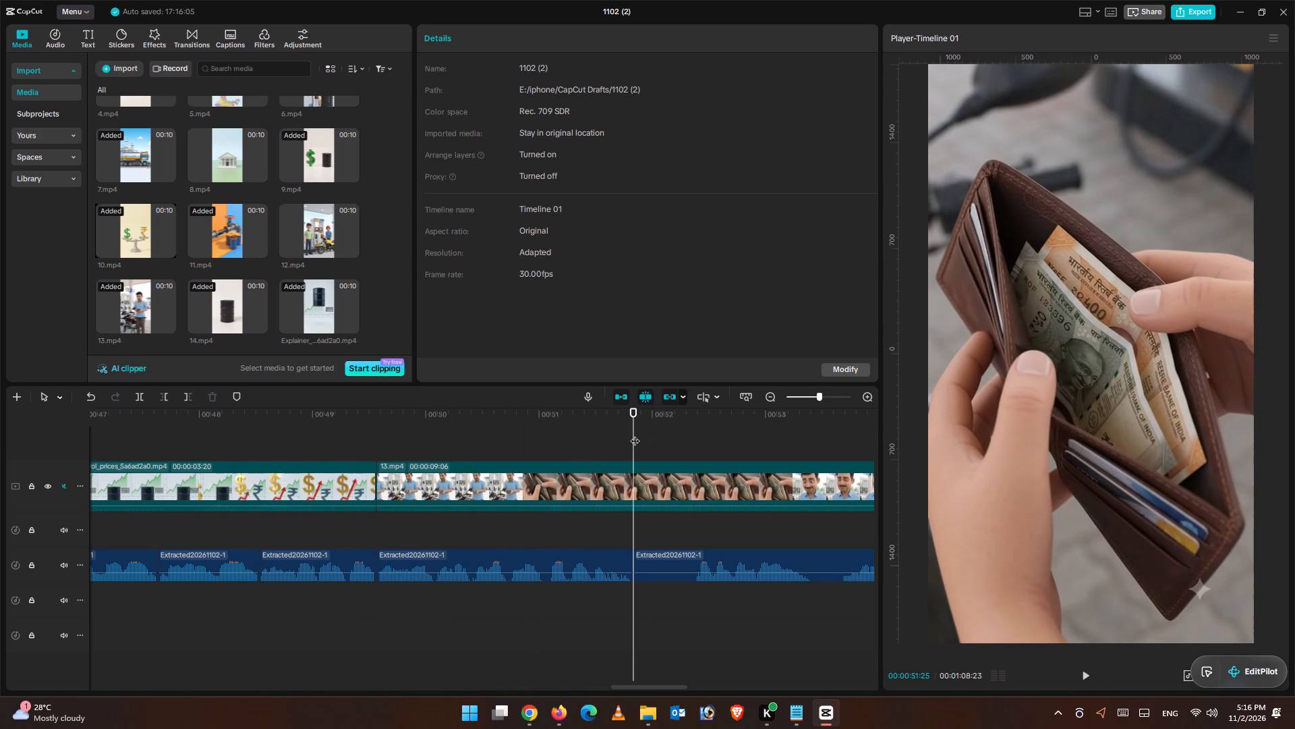
{"action": "left_click", "coordinate": [635, 433]}
{"action": "left_click", "coordinate": [647, 483]}
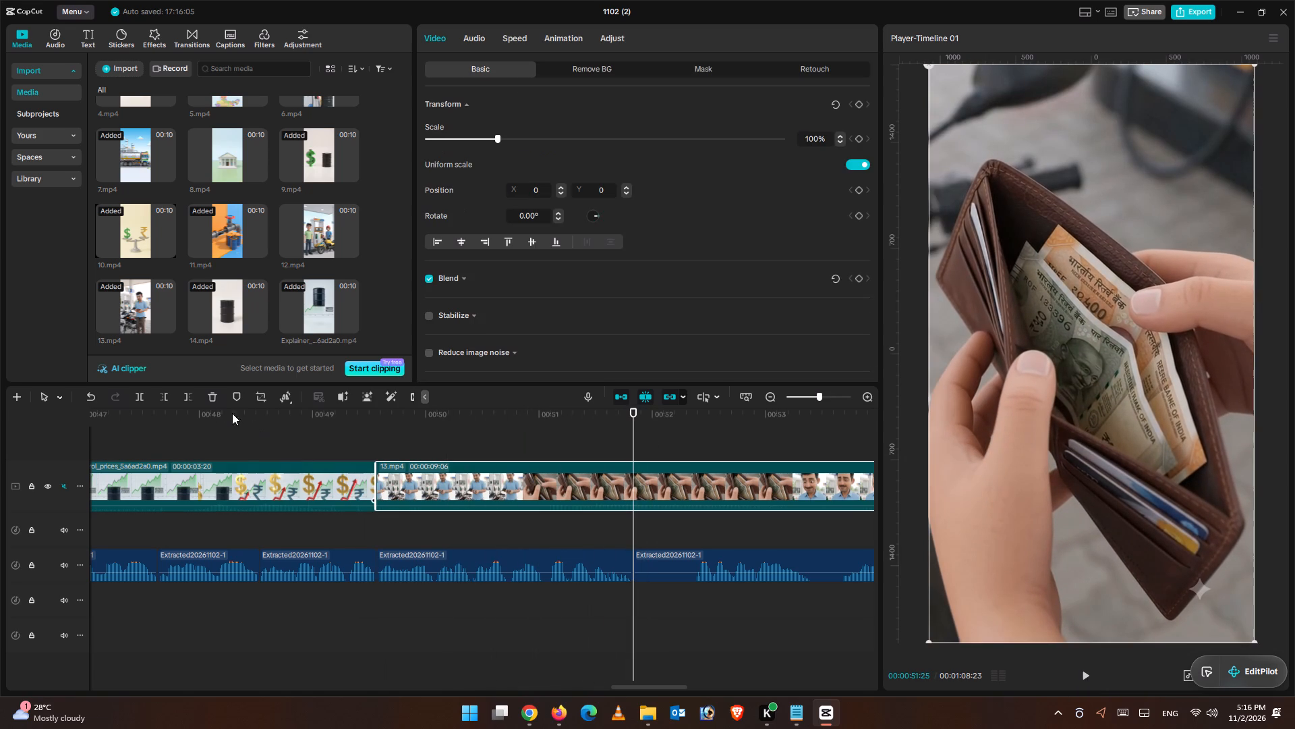
{"action": "left_click", "coordinate": [188, 394]}
Play the edit into 14.mp4 and trim the silent start of the narration piece beneath it to 00:00:52:11.
{"action": "left_click", "coordinate": [1077, 672]}
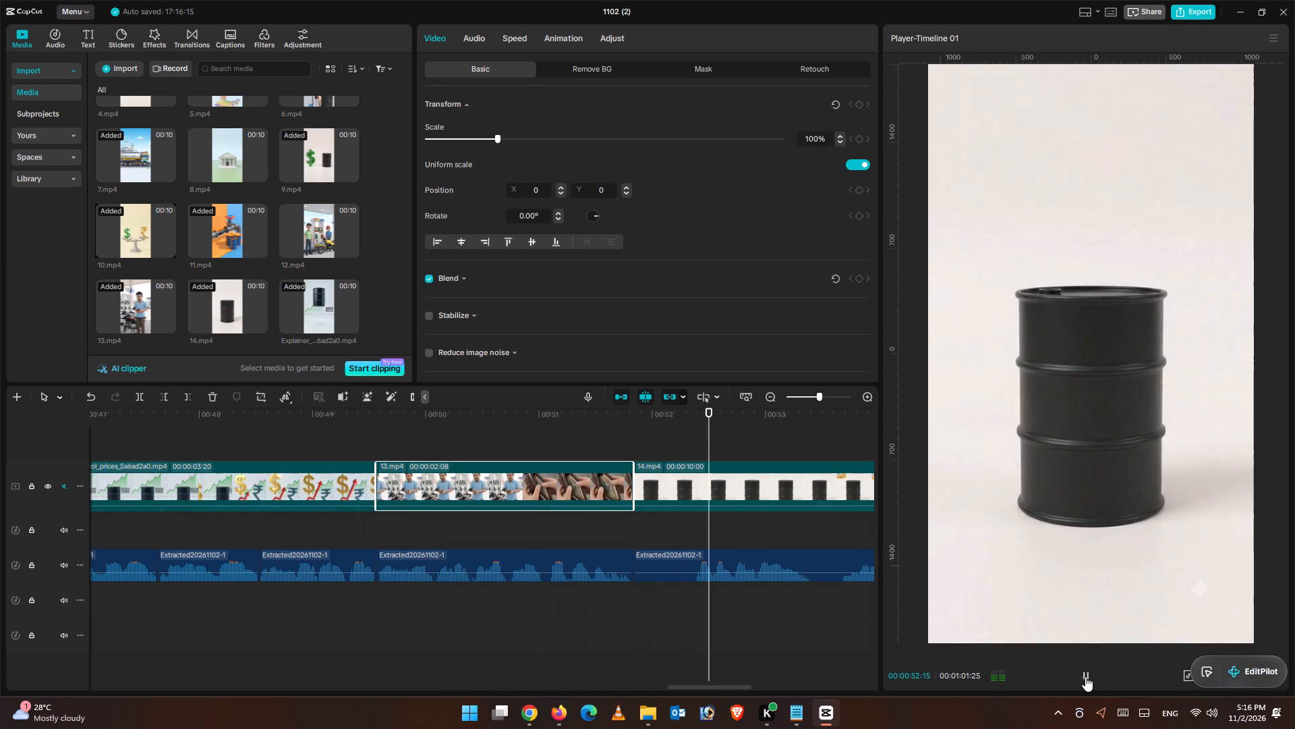
{"action": "left_click", "coordinate": [1085, 676]}
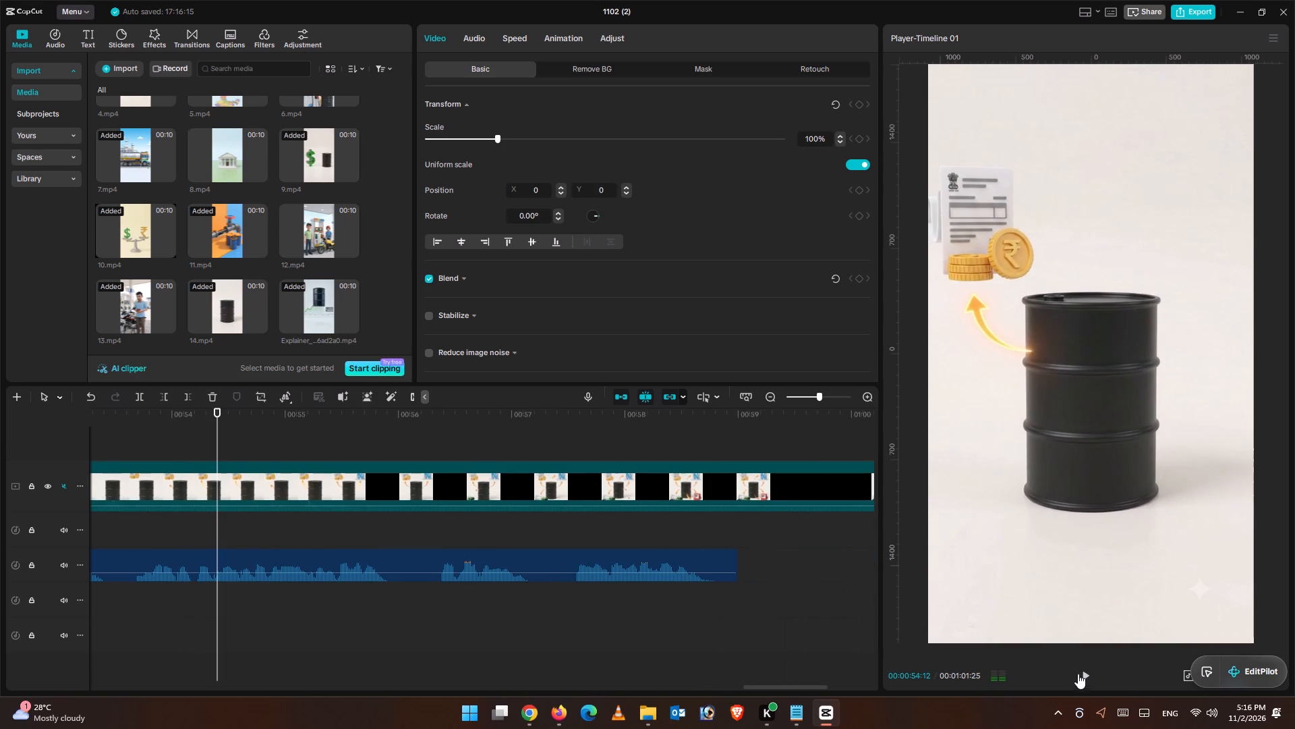
{"action": "left_click_drag", "start_coordinate": [223, 430], "coordinate": [143, 430]}
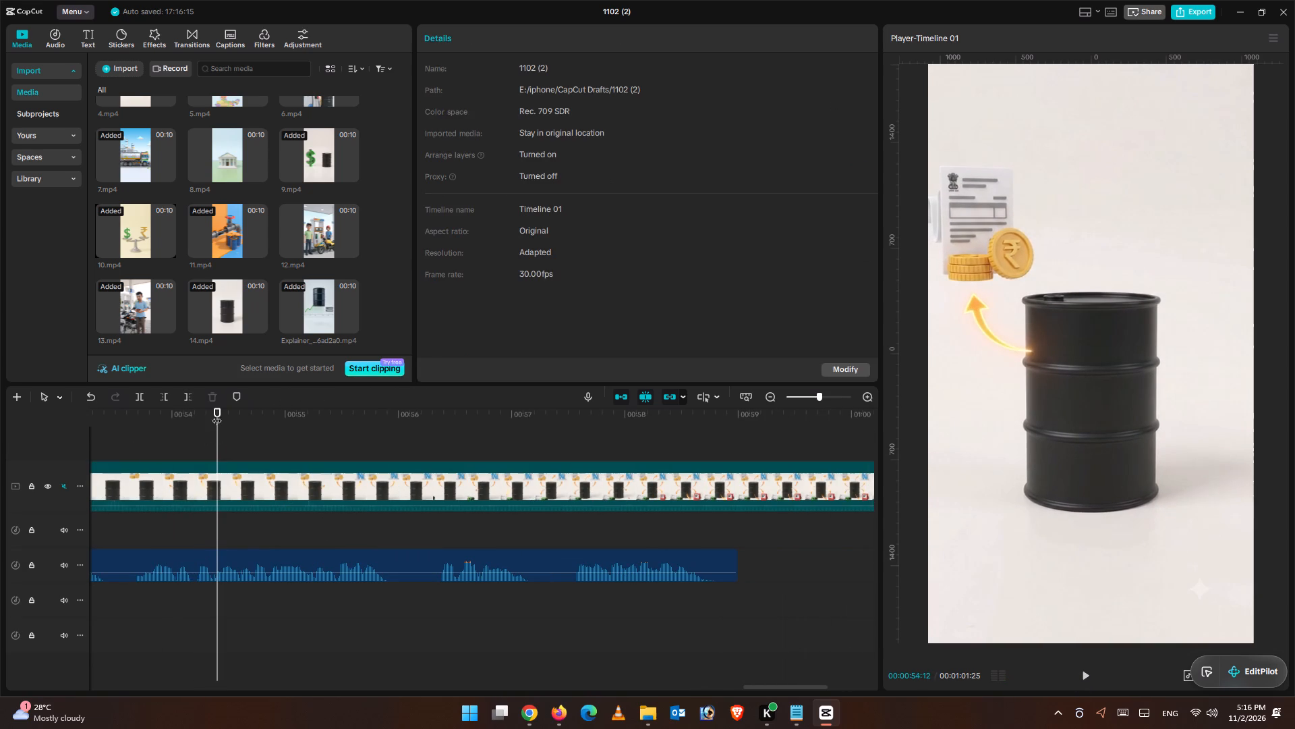
{"action": "left_click_drag", "start_coordinate": [217, 413], "coordinate": [130, 431]}
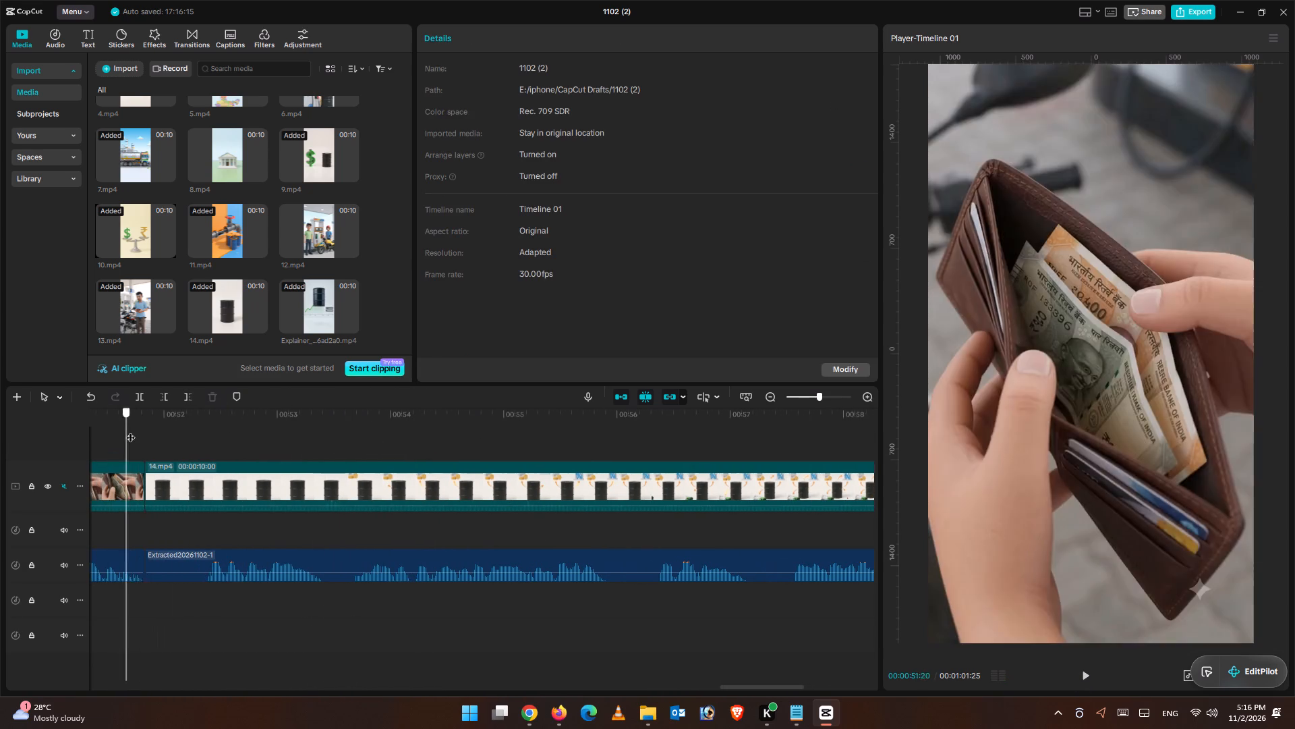
{"action": "left_click_drag", "start_coordinate": [130, 431], "coordinate": [229, 450]}
{"action": "left_click", "coordinate": [260, 553]}
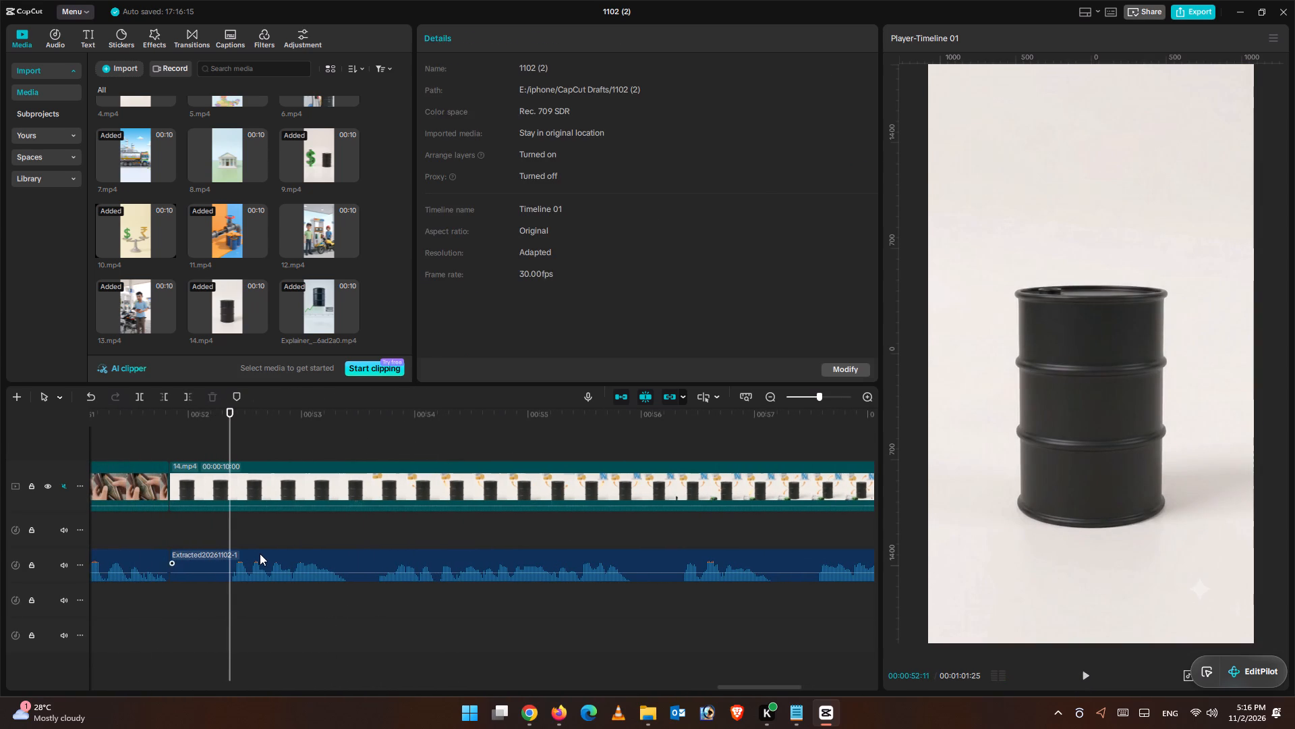
{"action": "left_click", "coordinate": [162, 404]}
Cut the pause out of the narration under 14.mp4 by splitting at 00:00:53:12 and trimming the following piece's start to 00:00:53:20.
{"action": "left_click_drag", "start_coordinate": [227, 412], "coordinate": [347, 465]}
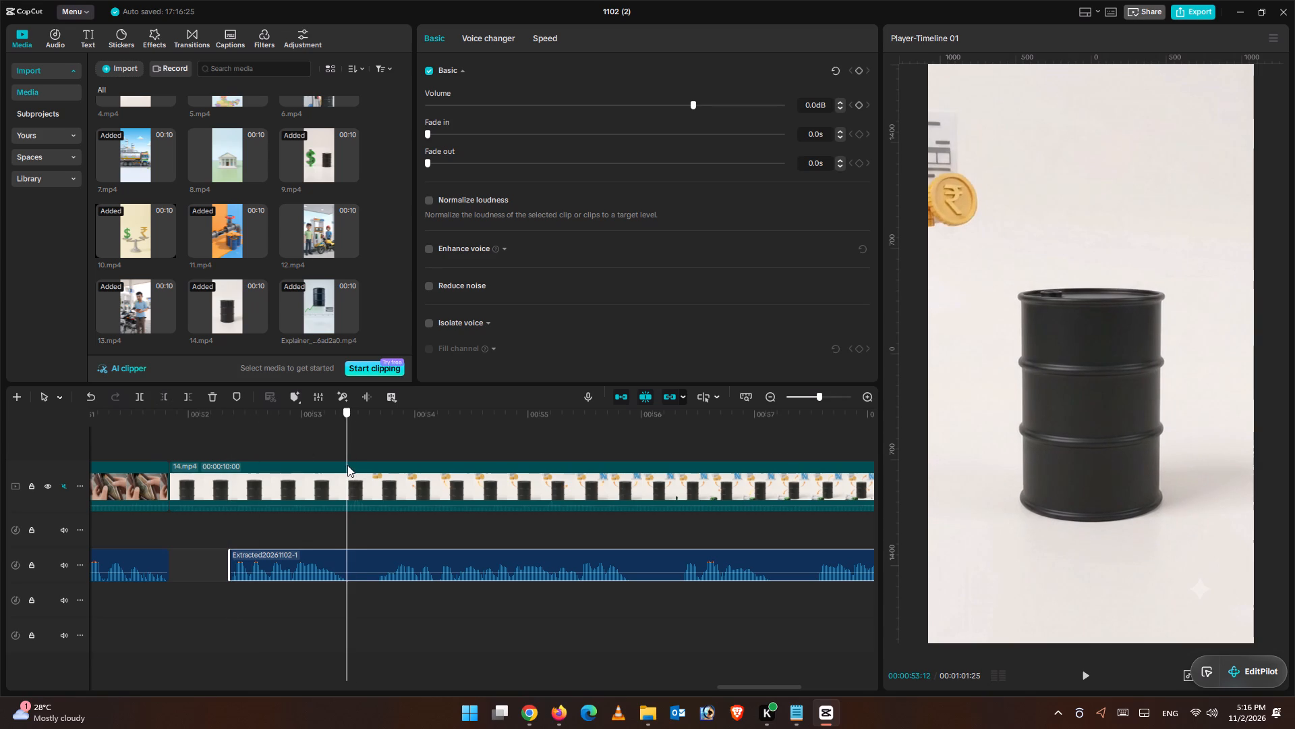
{"action": "left_click_drag", "start_coordinate": [347, 465], "coordinate": [347, 465]}
{"action": "left_click", "coordinate": [129, 398]}
{"action": "left_click", "coordinate": [146, 396]}
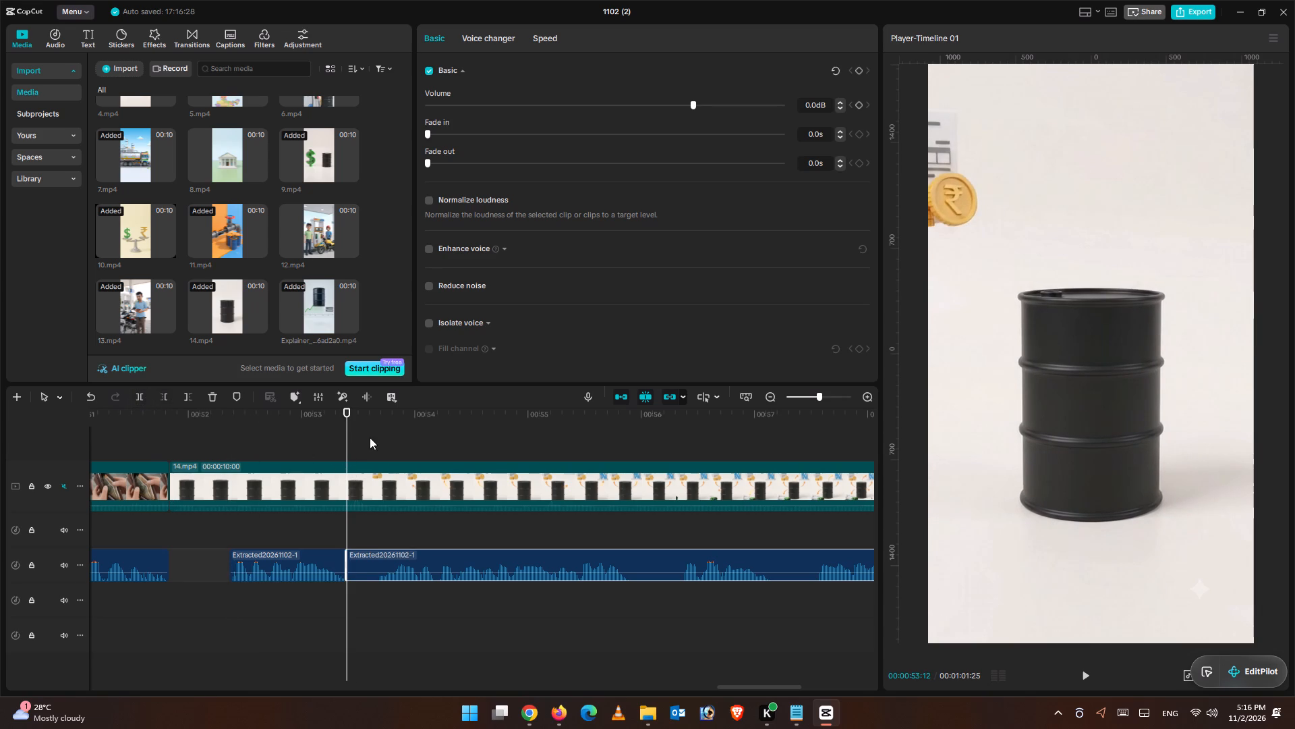
{"action": "left_click_drag", "start_coordinate": [345, 423], "coordinate": [376, 443]}
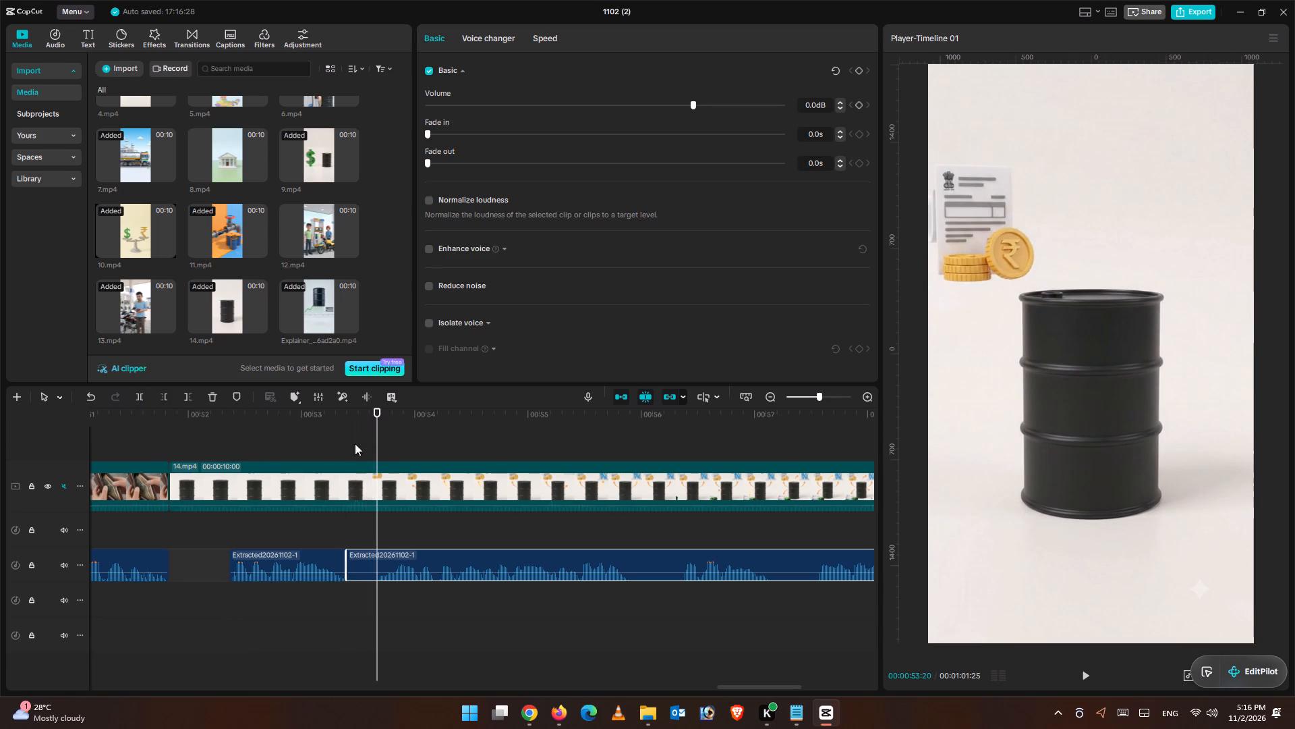
{"action": "left_click", "coordinate": [165, 396]}
Split the narration at 00:00:55:26 and trim the start of the following piece to 00:00:56:11 to remove the pause.
{"action": "left_click_drag", "start_coordinate": [375, 423], "coordinate": [609, 478]}
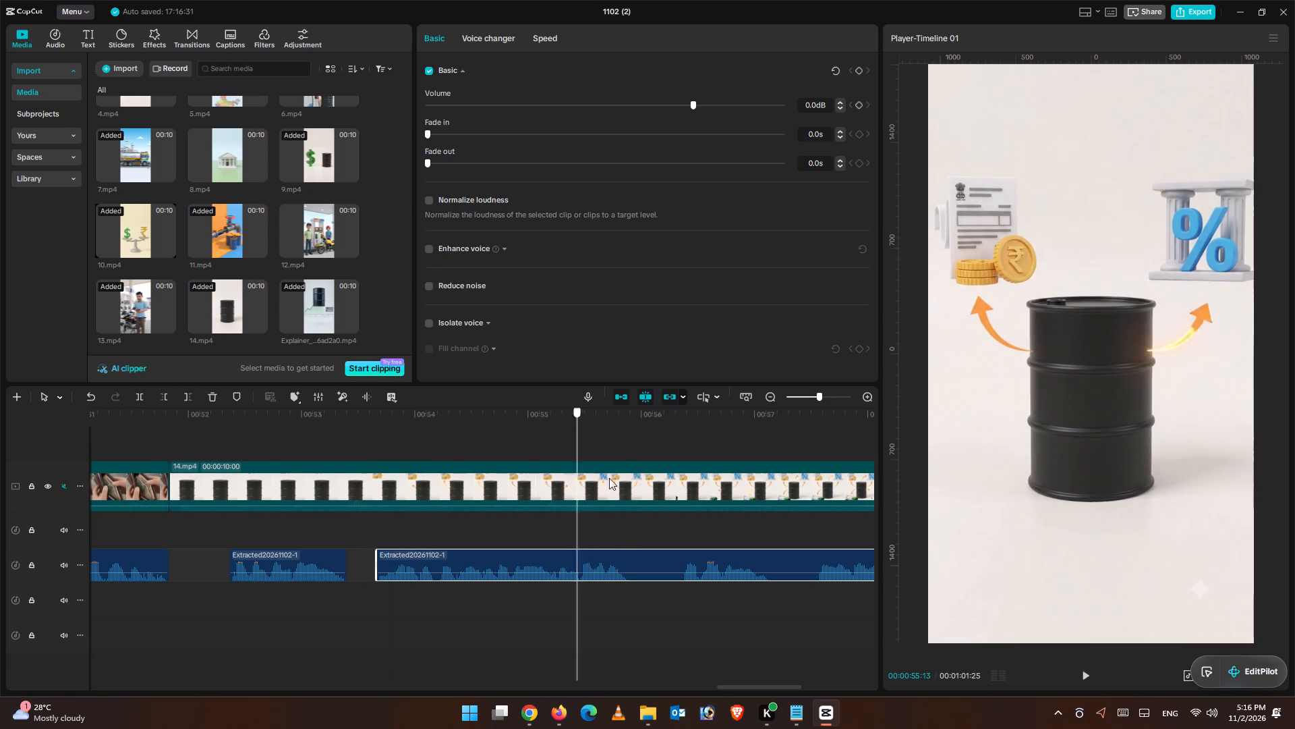
{"action": "left_click_drag", "start_coordinate": [609, 478], "coordinate": [626, 488]}
{"action": "left_click", "coordinate": [146, 397]}
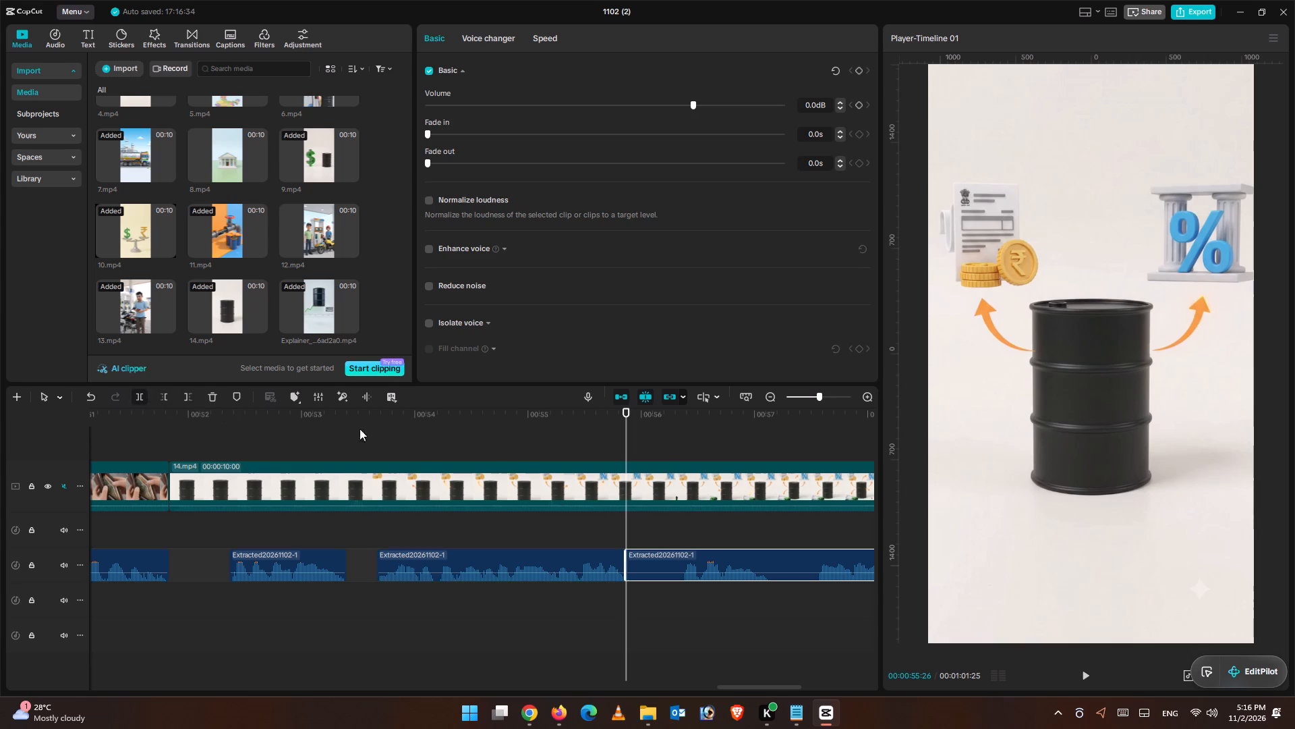
{"action": "left_click_drag", "start_coordinate": [625, 420], "coordinate": [681, 450]}
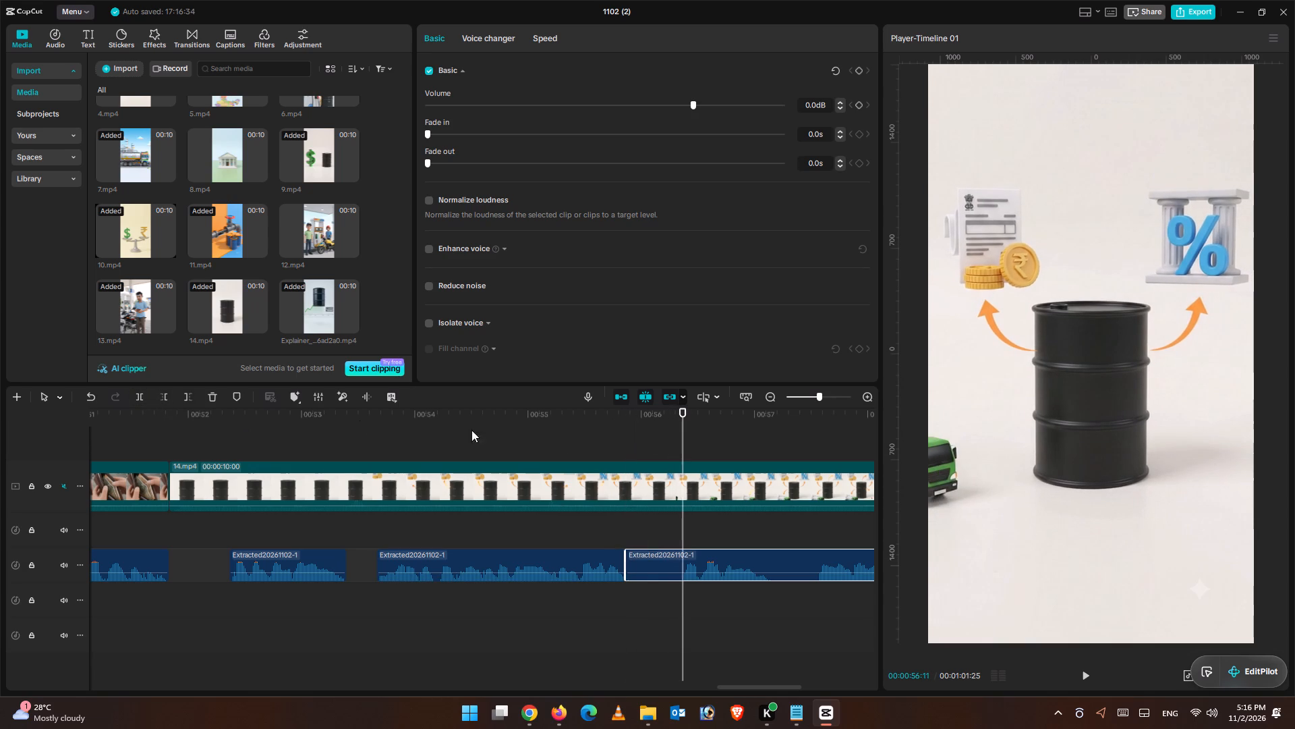
{"action": "left_click", "coordinate": [163, 398]}
Split the narration at 00:00:57:04 and trim the start of the final piece to 00:00:57:17 to remove the pause.
{"action": "left_click_drag", "start_coordinate": [681, 417], "coordinate": [772, 468]}
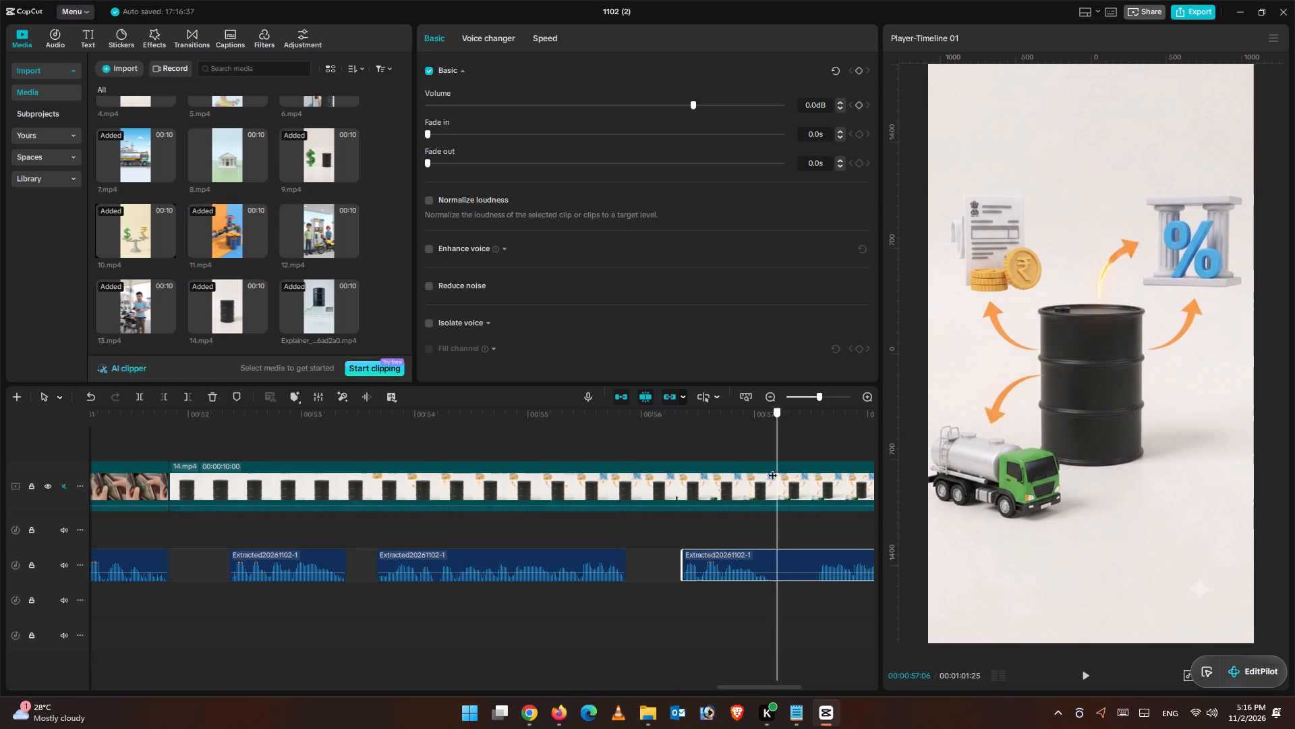
{"action": "left_click_drag", "start_coordinate": [772, 468], "coordinate": [770, 468]}
{"action": "left_click", "coordinate": [142, 397]}
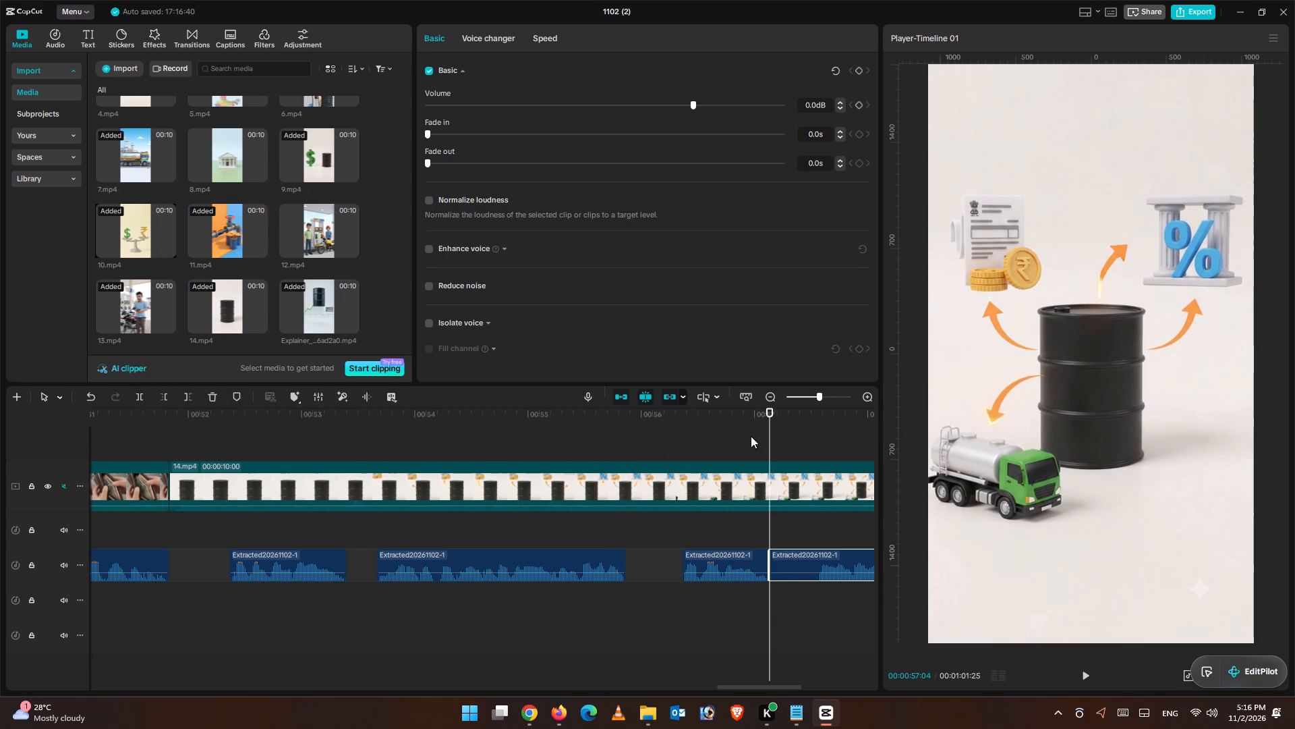
{"action": "left_click_drag", "start_coordinate": [768, 423], "coordinate": [616, 462]}
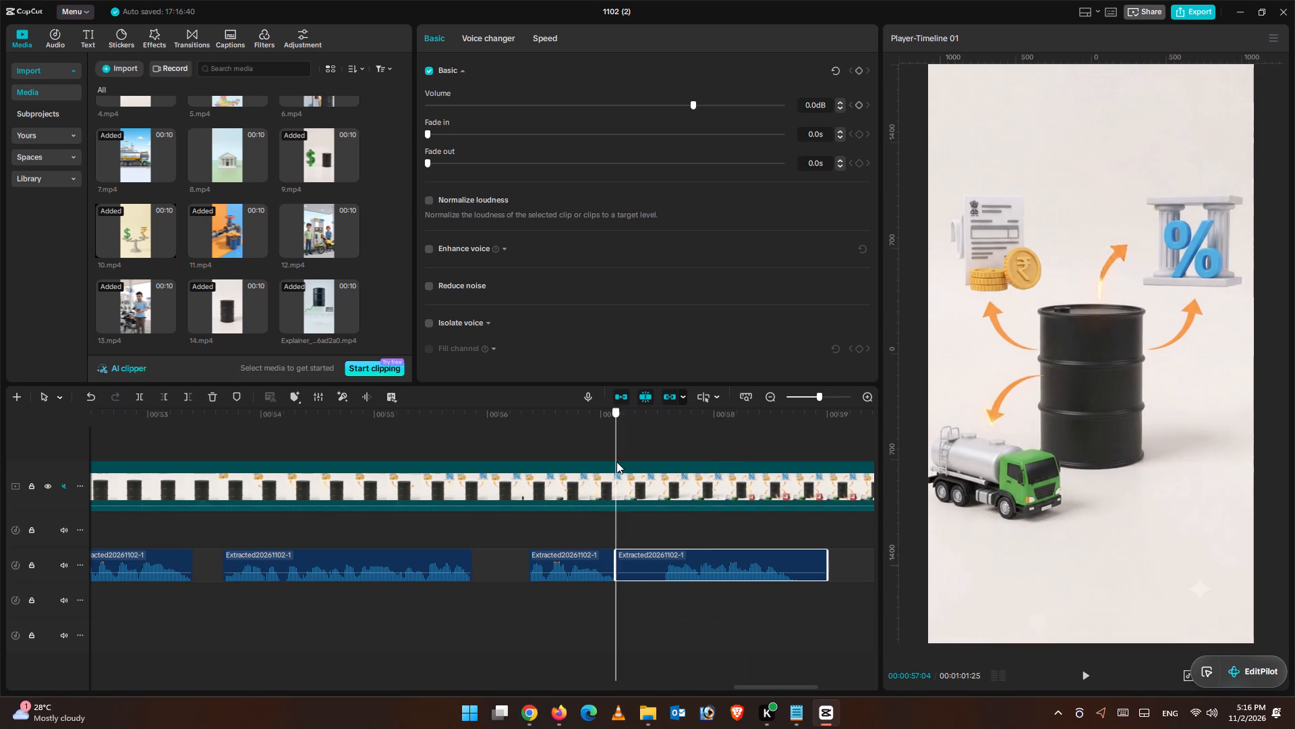
{"action": "left_click_drag", "start_coordinate": [616, 462], "coordinate": [663, 488]}
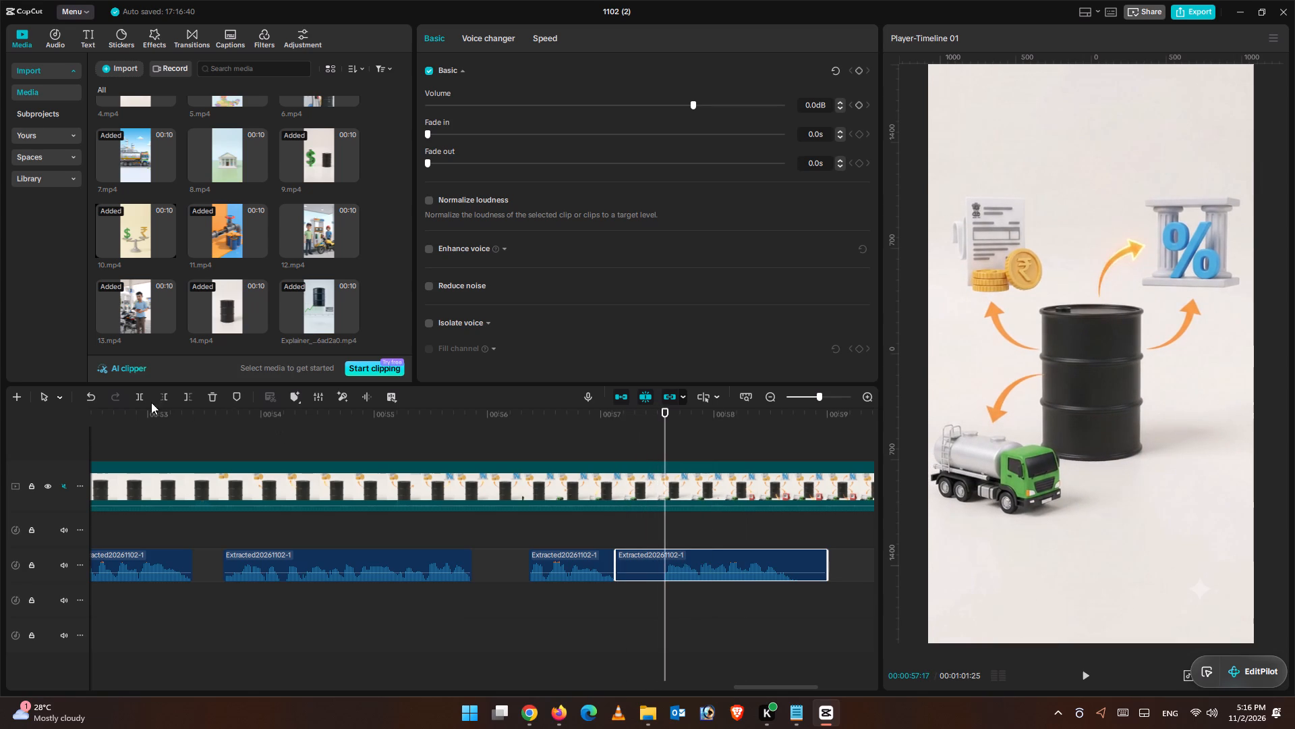
{"action": "left_click", "coordinate": [166, 395]}
Trim the silent tail of the final narration piece so it ends at 00:00:58:21.
{"action": "left_click_drag", "start_coordinate": [667, 419], "coordinate": [803, 462]}
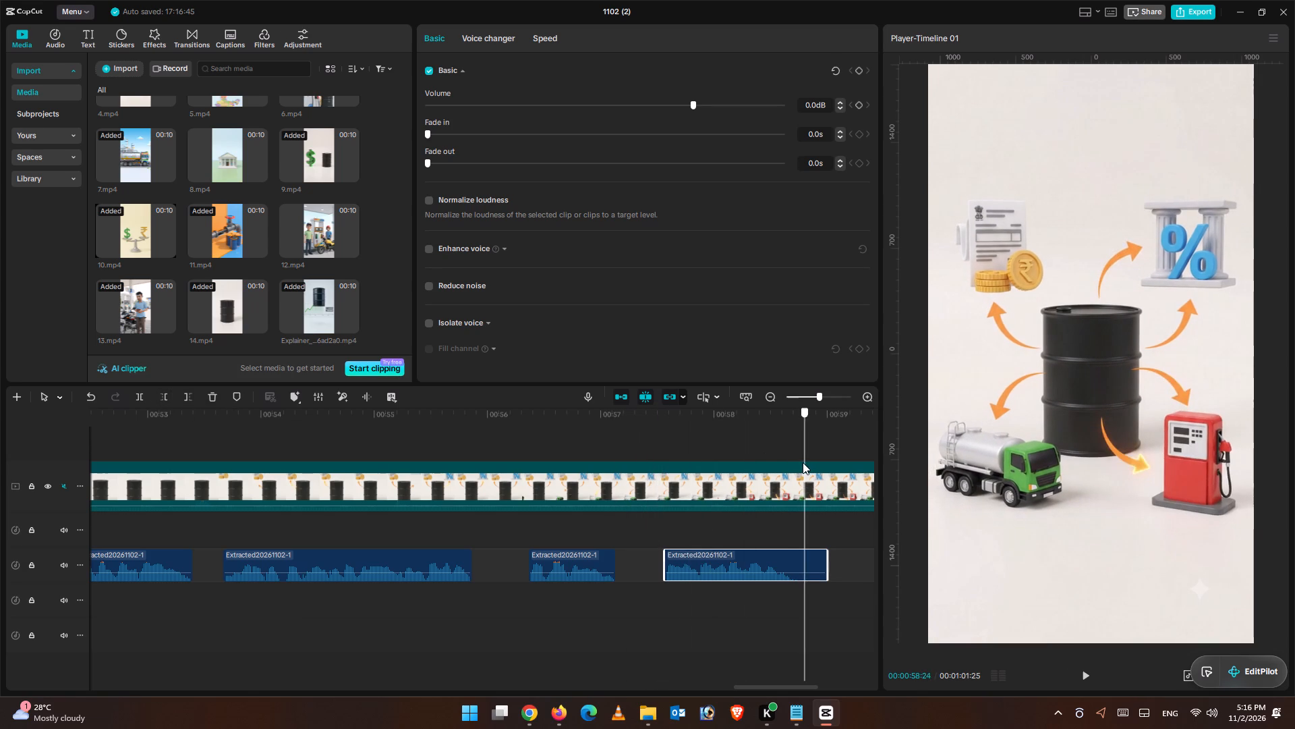
{"action": "left_click_drag", "start_coordinate": [803, 462], "coordinate": [794, 462]}
{"action": "left_click", "coordinate": [190, 396]}
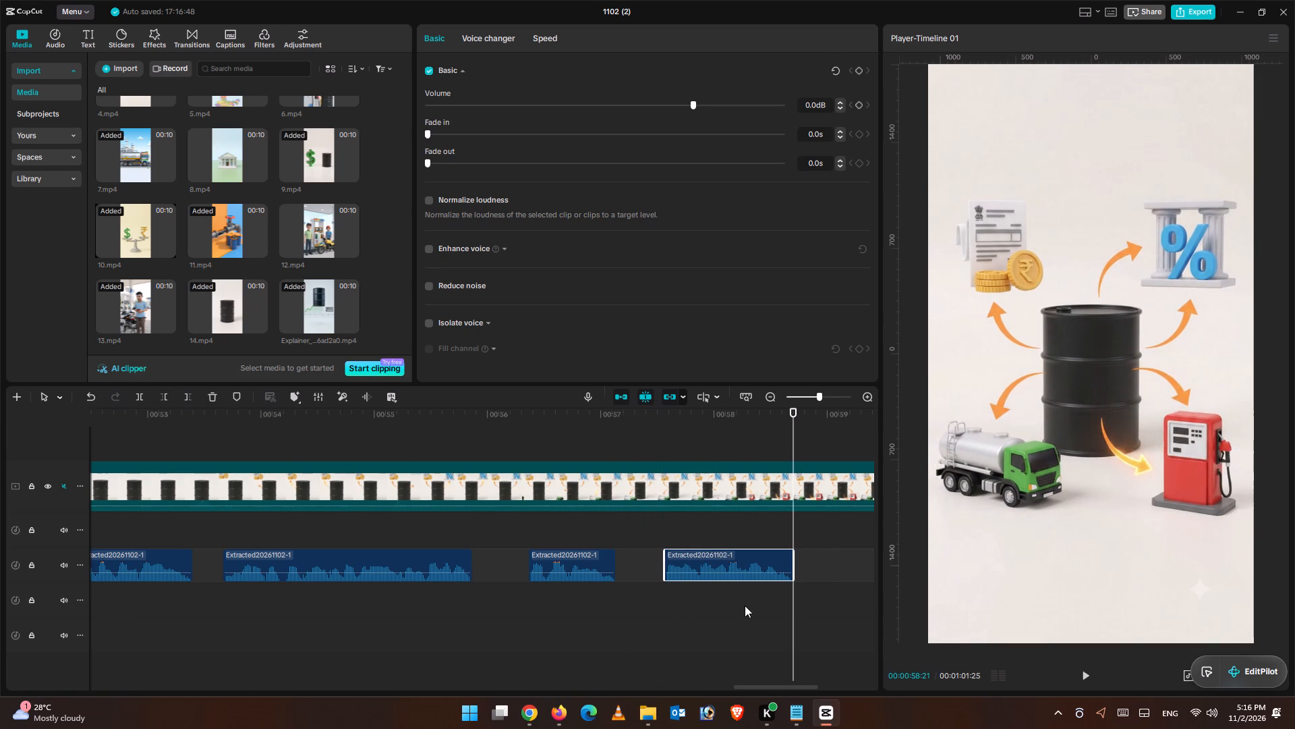
Close the gaps between the four narration pieces under 14.mp4 by moving the last three earlier, each against the piece before it.
{"action": "left_click_drag", "start_coordinate": [710, 564], "coordinate": [658, 568]}
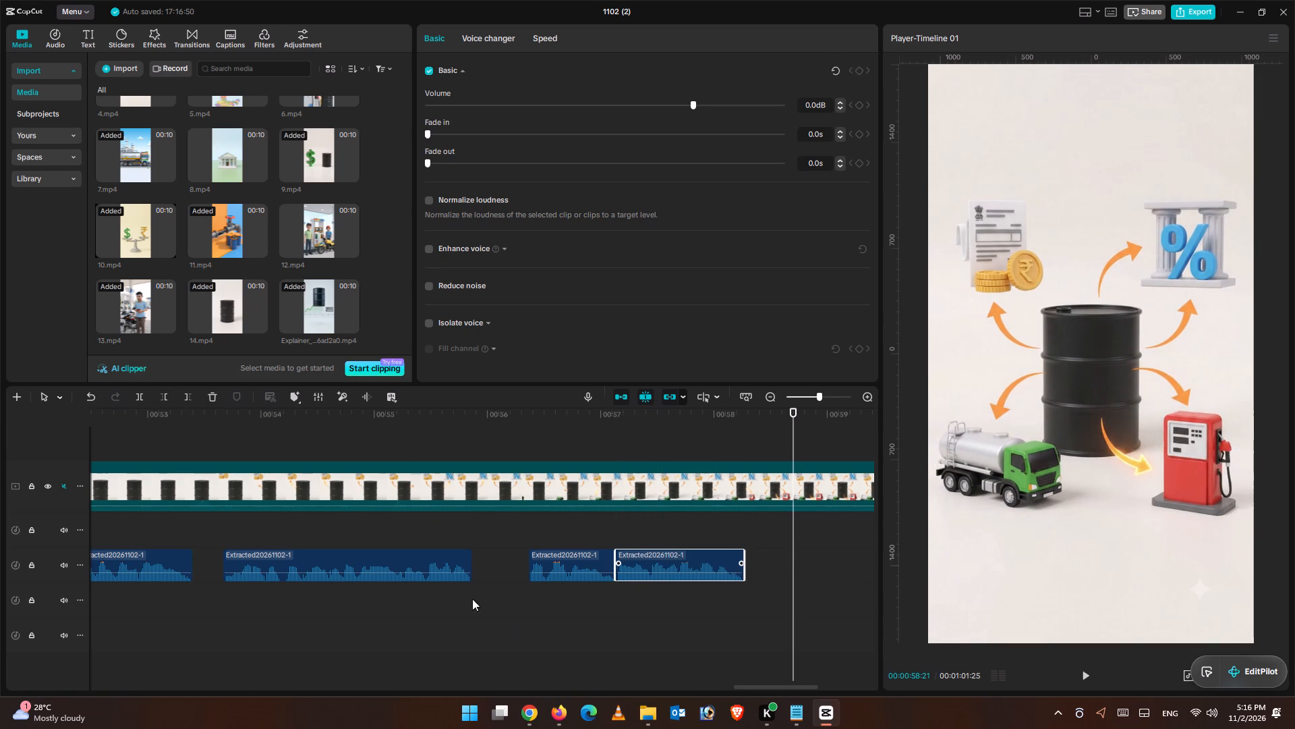
{"action": "left_click_drag", "start_coordinate": [706, 585], "coordinate": [549, 571]}
{"action": "left_click_drag", "start_coordinate": [596, 564], "coordinate": [538, 578]}
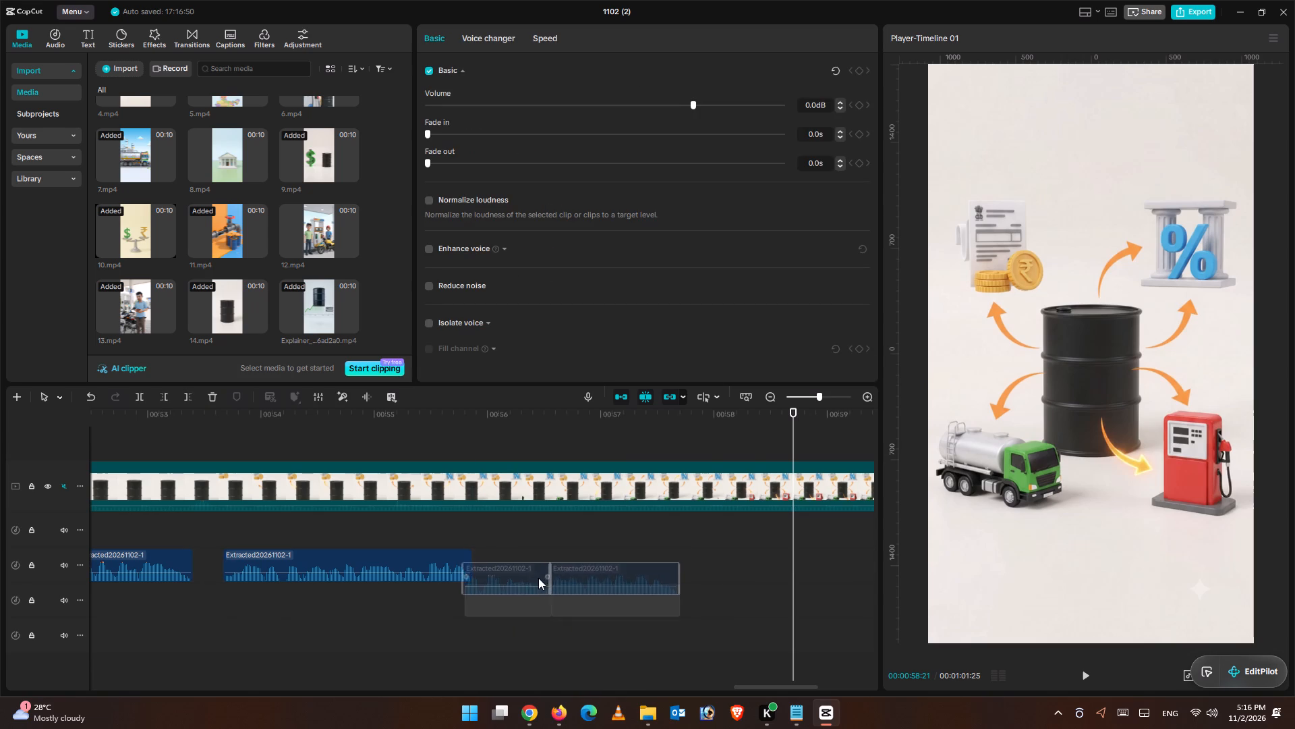
{"action": "left_click_drag", "start_coordinate": [538, 578], "coordinate": [542, 577]}
{"action": "left_click_drag", "start_coordinate": [767, 585], "coordinate": [364, 579]}
{"action": "left_click_drag", "start_coordinate": [351, 566], "coordinate": [325, 567]}
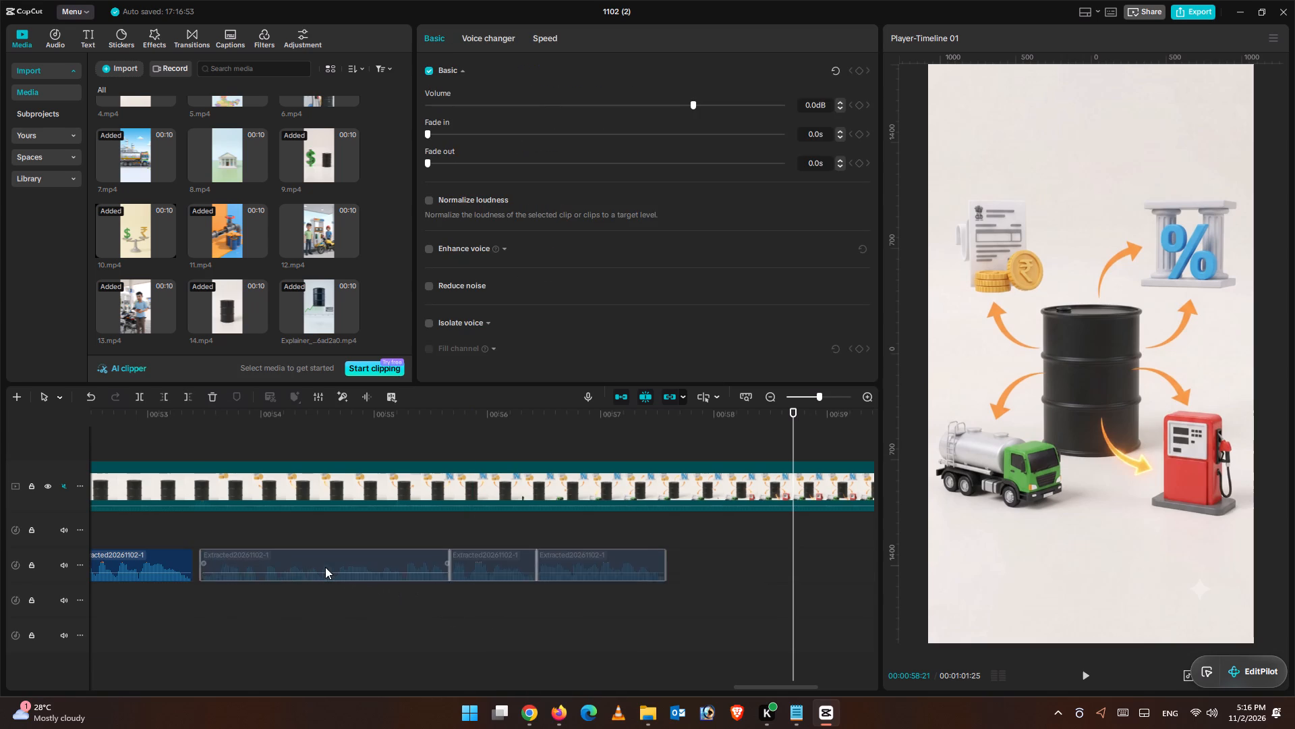
{"action": "left_click_drag", "start_coordinate": [325, 567], "coordinate": [320, 568]}
Move the last four narration pieces together earlier to start at 00:00:51:25, closing the gap before them under 14.mp4.
{"action": "left_click_drag", "start_coordinate": [802, 416], "coordinate": [459, 426]}
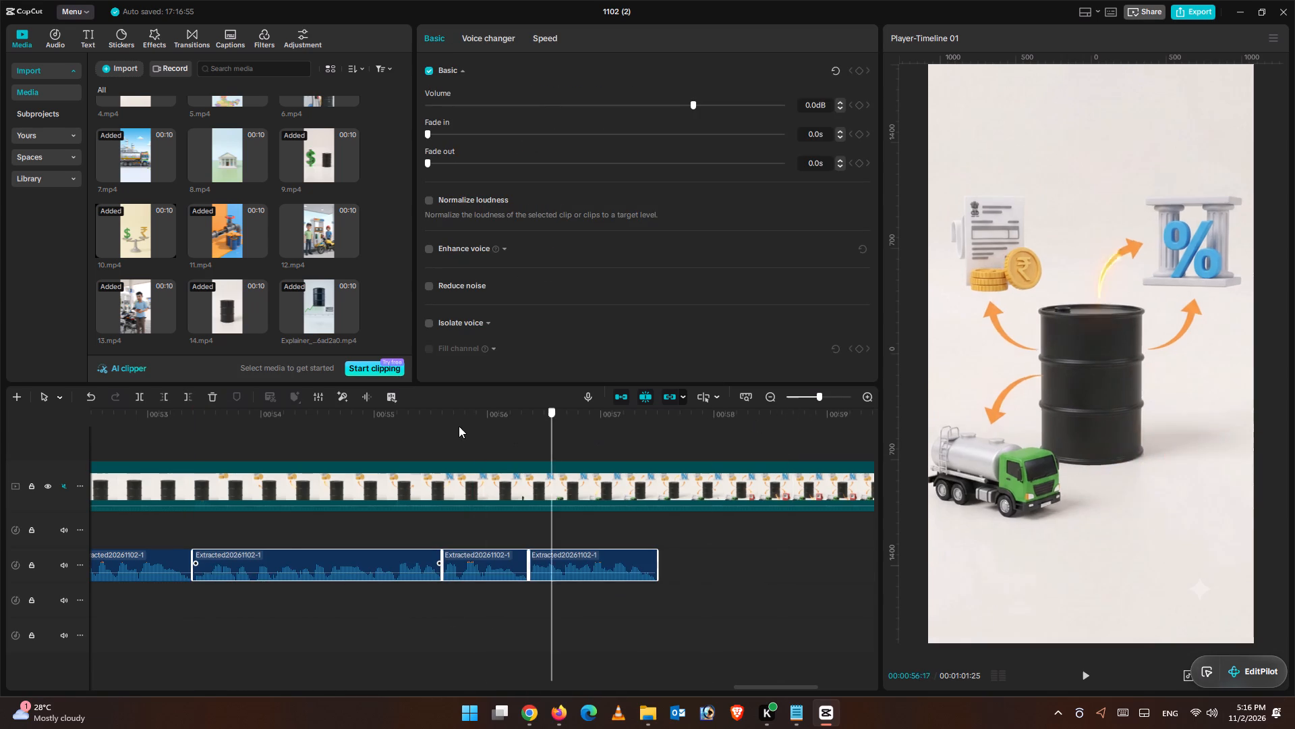
{"action": "left_click_drag", "start_coordinate": [459, 426], "coordinate": [296, 356]}
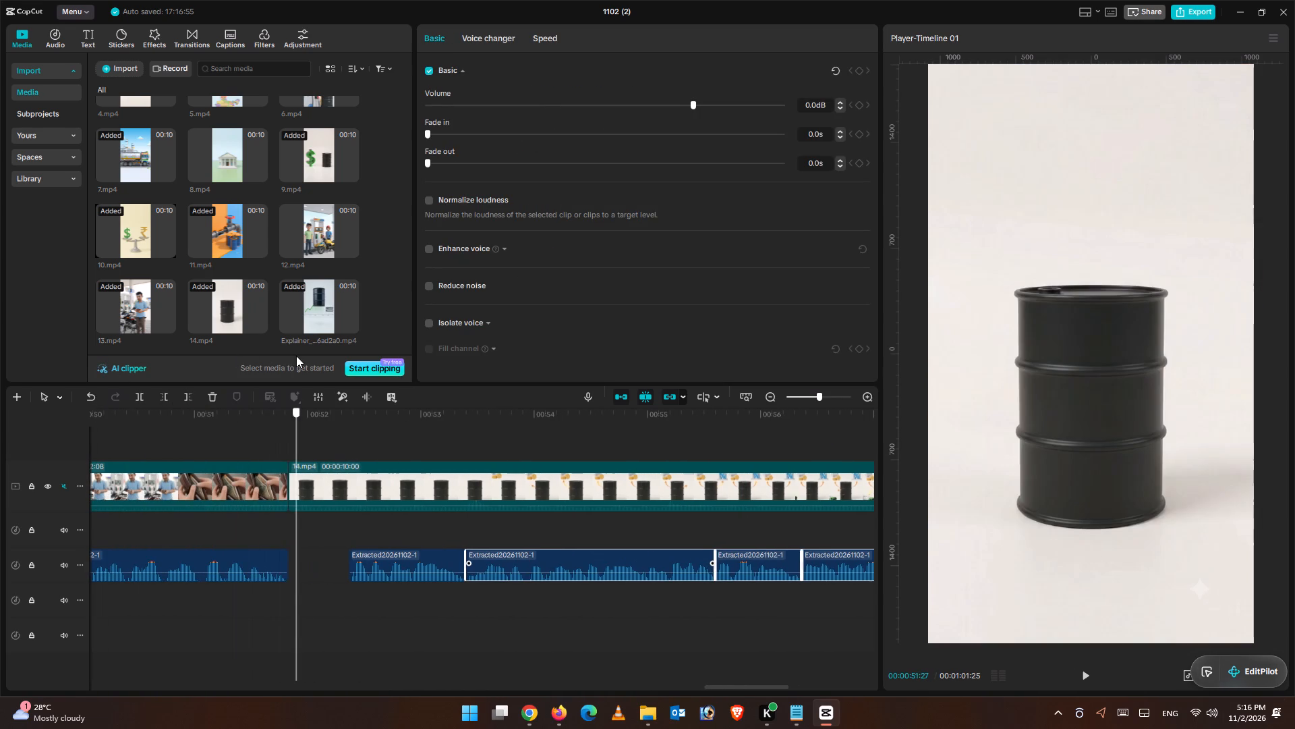
{"action": "left_click_drag", "start_coordinate": [296, 356], "coordinate": [289, 356]}
{"action": "left_click_drag", "start_coordinate": [853, 626], "coordinate": [797, 626]}
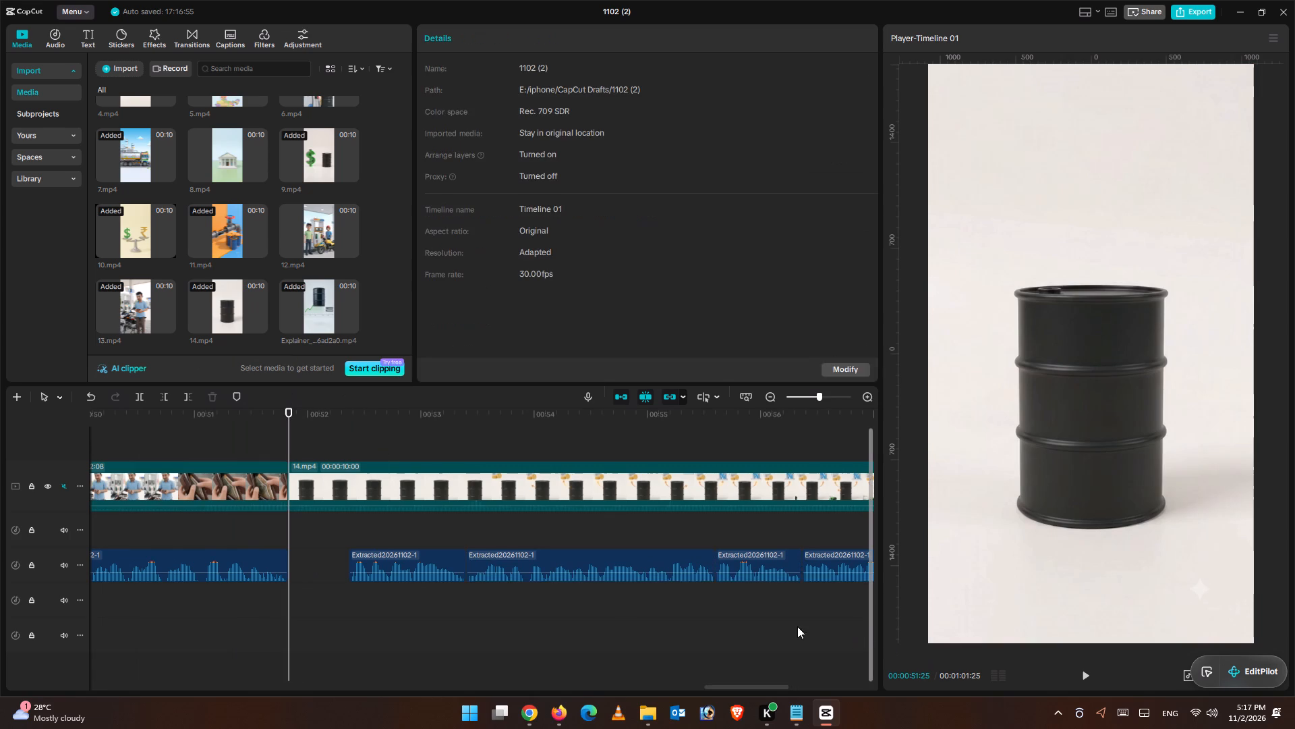
{"action": "left_click_drag", "start_coordinate": [797, 626], "coordinate": [420, 574]}
{"action": "left_click_drag", "start_coordinate": [453, 561], "coordinate": [398, 561]}
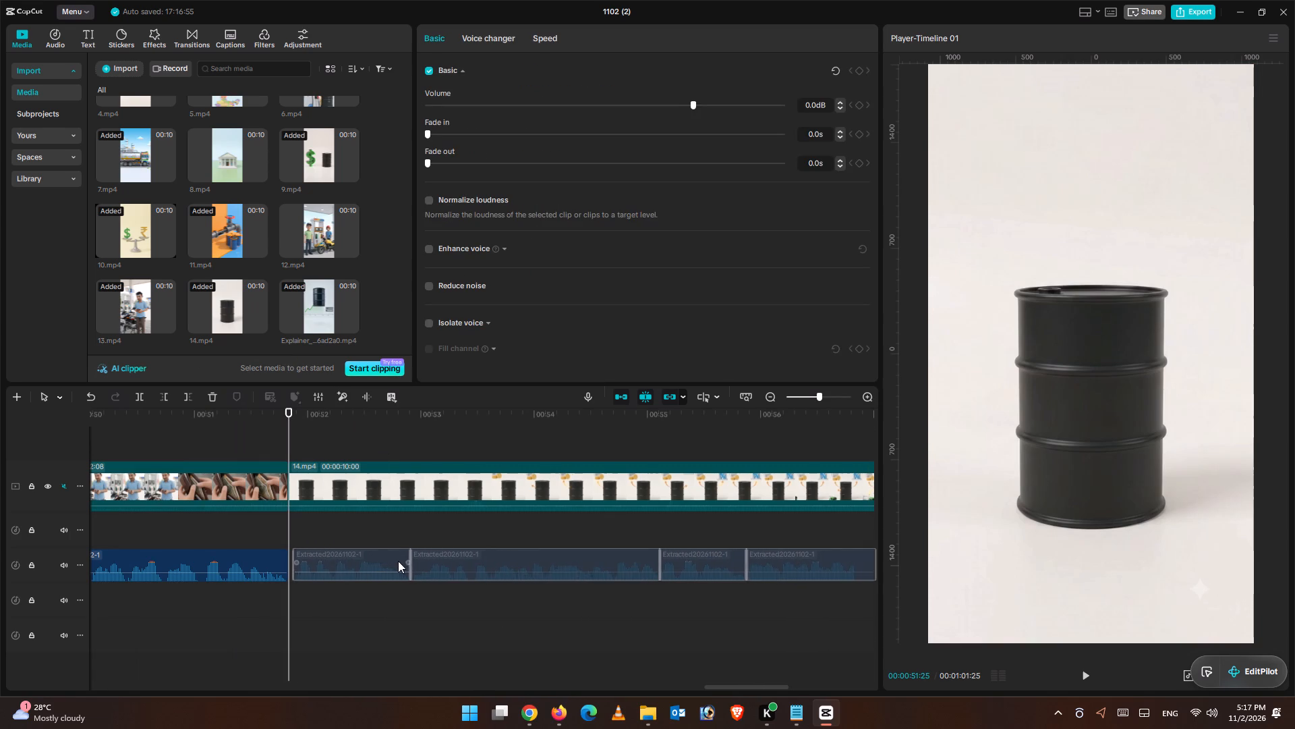
{"action": "left_click_drag", "start_coordinate": [398, 561], "coordinate": [395, 561]}
{"action": "left_click", "coordinate": [376, 603]}
Play the ending back from 00:00:45:02, then replace the final 14.mp4 clip after 13.mp4 with 12.mp4 from the media library.
{"action": "key", "text": "ctrl+minus"}
{"action": "key", "text": "ctrl+minus"}
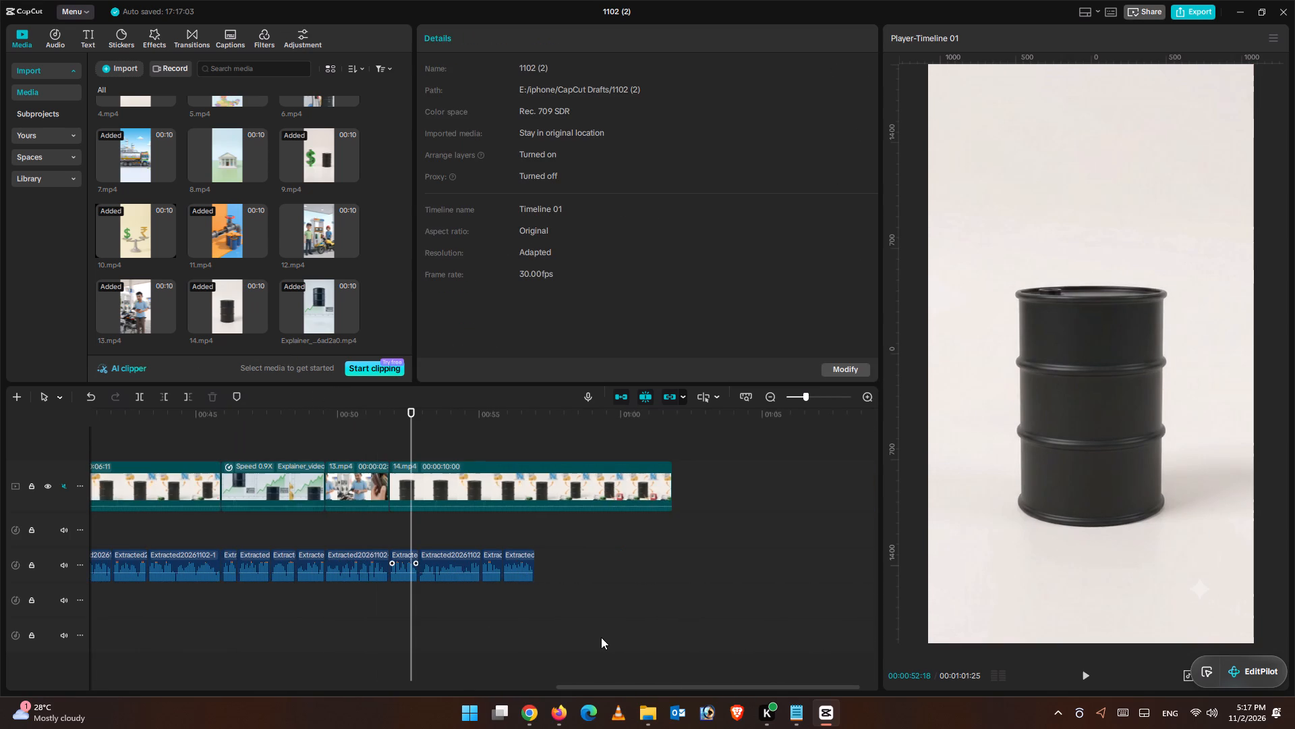
{"action": "left_click", "coordinate": [198, 441]}
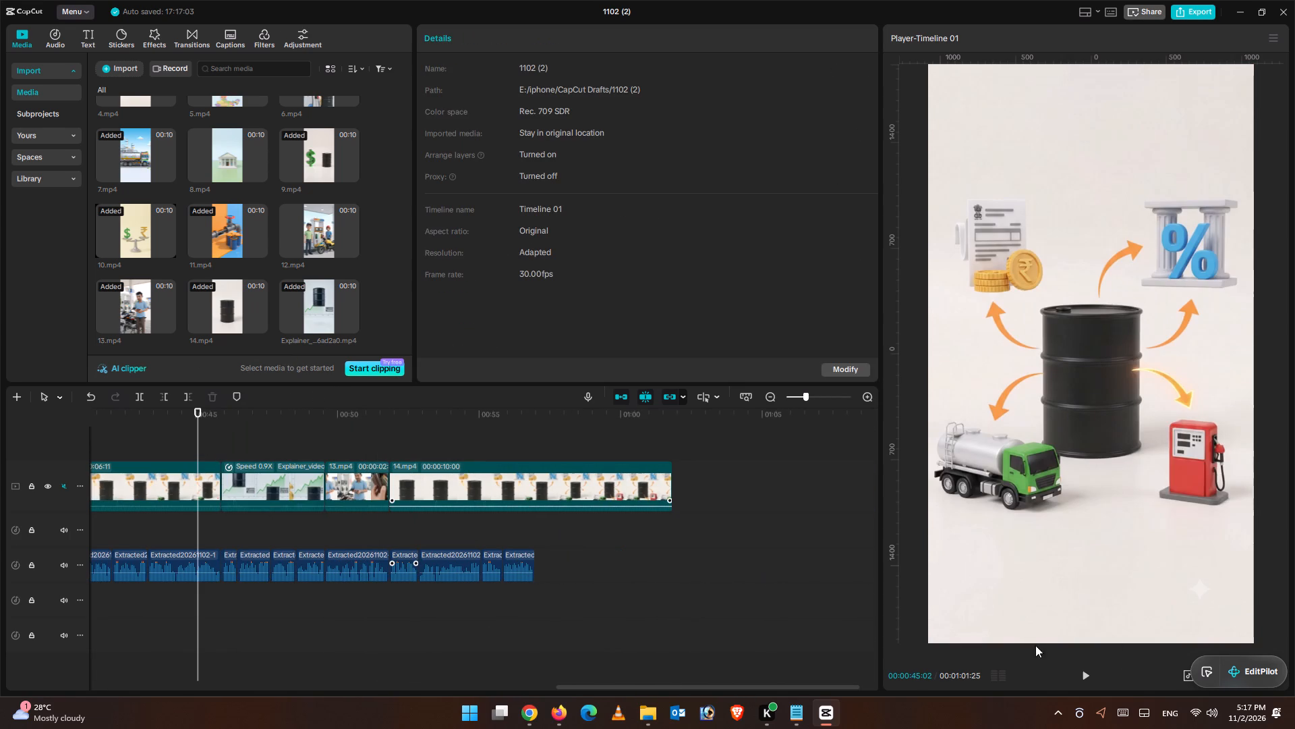
{"action": "left_click", "coordinate": [1085, 680]}
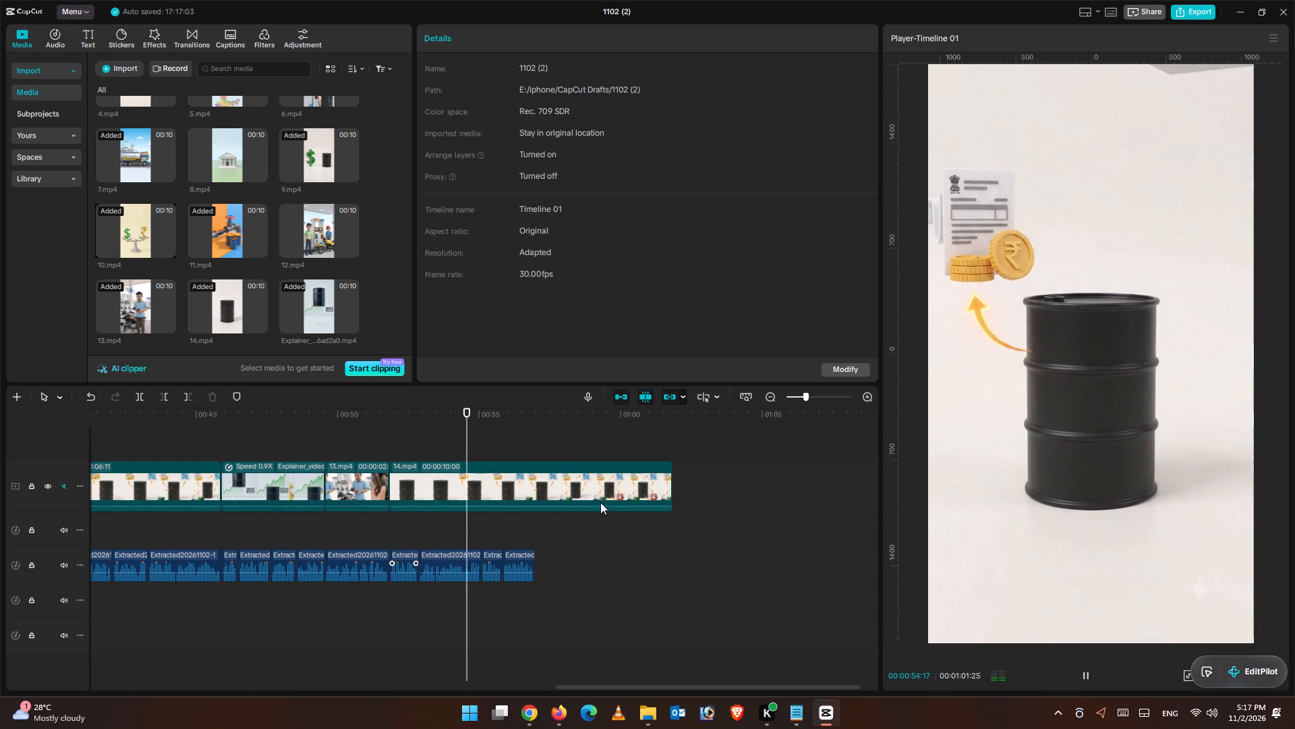
{"action": "left_click", "coordinate": [509, 474]}
{"action": "left_click", "coordinate": [206, 399]}
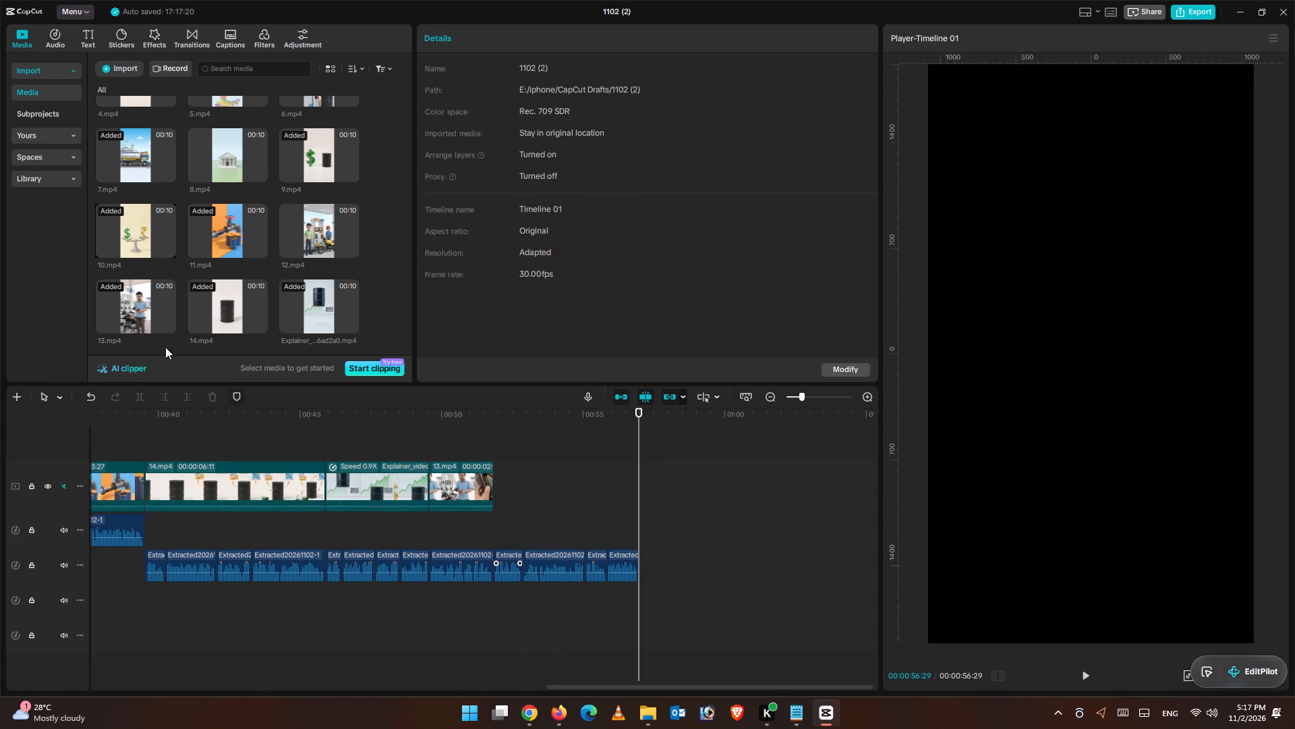
{"action": "left_click", "coordinate": [274, 250]}
{"action": "left_click", "coordinate": [326, 237]}
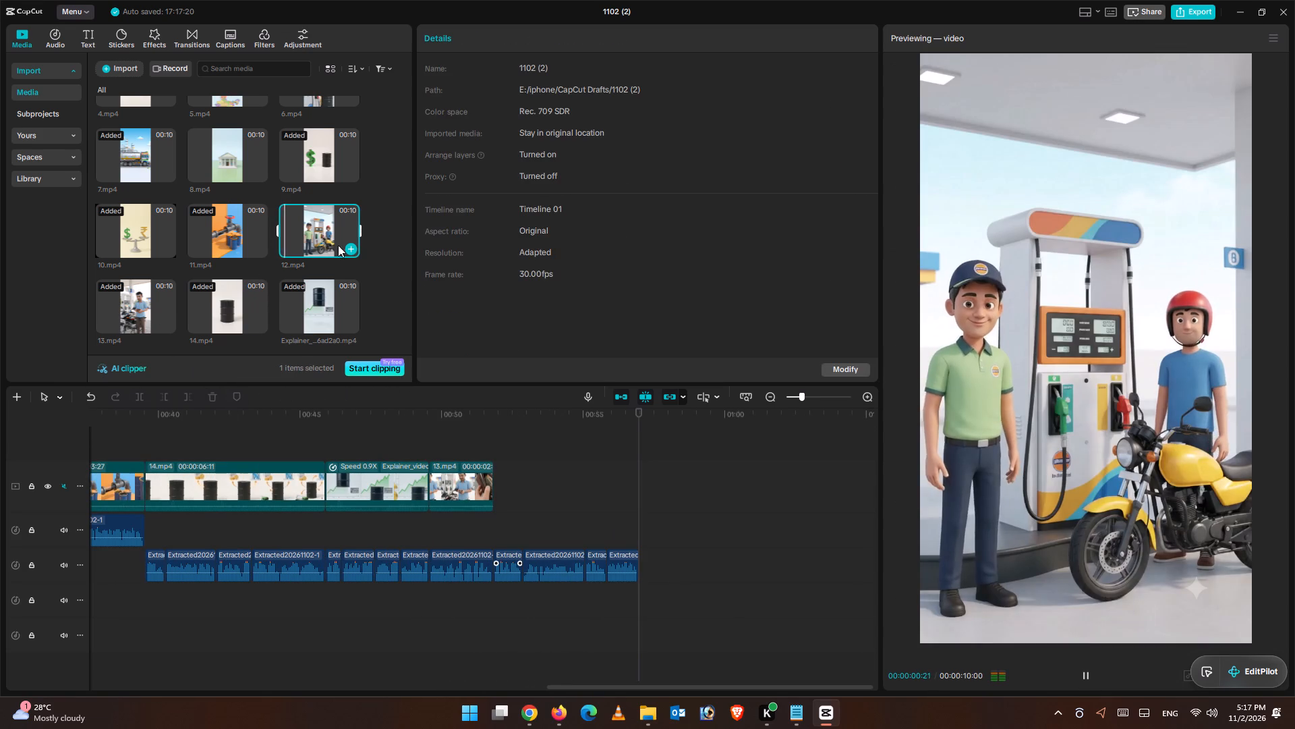
{"action": "left_click", "coordinate": [352, 246]}
Trim the start of the new 12.mp4 clip to the fuel nozzle shot, giving a clip length of 00:00:08:08.
{"action": "left_click", "coordinate": [606, 445]}
{"action": "left_click_drag", "start_coordinate": [608, 441], "coordinate": [597, 457]}
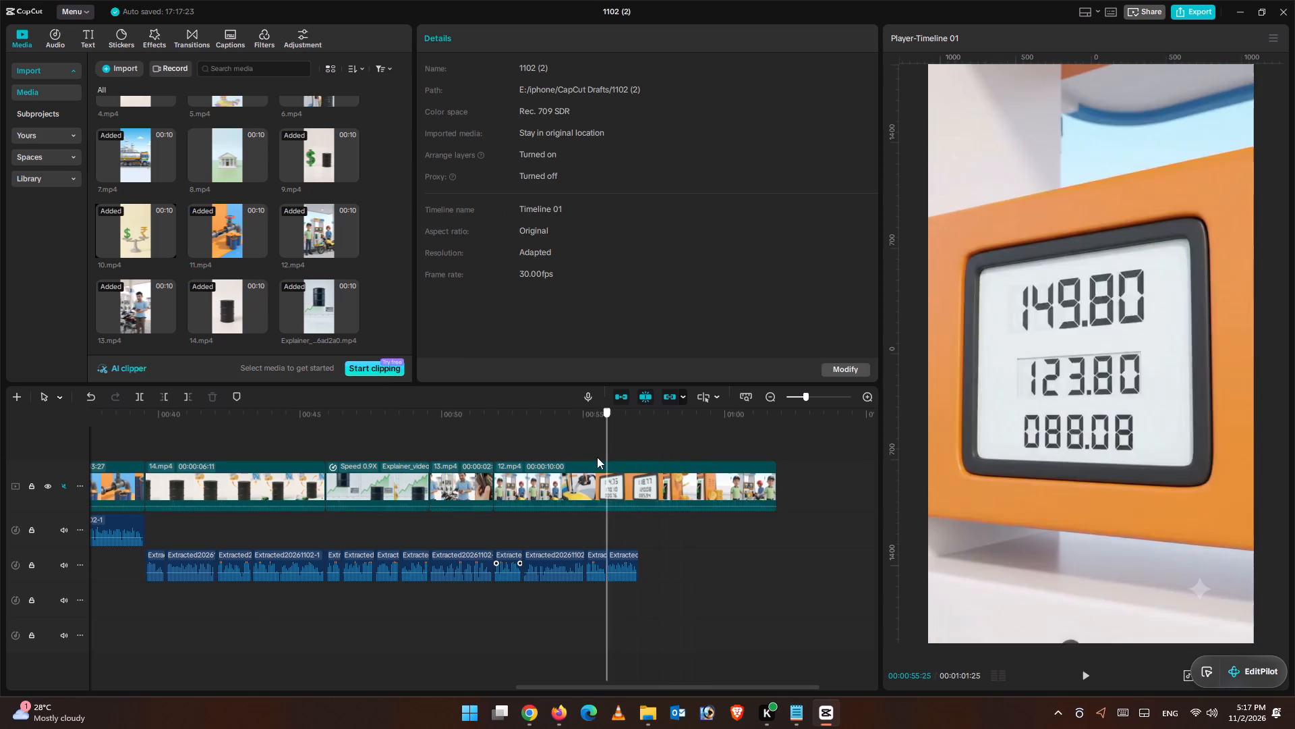
{"action": "left_click_drag", "start_coordinate": [597, 457], "coordinate": [583, 454]}
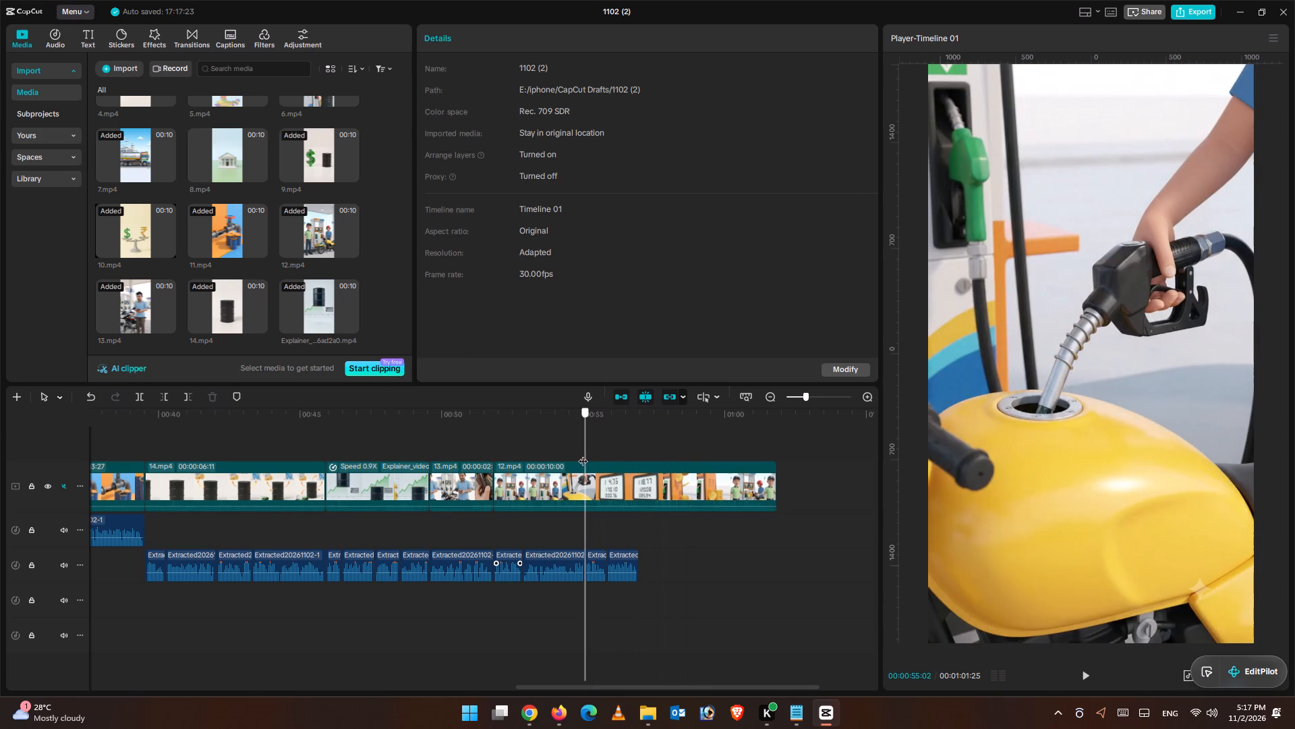
{"action": "left_click_drag", "start_coordinate": [583, 454], "coordinate": [543, 445]}
{"action": "left_click", "coordinate": [554, 489]}
{"action": "left_click", "coordinate": [170, 395]}
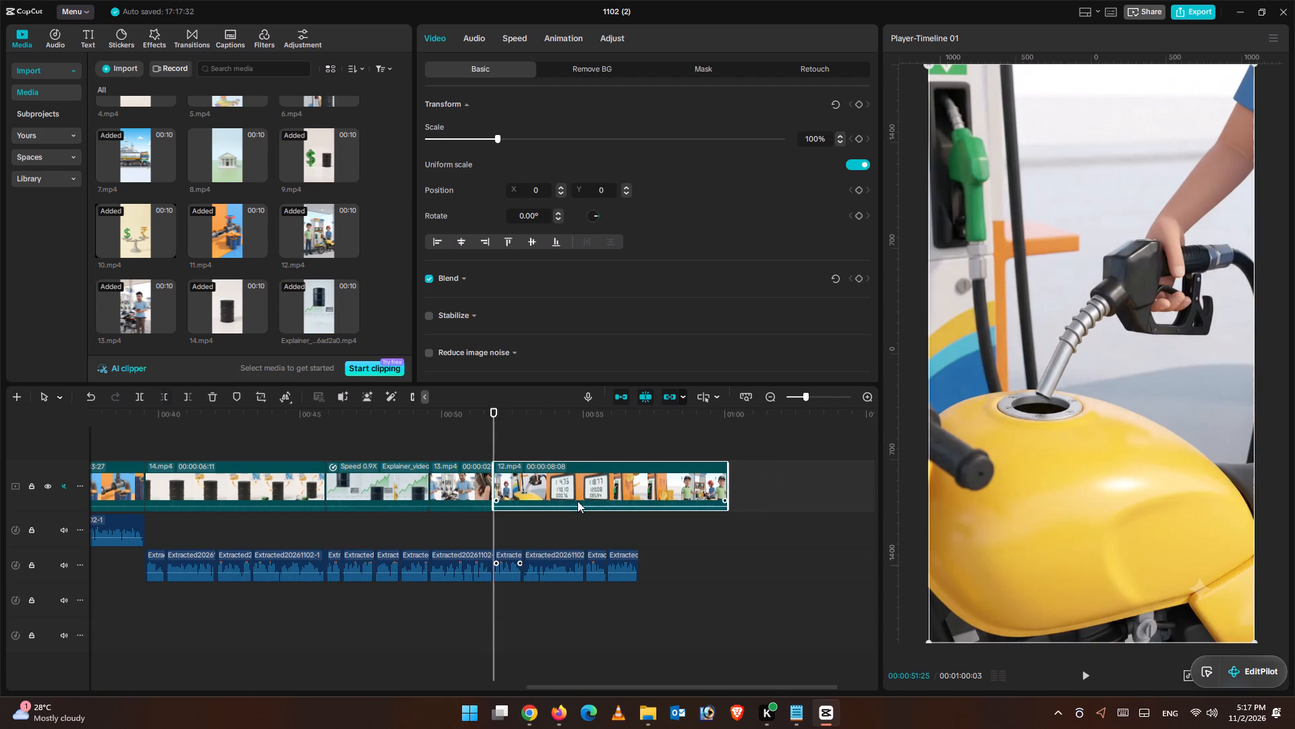
Split 12.mp4 at 00:00:57:26 and move its attendant-and-rider tail piece ahead of the fuelling piece, directly after 13.mp4.
{"action": "left_click", "coordinate": [476, 450]}
{"action": "left_click", "coordinate": [1087, 674]}
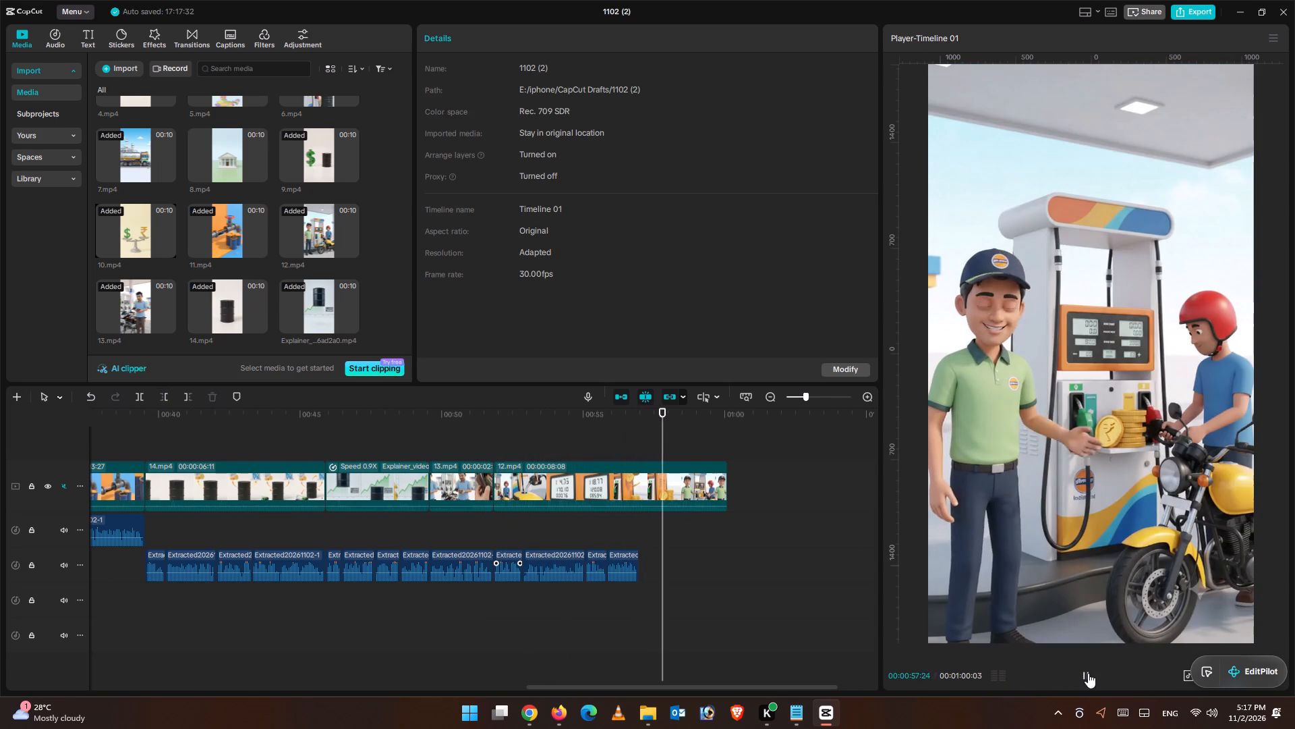
{"action": "left_click", "coordinate": [1088, 673]}
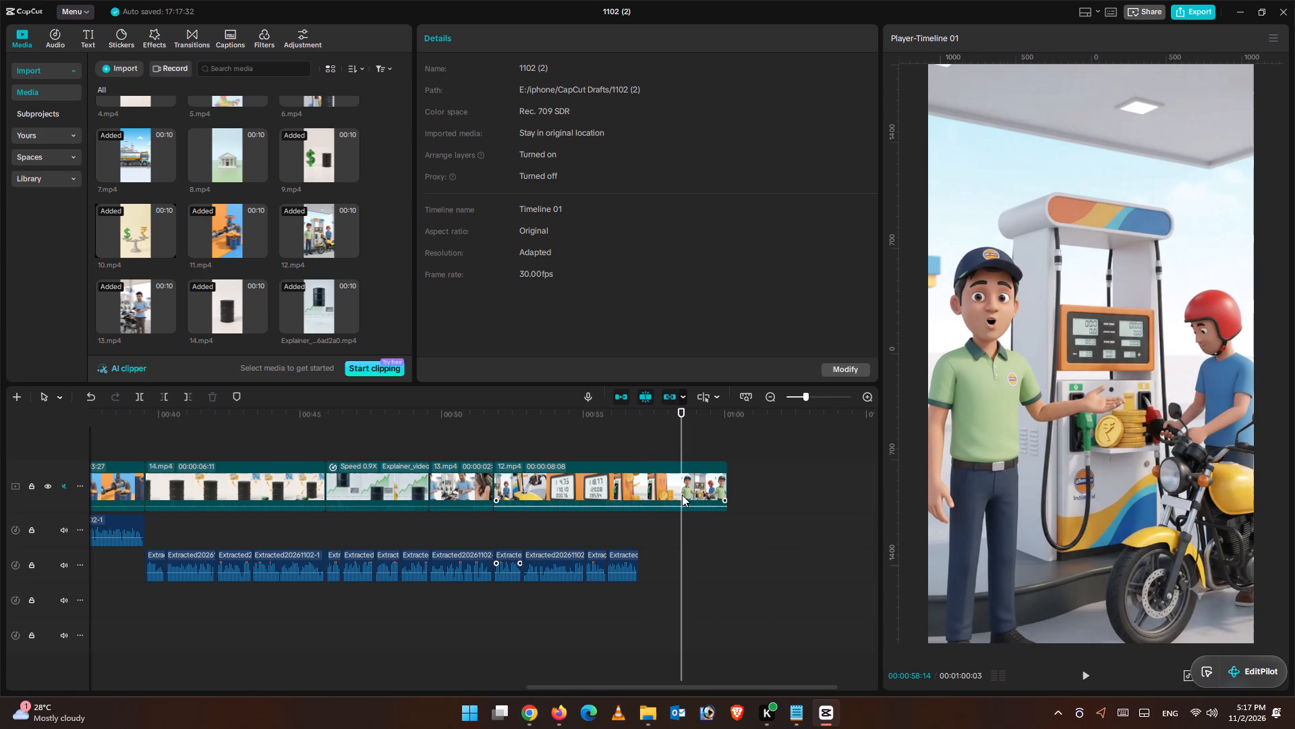
{"action": "left_click_drag", "start_coordinate": [681, 429], "coordinate": [745, 434]}
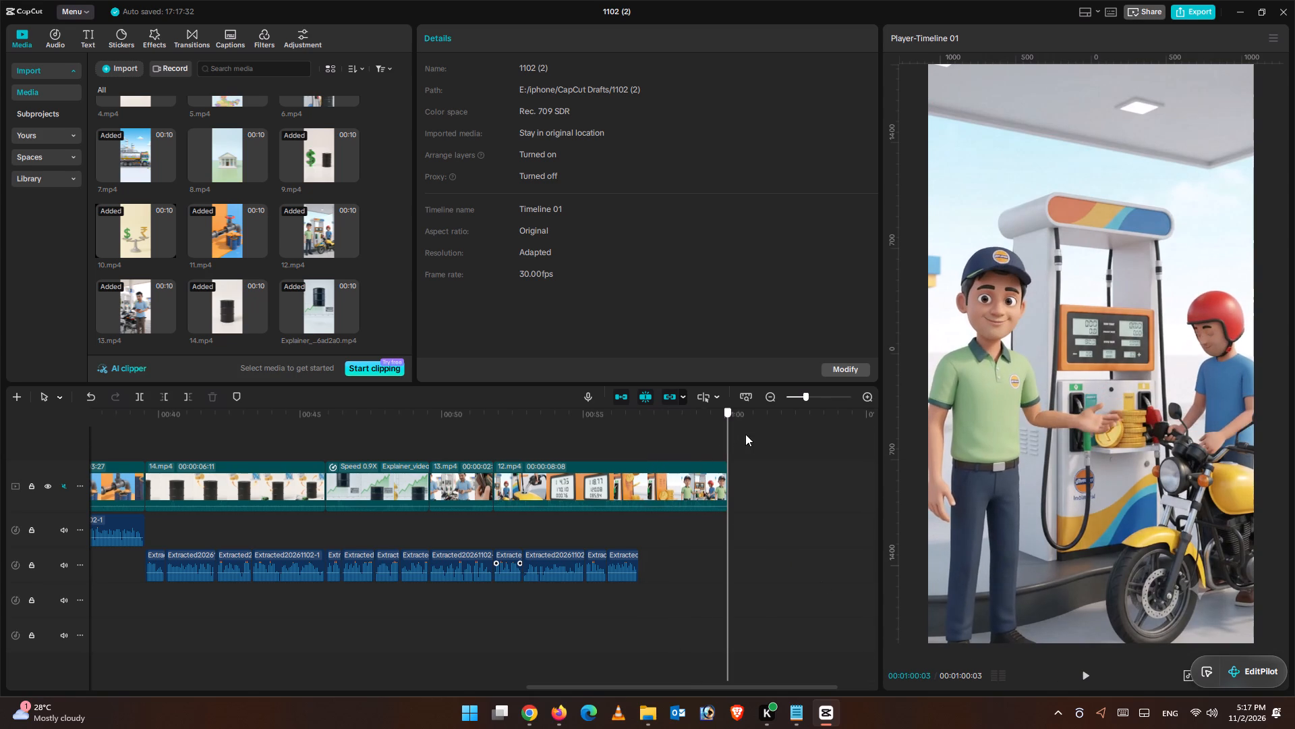
{"action": "left_click_drag", "start_coordinate": [745, 434], "coordinate": [782, 435]}
{"action": "left_click_drag", "start_coordinate": [722, 440], "coordinate": [691, 441]}
{"action": "left_click_drag", "start_coordinate": [691, 441], "coordinate": [687, 441]}
{"action": "left_click_drag", "start_coordinate": [683, 434], "coordinate": [664, 433]}
{"action": "left_click", "coordinate": [660, 488]}
{"action": "left_click", "coordinate": [143, 397]}
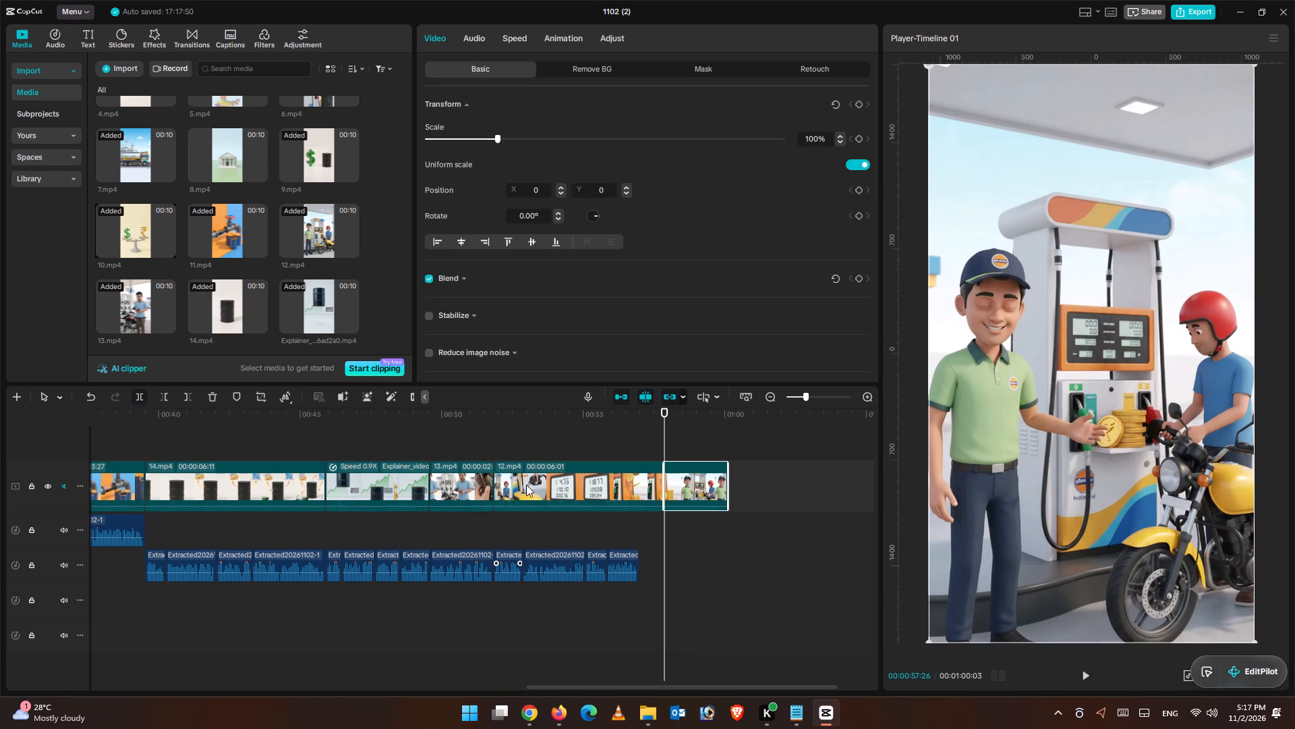
{"action": "left_click_drag", "start_coordinate": [660, 473], "coordinate": [603, 474]}
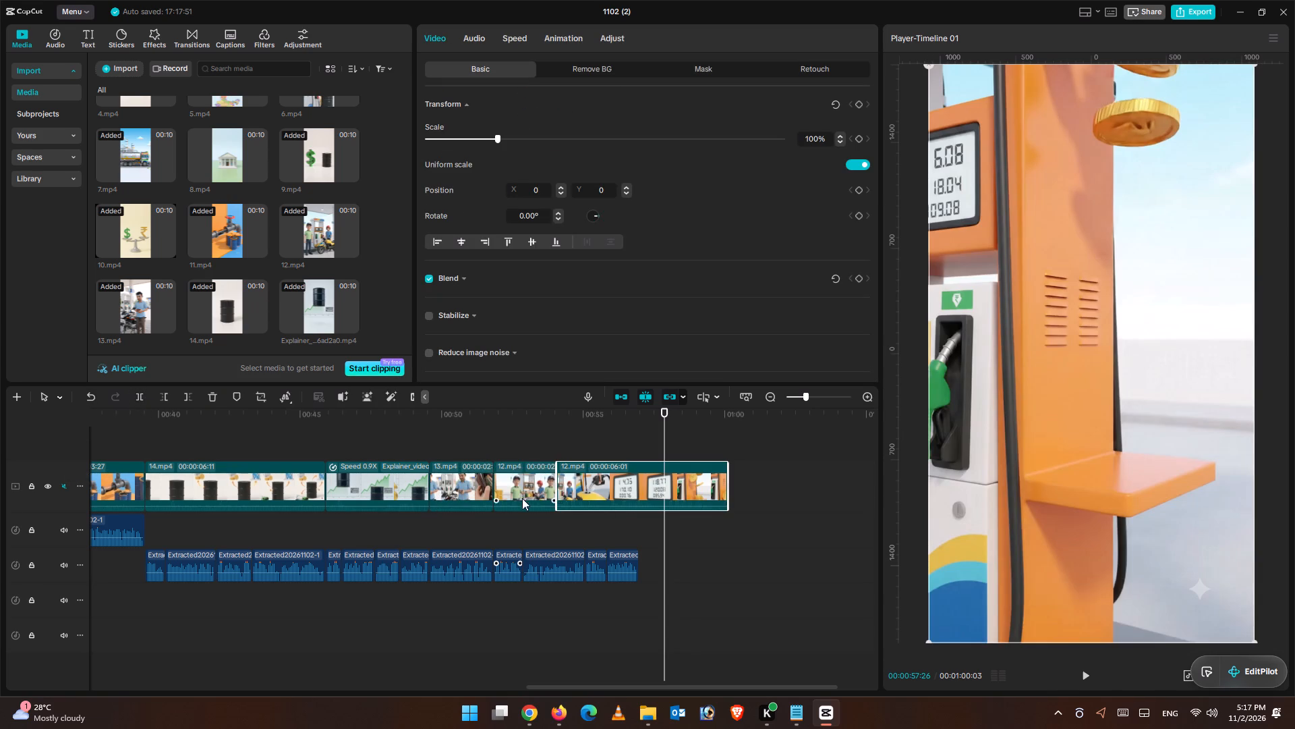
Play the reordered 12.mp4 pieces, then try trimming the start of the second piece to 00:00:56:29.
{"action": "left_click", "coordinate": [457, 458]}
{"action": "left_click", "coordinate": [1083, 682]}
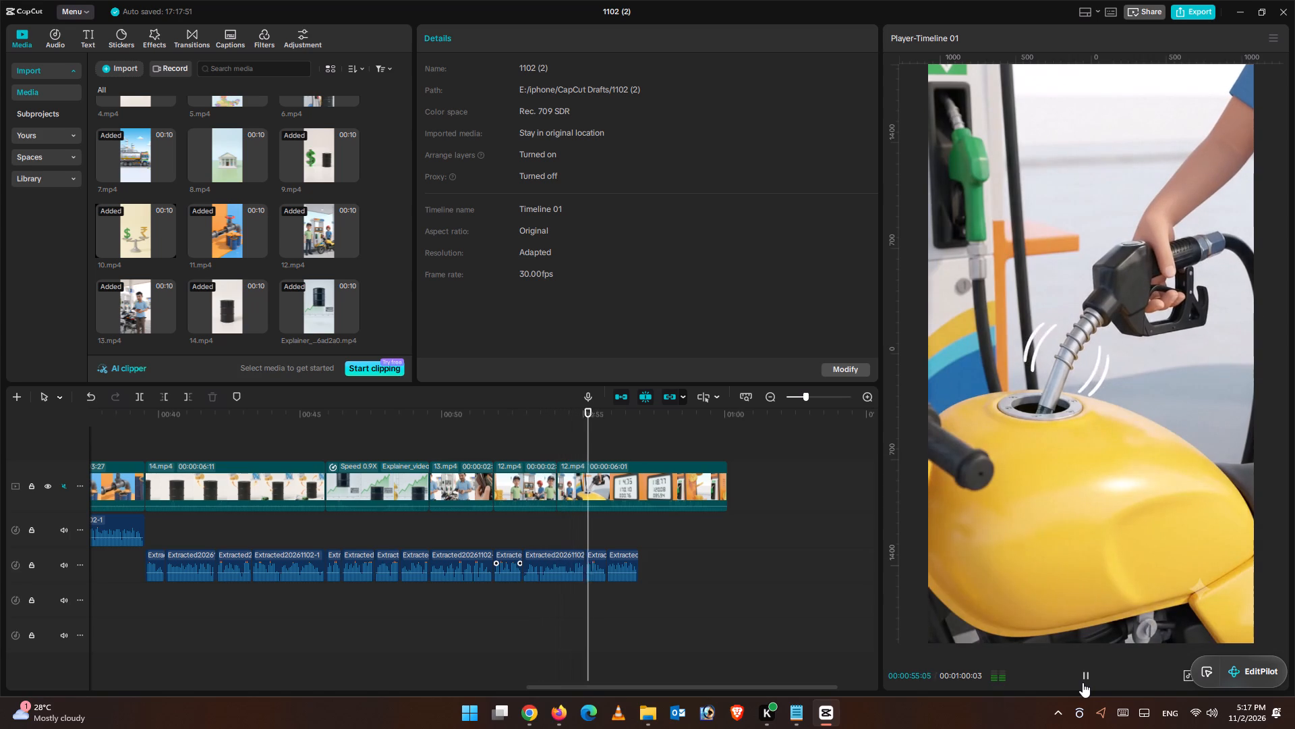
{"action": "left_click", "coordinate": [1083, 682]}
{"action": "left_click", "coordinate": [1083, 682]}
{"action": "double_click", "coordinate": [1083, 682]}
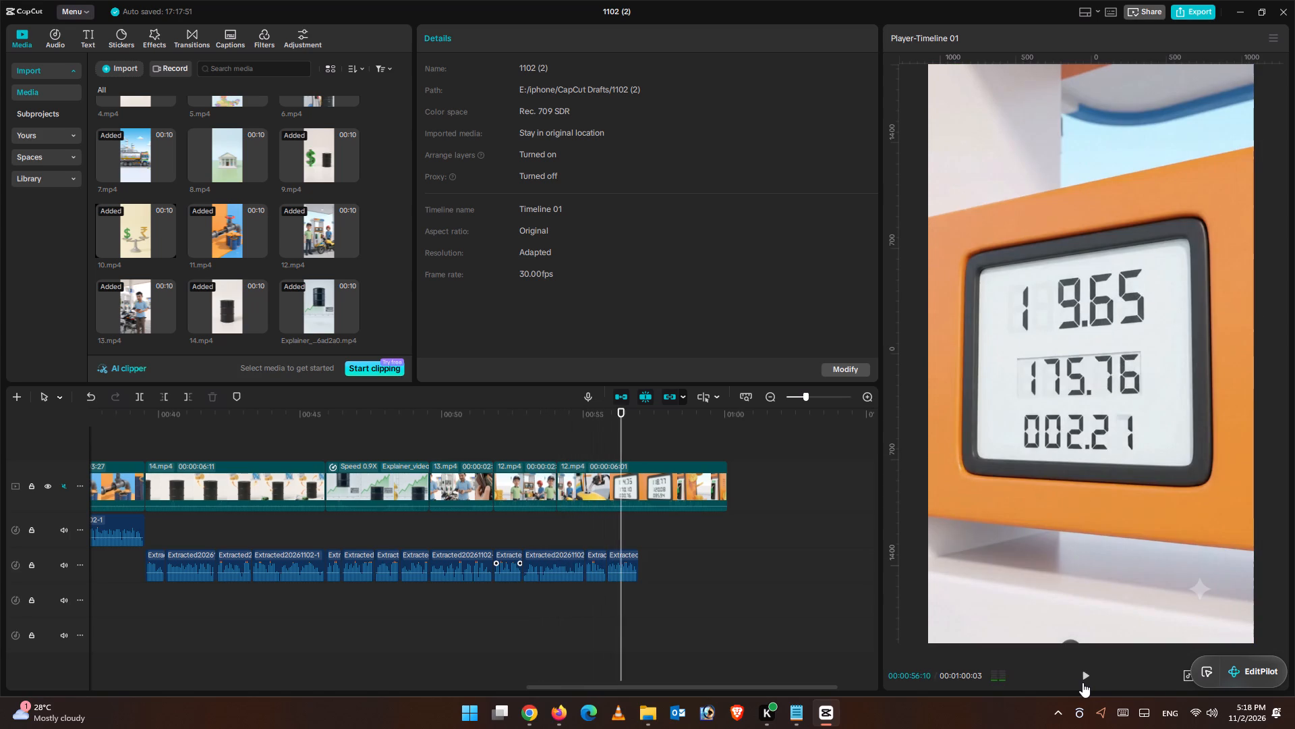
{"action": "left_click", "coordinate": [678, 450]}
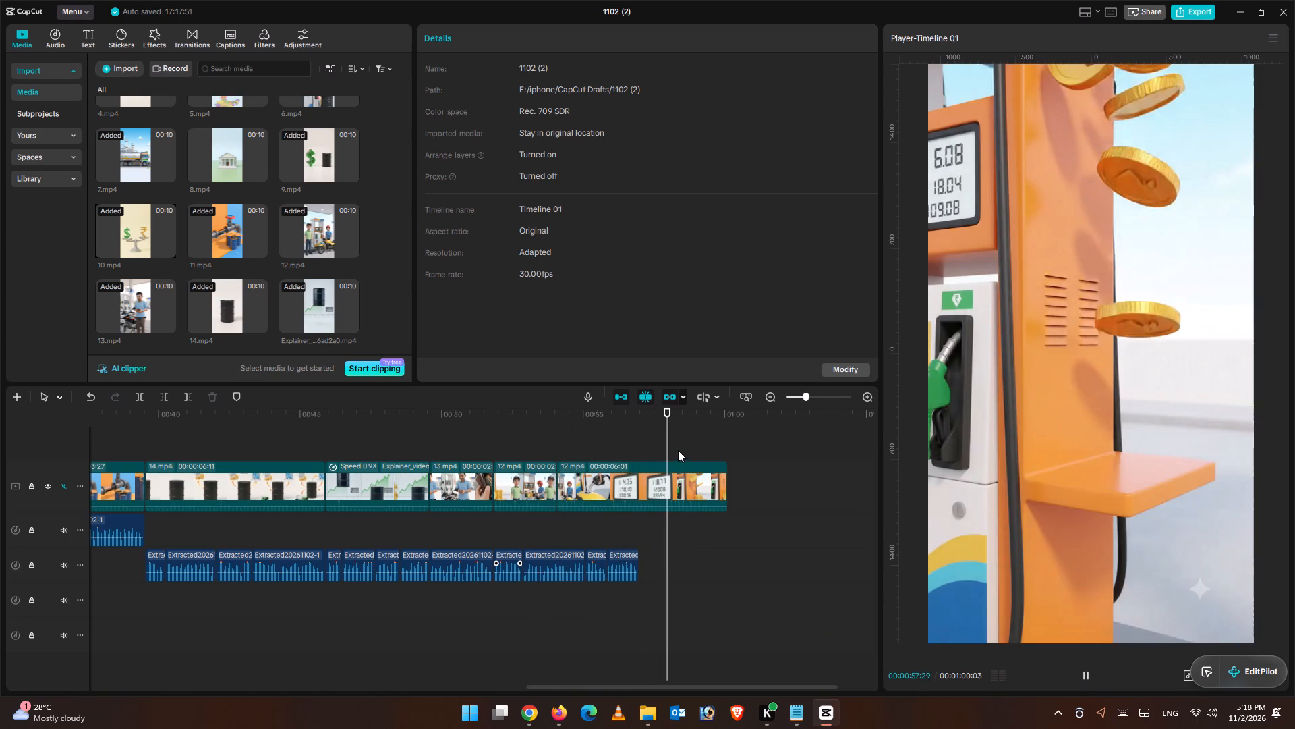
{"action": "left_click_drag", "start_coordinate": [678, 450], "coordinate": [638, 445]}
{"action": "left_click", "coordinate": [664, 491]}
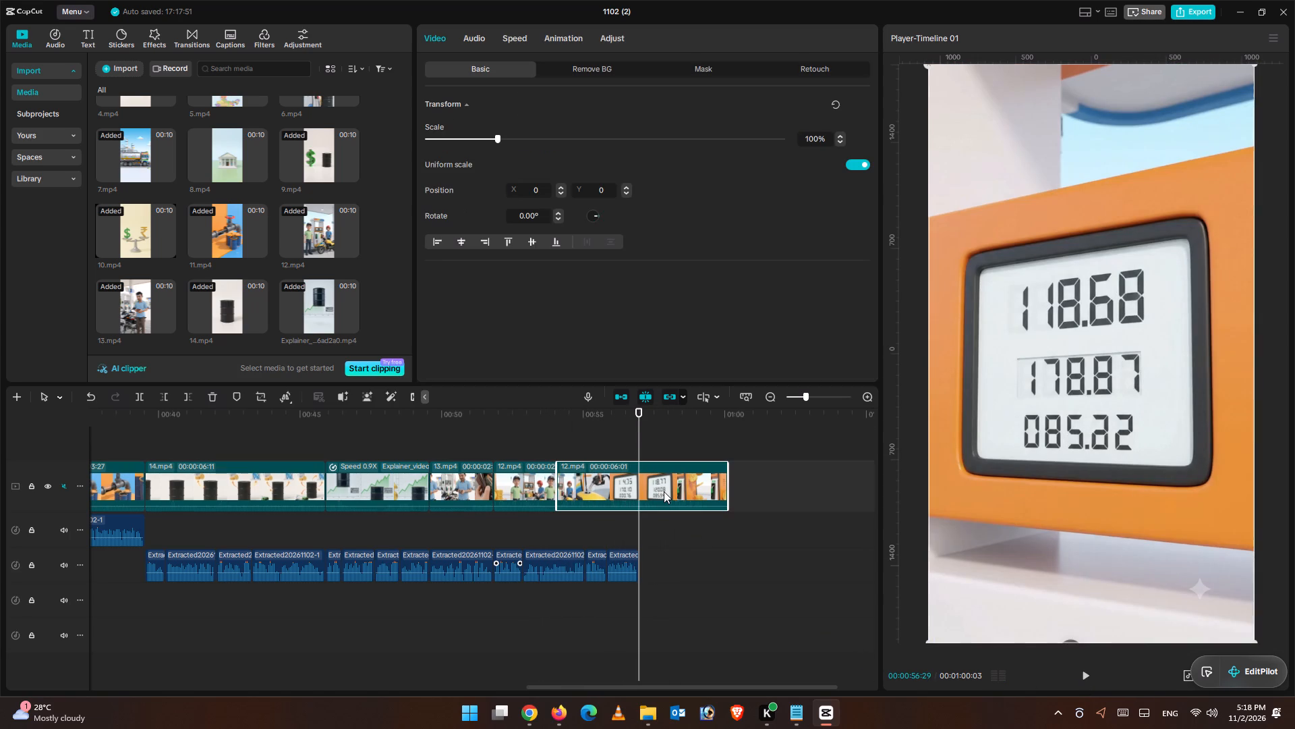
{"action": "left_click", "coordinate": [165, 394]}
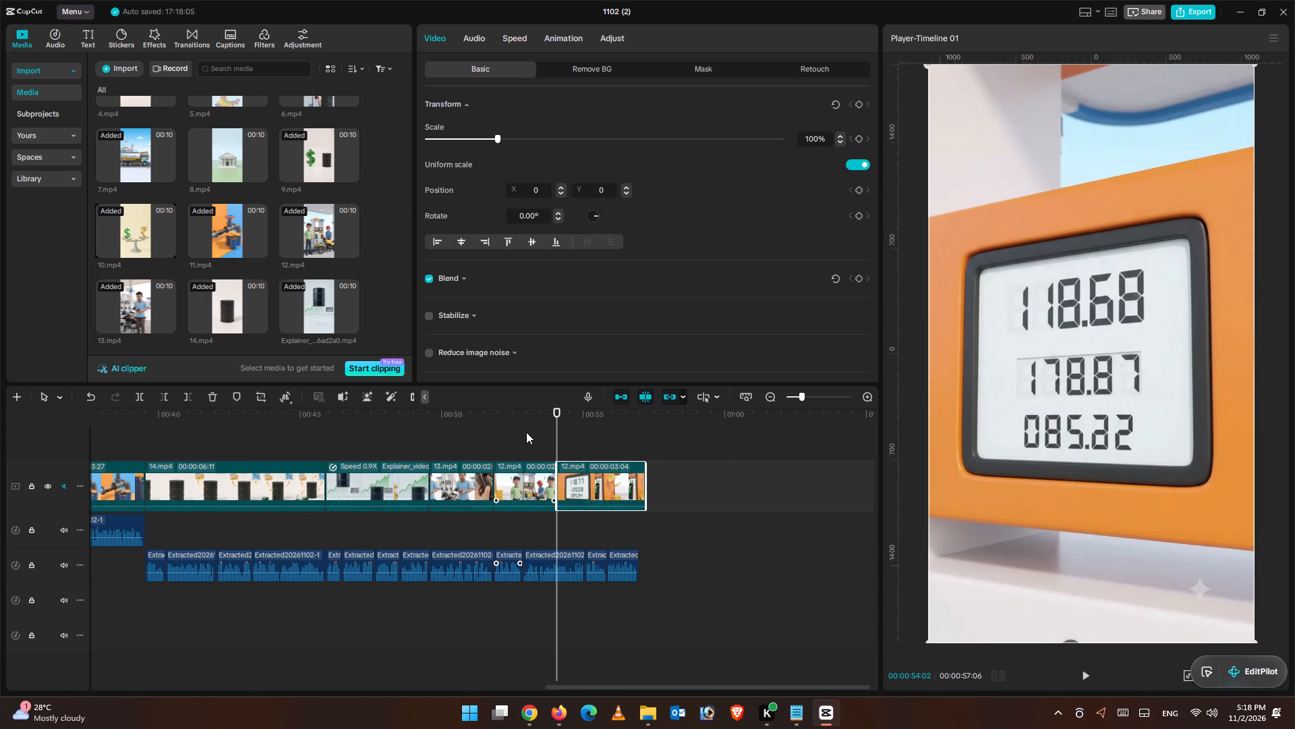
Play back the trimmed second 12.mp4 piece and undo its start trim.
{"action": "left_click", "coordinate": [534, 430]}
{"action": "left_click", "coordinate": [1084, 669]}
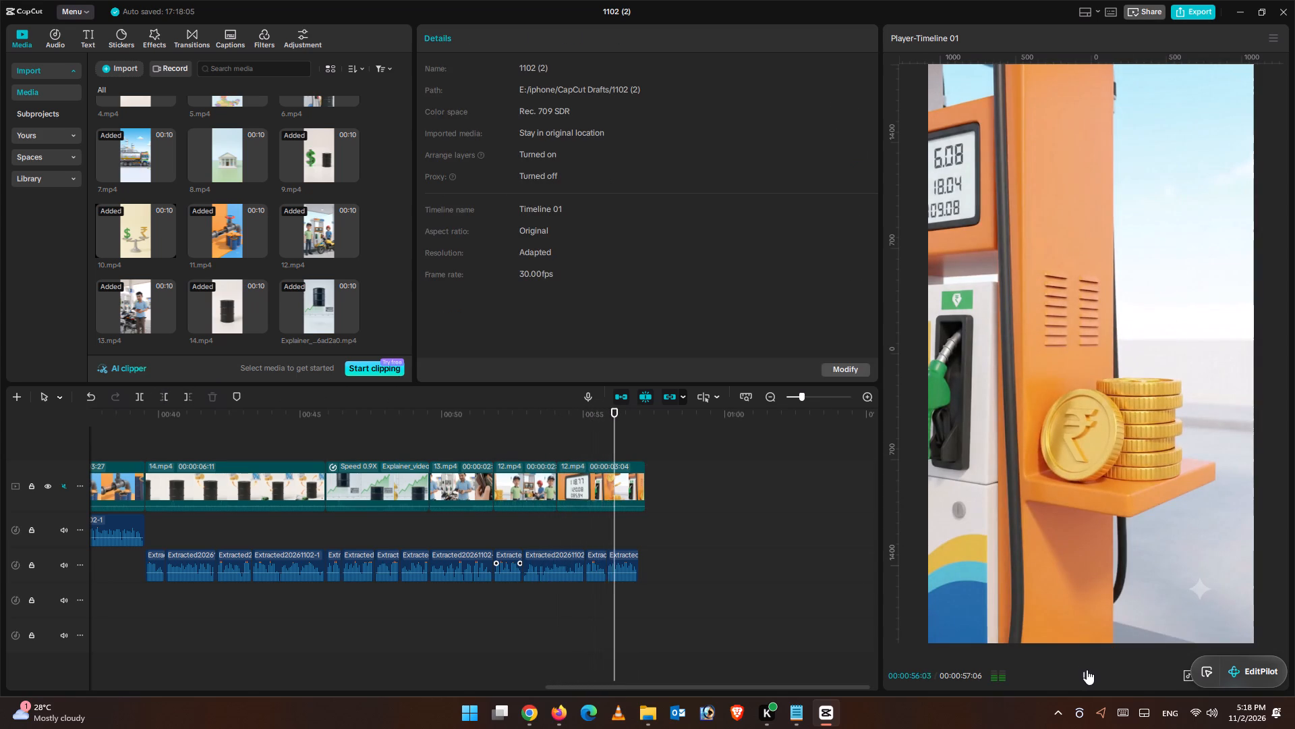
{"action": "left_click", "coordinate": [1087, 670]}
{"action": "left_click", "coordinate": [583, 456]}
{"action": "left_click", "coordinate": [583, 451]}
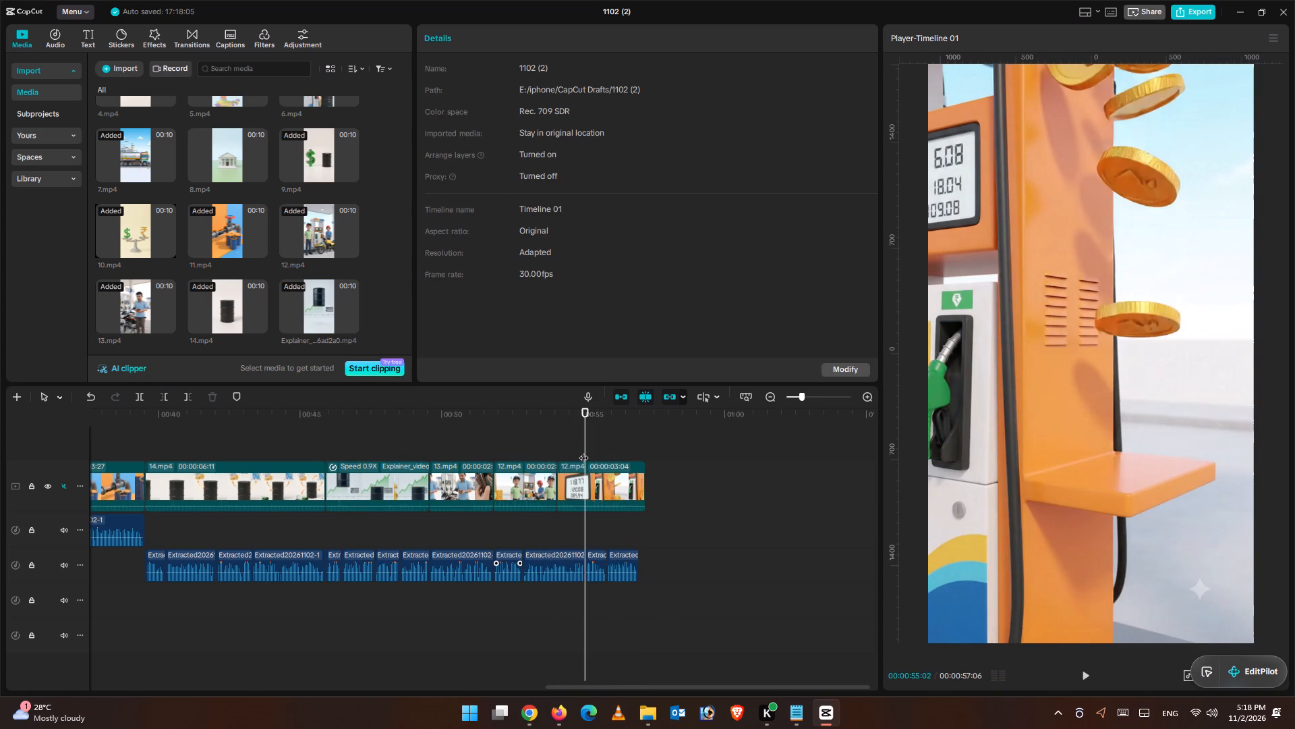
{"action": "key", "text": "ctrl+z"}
Play and scrub through the two 12.mp4 pieces to check how their shots fit the closing narration.
{"action": "left_click", "coordinate": [536, 448]}
{"action": "left_click", "coordinate": [1091, 682]}
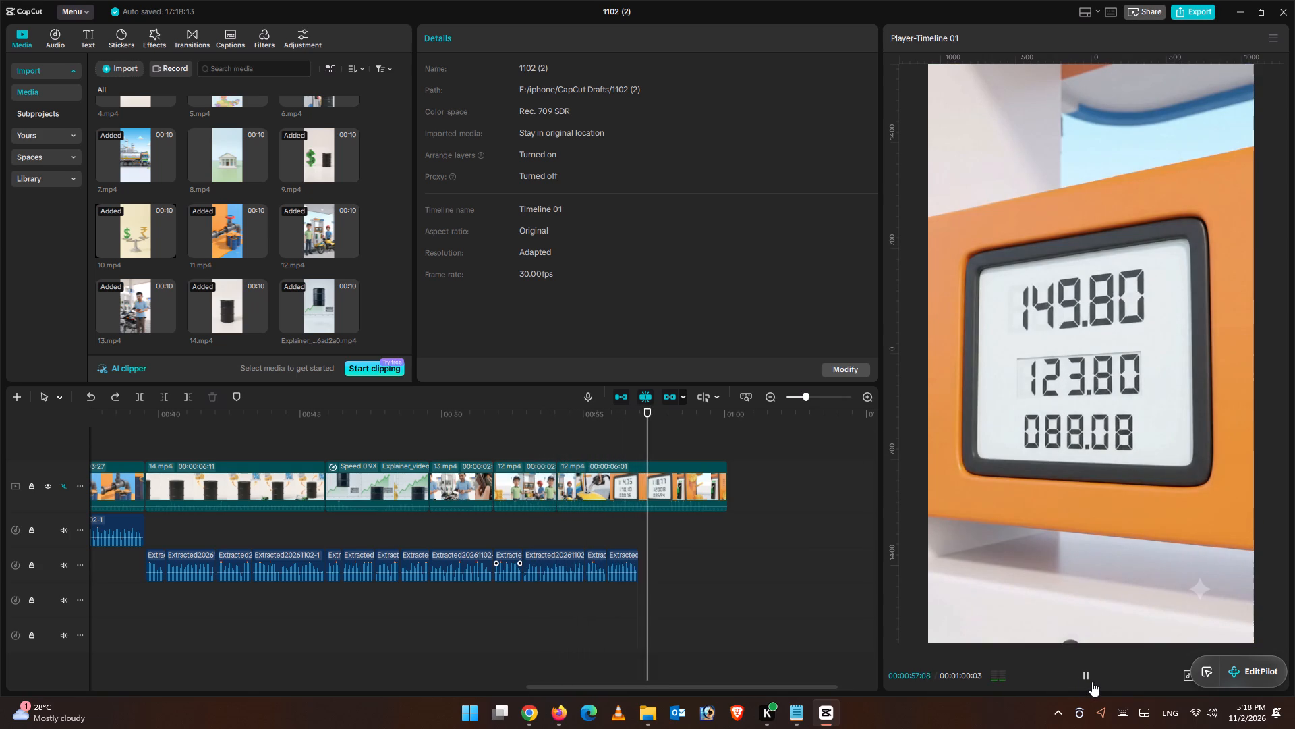
{"action": "left_click", "coordinate": [1092, 682]}
{"action": "left_click", "coordinate": [585, 441]}
{"action": "left_click", "coordinate": [558, 439]}
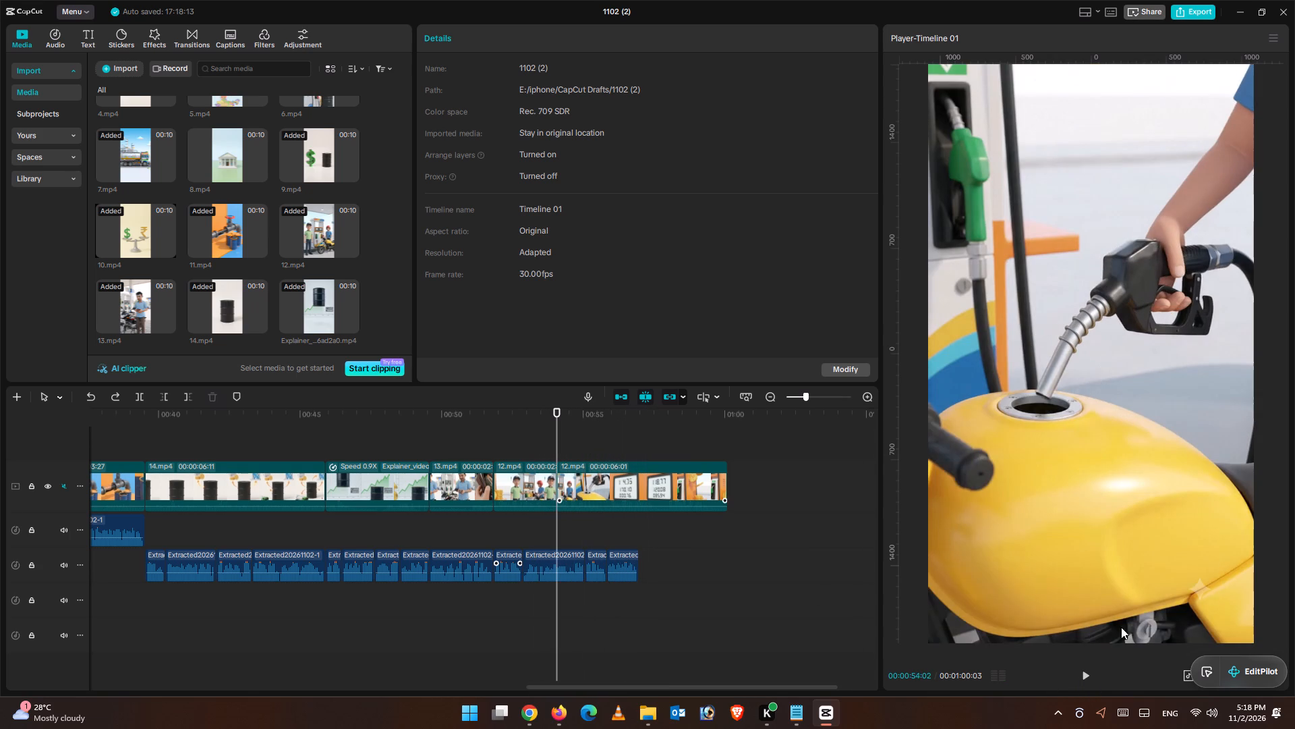
{"action": "left_click", "coordinate": [1089, 680]}
{"action": "left_click", "coordinate": [1089, 680]}
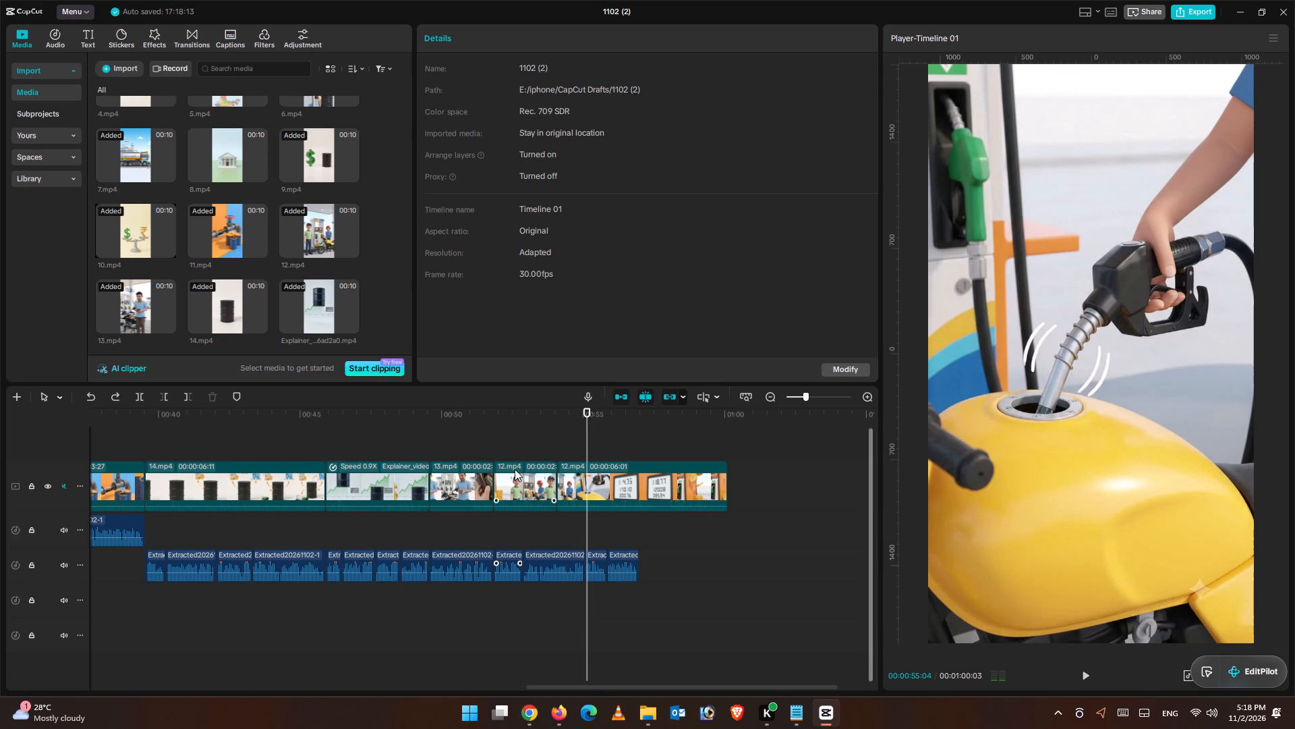
{"action": "left_click", "coordinate": [562, 444]}
{"action": "left_click_drag", "start_coordinate": [563, 443], "coordinate": [602, 446]}
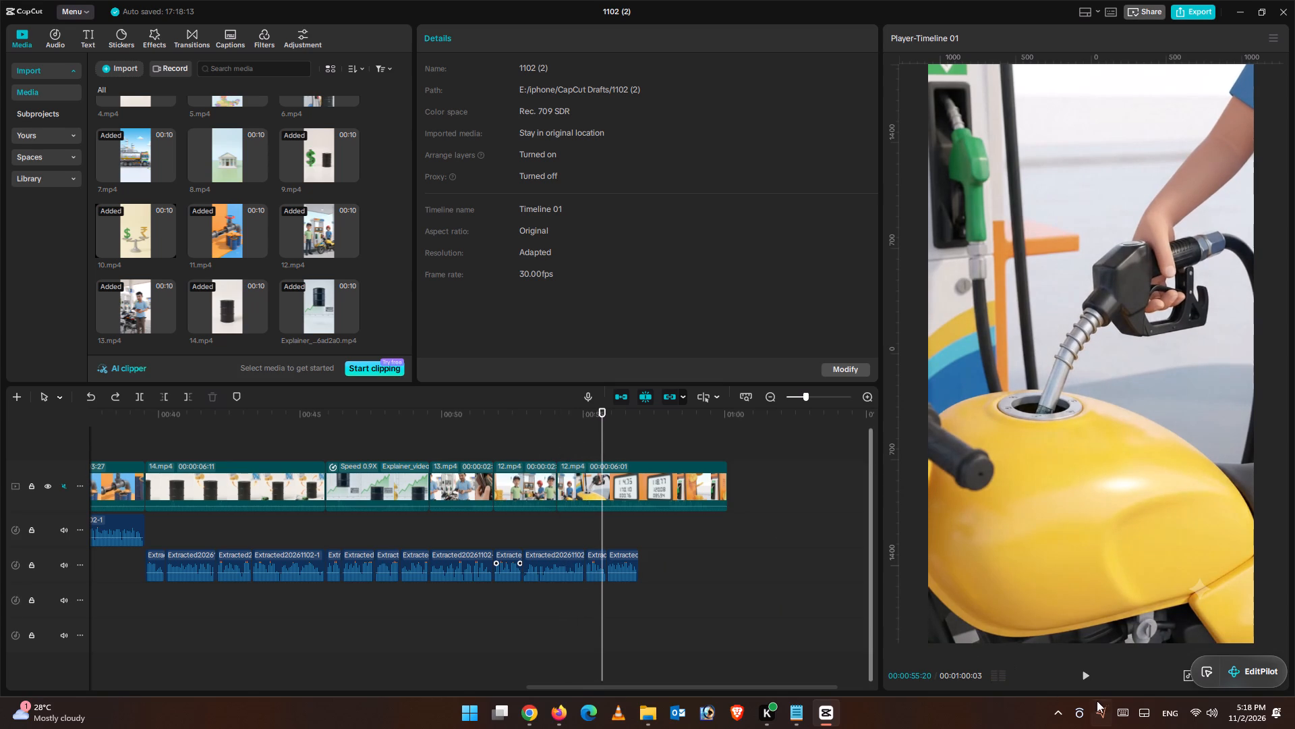
{"action": "left_click", "coordinate": [1082, 673]}
{"action": "left_click", "coordinate": [1082, 672]}
{"action": "left_click", "coordinate": [1082, 672]}
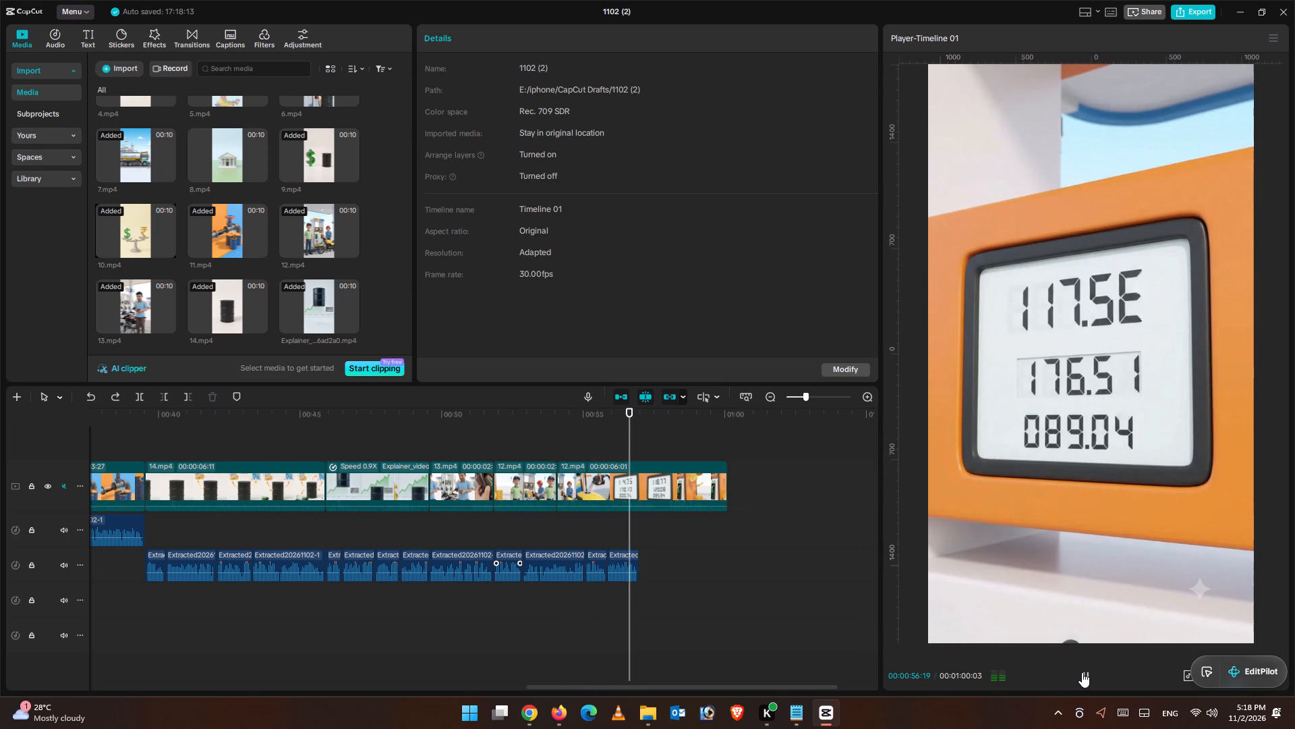
{"action": "left_click", "coordinate": [1082, 672]}
Trim the end of the second 12.mp4 piece to 00:00:56:29, where the narration ends.
{"action": "left_click", "coordinate": [637, 423]}
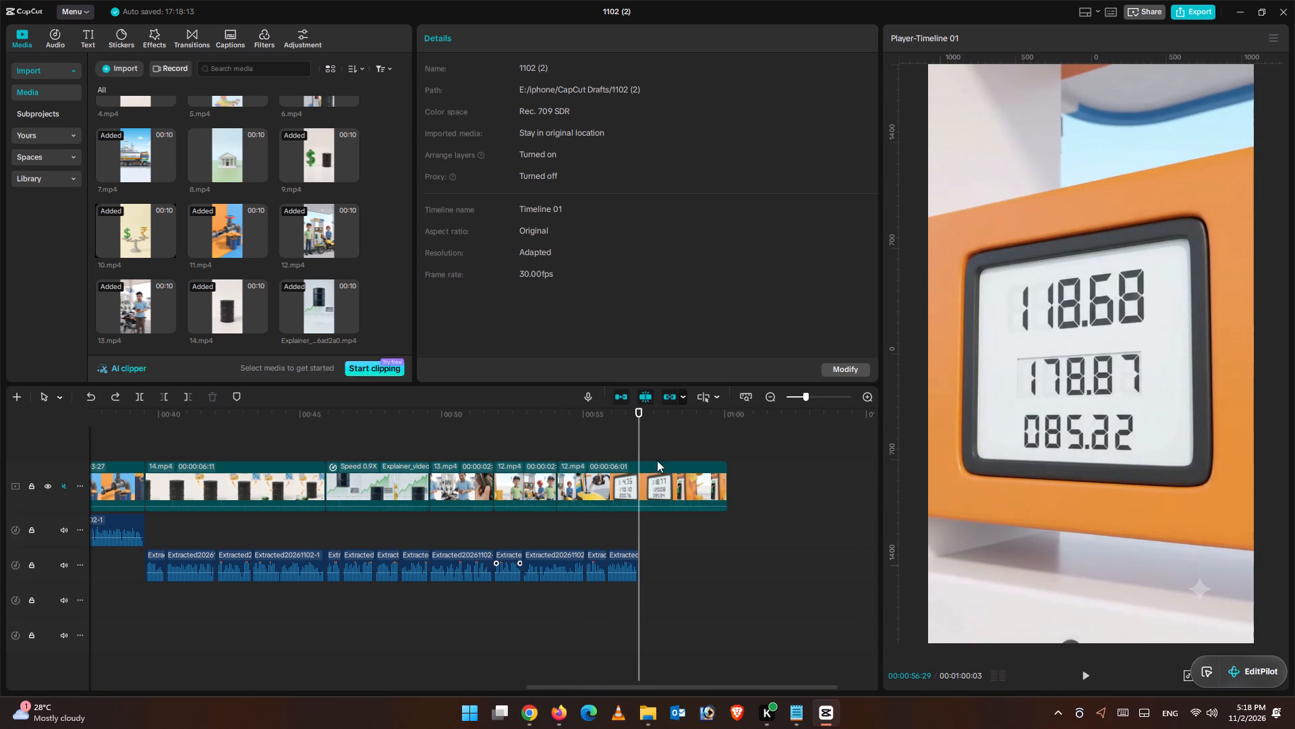
{"action": "left_click", "coordinate": [658, 473]}
{"action": "left_click", "coordinate": [183, 392]}
{"action": "left_click_drag", "start_coordinate": [641, 420], "coordinate": [637, 418]}
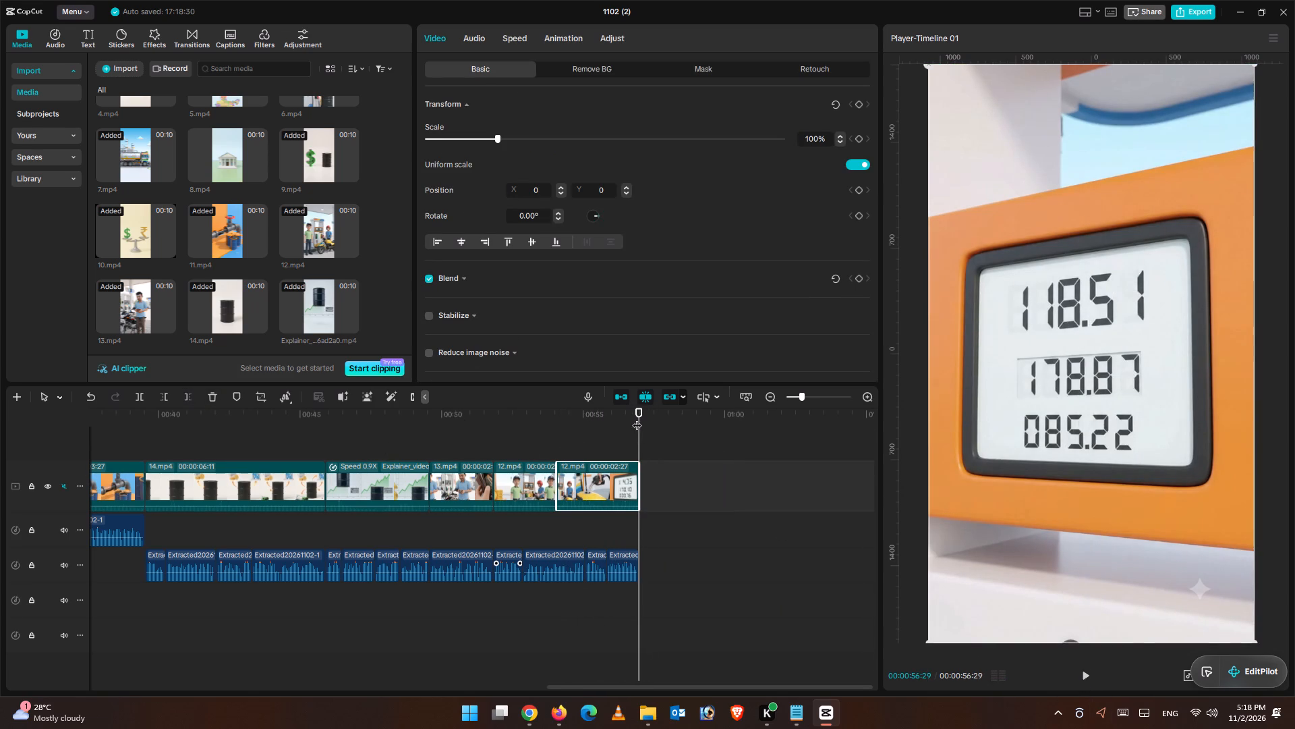
{"action": "left_click_drag", "start_coordinate": [637, 418], "coordinate": [0, 373]}
{"action": "left_click", "coordinate": [1106, 678]}
{"action": "left_click", "coordinate": [1098, 677]}
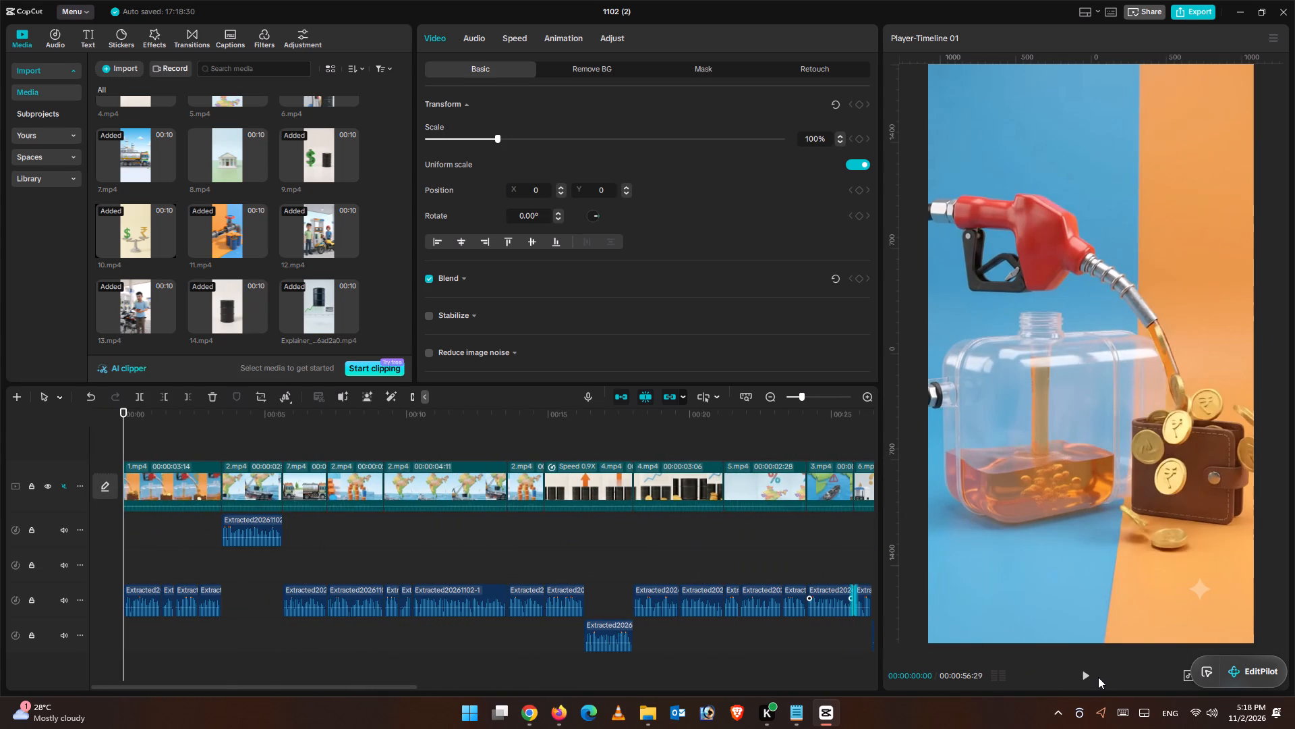
{"action": "left_click", "coordinate": [1094, 675]}
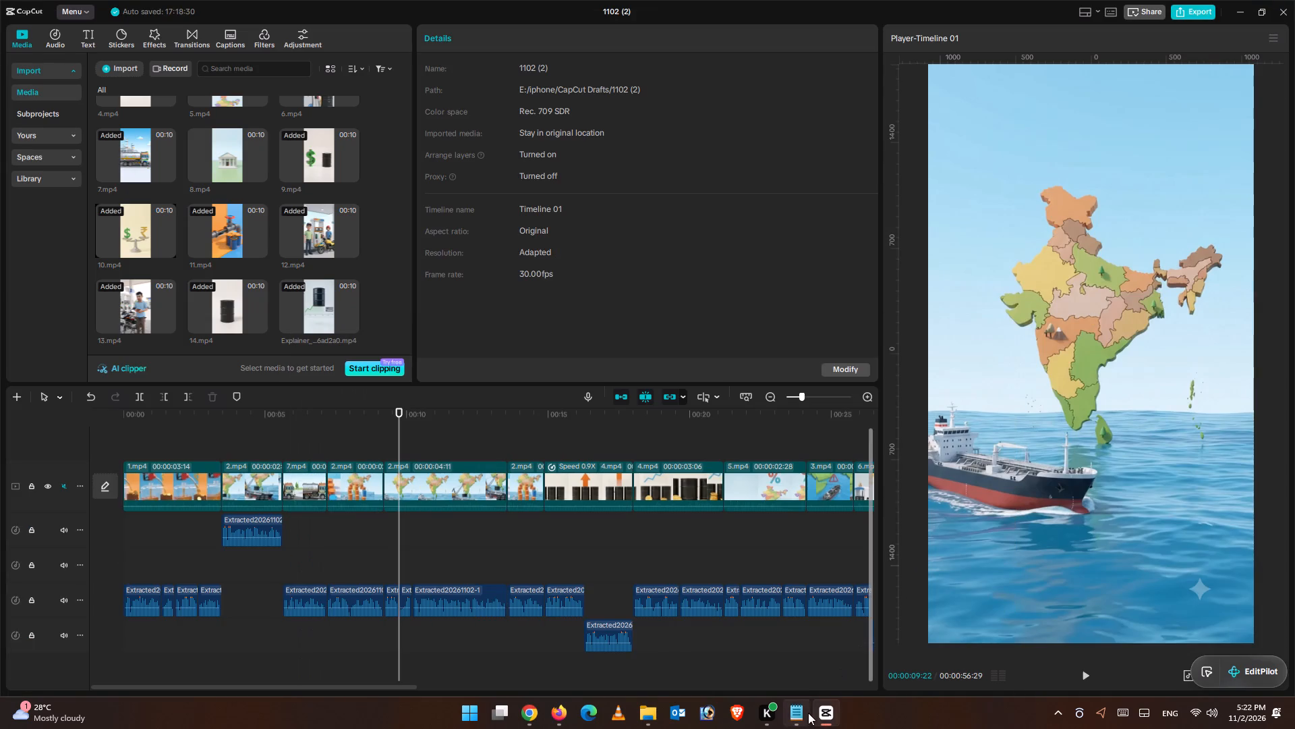
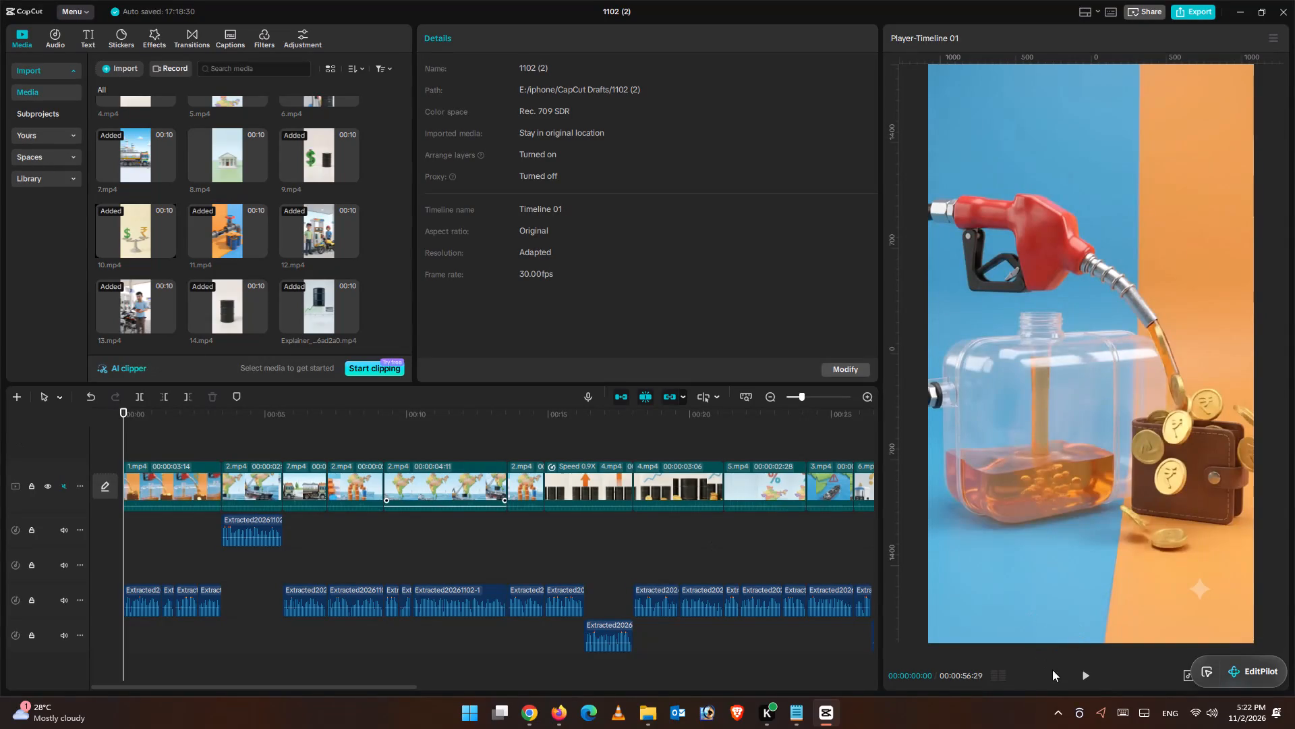
Play back sections of the timeline to review the edit, and cue the playhead at the start of the 5.mp4 clip.
{"action": "left_click", "coordinate": [1085, 675]}
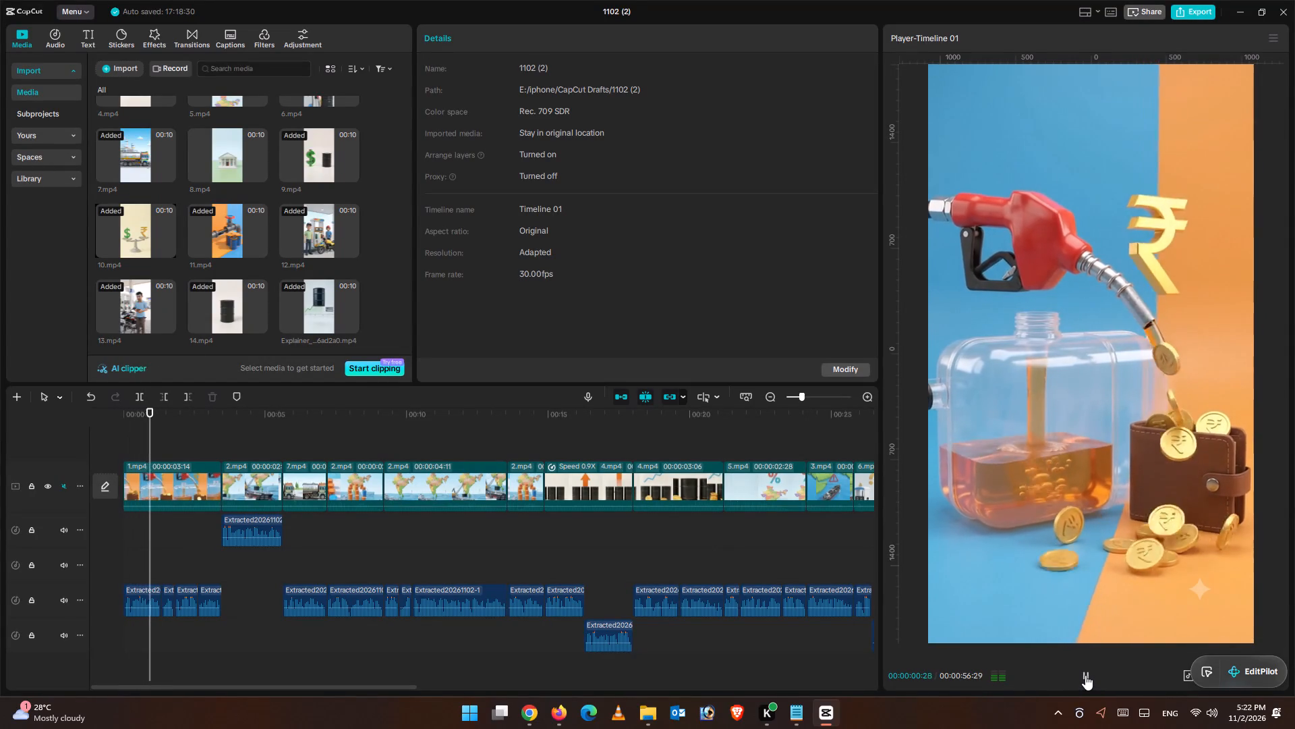
{"action": "left_click", "coordinate": [775, 446]}
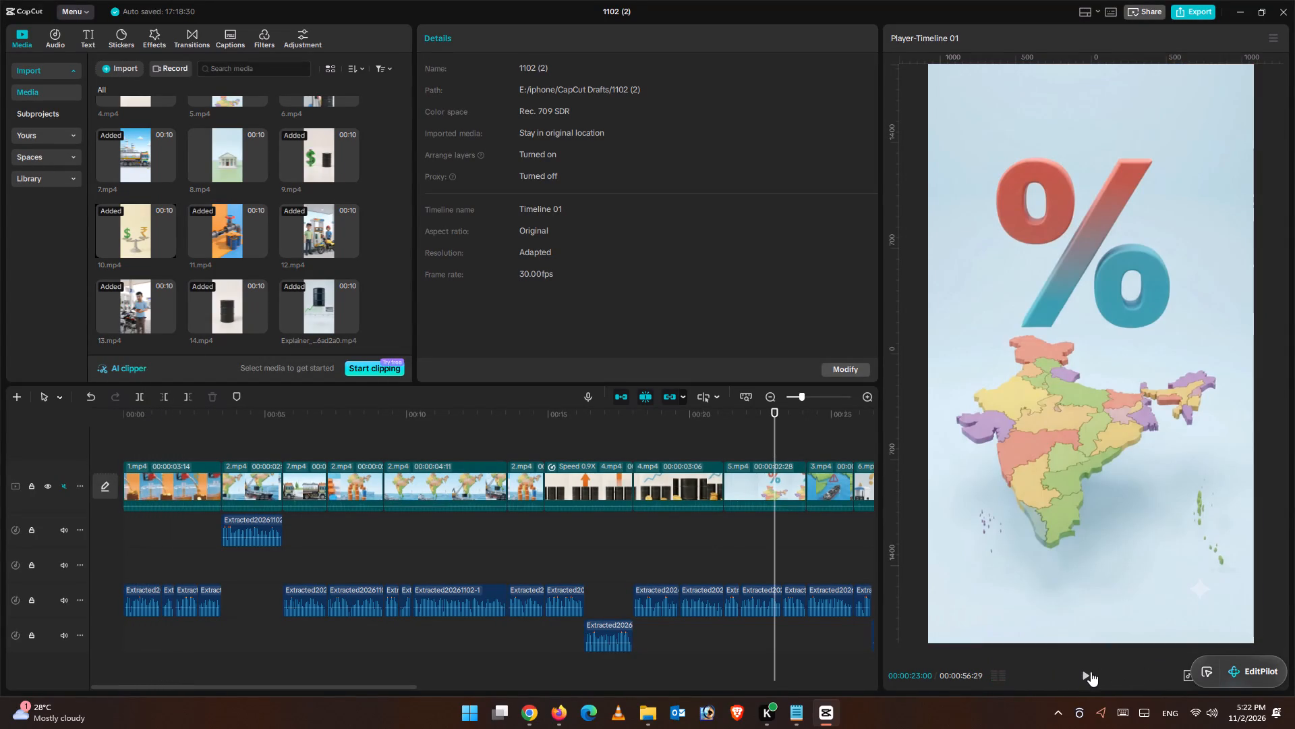
{"action": "left_click", "coordinate": [1083, 675]}
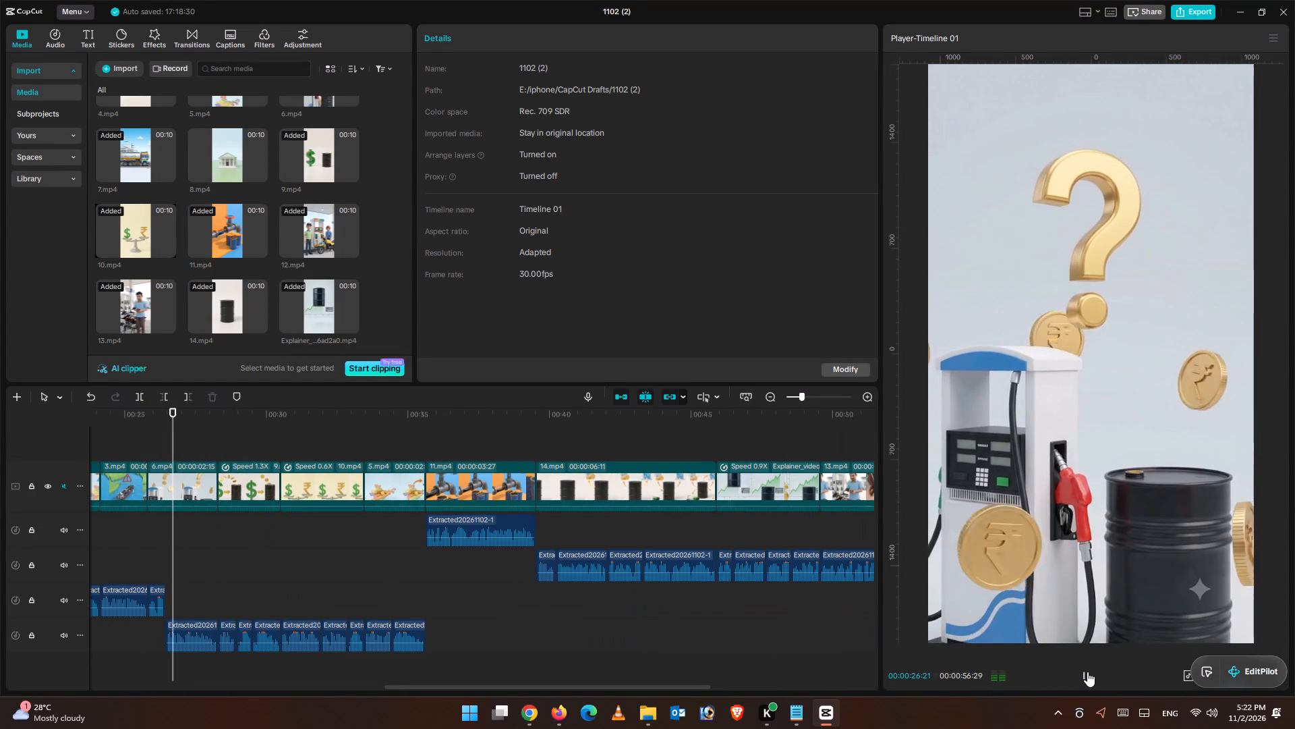
{"action": "left_click", "coordinate": [1087, 672]}
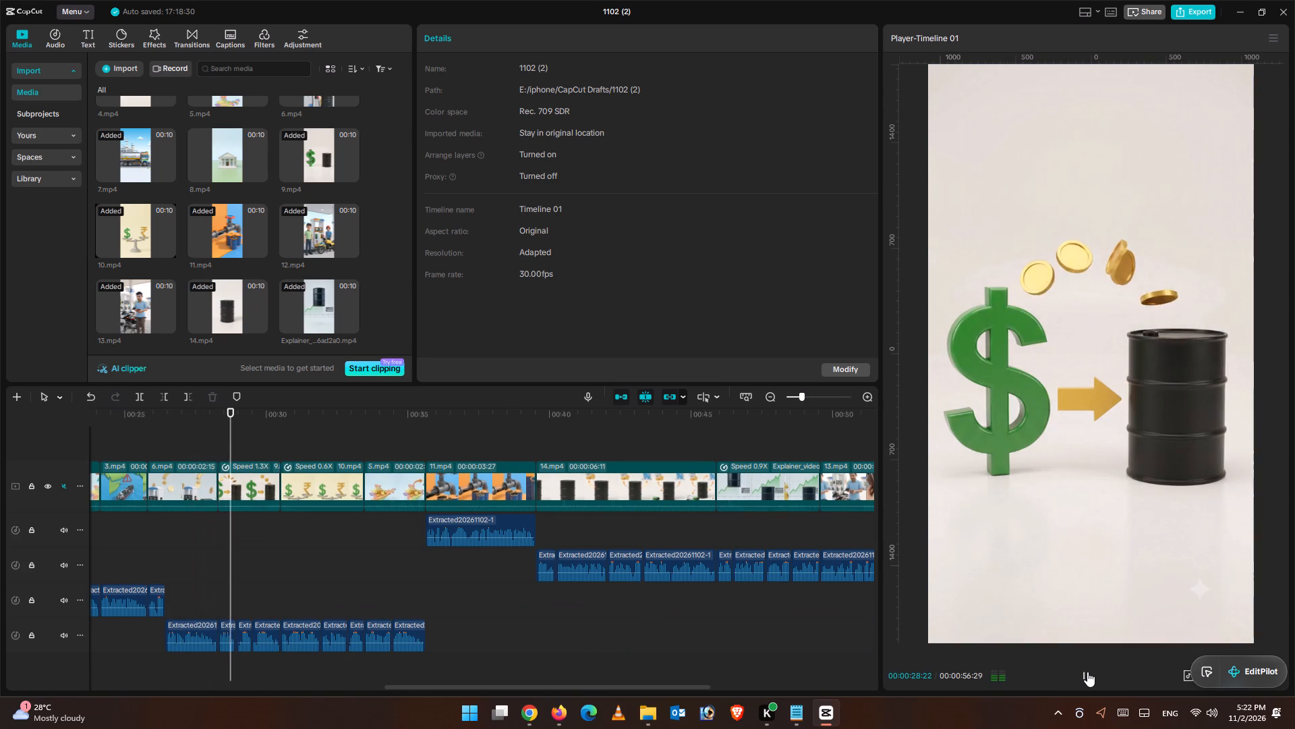
{"action": "left_click_drag", "start_coordinate": [235, 418], "coordinate": [215, 404]}
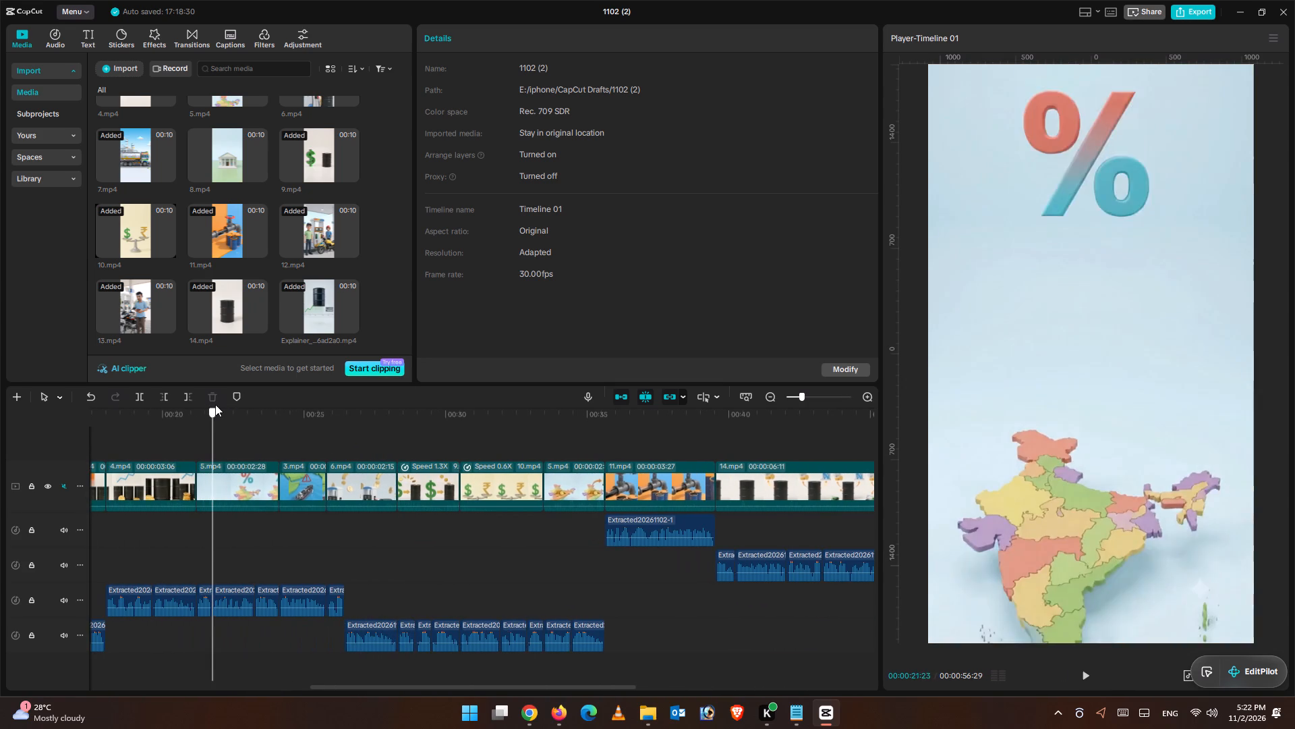
{"action": "left_click_drag", "start_coordinate": [215, 404], "coordinate": [199, 401]}
{"action": "scroll", "coordinate": [273, 316], "scroll_direction": "down", "scroll_amount": 3}
Start importing media from the device and preview the 3D_animation_of_fuel_pricing video from Downloads in the media player.
{"action": "left_click", "coordinate": [103, 71]}
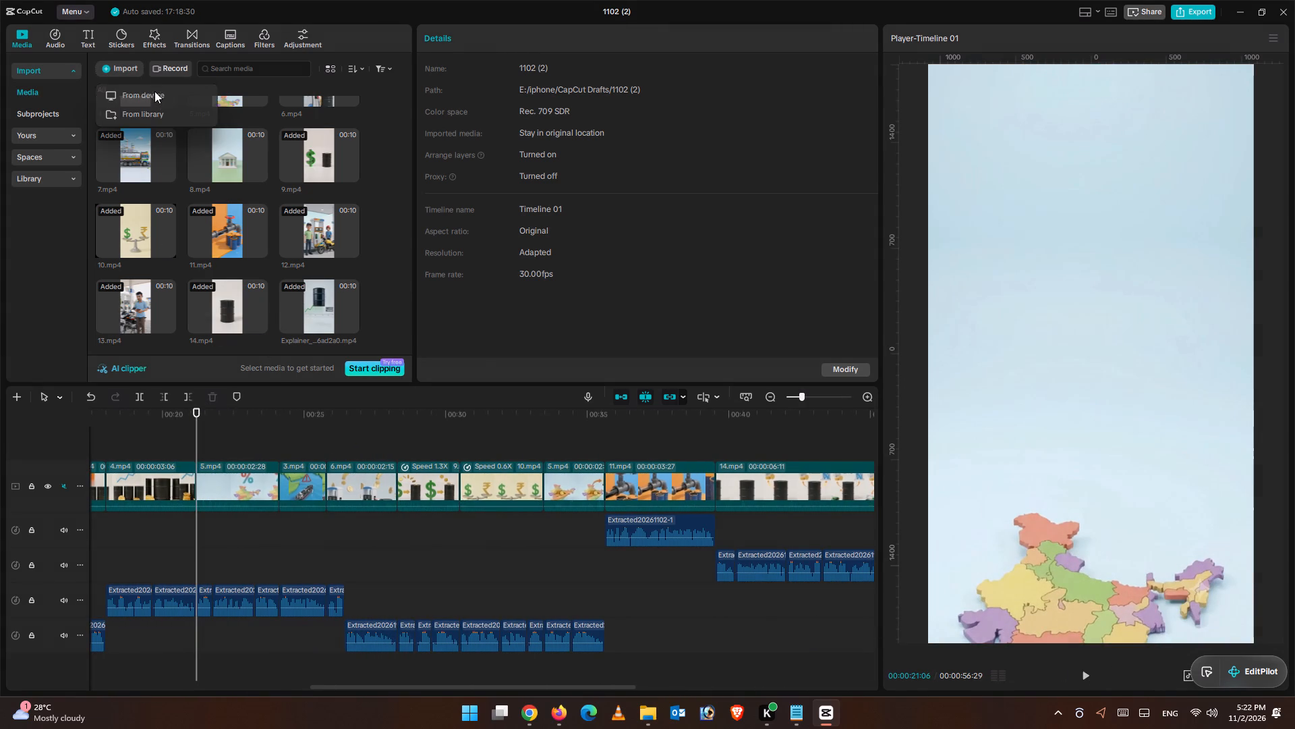
{"action": "left_click", "coordinate": [154, 89]}
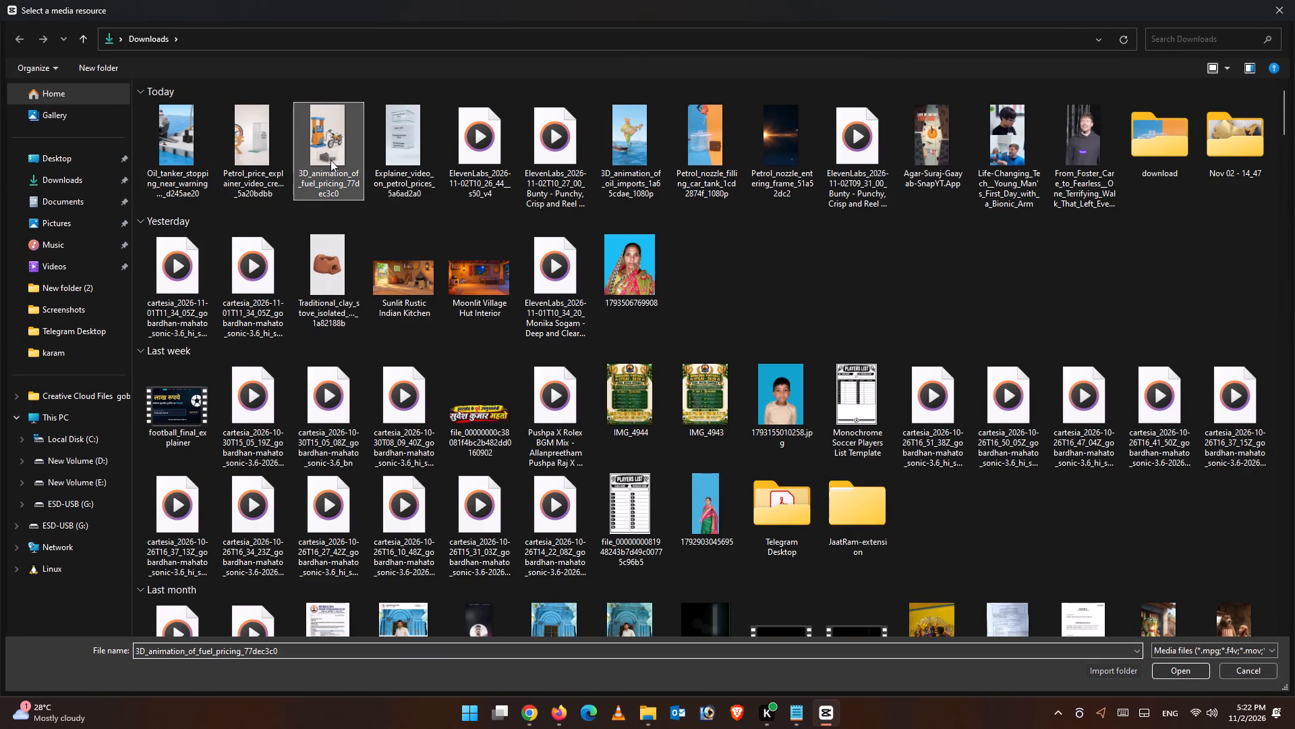
{"action": "left_click", "coordinate": [330, 160]}
{"action": "right_click", "coordinate": [330, 160]}
{"action": "left_click", "coordinate": [370, 193]}
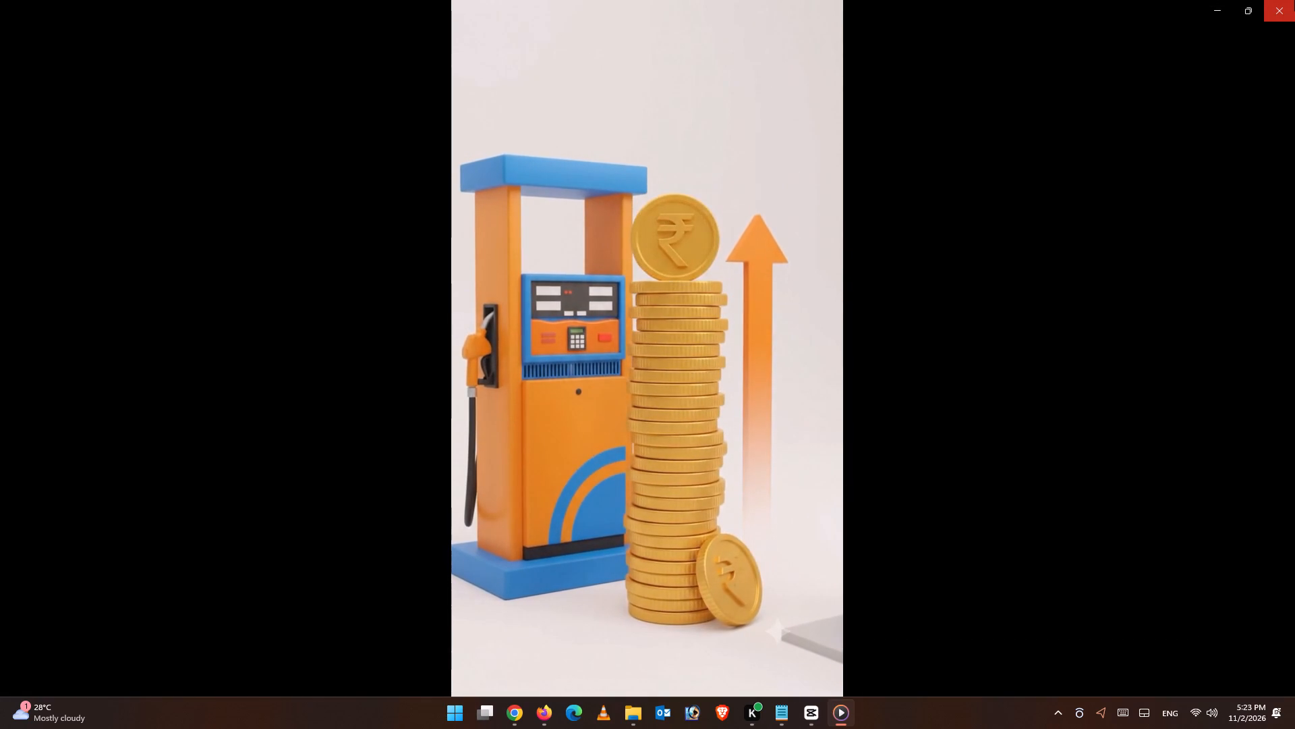
{"action": "left_click", "coordinate": [1294, 0]}
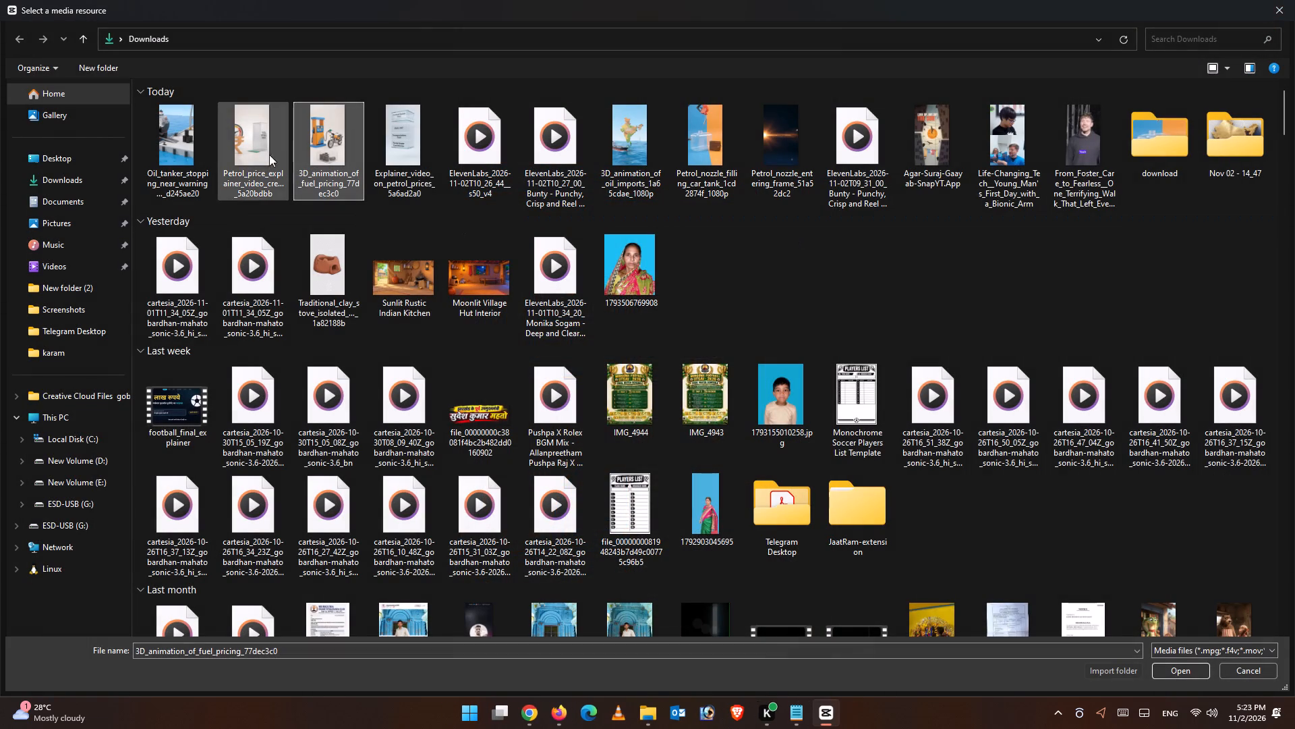
Preview the Petrol_price_explainer video from Downloads in the media player.
{"action": "right_click", "coordinate": [277, 140]}
{"action": "left_click", "coordinate": [261, 144]}
{"action": "right_click", "coordinate": [261, 144]}
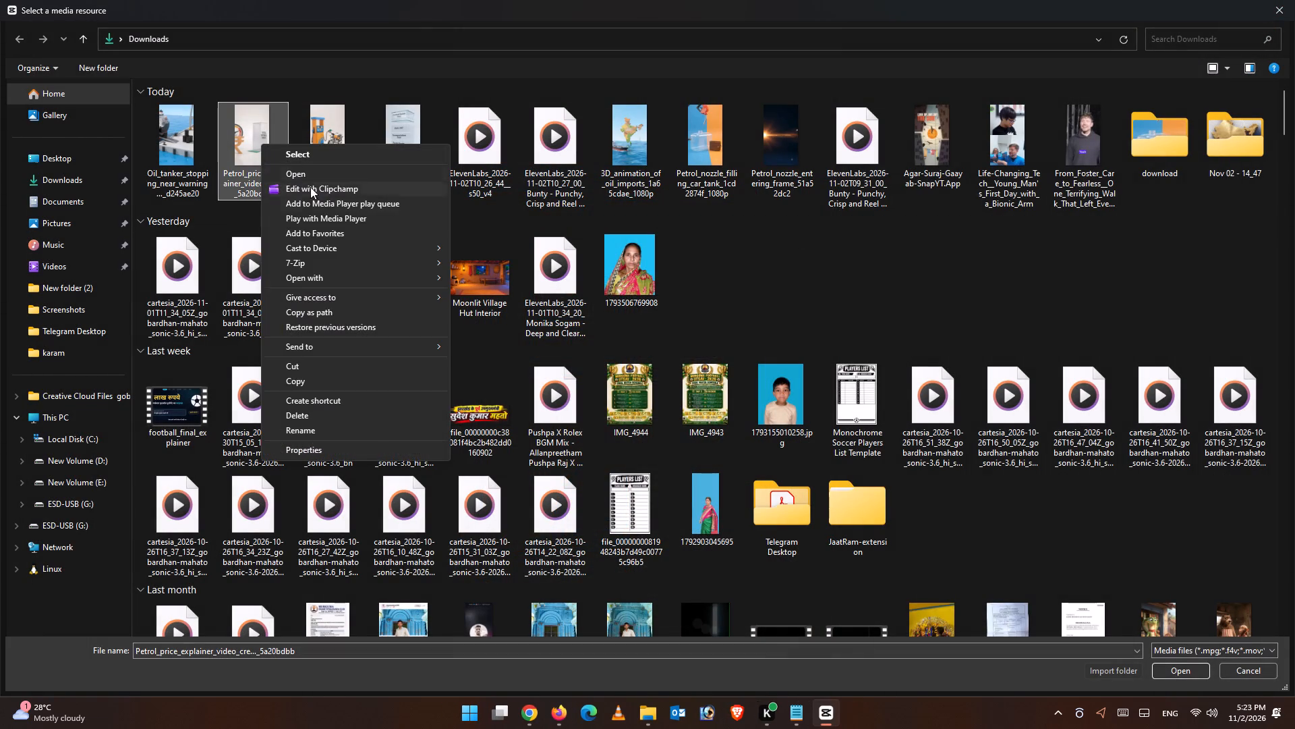
{"action": "left_click", "coordinate": [301, 170]}
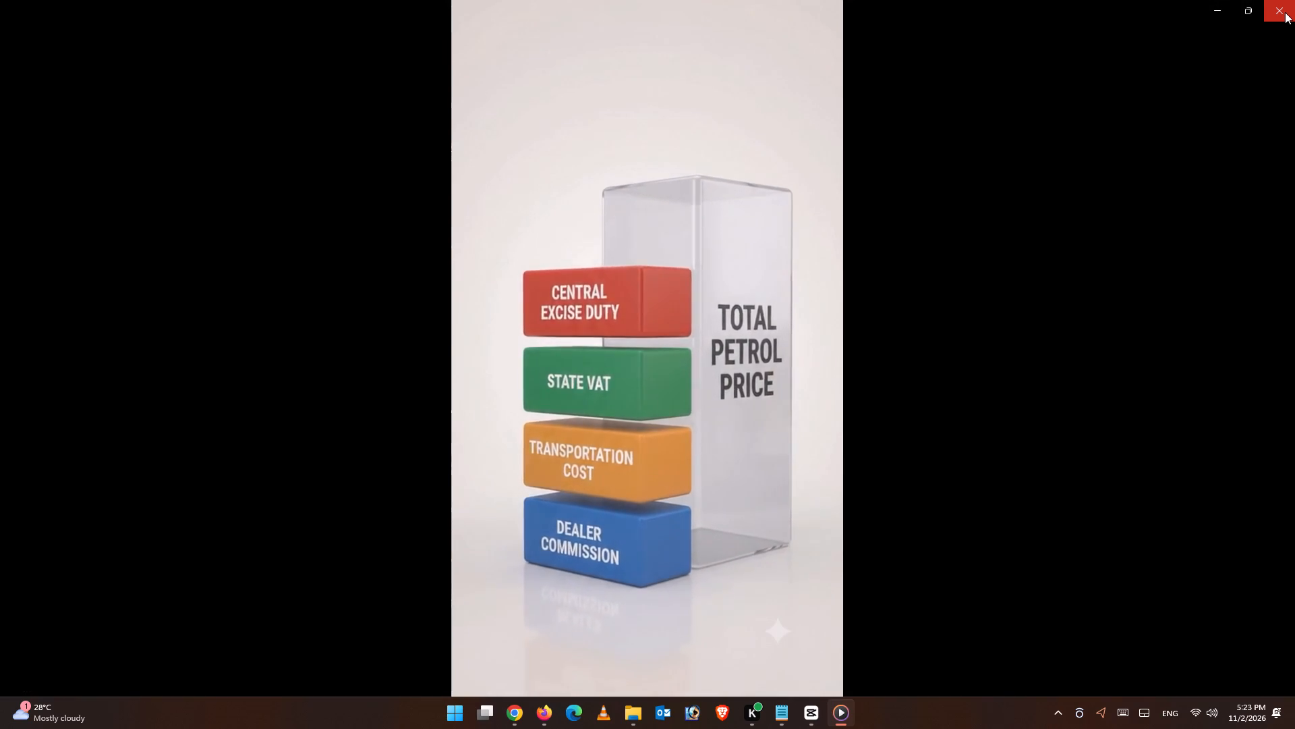
{"action": "left_click", "coordinate": [1285, 12]}
Preview the Oil_tanker_stopping_near_warning video from Downloads in the media player.
{"action": "left_click", "coordinate": [194, 154]}
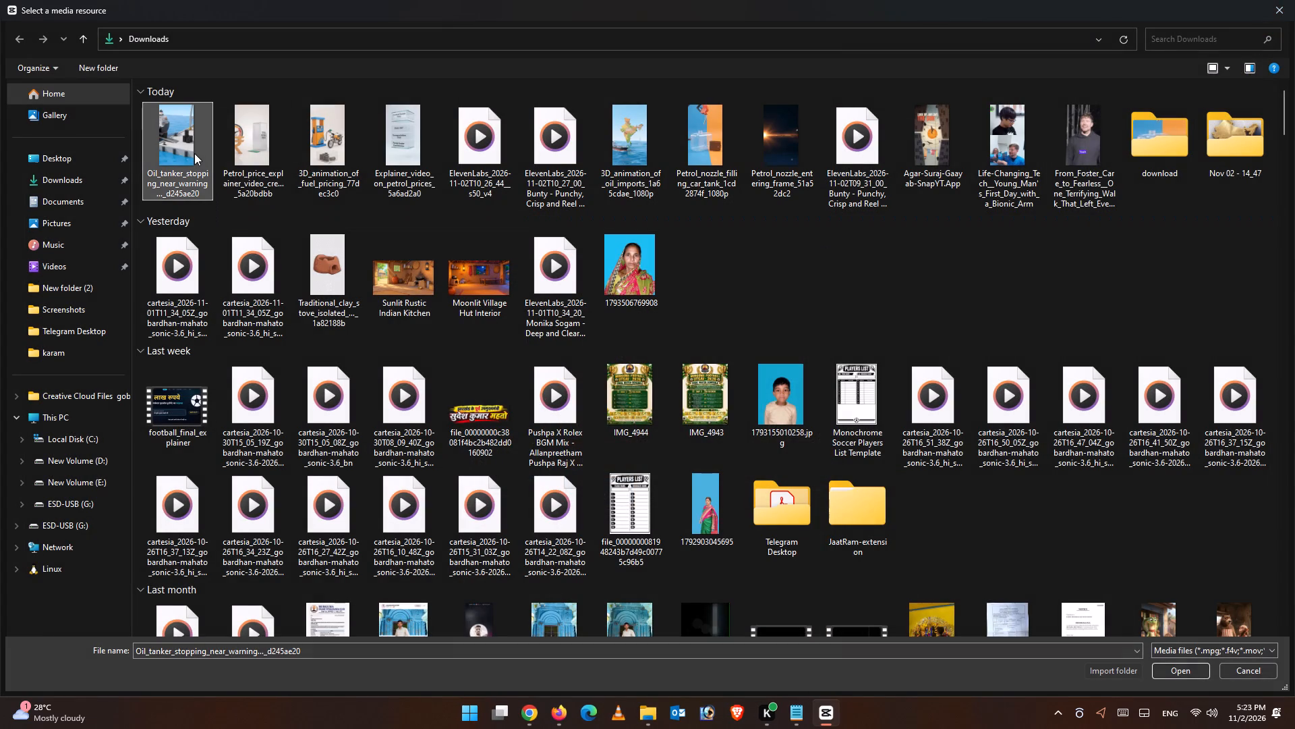
{"action": "left_click", "coordinate": [189, 145]}
{"action": "right_click", "coordinate": [189, 145]}
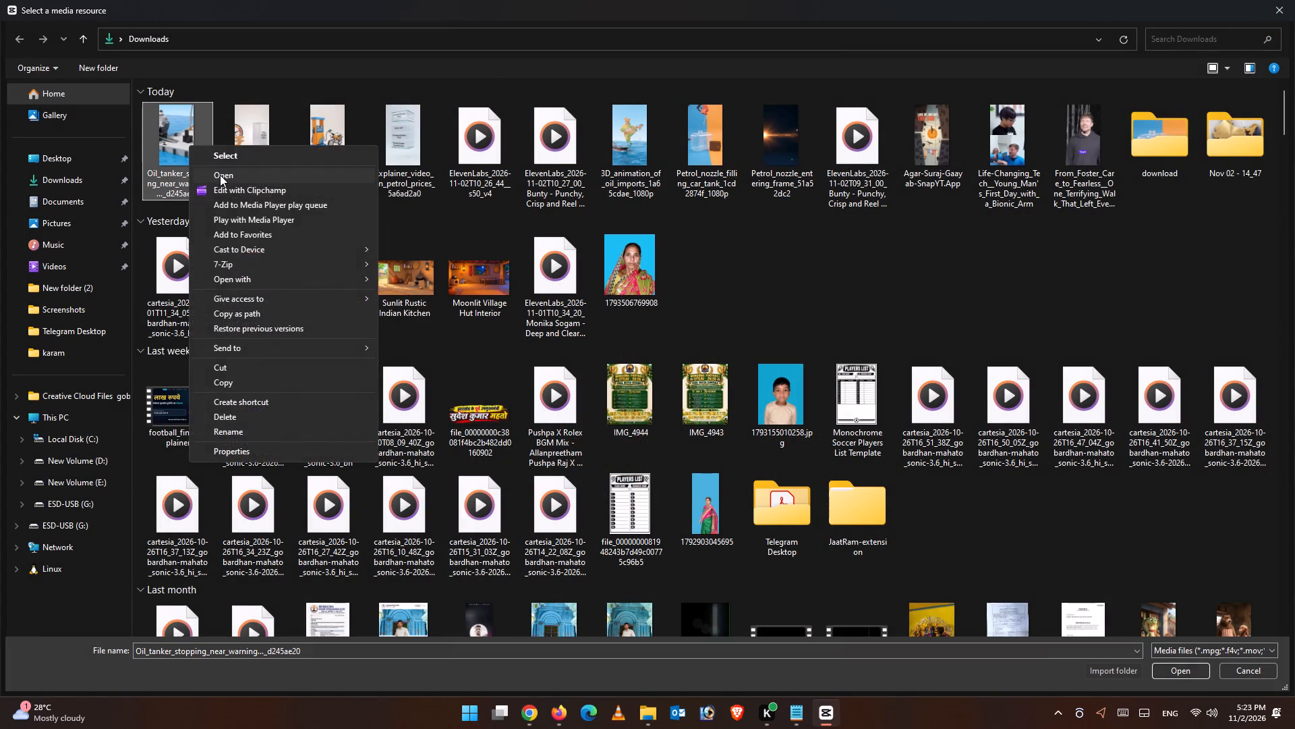
{"action": "left_click", "coordinate": [221, 175]}
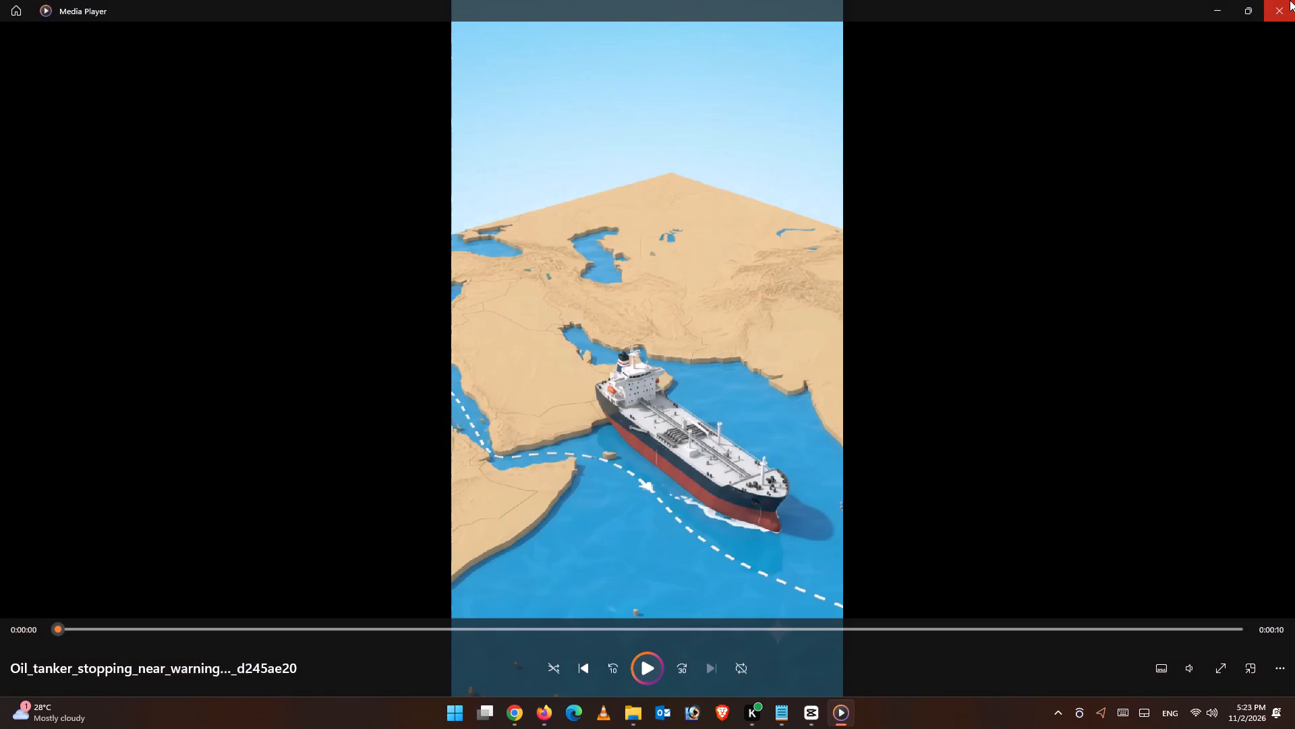
{"action": "left_click", "coordinate": [658, 668]}
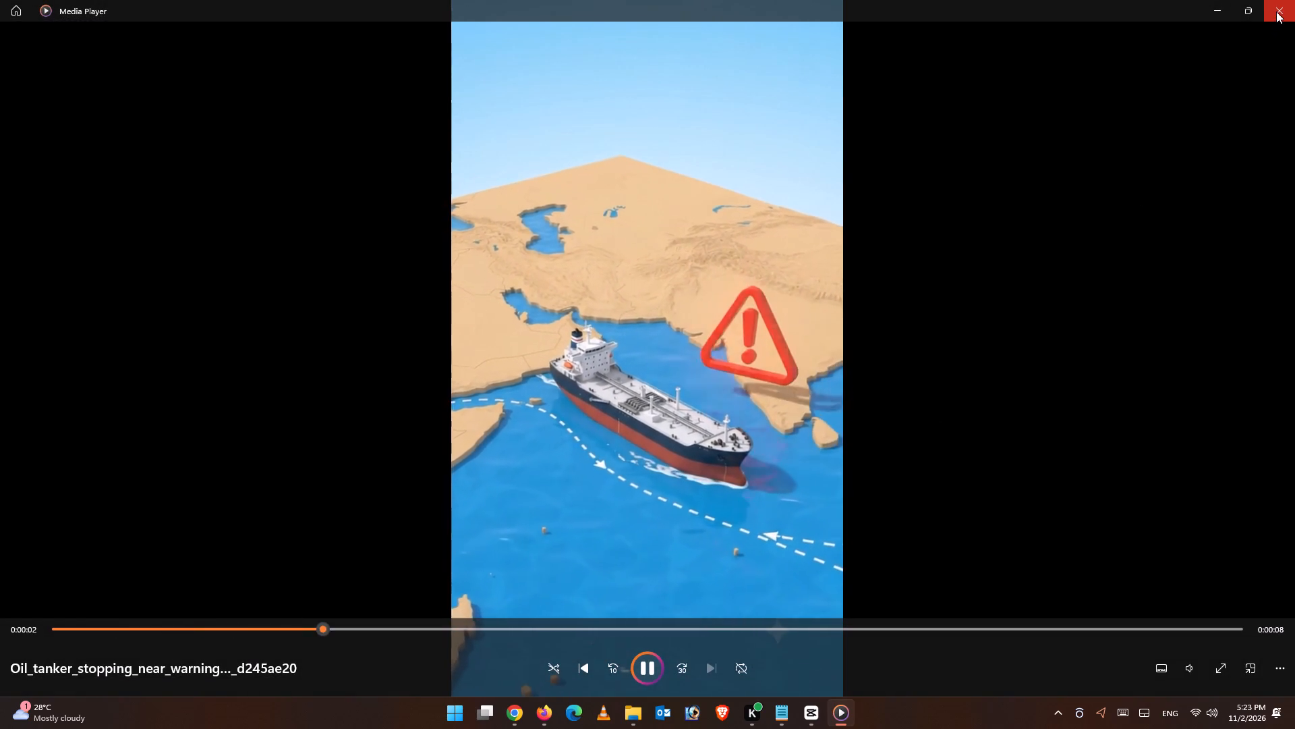
{"action": "left_click", "coordinate": [1276, 10]}
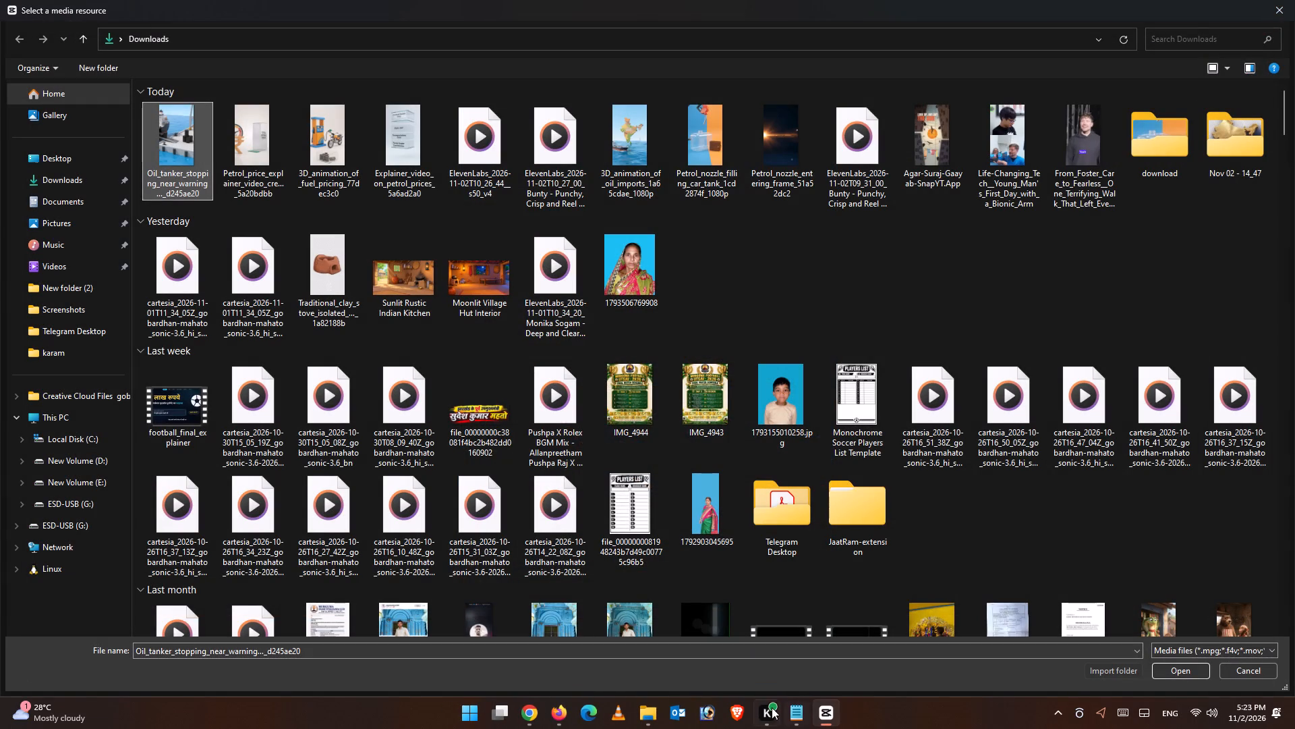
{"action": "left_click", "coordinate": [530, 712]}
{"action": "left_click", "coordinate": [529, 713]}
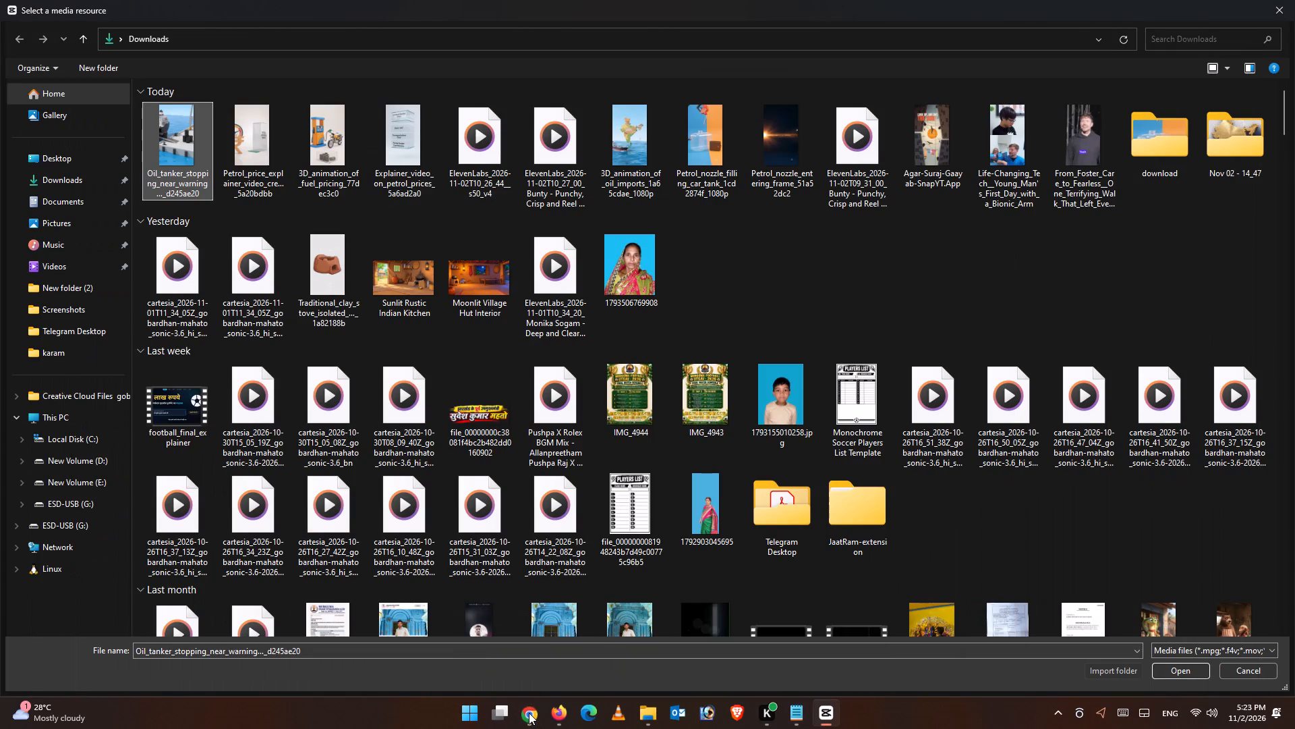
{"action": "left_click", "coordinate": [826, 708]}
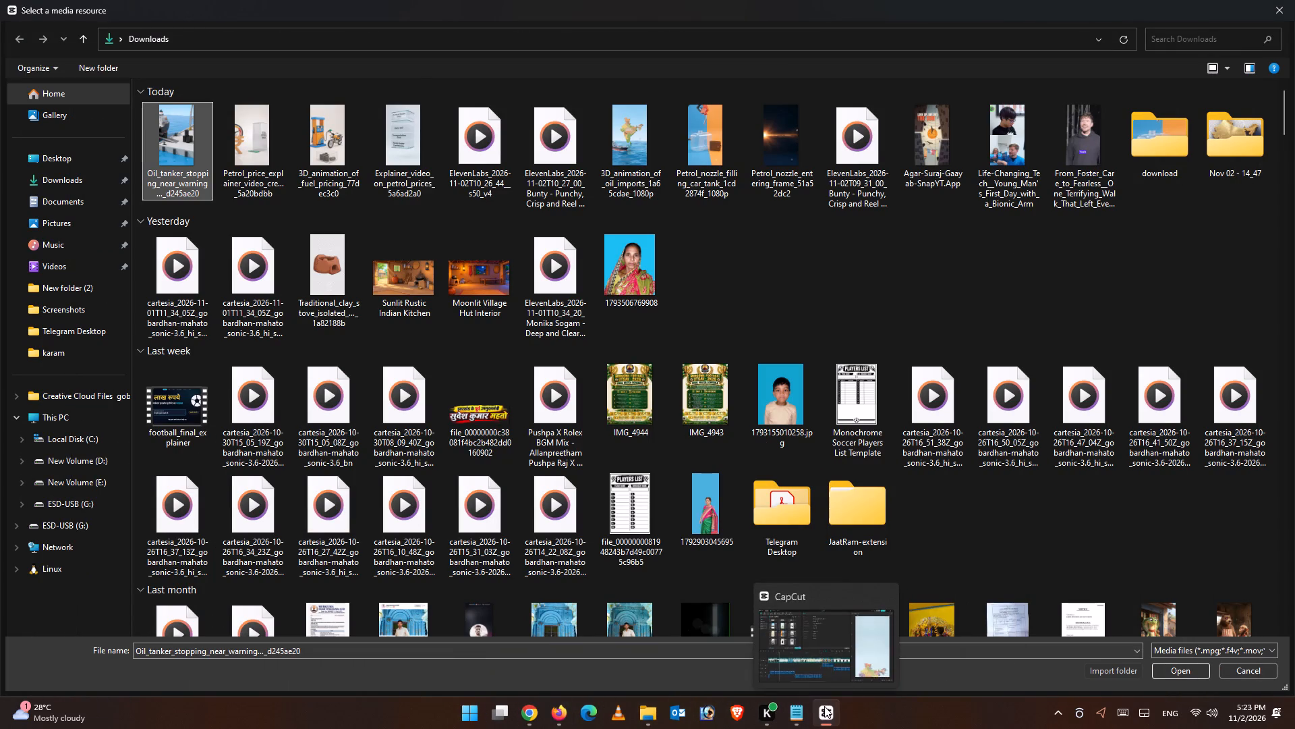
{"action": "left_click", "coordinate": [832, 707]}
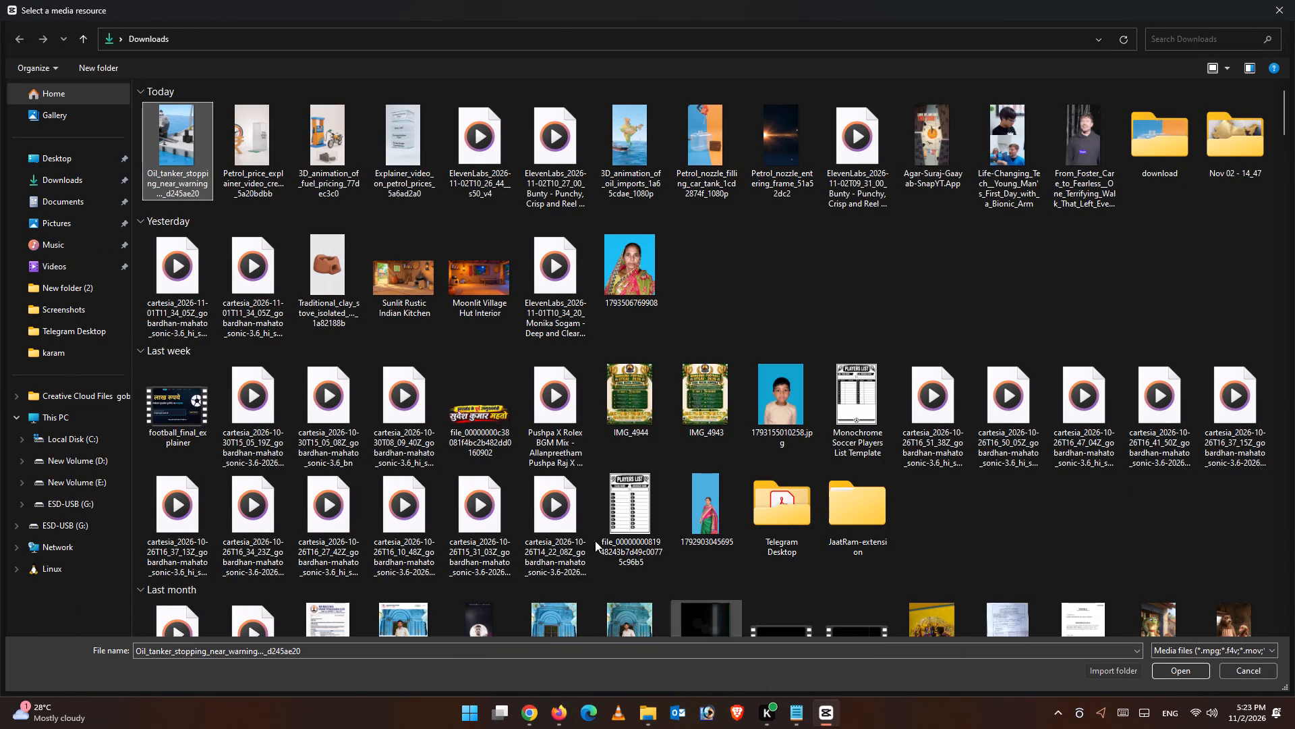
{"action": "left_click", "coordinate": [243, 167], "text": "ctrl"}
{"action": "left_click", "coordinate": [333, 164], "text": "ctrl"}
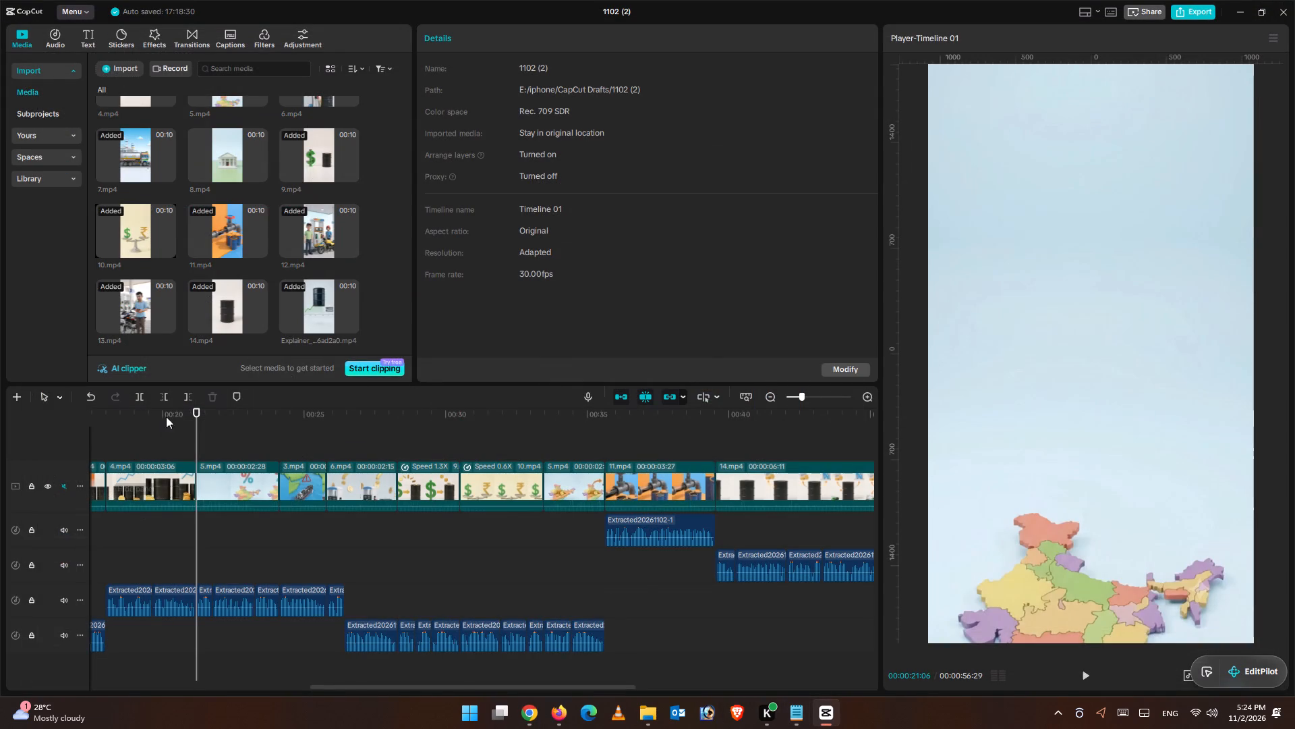
Move the playhead to the very start of the timeline.
{"action": "left_click_drag", "start_coordinate": [195, 418], "coordinate": [0, 402]}
{"action": "scroll", "coordinate": [306, 269], "scroll_direction": "down", "scroll_amount": 6}
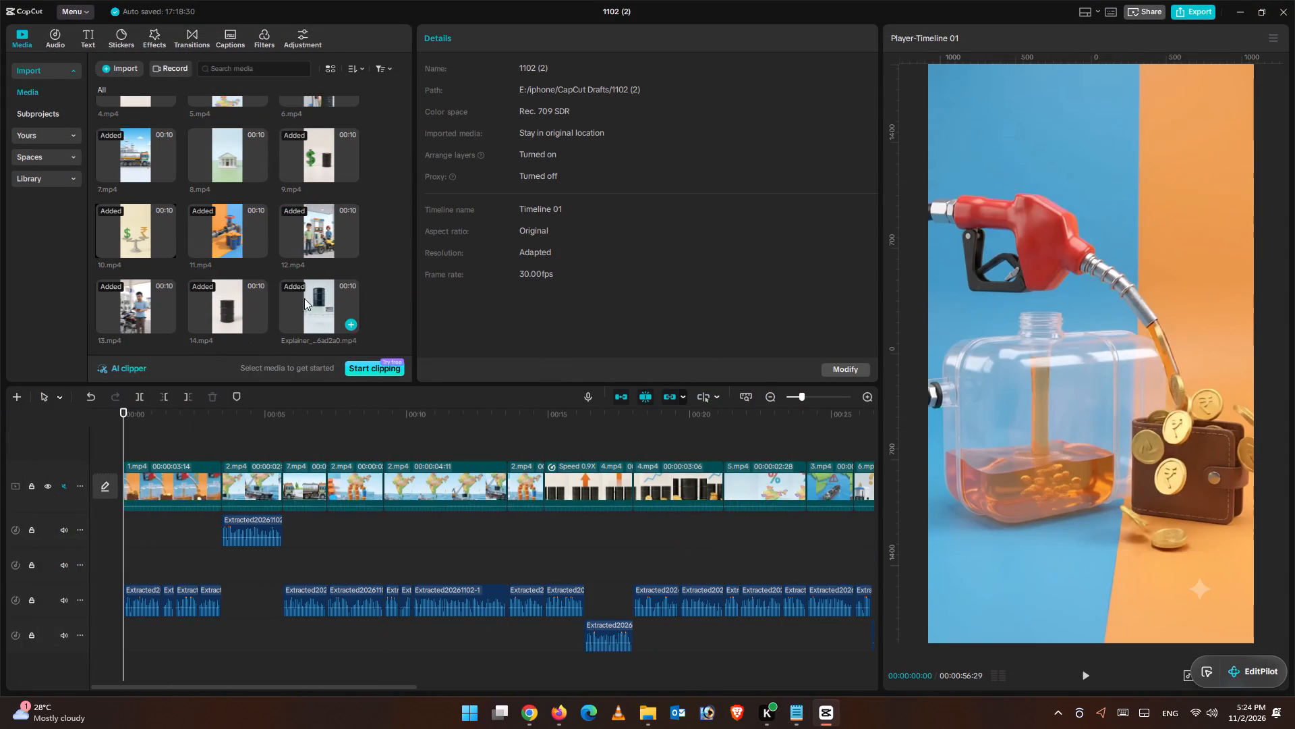
Import the oil tanker, petrol price explainer, 3D fuel pricing animation and Man_checking_empty_wallet videos from Downloads into the project media.
{"action": "left_click", "coordinate": [107, 67]}
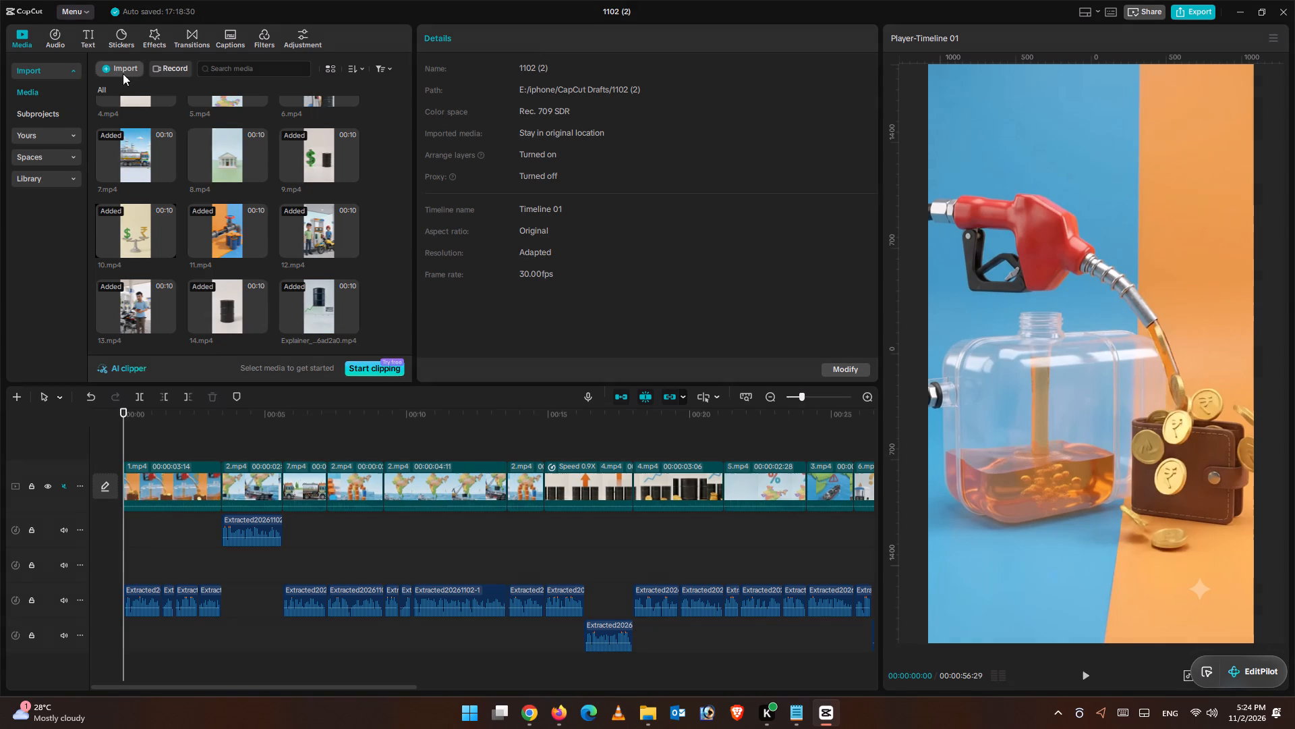
{"action": "left_click", "coordinate": [163, 95]}
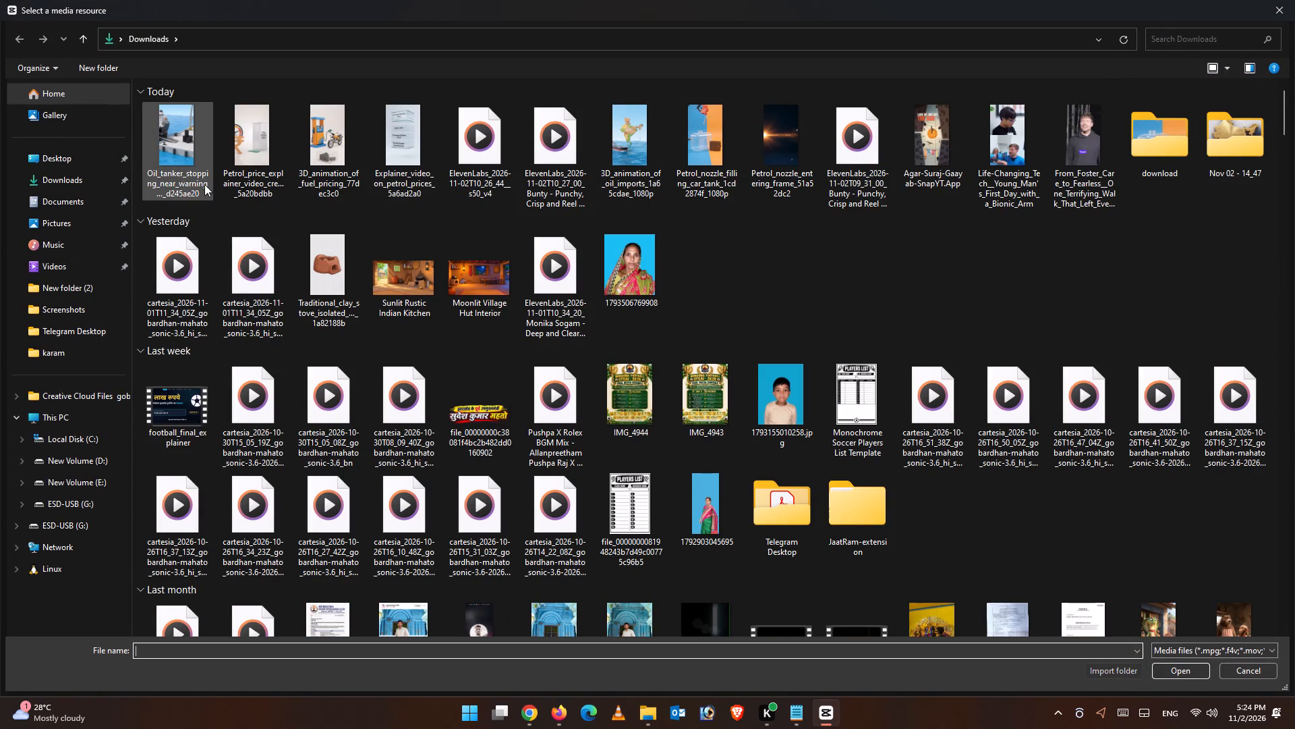
{"action": "left_click", "coordinate": [181, 169]}
{"action": "left_click", "coordinate": [242, 162], "text": "ctrl"}
{"action": "left_click", "coordinate": [328, 149], "text": "ctrl"}
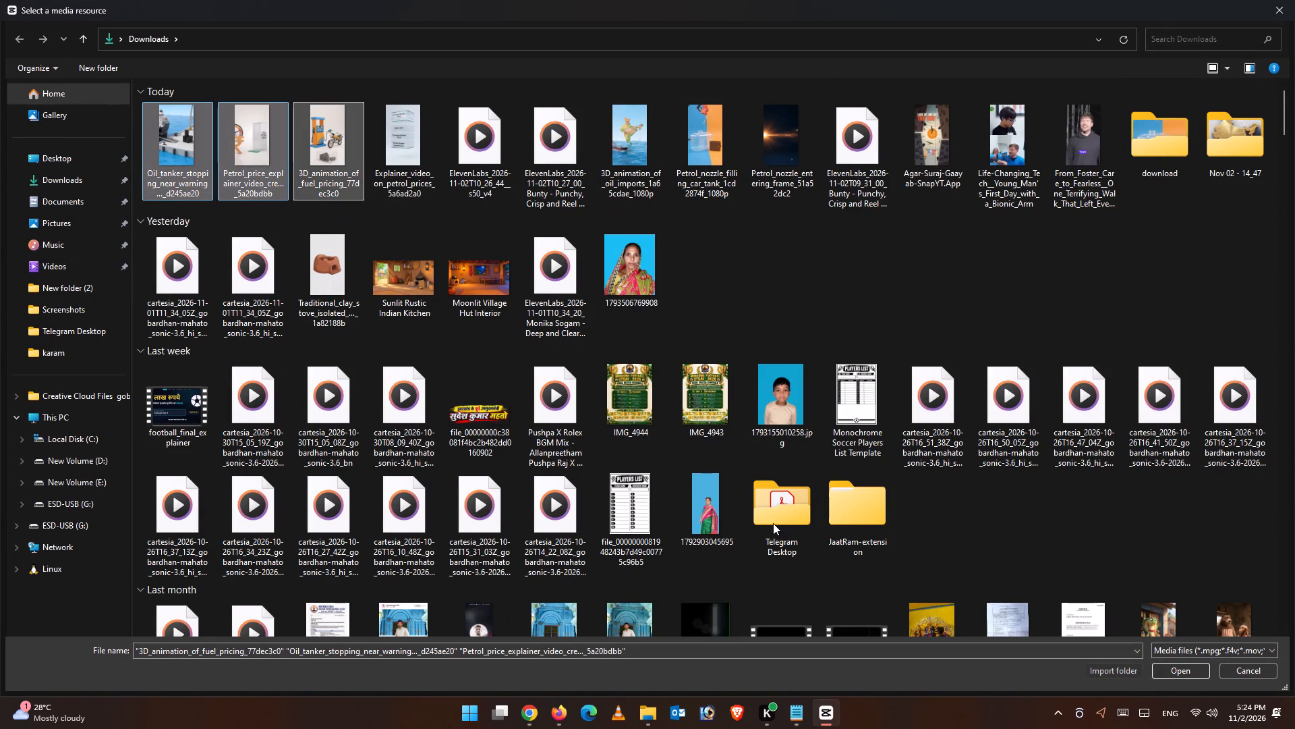
{"action": "left_click", "coordinate": [179, 253]}
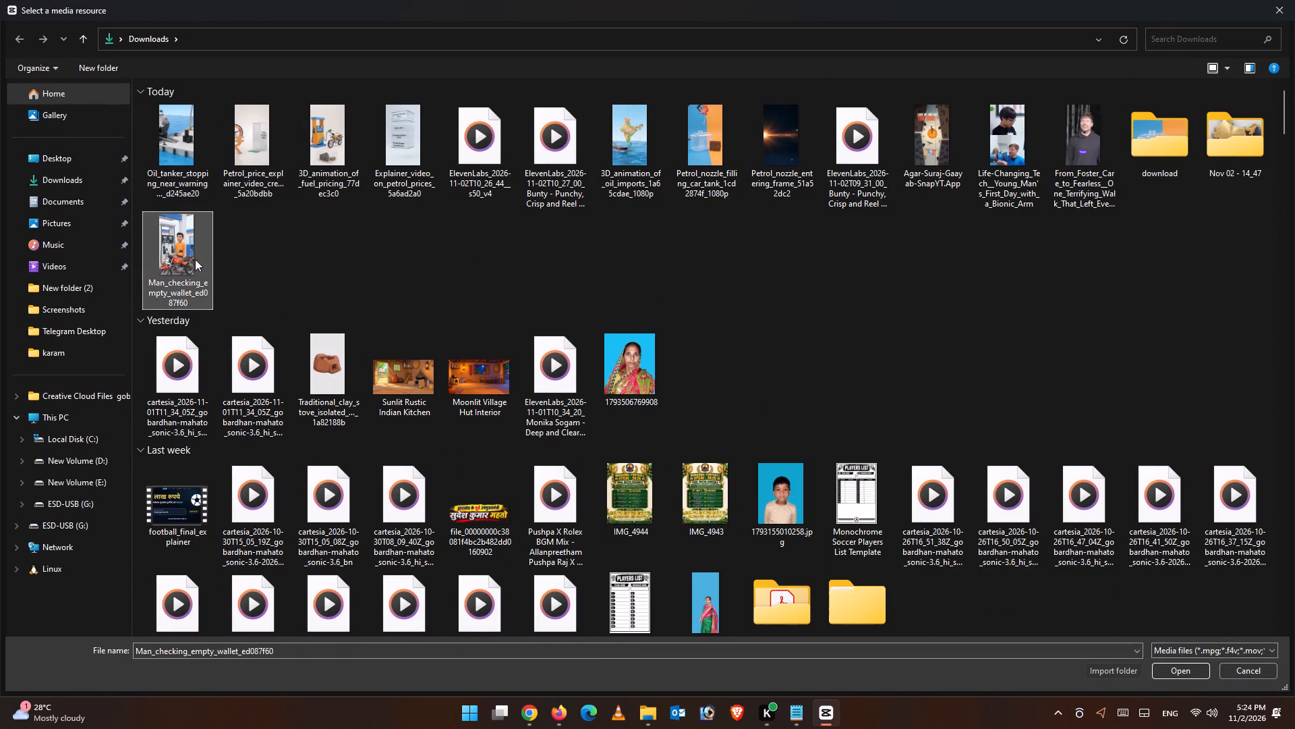
{"action": "left_click", "coordinate": [326, 158], "text": "ctrl"}
{"action": "left_click", "coordinate": [281, 152], "text": "ctrl"}
{"action": "left_click", "coordinate": [217, 144], "text": "ctrl"}
{"action": "left_click", "coordinate": [197, 142], "text": "ctrl"}
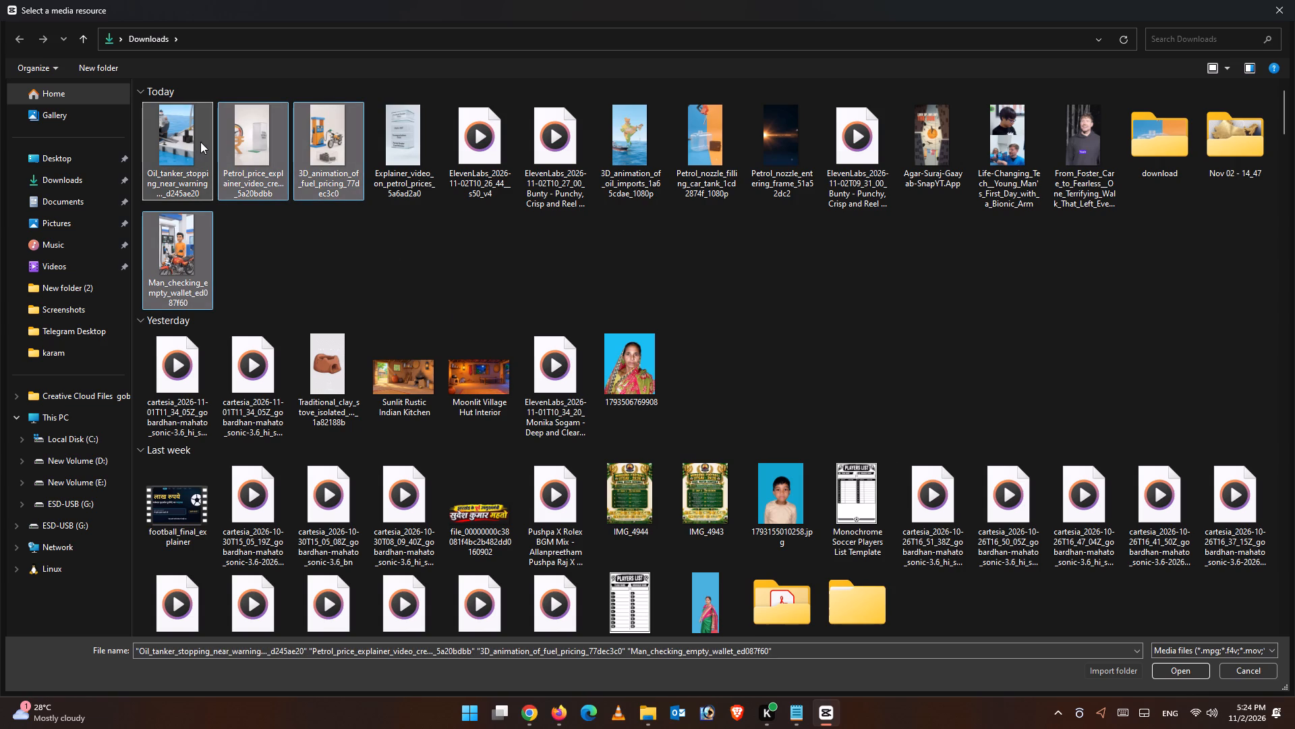
{"action": "left_click", "coordinate": [1172, 672]}
Preview the imported Man_checking_empty_wallet clip from the project media.
{"action": "scroll", "coordinate": [209, 320], "scroll_direction": "down", "scroll_amount": 1}
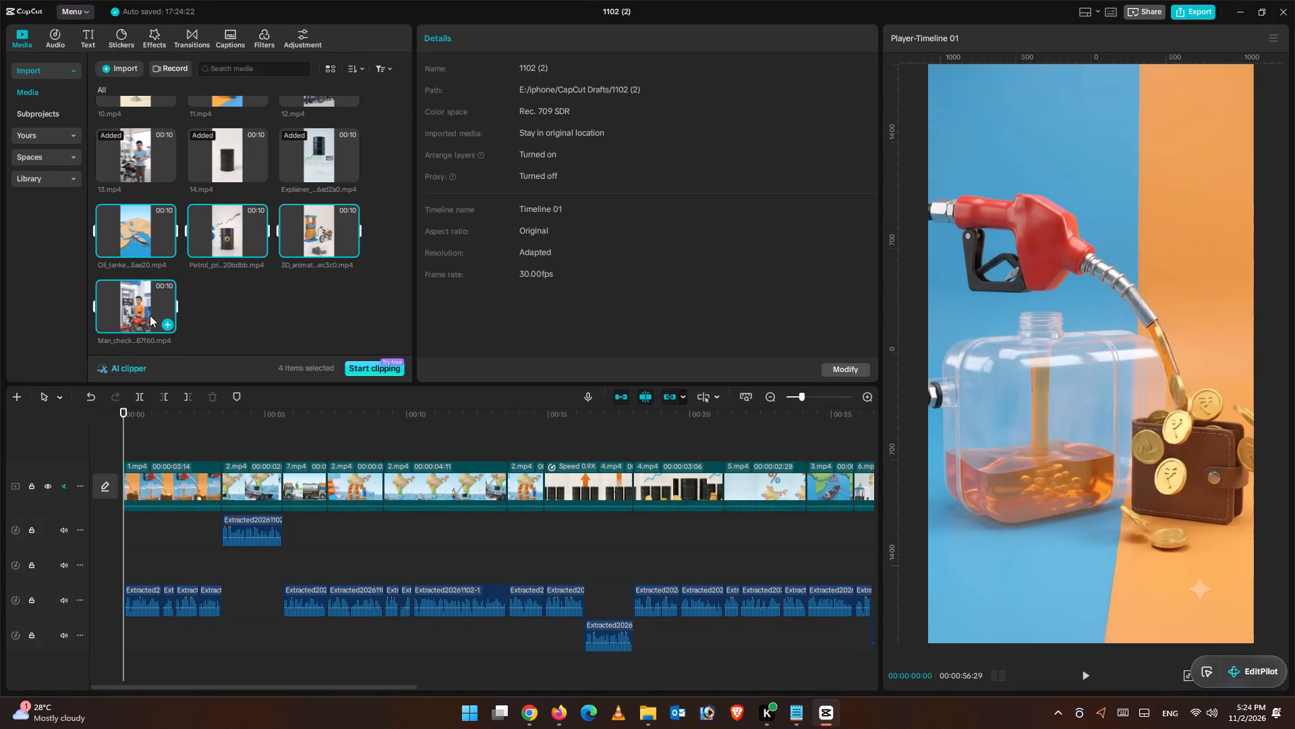
{"action": "left_click", "coordinate": [138, 288]}
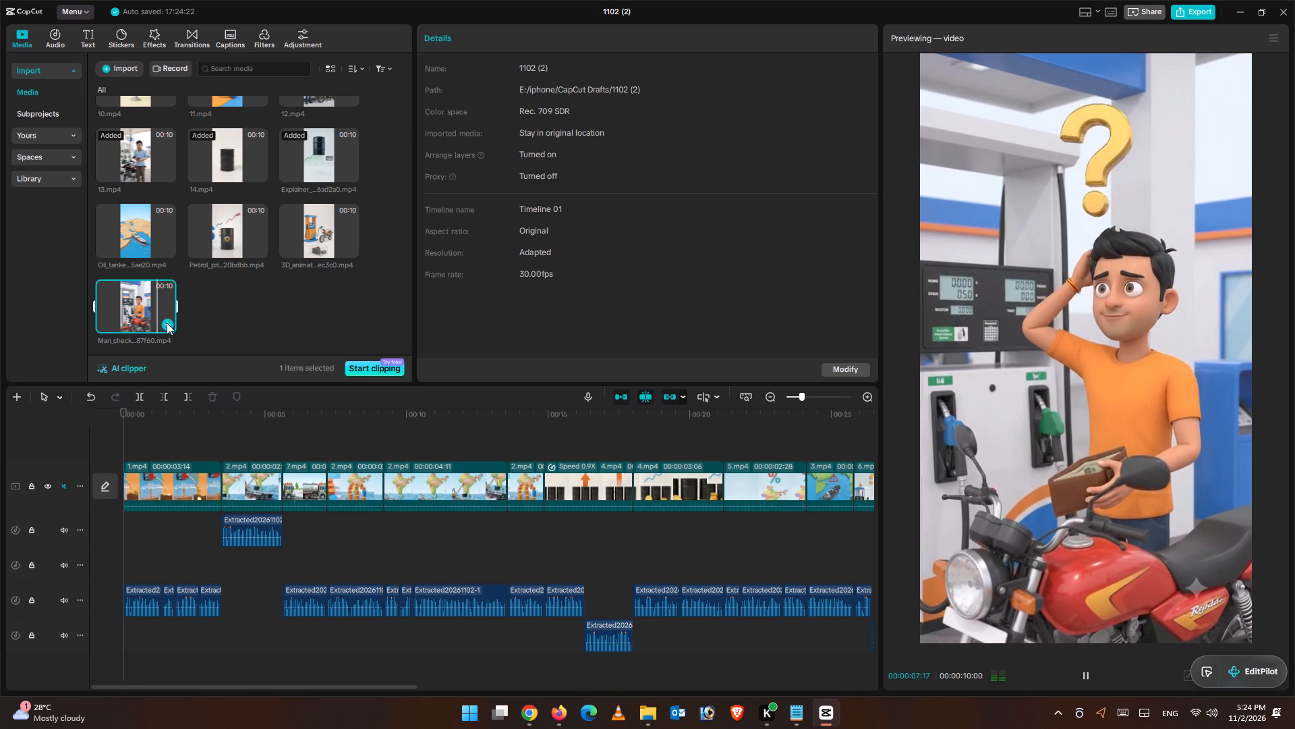
Insert the Man_checking_empty_wallet clip at the start of the timeline and trim about 4.3 seconds off its beginning.
{"action": "left_click", "coordinate": [168, 325]}
{"action": "left_click_drag", "start_coordinate": [127, 419], "coordinate": [219, 439]}
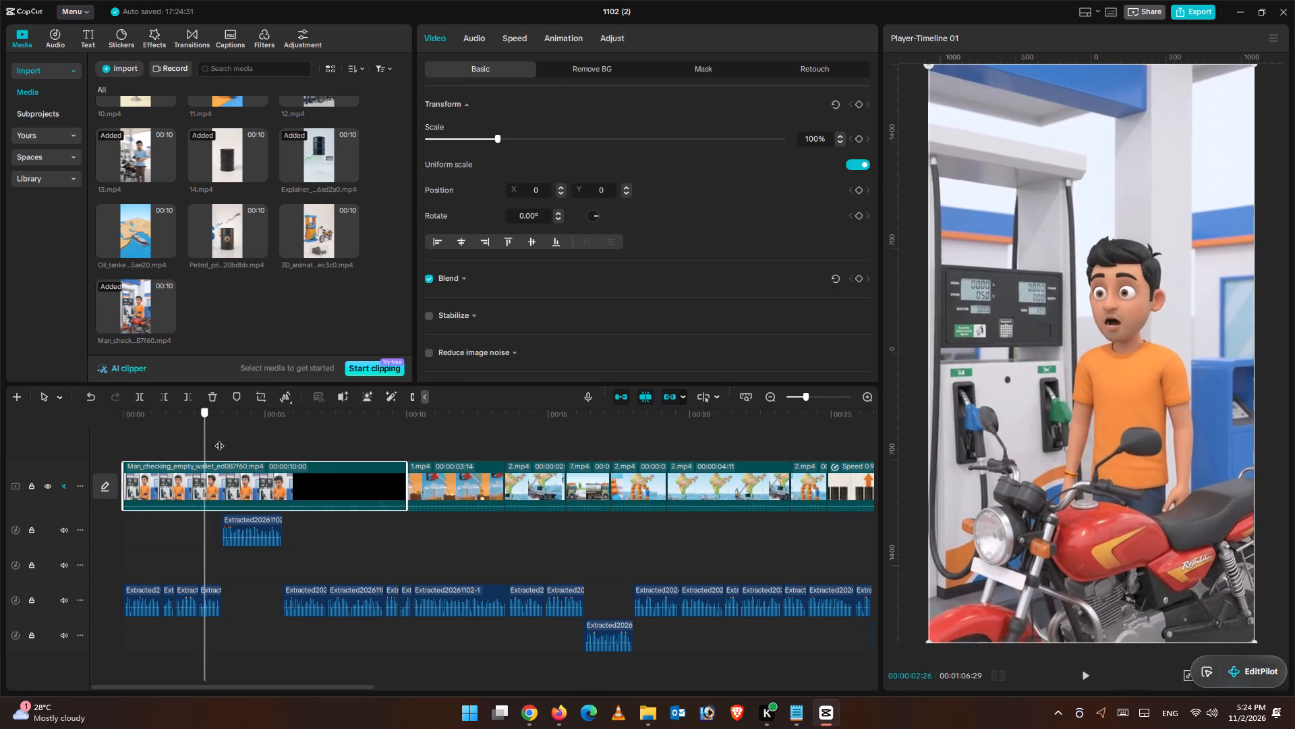
{"action": "left_click_drag", "start_coordinate": [219, 439], "coordinate": [257, 447]}
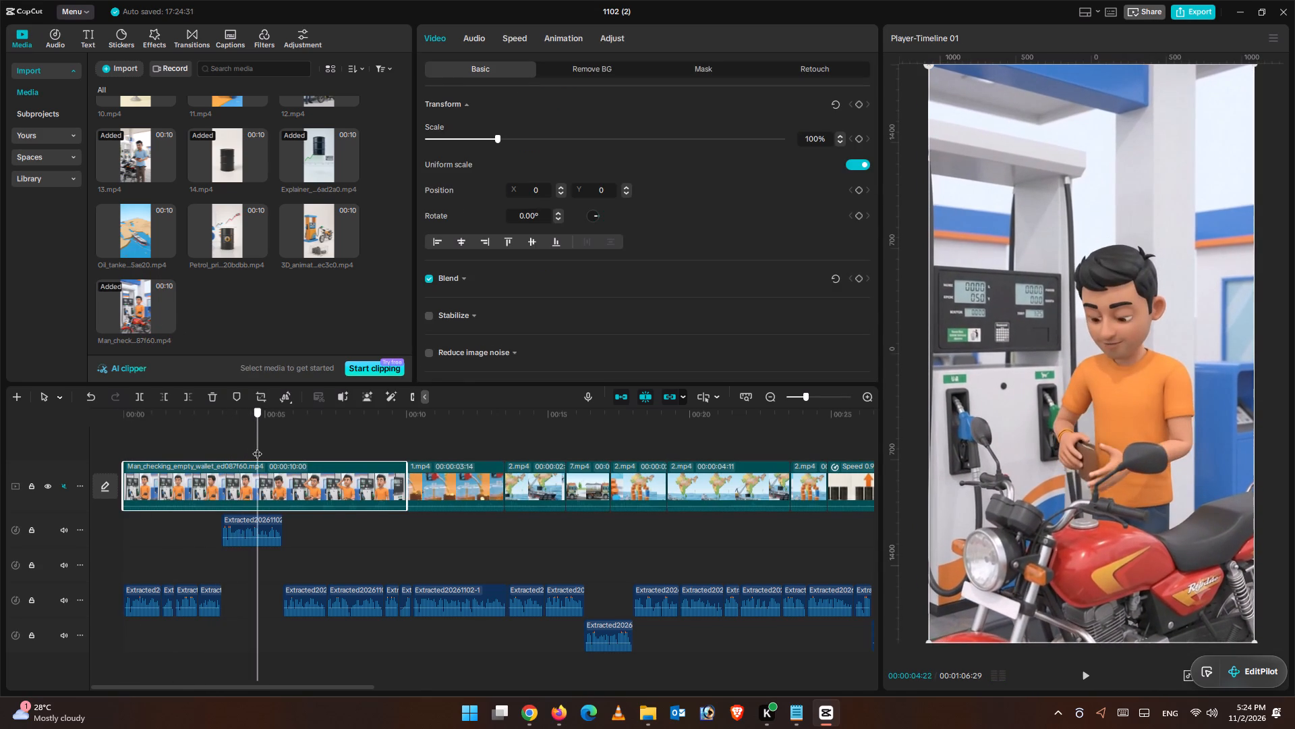
{"action": "left_click_drag", "start_coordinate": [257, 447], "coordinate": [246, 448]}
{"action": "left_click", "coordinate": [169, 398]}
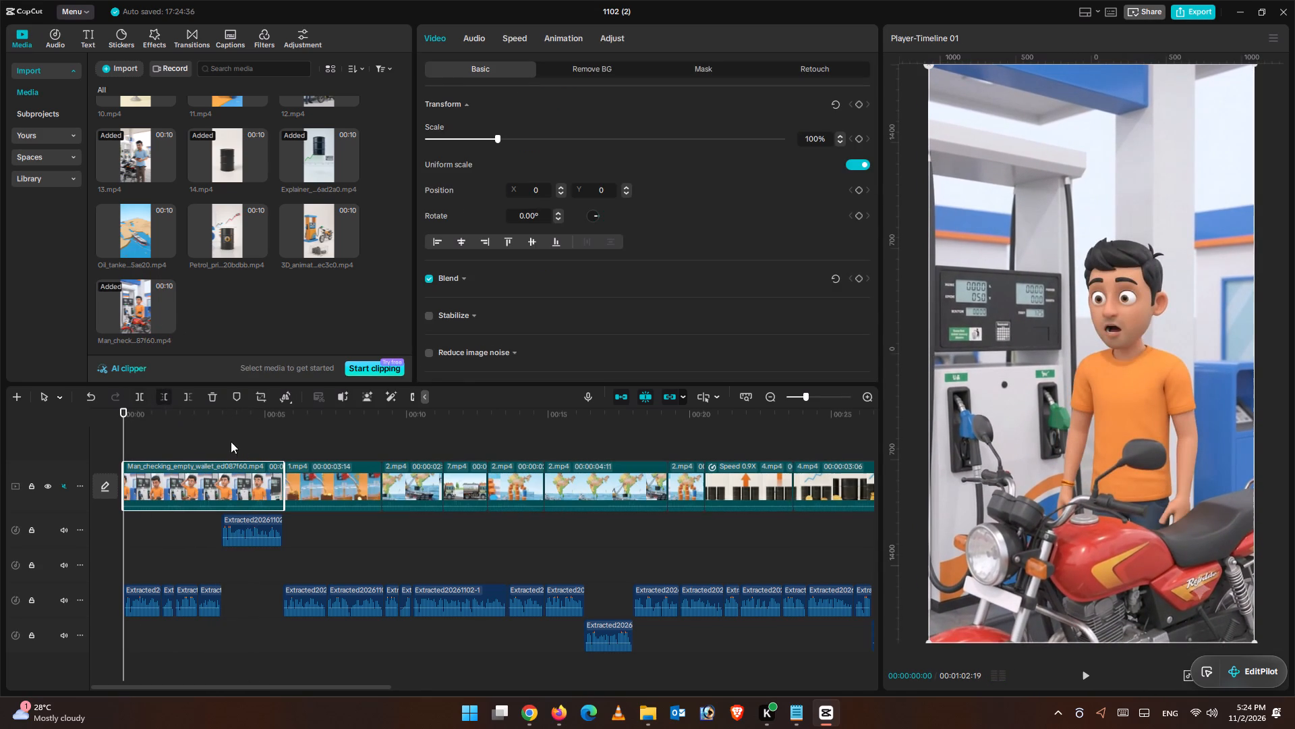
Play the empty-wallet clip and trim its end to 00:00:03:14, where the second audio track's first segment starts.
{"action": "left_click", "coordinate": [1083, 676]}
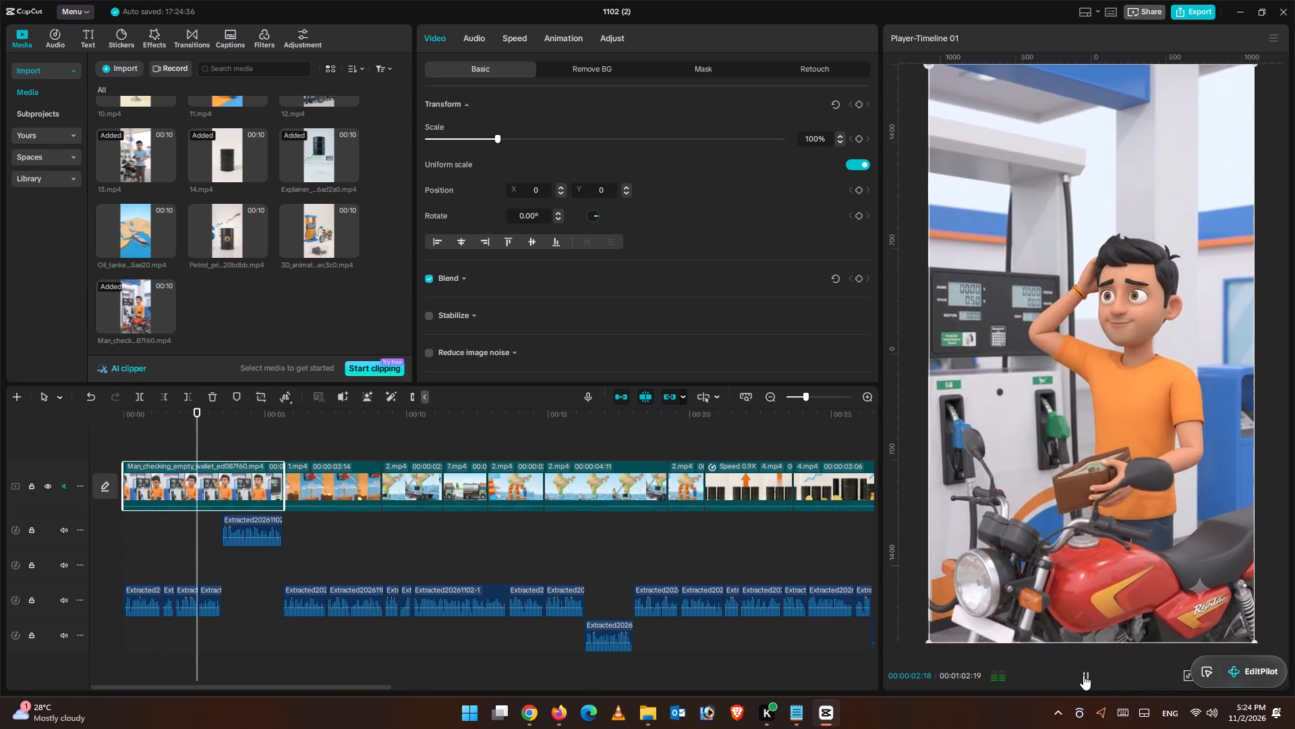
{"action": "left_click", "coordinate": [1083, 675]}
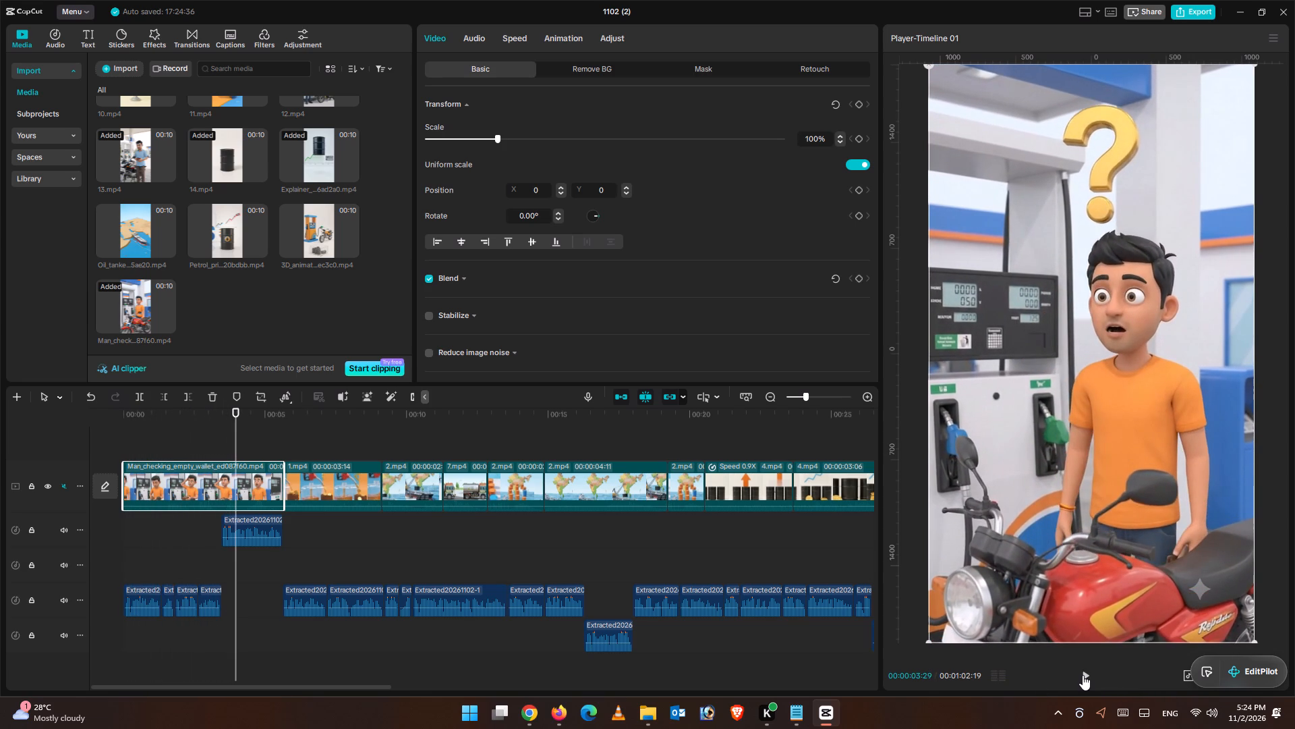
{"action": "left_click_drag", "start_coordinate": [239, 421], "coordinate": [223, 421]}
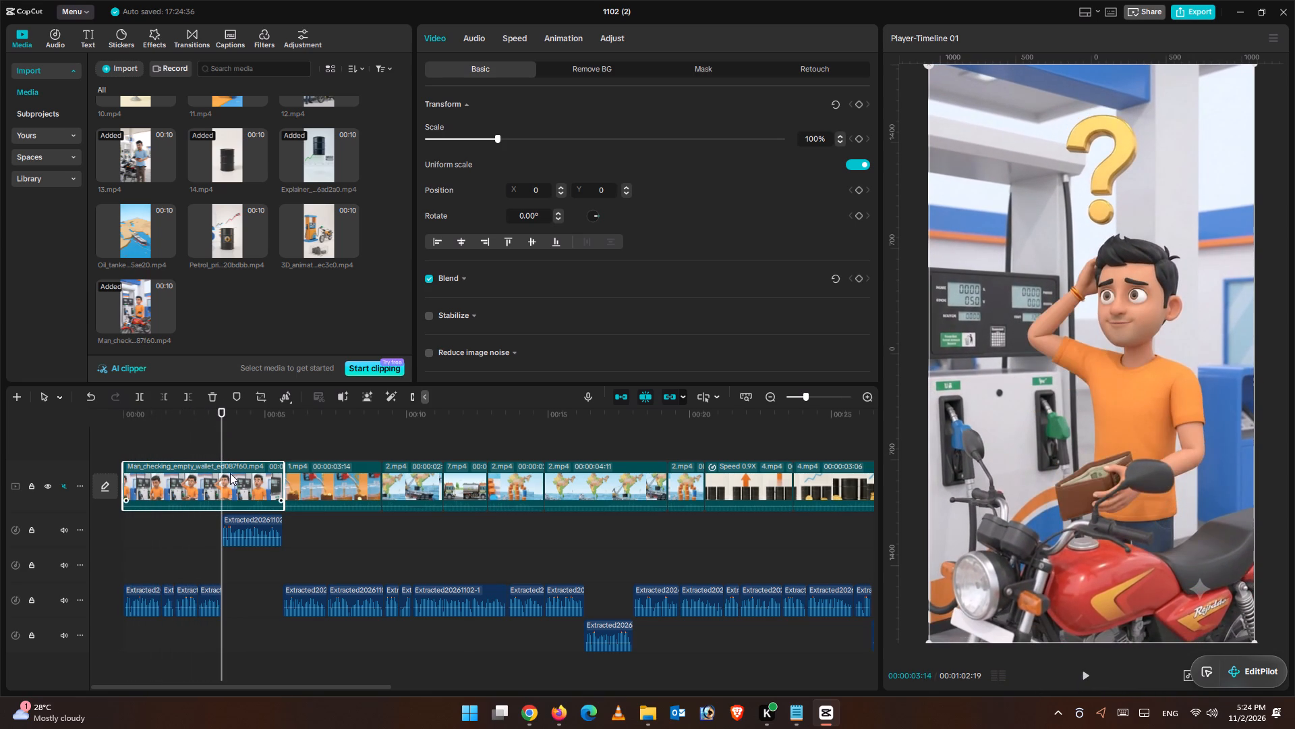
{"action": "left_click", "coordinate": [190, 397]}
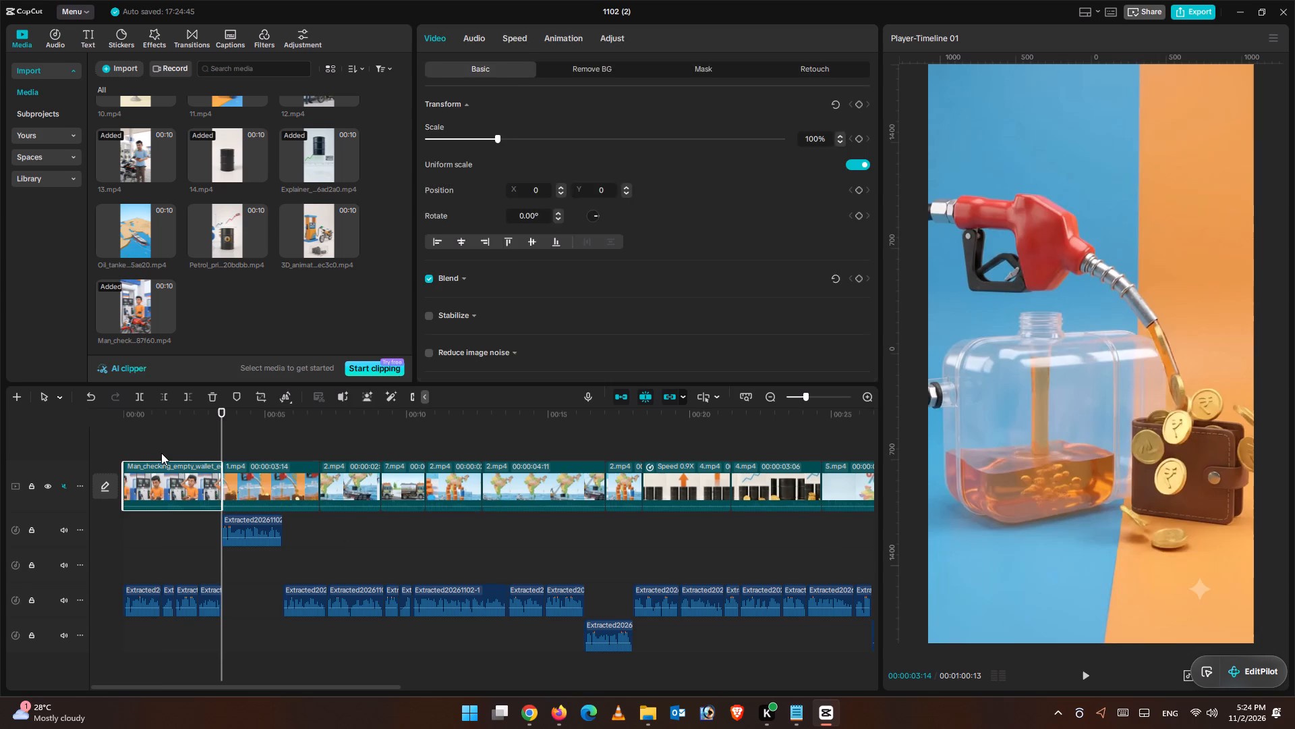
Play past the first cut, and delete the 1.mp4 clip that follows the empty-wallet clip.
{"action": "left_click", "coordinate": [161, 453]}
{"action": "left_click", "coordinate": [1087, 679]}
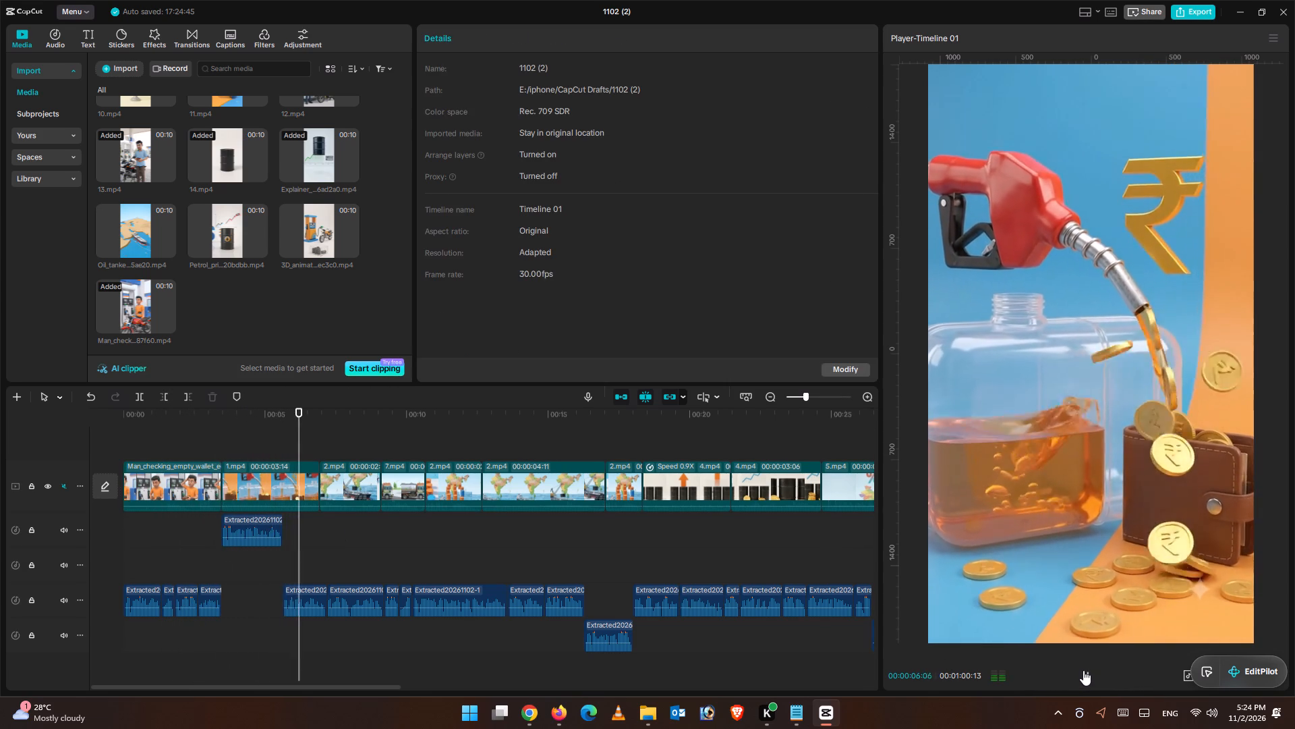
{"action": "left_click", "coordinate": [280, 487]}
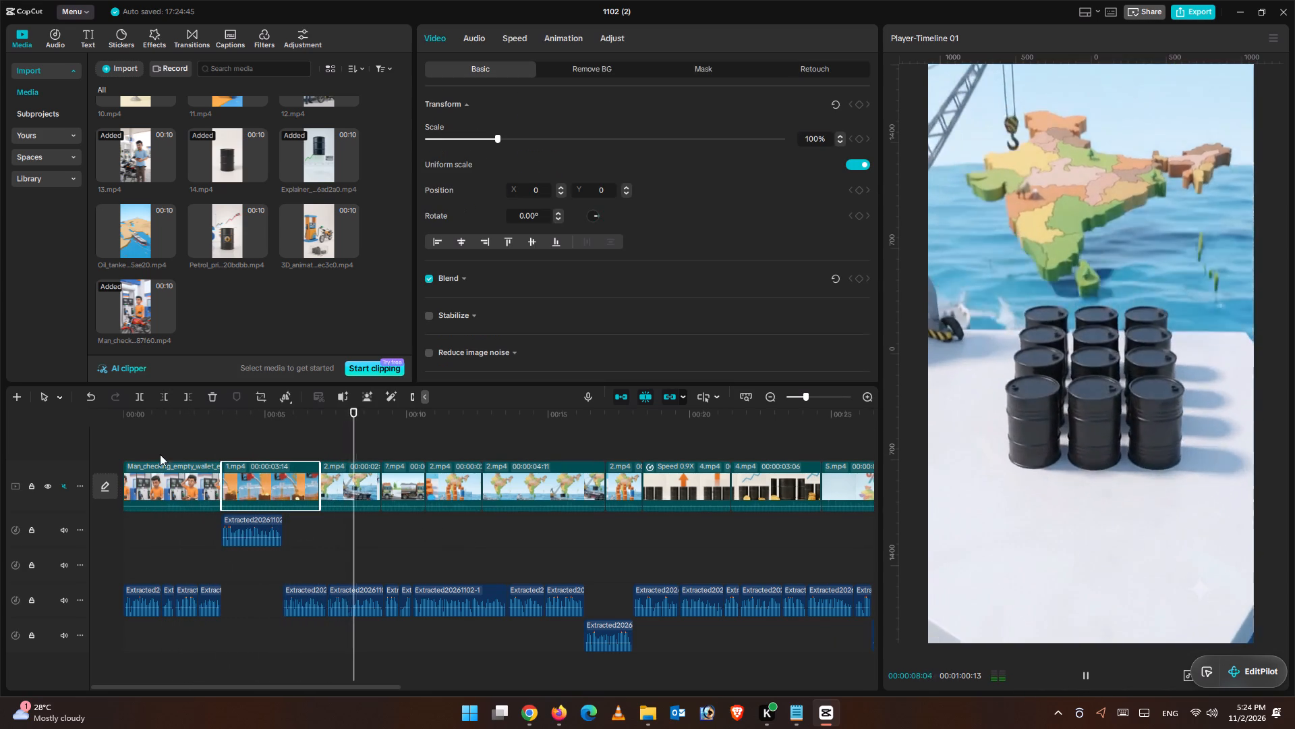
{"action": "left_click", "coordinate": [205, 402]}
Insert the 3D_animation_of_fuel_pricing clip at 00:00:07:06, right after 7.mp4, having compared it with the petrol price explainer clip.
{"action": "left_click", "coordinate": [185, 431]}
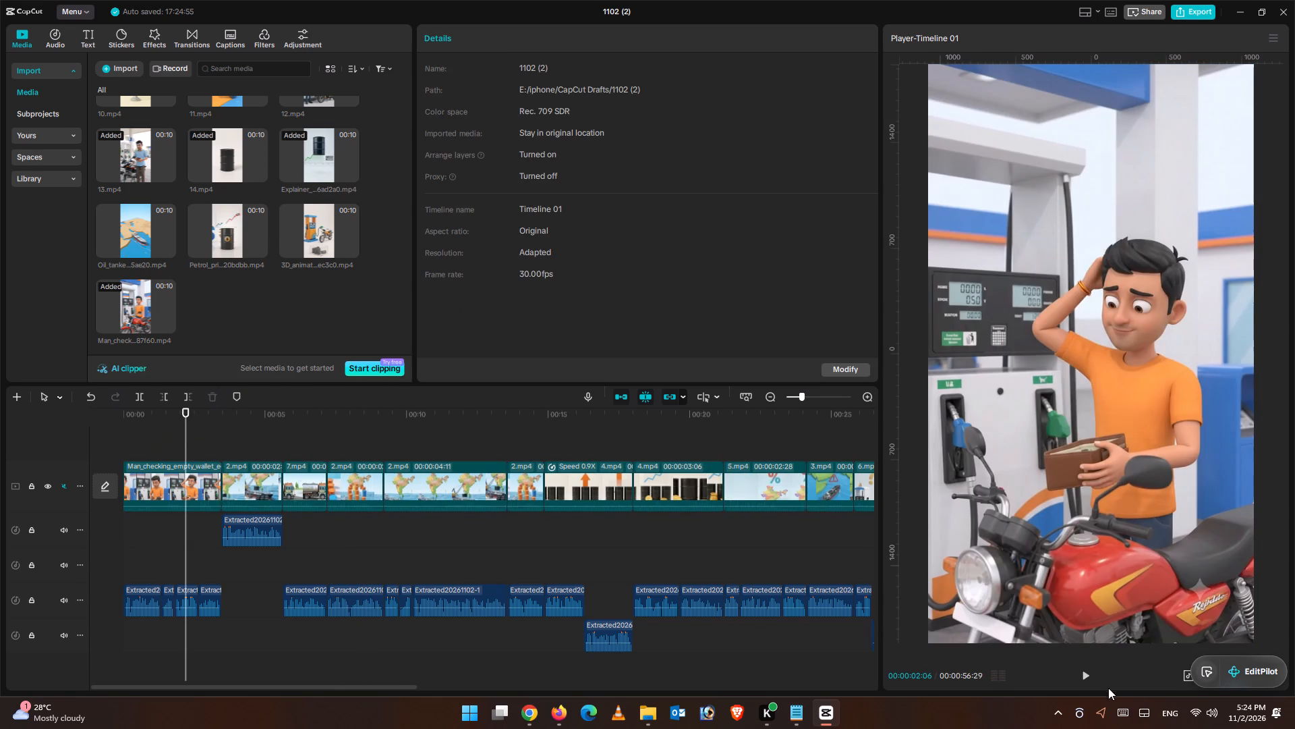
{"action": "left_click", "coordinate": [1088, 677]}
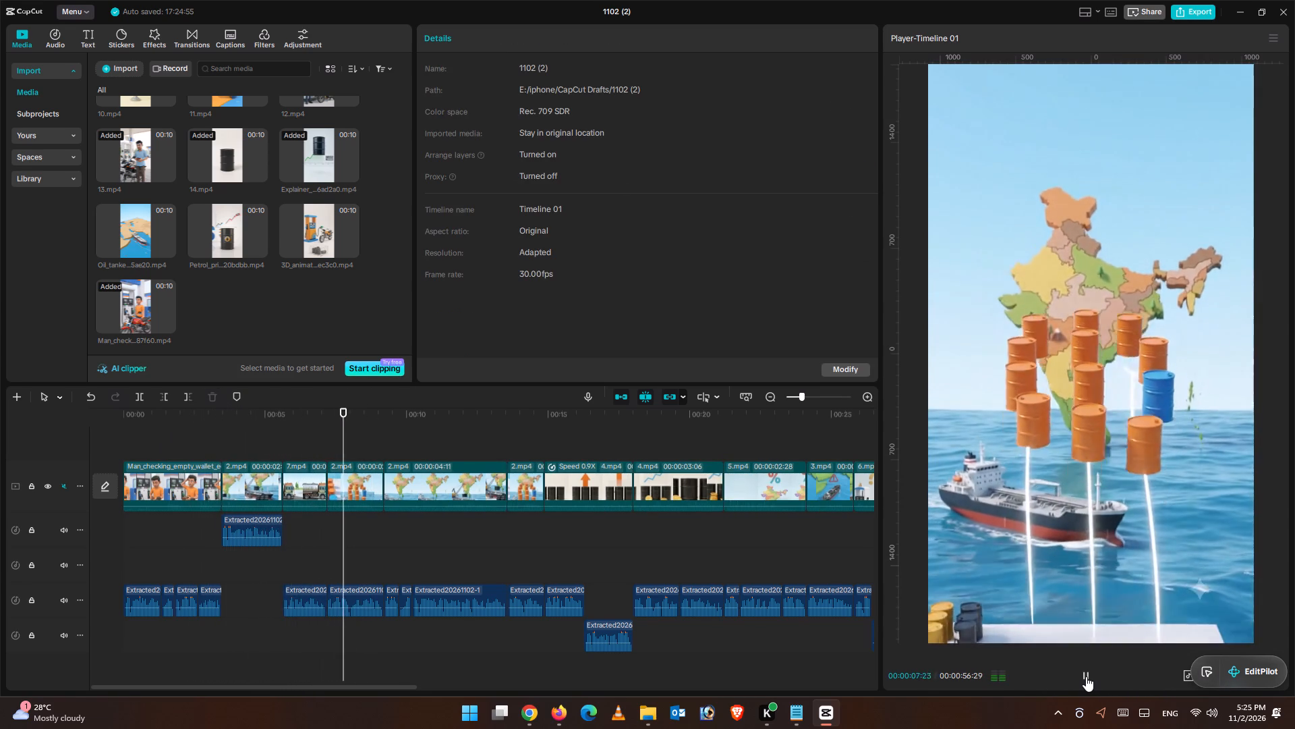
{"action": "left_click", "coordinate": [1086, 676]}
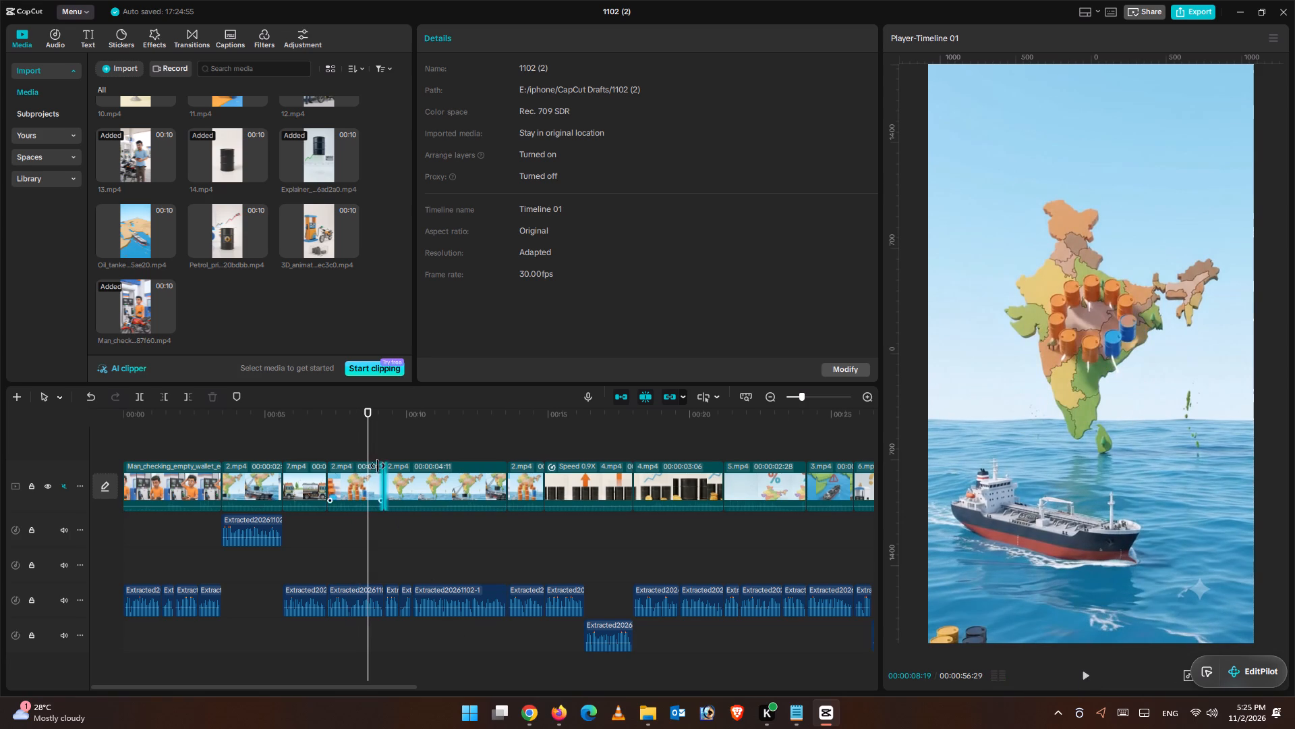
{"action": "left_click_drag", "start_coordinate": [369, 437], "coordinate": [327, 438]}
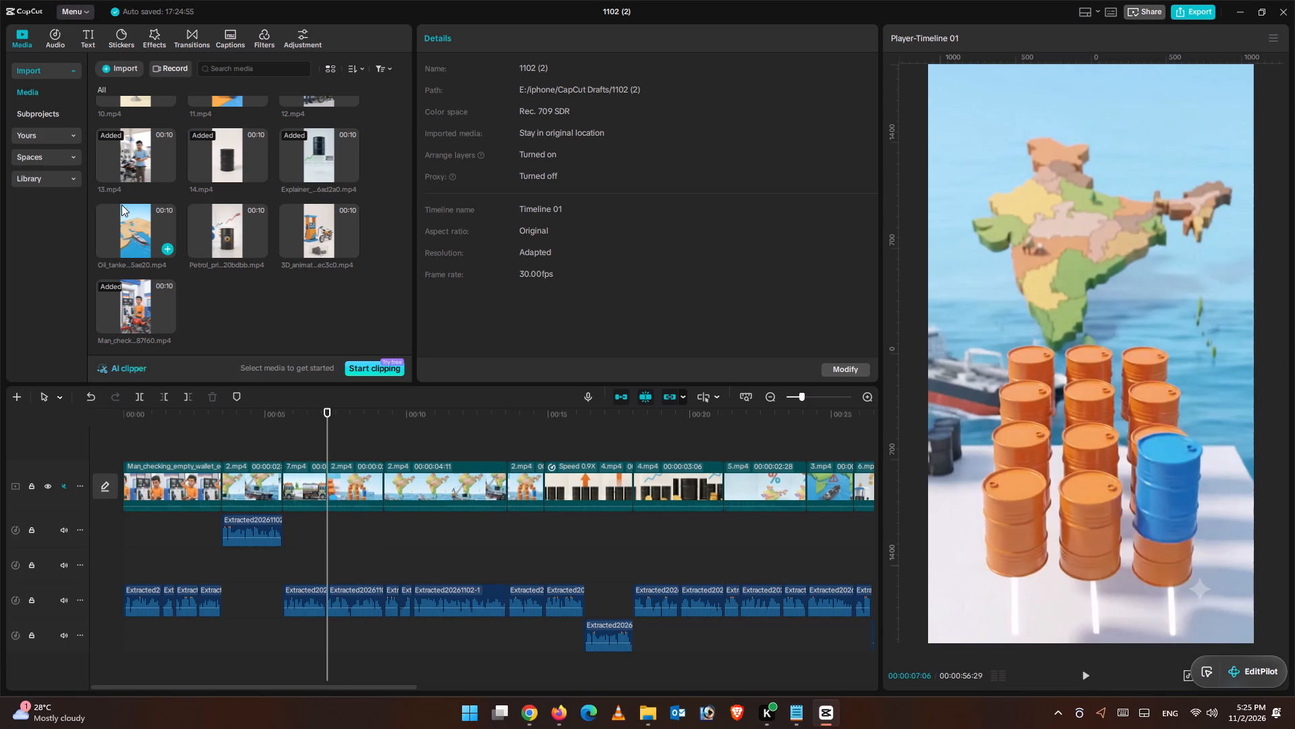
{"action": "left_click", "coordinate": [141, 315]}
{"action": "left_click", "coordinate": [229, 231]}
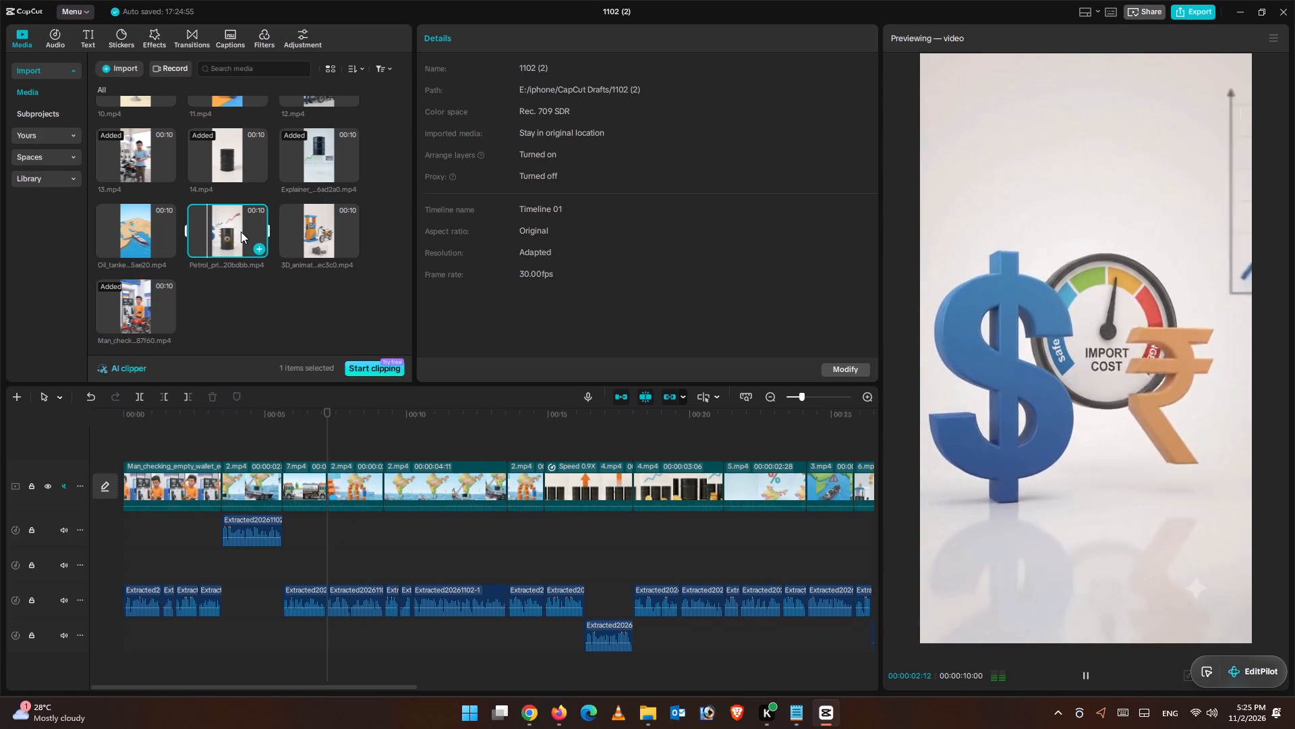
{"action": "left_click", "coordinate": [293, 230]}
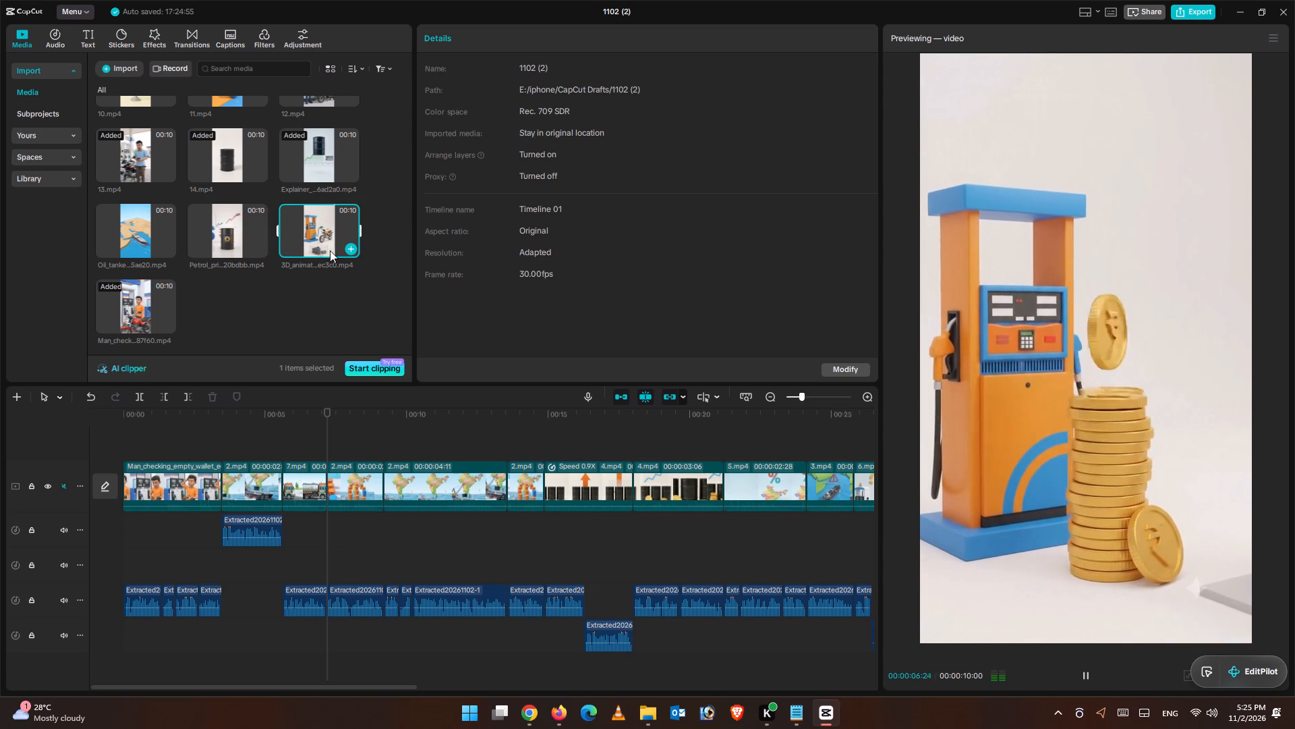
{"action": "left_click", "coordinate": [352, 252]}
Play through the fuel pricing clip and trim about 5.9 seconds off its start so it opens on the coins stacking.
{"action": "left_click", "coordinate": [299, 437]}
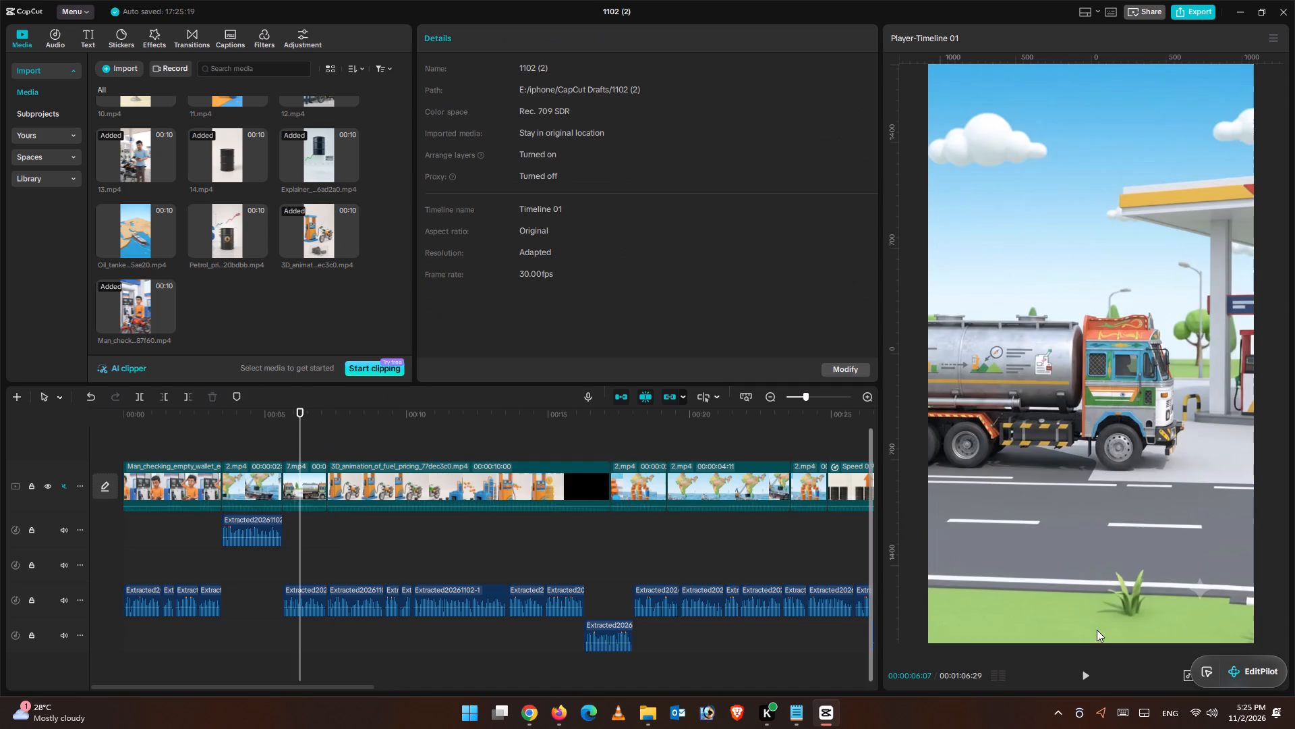
{"action": "left_click", "coordinate": [1080, 666]}
{"action": "left_click", "coordinate": [1086, 676]}
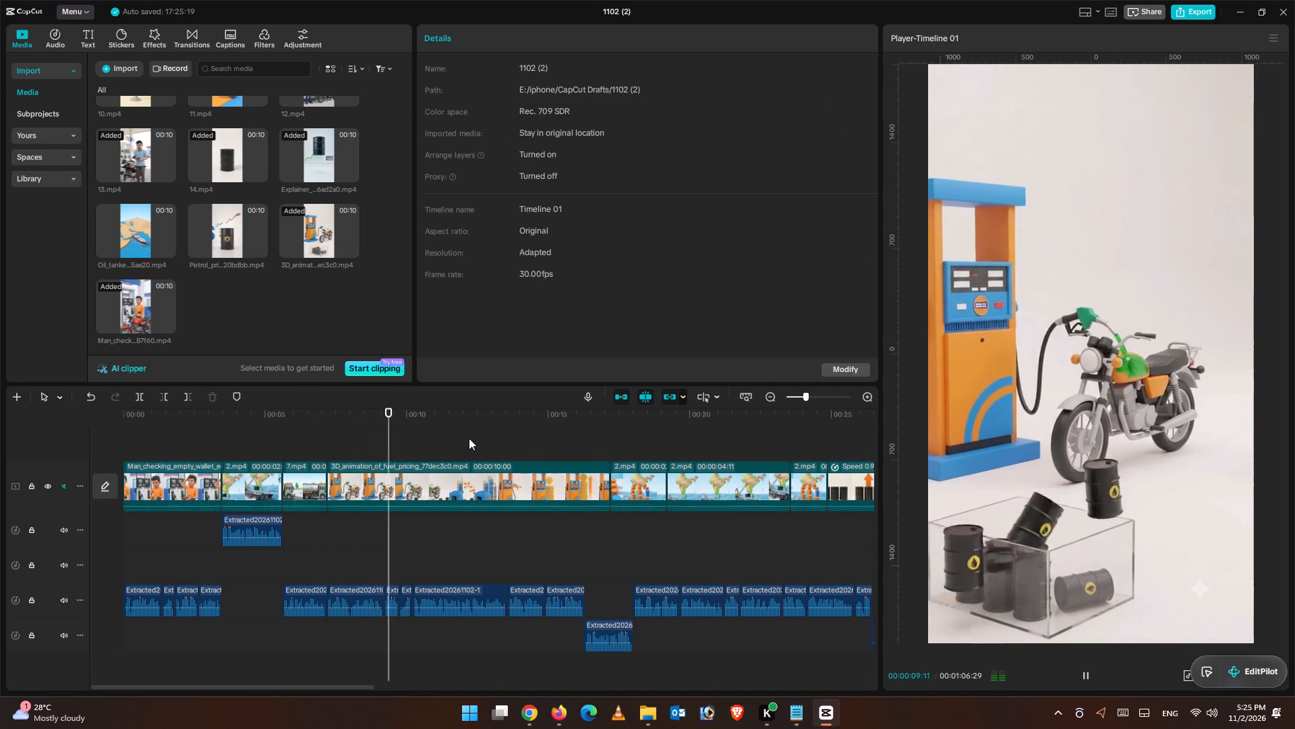
{"action": "left_click", "coordinate": [496, 432]}
{"action": "left_click_drag", "start_coordinate": [496, 432], "coordinate": [498, 435]}
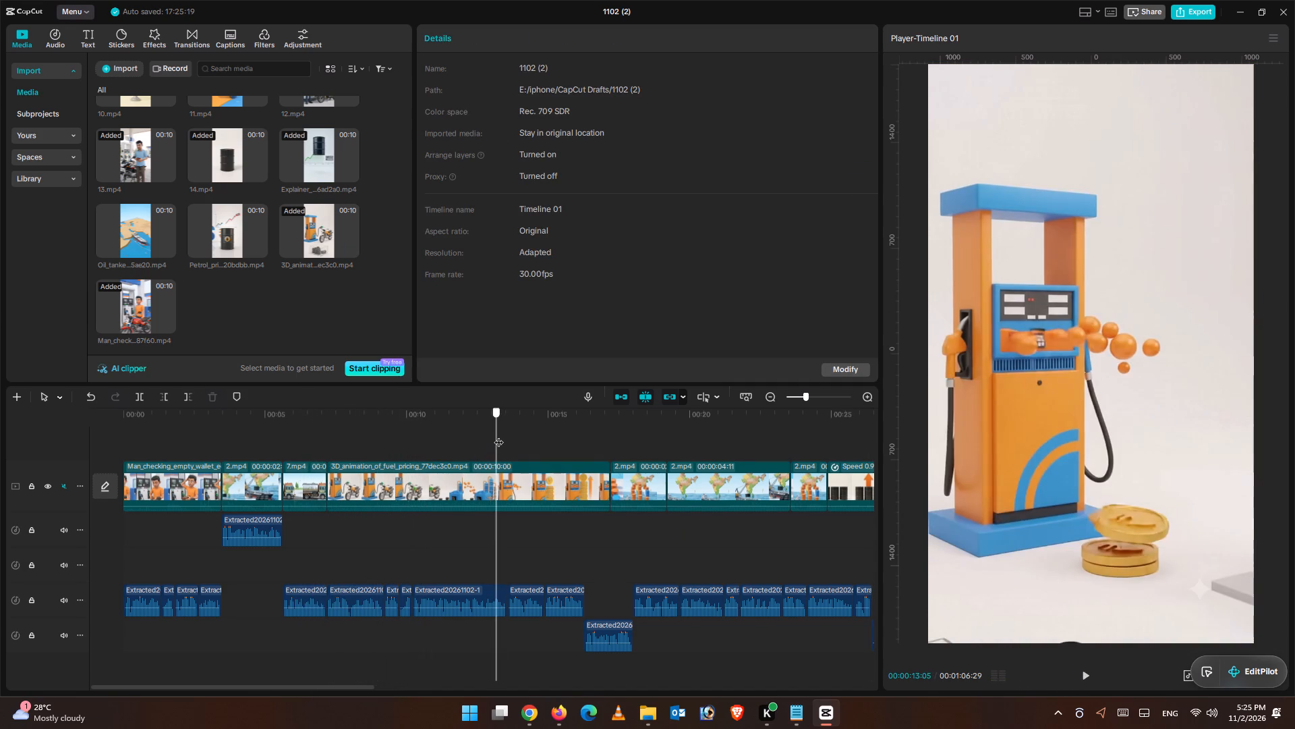
{"action": "left_click_drag", "start_coordinate": [498, 435], "coordinate": [515, 444]}
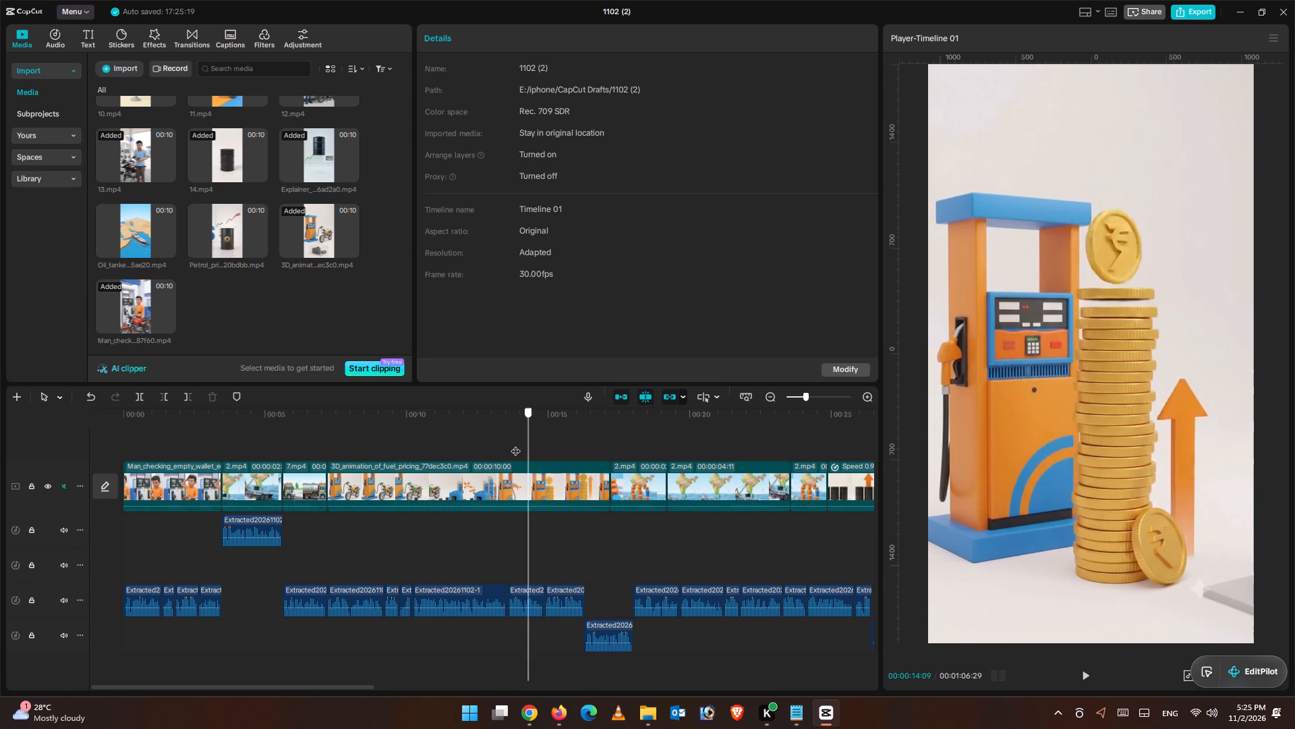
{"action": "left_click_drag", "start_coordinate": [515, 444], "coordinate": [497, 445]}
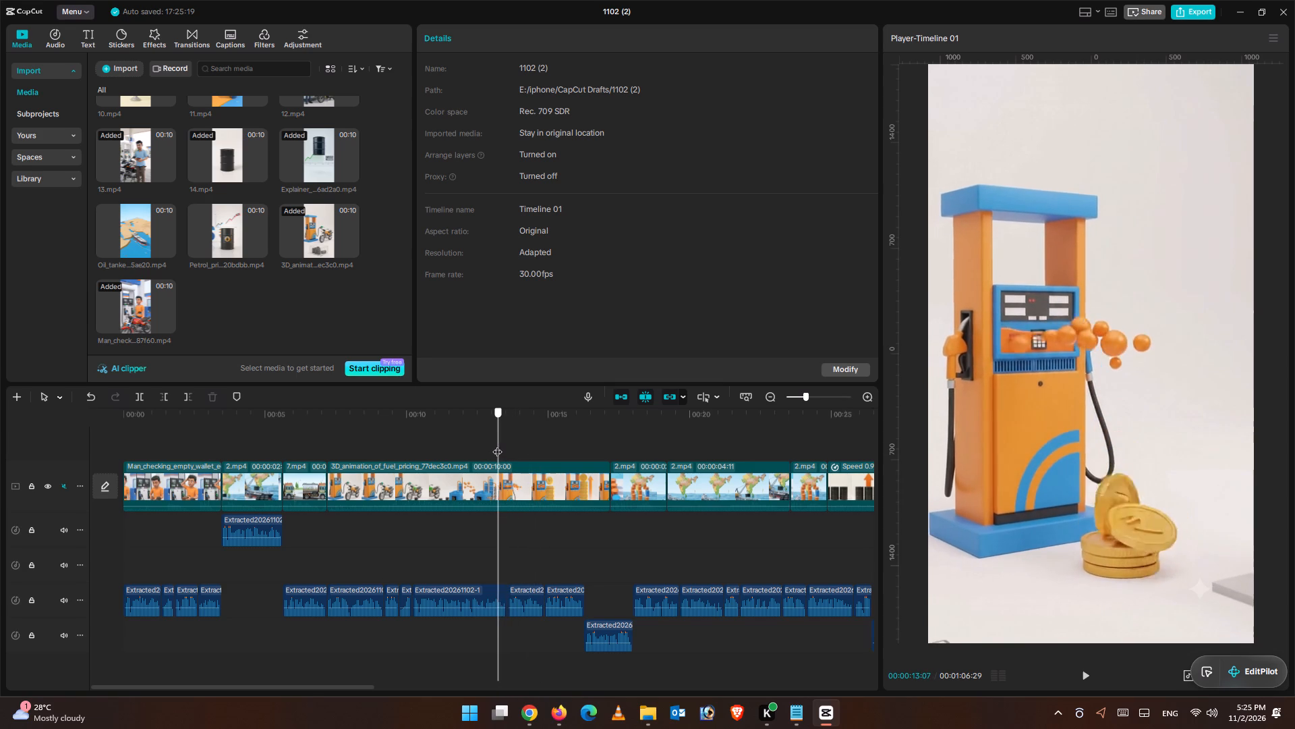
{"action": "left_click_drag", "start_coordinate": [497, 445], "coordinate": [494, 445]}
{"action": "left_click", "coordinate": [493, 485]}
{"action": "left_click", "coordinate": [162, 399]}
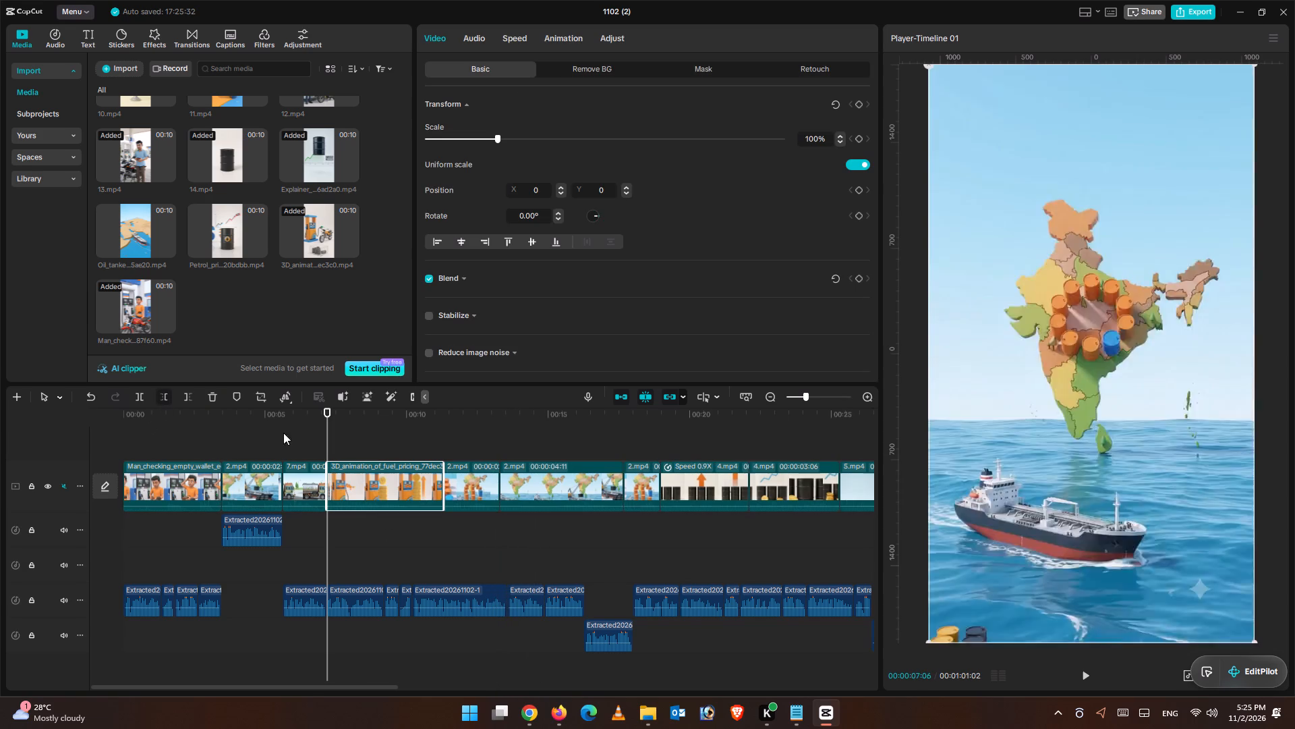
Trim about another half second off the fuel pricing clip's start and cut its end at 00:00:09:06.
{"action": "left_click", "coordinate": [266, 418]}
{"action": "left_click", "coordinate": [1088, 672]}
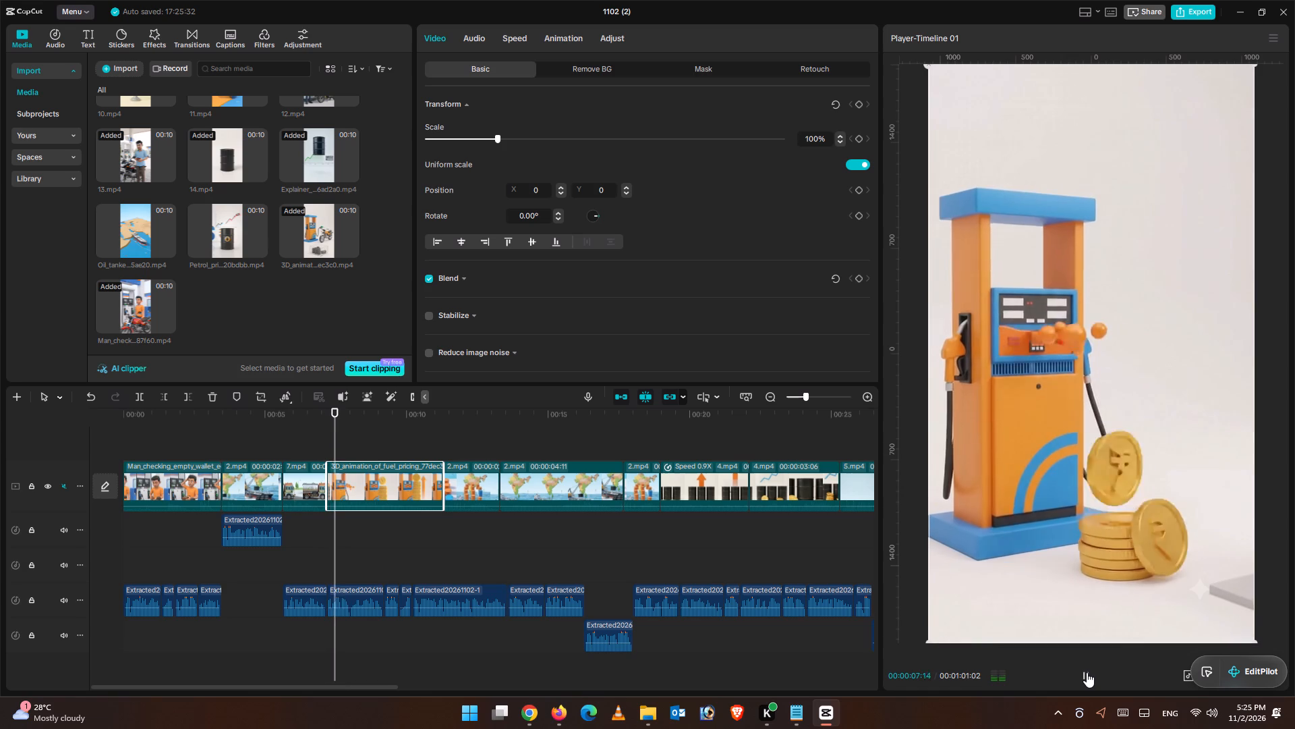
{"action": "left_click", "coordinate": [1087, 672]}
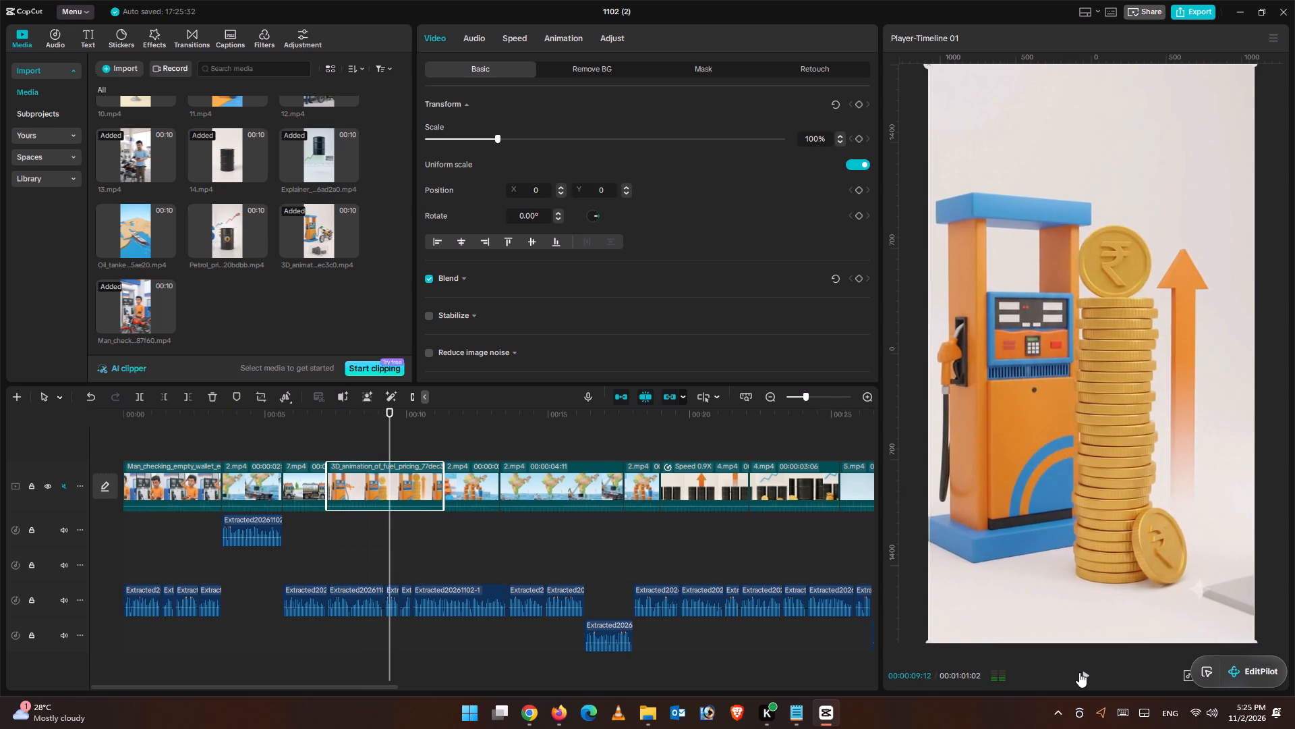
{"action": "left_click_drag", "start_coordinate": [327, 473], "coordinate": [330, 473]}
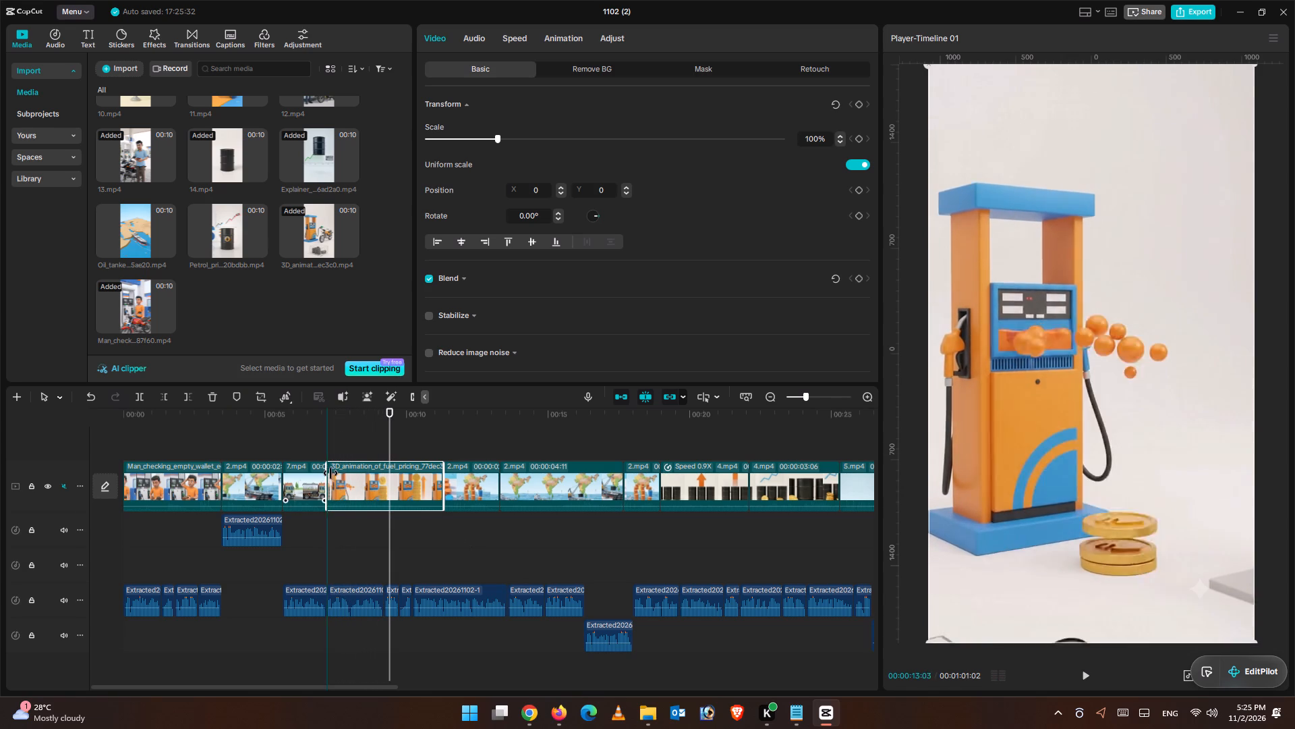
{"action": "left_click_drag", "start_coordinate": [330, 473], "coordinate": [344, 473]}
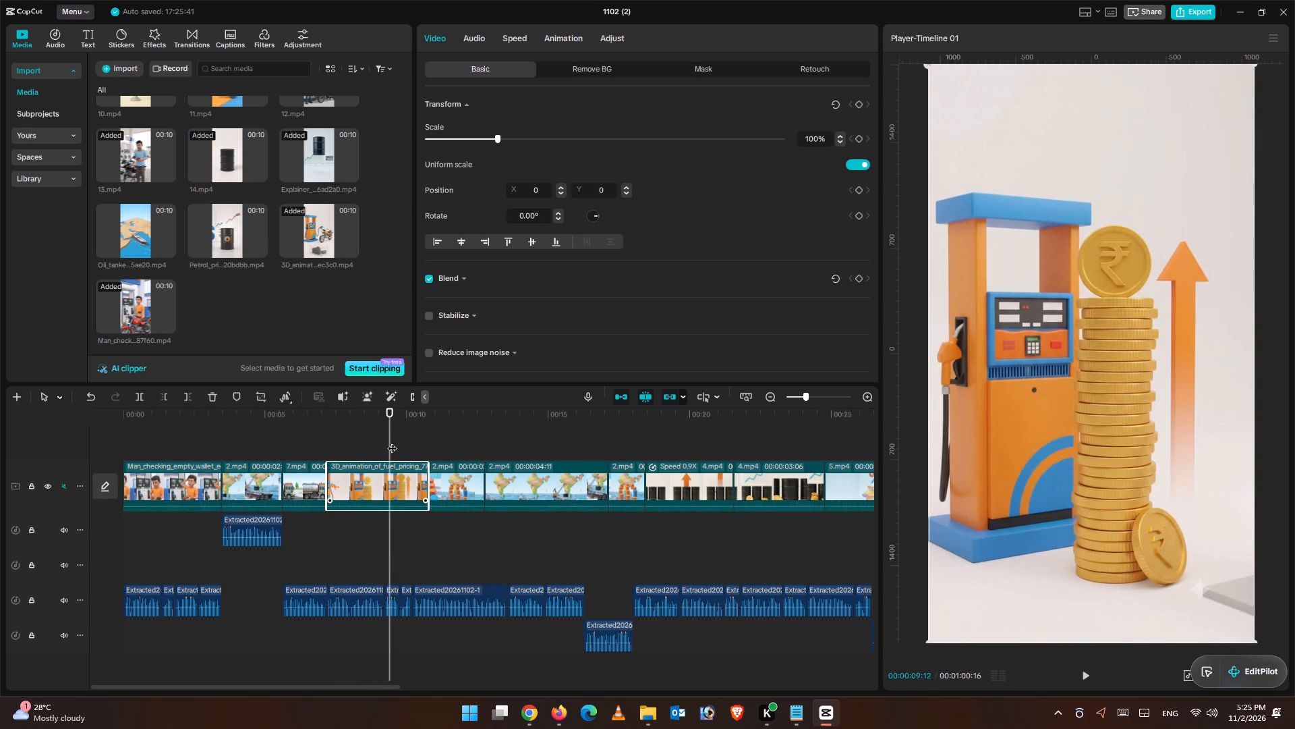
{"action": "left_click_drag", "start_coordinate": [394, 440], "coordinate": [382, 439]}
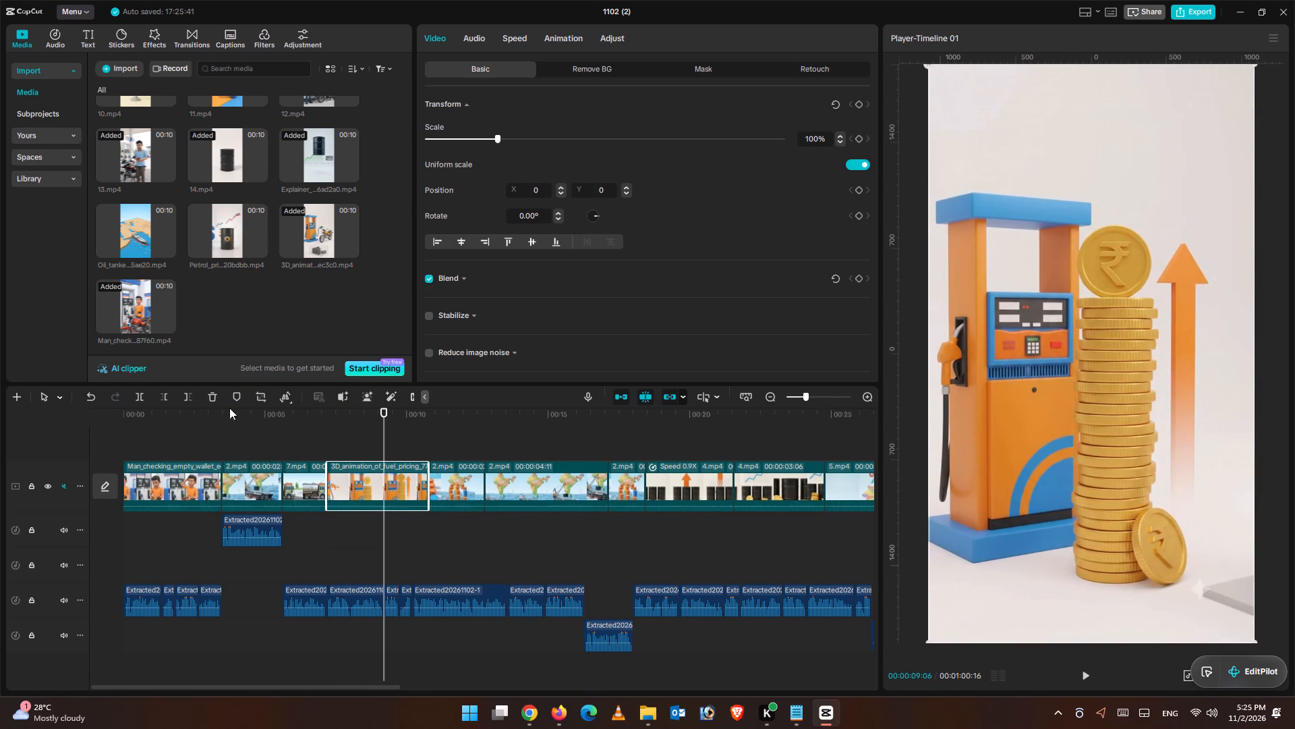
{"action": "left_click", "coordinate": [190, 394]}
Delete the short 2.mp4 clip directly after the fuel pricing clip.
{"action": "left_click", "coordinate": [428, 479]}
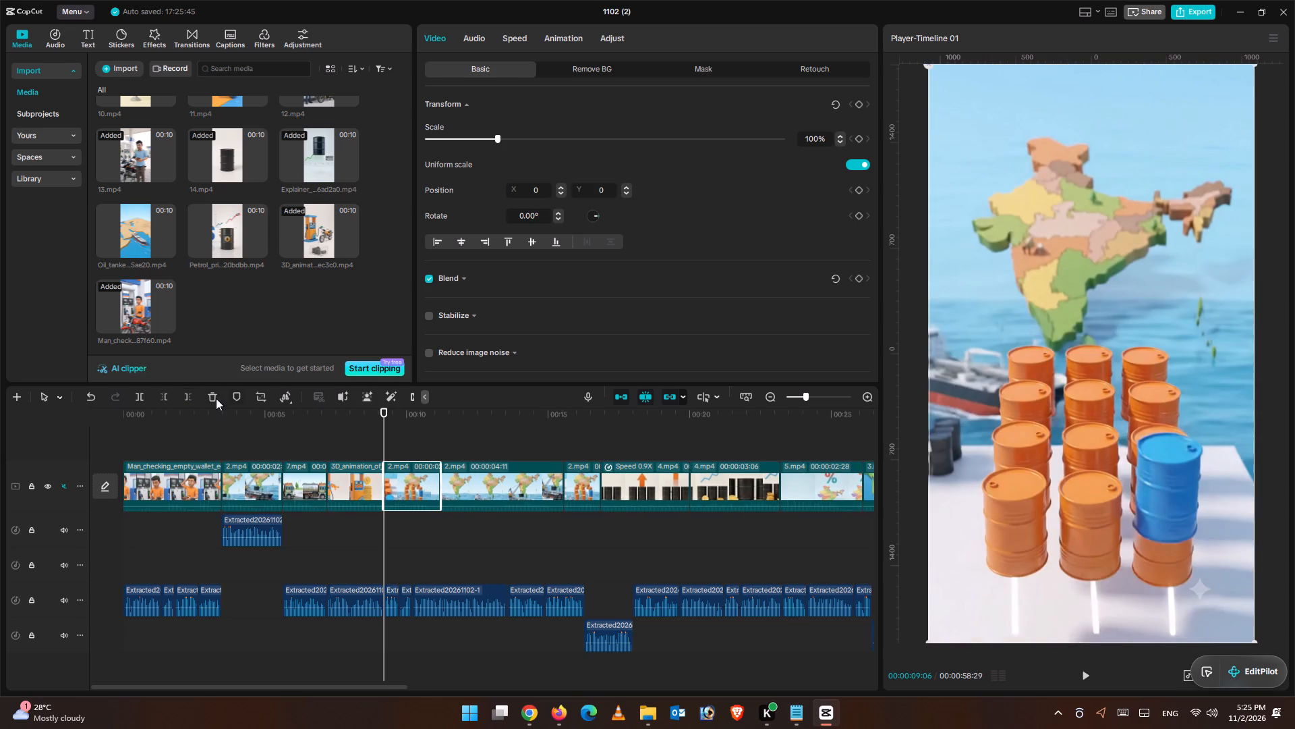
{"action": "left_click", "coordinate": [215, 398]}
Review the edited timeline from its start, and insert the Oil_tanker_stopping_near_warning clip at 00:00:21:06, between 4.mp4 and 5.mp4.
{"action": "left_click", "coordinate": [1099, 676]}
{"action": "left_click", "coordinate": [1090, 678]}
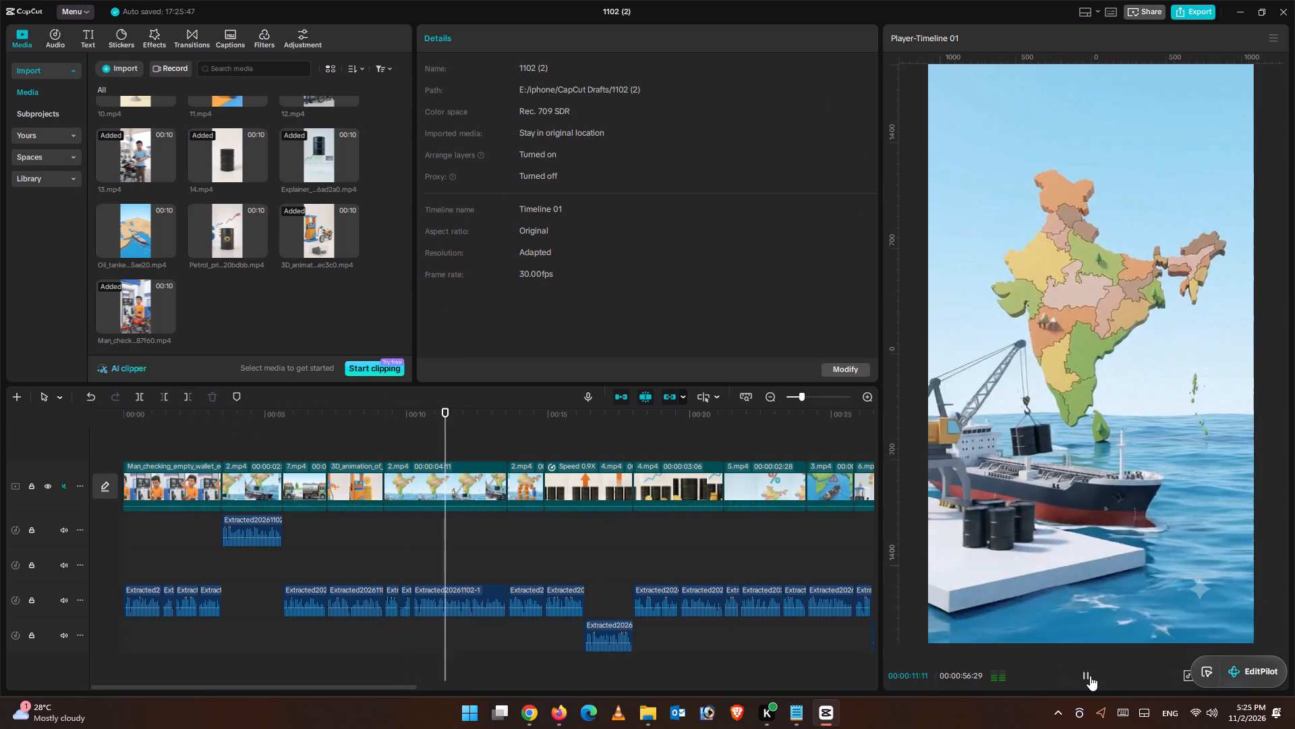
{"action": "left_click_drag", "start_coordinate": [488, 410], "coordinate": [0, 441]}
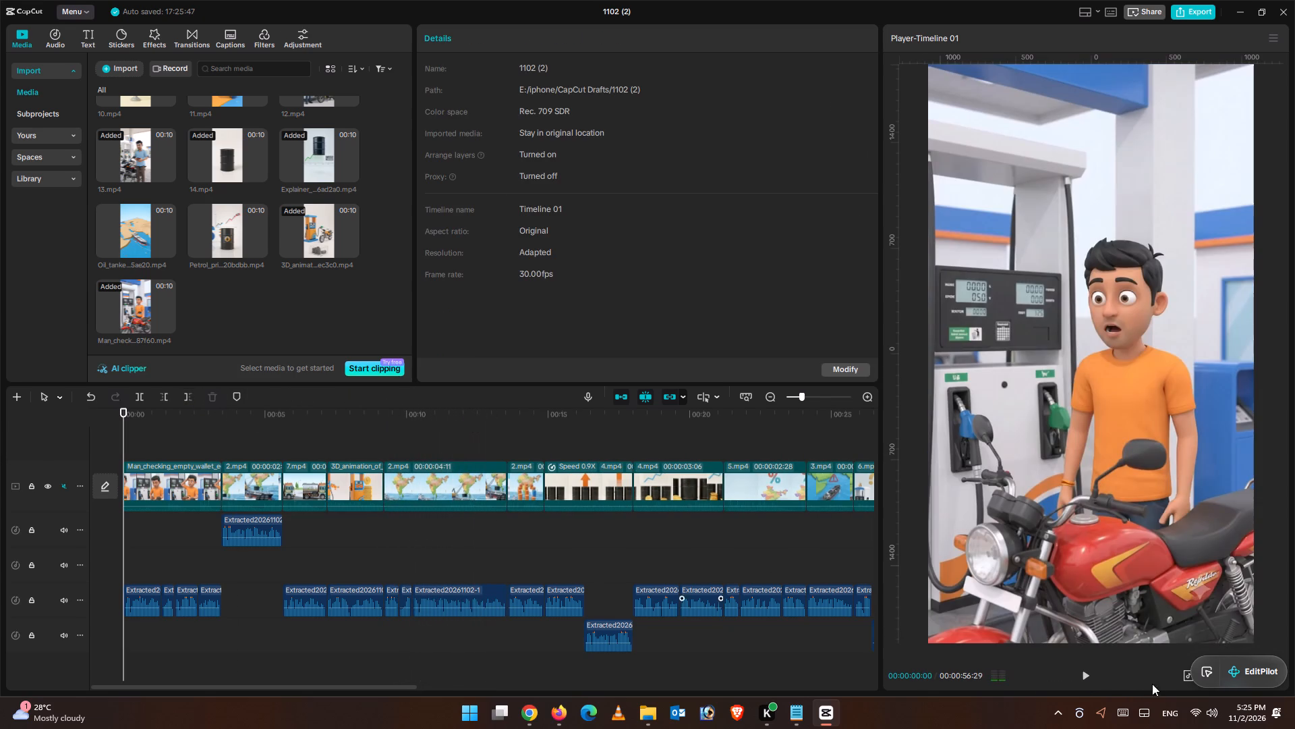
{"action": "left_click", "coordinate": [1080, 675]}
{"action": "key", "text": "ctrl+minus"}
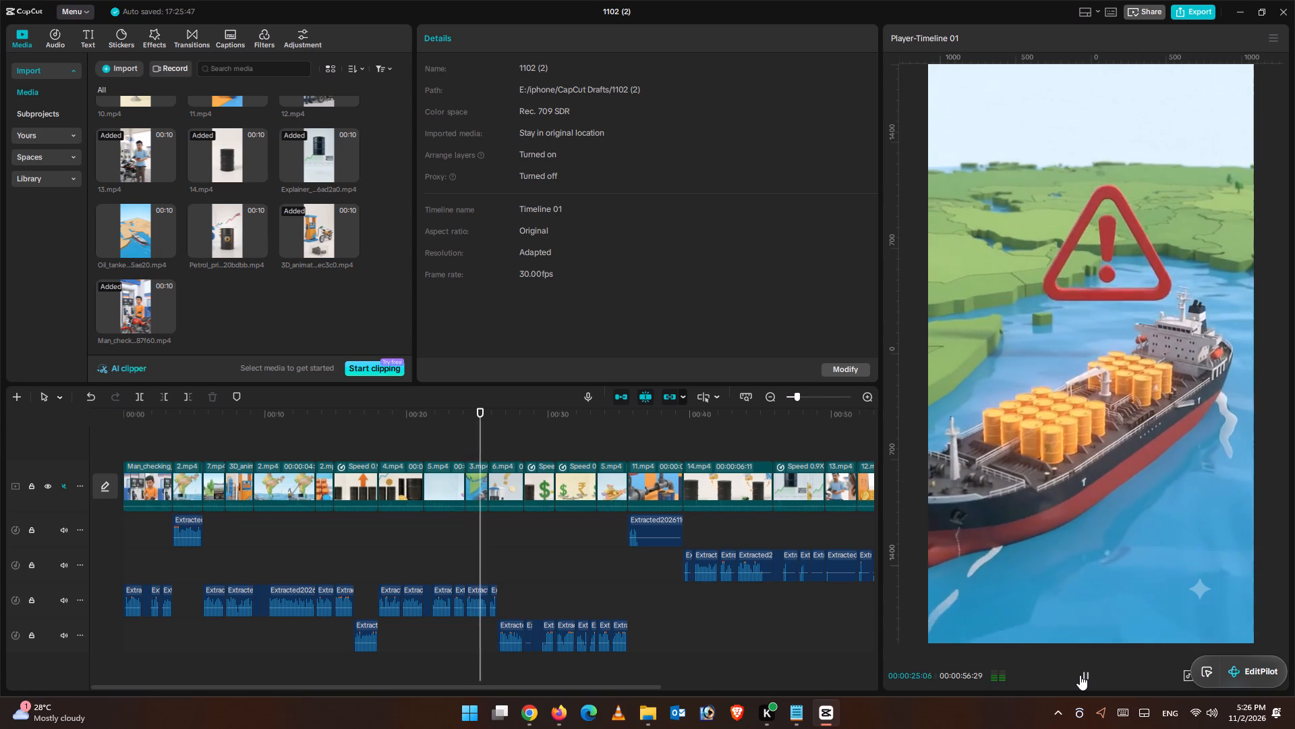
{"action": "left_click", "coordinate": [430, 439]}
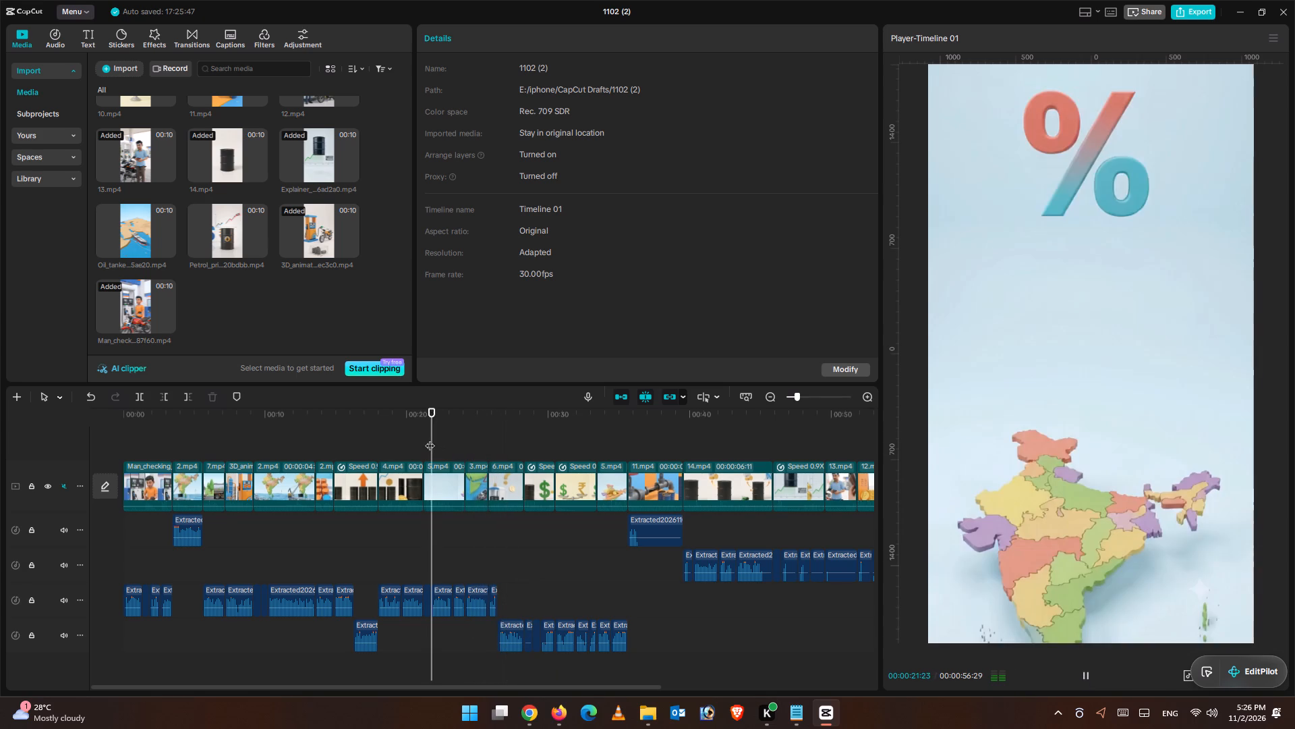
{"action": "left_click_drag", "start_coordinate": [430, 439], "coordinate": [424, 438]}
{"action": "left_click", "coordinate": [129, 224]}
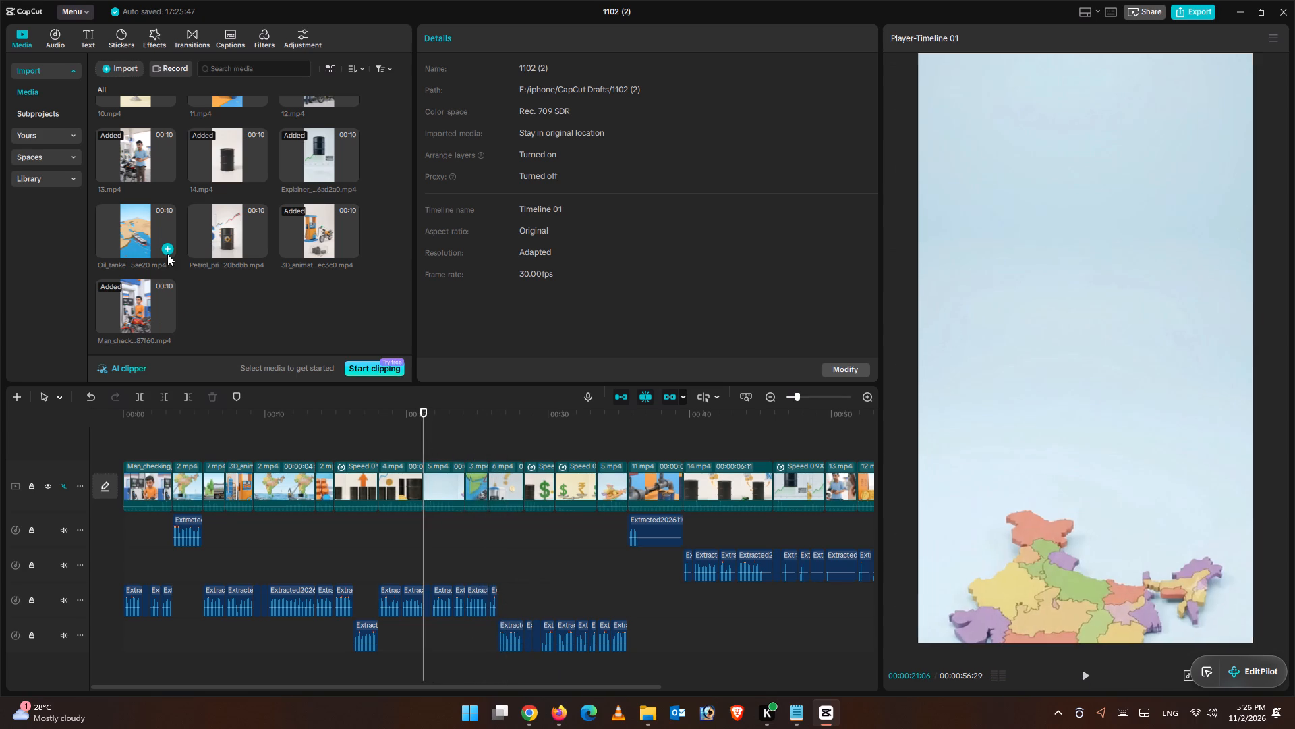
{"action": "left_click", "coordinate": [165, 250]}
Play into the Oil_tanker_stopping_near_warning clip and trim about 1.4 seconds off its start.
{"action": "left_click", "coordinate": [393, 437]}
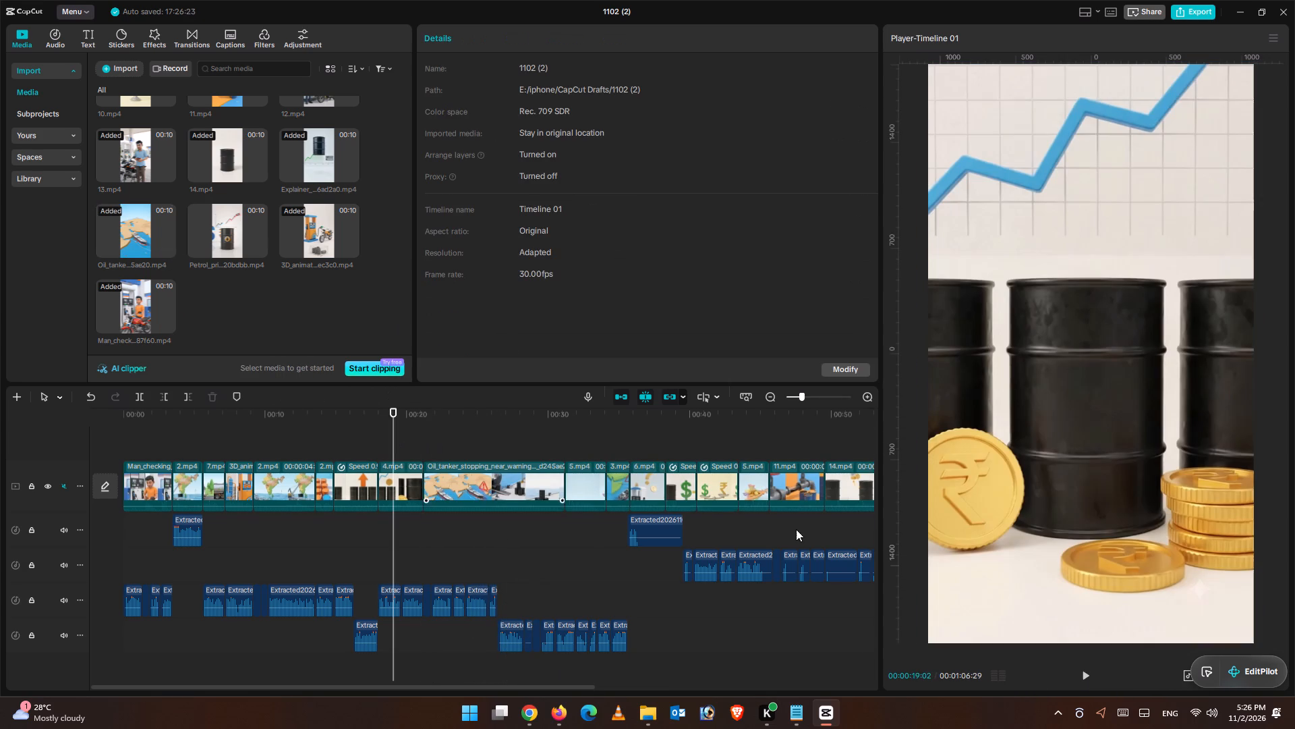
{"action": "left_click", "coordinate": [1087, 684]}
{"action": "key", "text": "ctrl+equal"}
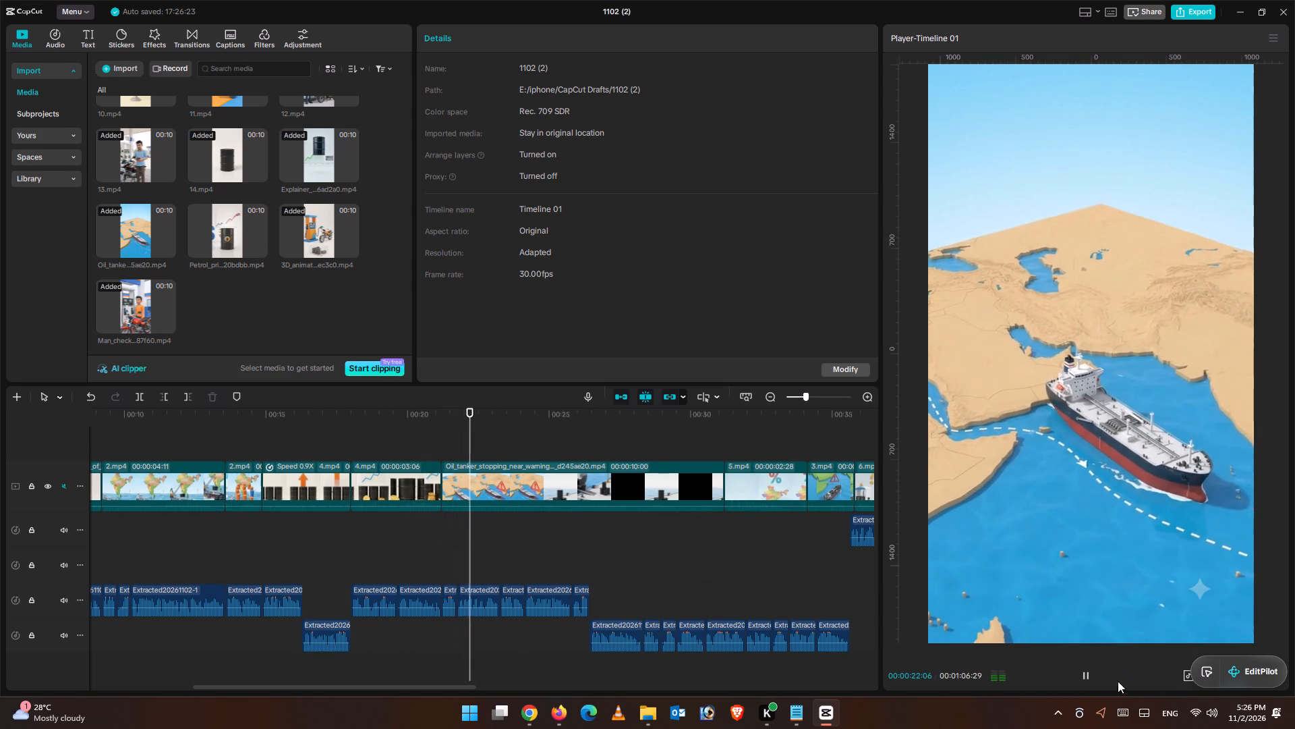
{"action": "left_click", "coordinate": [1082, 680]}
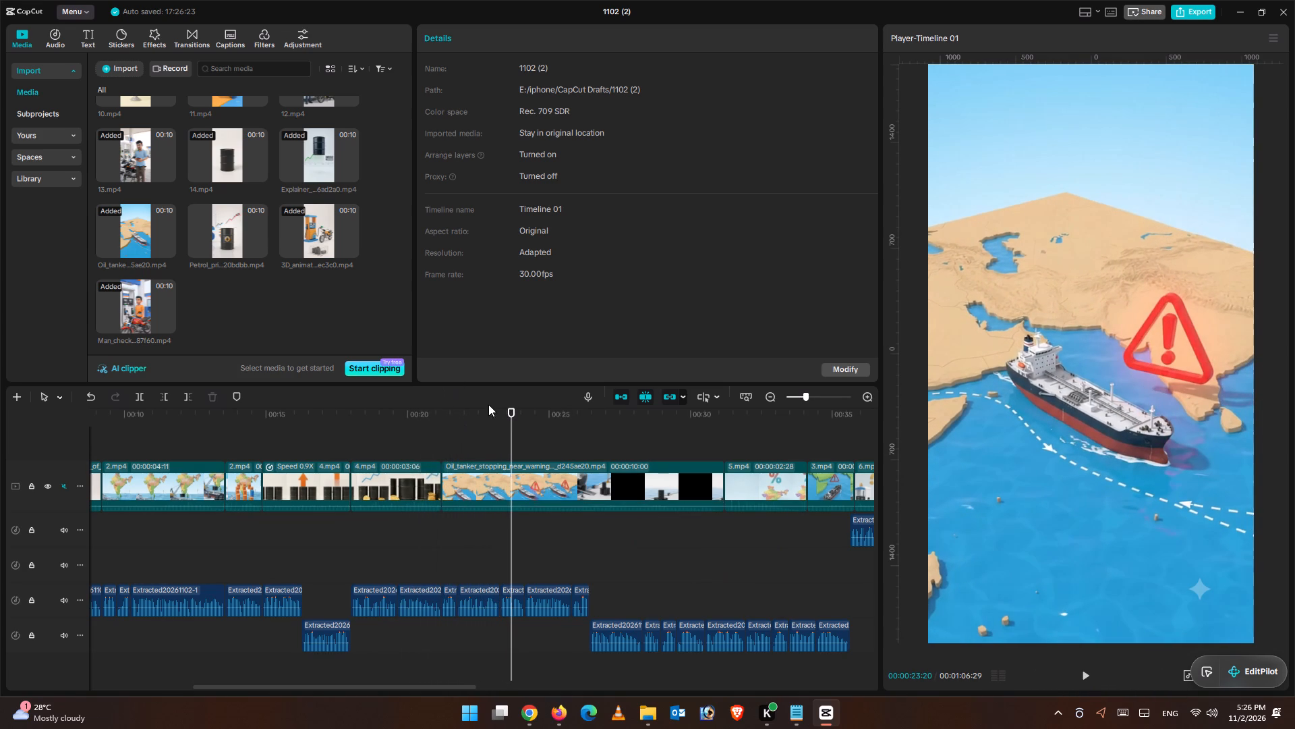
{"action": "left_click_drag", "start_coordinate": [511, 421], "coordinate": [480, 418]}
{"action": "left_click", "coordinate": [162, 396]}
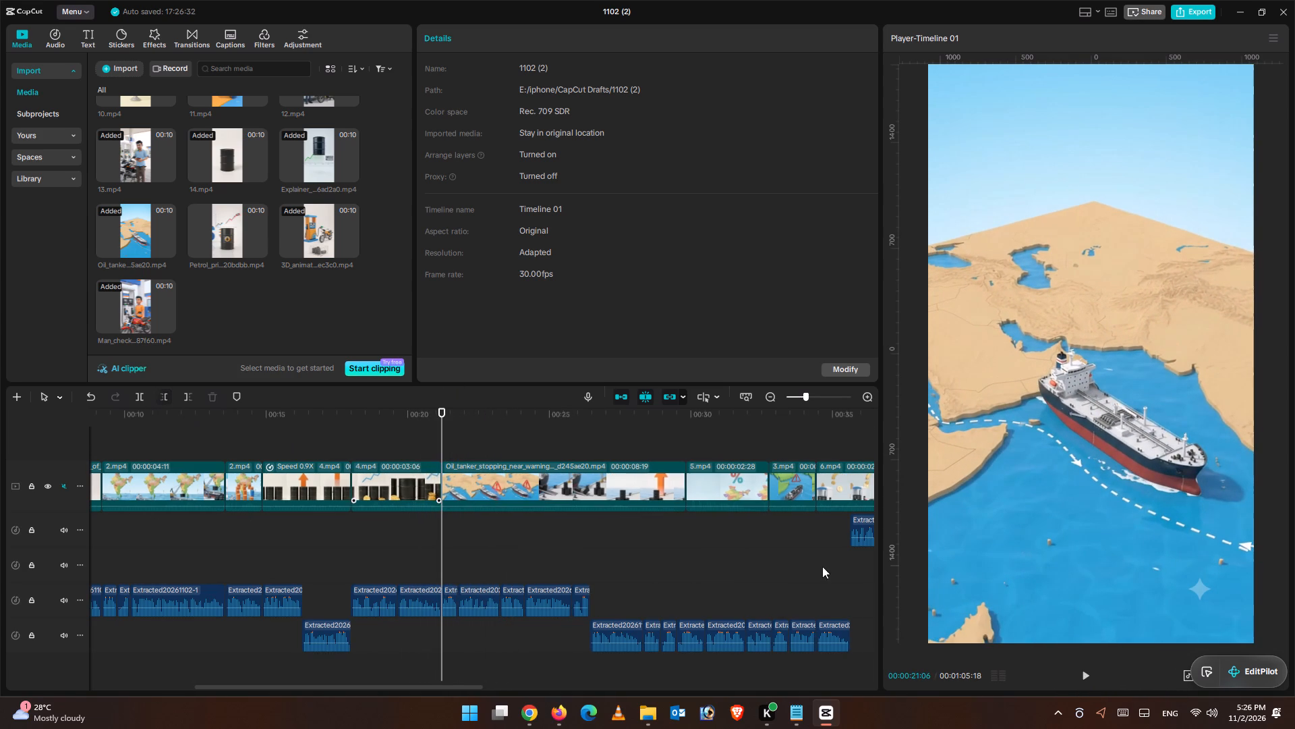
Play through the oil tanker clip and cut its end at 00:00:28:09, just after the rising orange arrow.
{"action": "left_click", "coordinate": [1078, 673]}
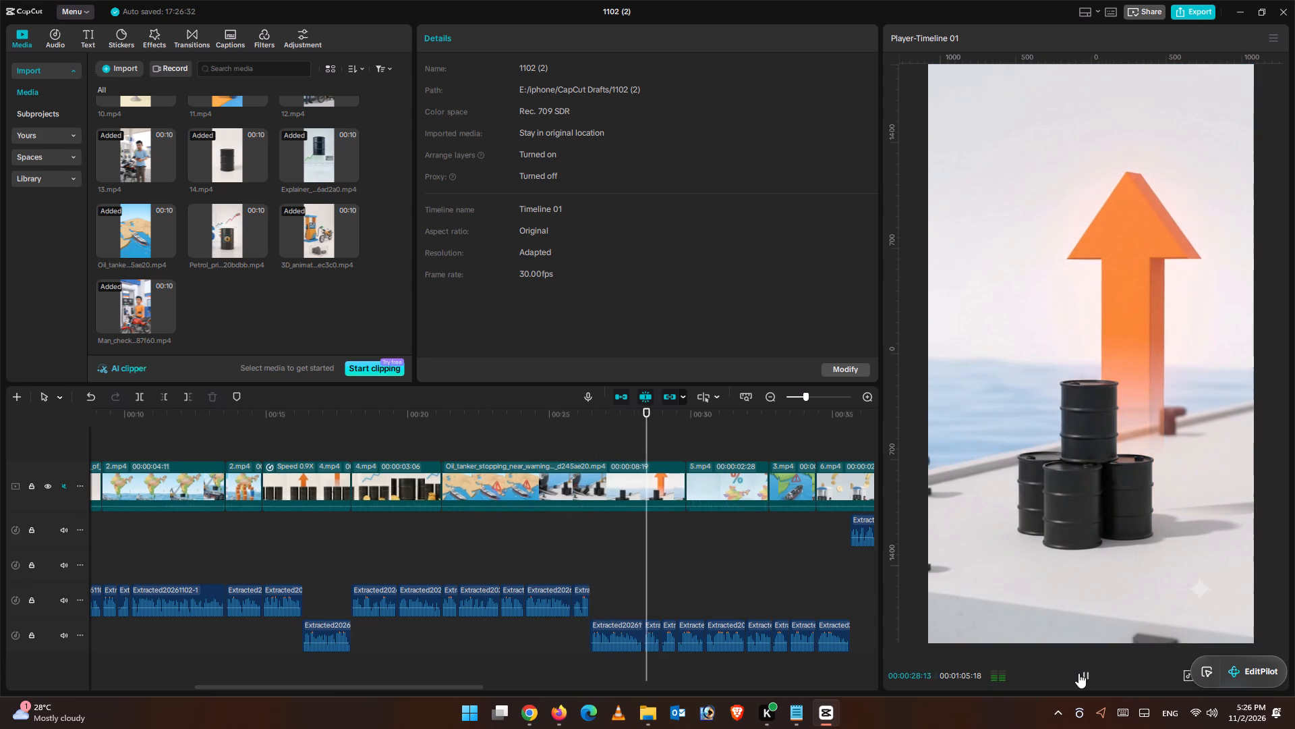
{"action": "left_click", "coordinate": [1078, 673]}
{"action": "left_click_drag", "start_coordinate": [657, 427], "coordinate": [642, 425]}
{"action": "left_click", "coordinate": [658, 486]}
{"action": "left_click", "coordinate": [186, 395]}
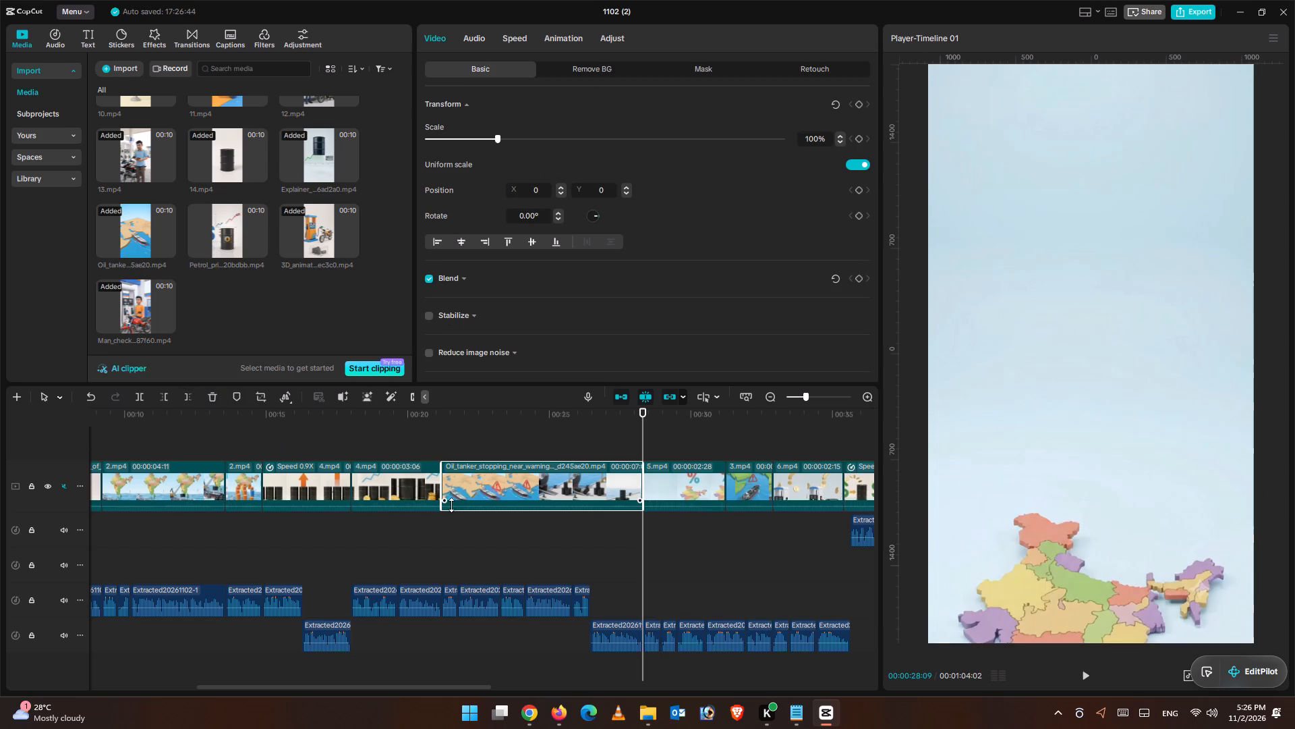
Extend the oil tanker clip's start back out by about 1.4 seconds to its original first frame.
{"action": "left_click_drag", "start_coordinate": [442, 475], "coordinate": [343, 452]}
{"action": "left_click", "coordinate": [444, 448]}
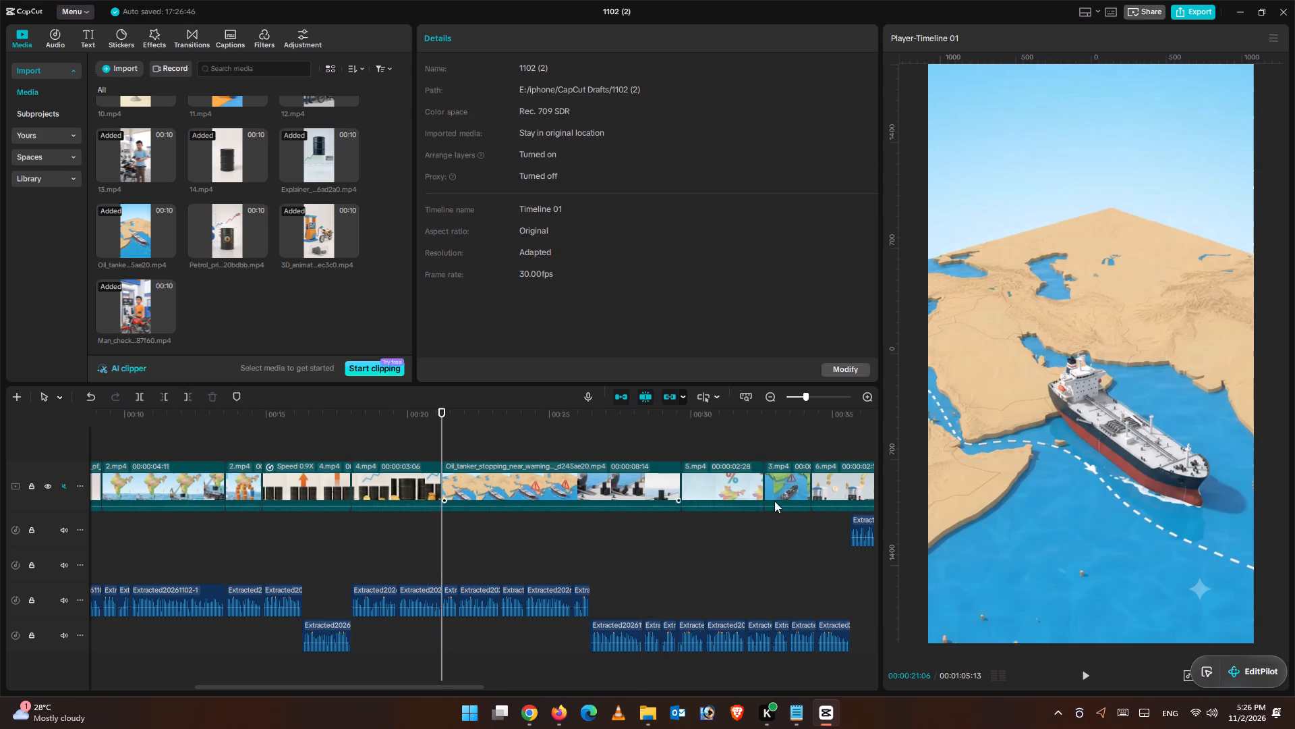
{"action": "left_click", "coordinate": [1081, 677]}
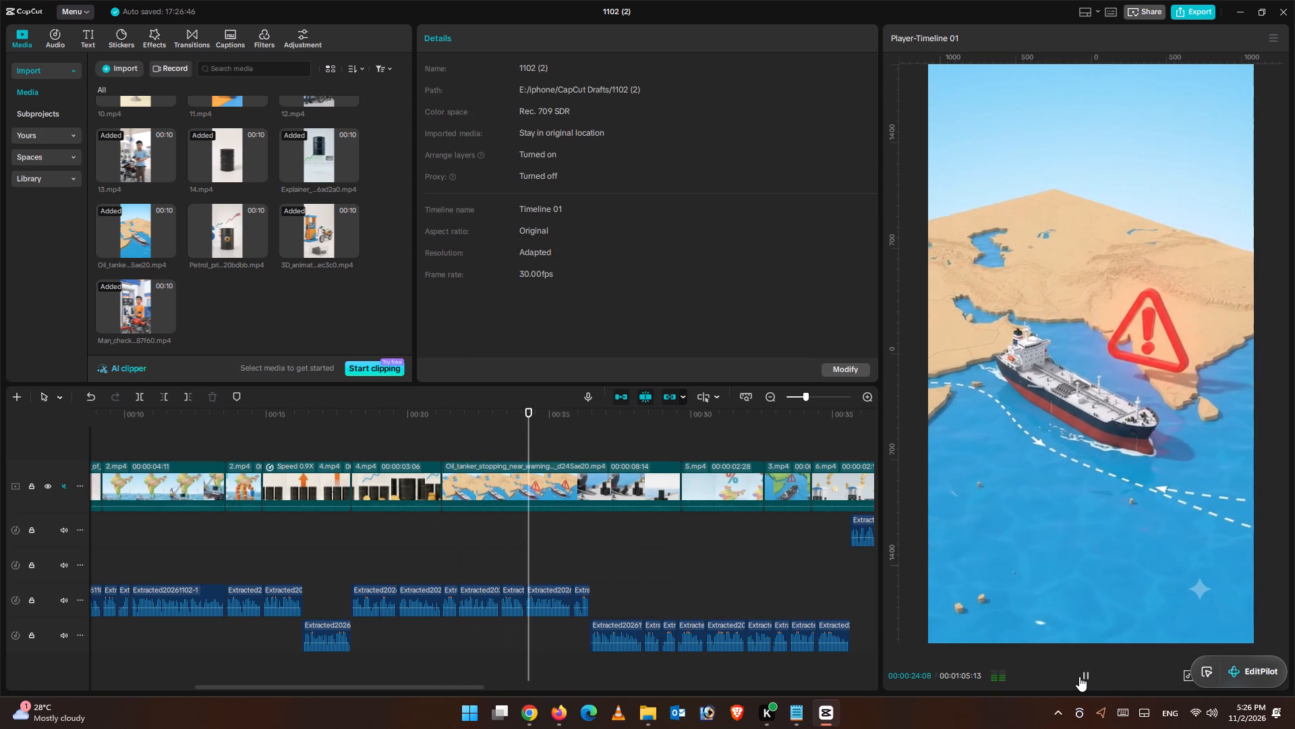
{"action": "left_click", "coordinate": [492, 435]}
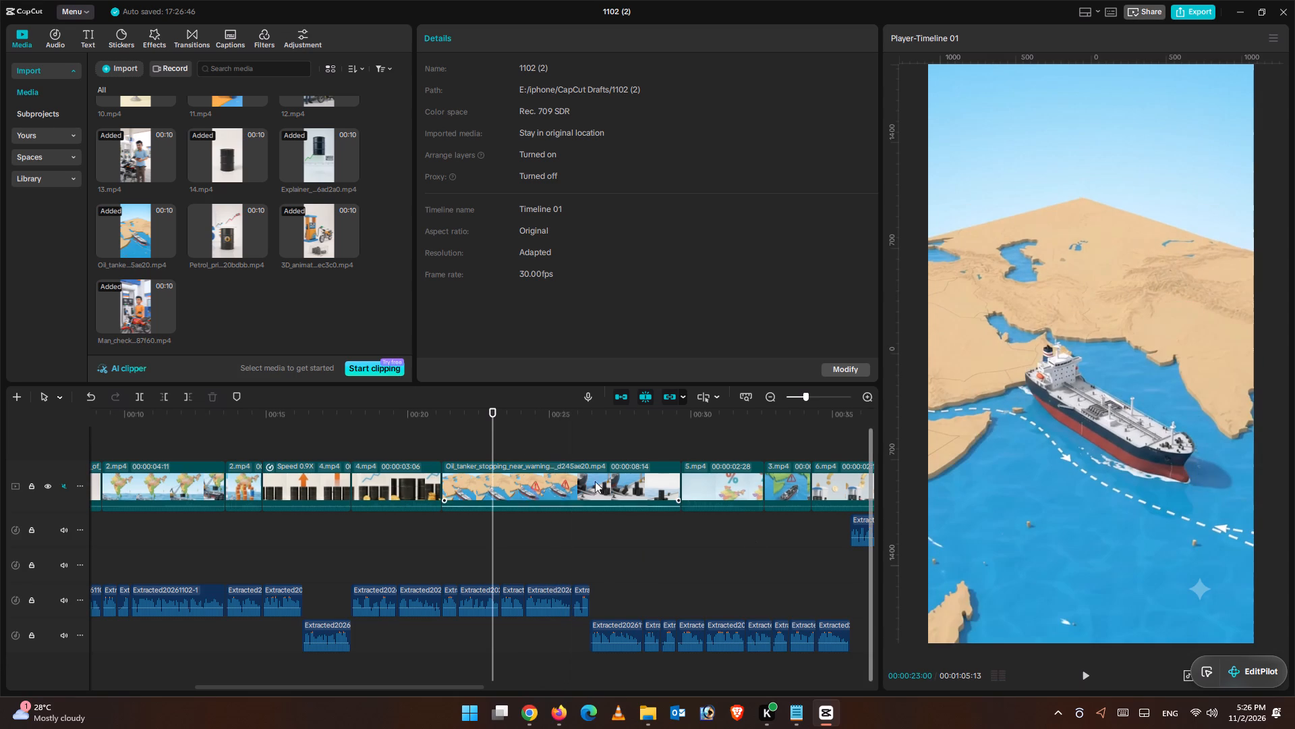
{"action": "left_click", "coordinate": [465, 436]}
{"action": "left_click", "coordinate": [1089, 681]}
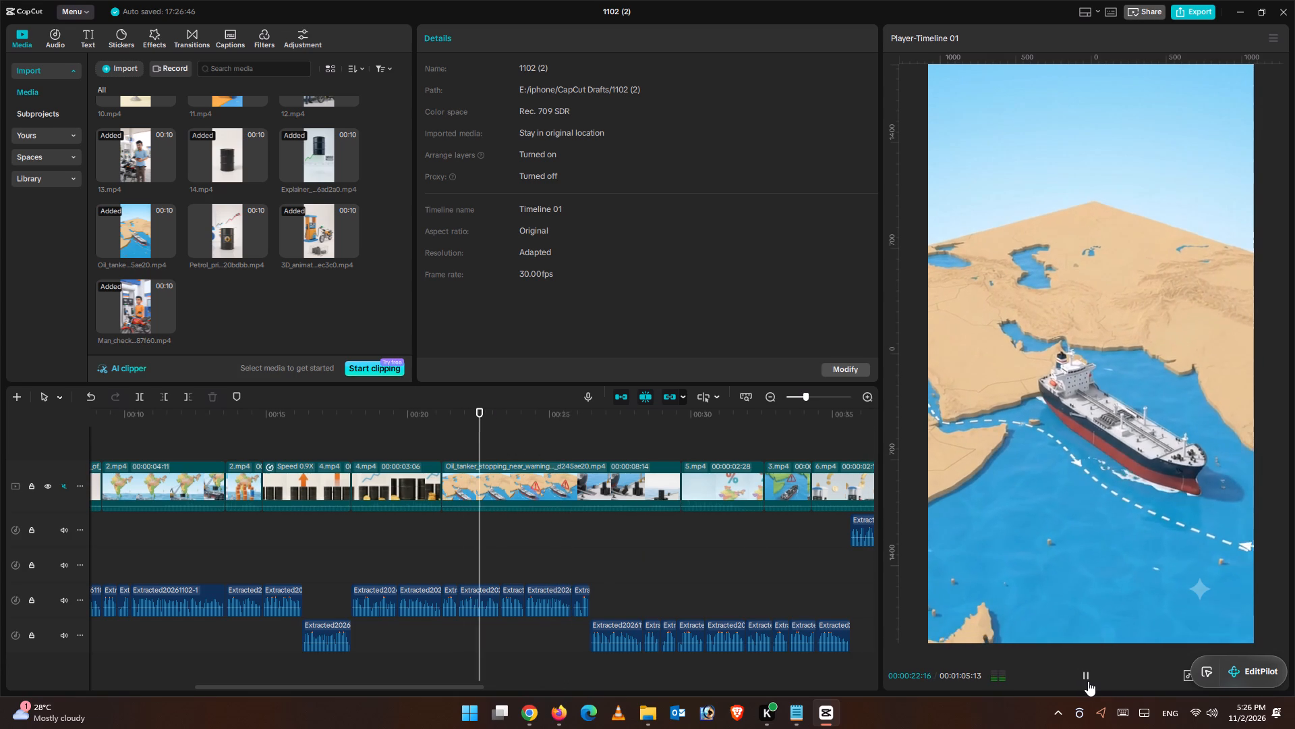
{"action": "left_click", "coordinate": [1085, 681]}
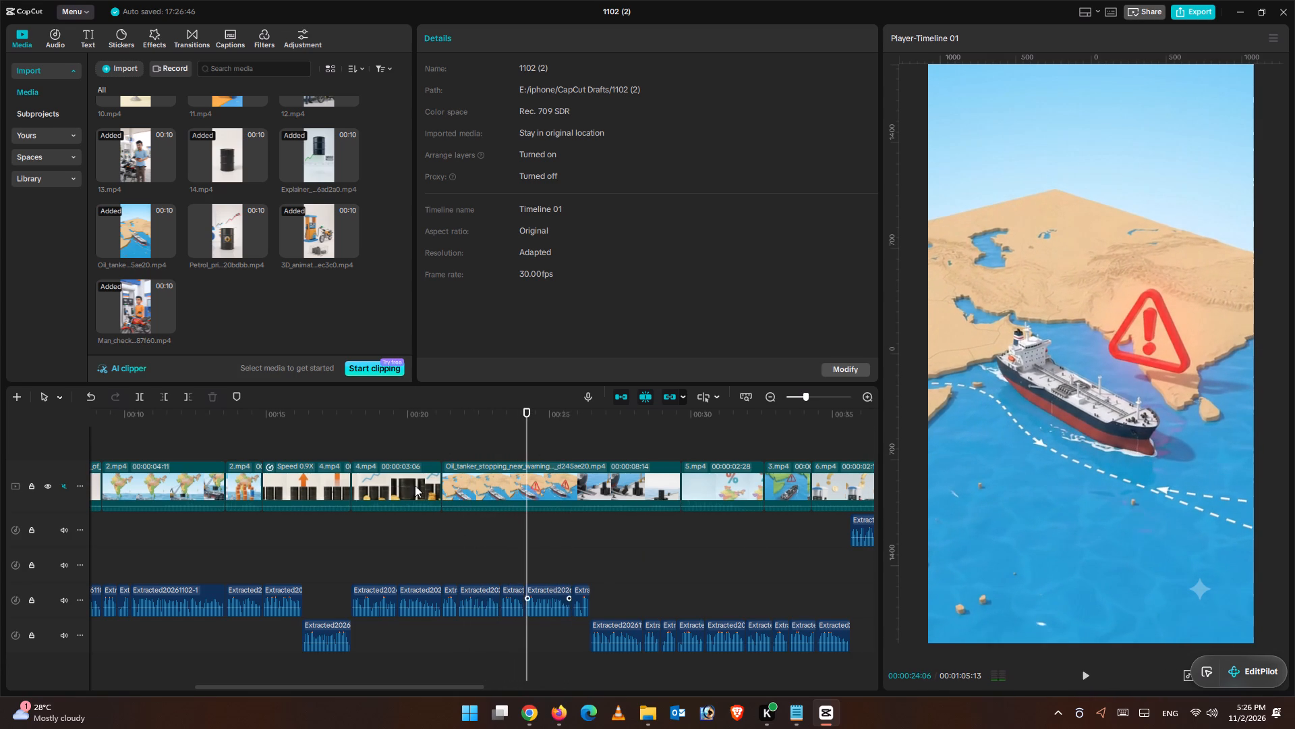
{"action": "left_click", "coordinate": [454, 444]}
{"action": "left_click", "coordinate": [1093, 680]}
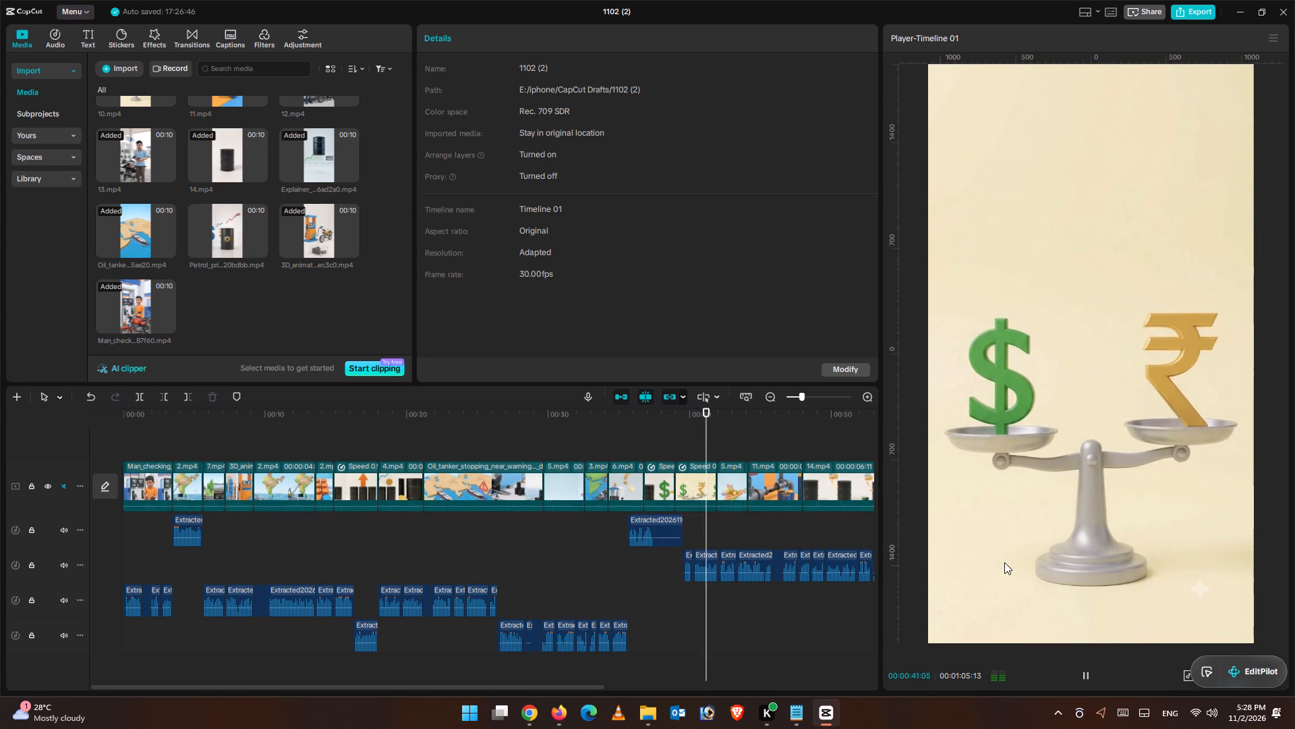
{"action": "left_click", "coordinate": [499, 437]}
{"action": "left_click", "coordinate": [477, 448]}
{"action": "left_click", "coordinate": [1091, 678]}
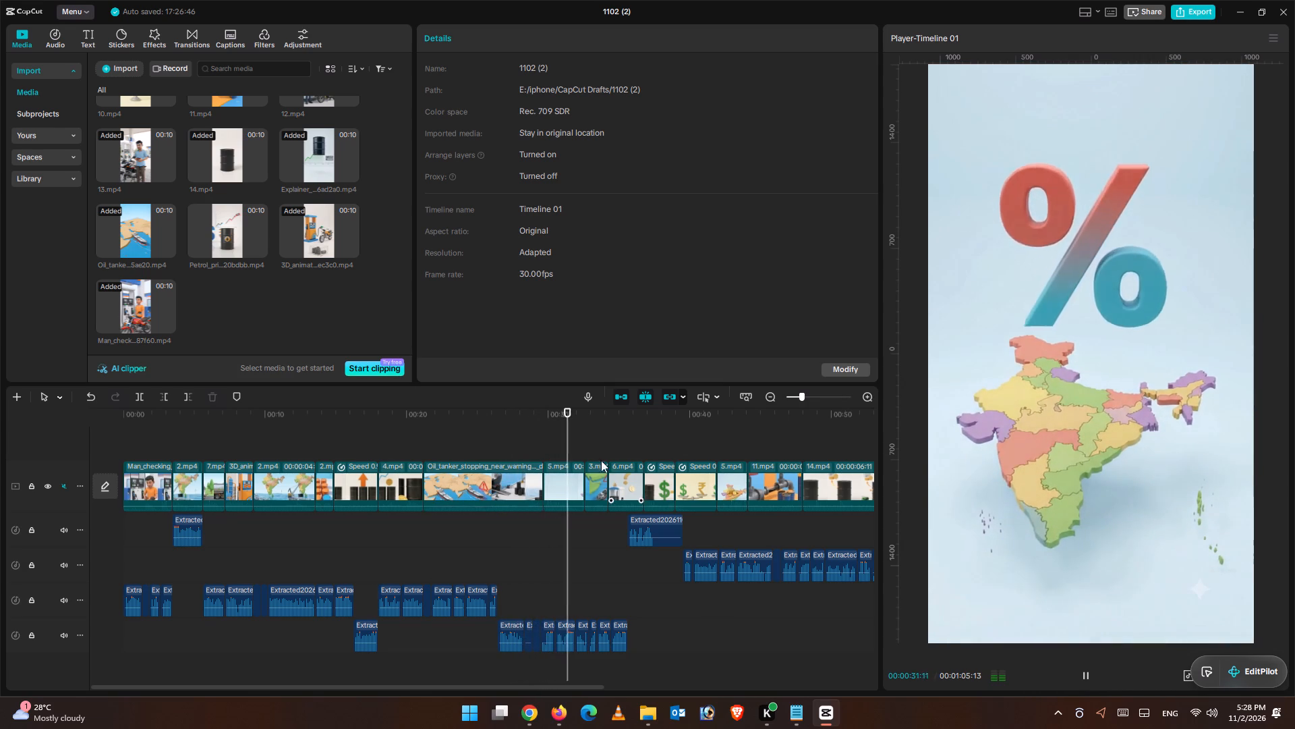
{"action": "left_click", "coordinate": [598, 454]}
{"action": "left_click", "coordinate": [616, 443]}
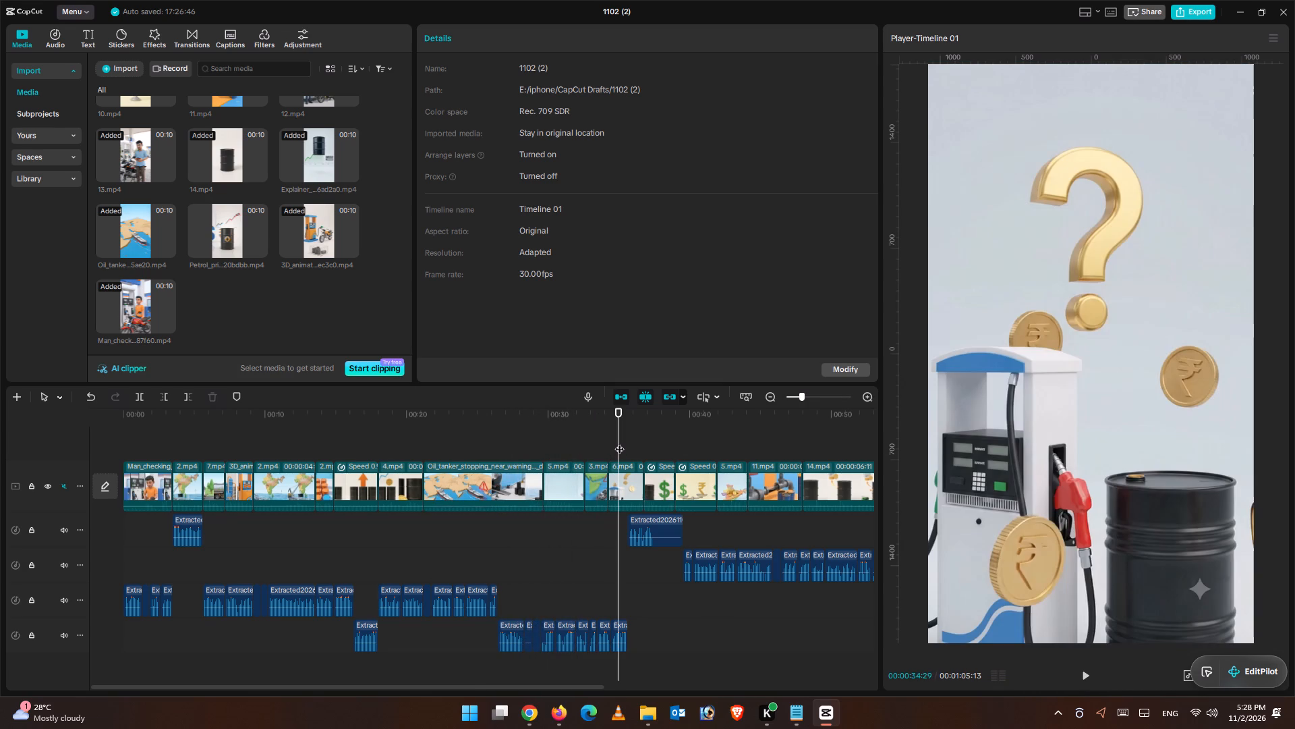
Delete the 5.mp4 and 3.mp4 clips between the oil tanker clip and 6.mp4.
{"action": "left_click_drag", "start_coordinate": [594, 528], "coordinate": [556, 495]}
{"action": "left_click", "coordinate": [213, 398]}
Play the port section of the oil tanker clip and cut the clip's end at 00:00:26:13, where its narration line ends.
{"action": "left_click", "coordinate": [507, 435]}
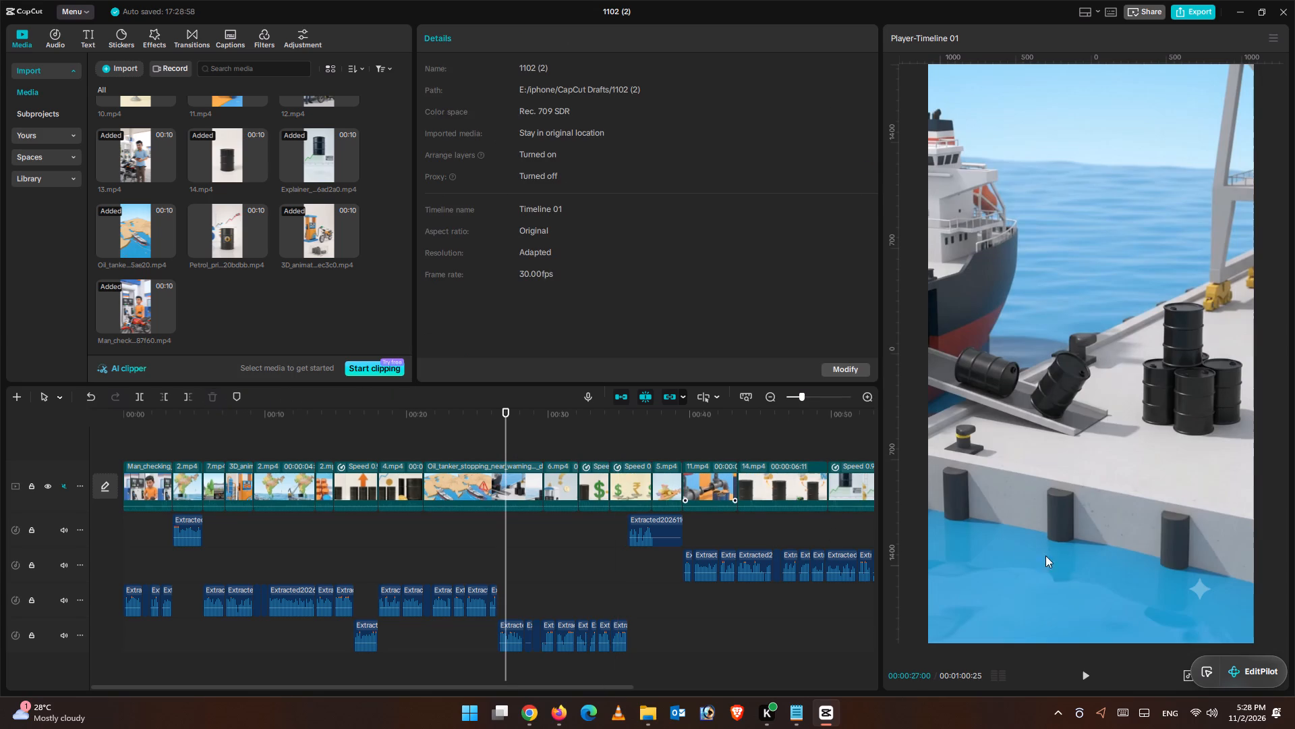
{"action": "left_click", "coordinate": [1095, 682]}
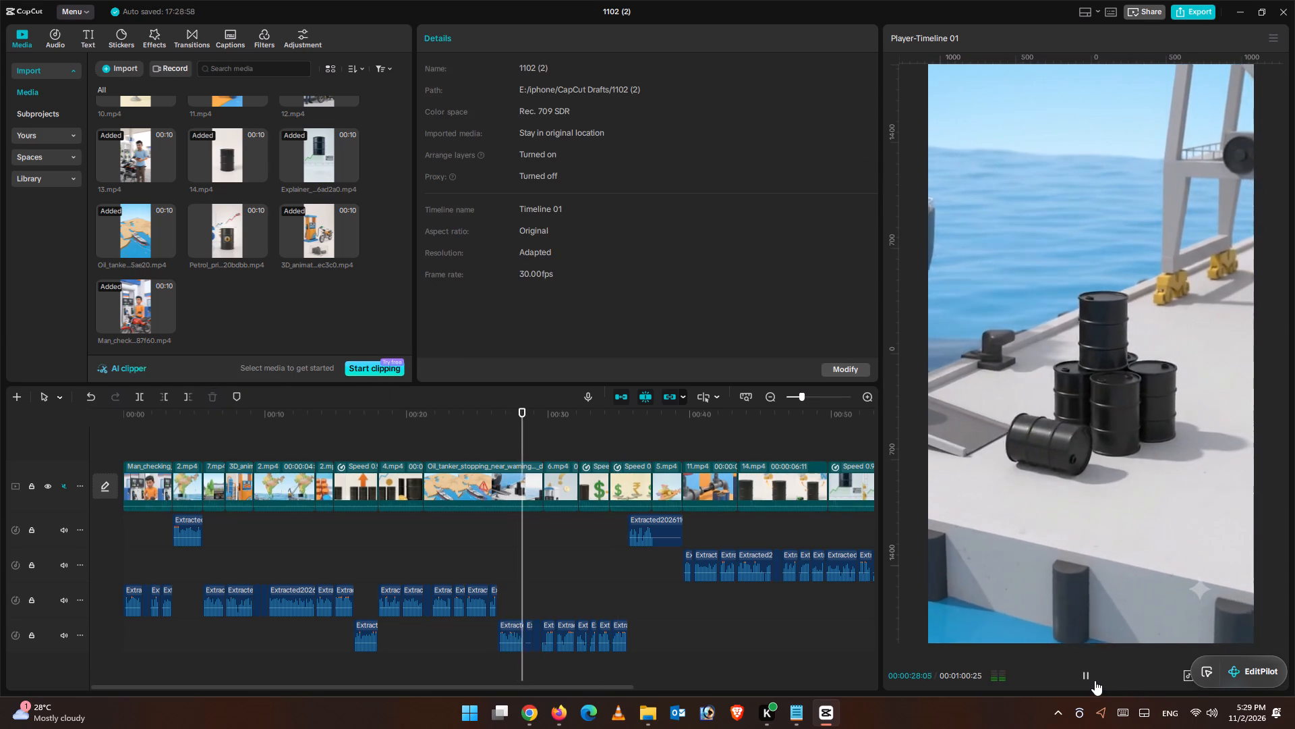
{"action": "left_click_drag", "start_coordinate": [1095, 680], "coordinate": [1087, 679]}
{"action": "left_click", "coordinate": [505, 425]}
{"action": "left_click_drag", "start_coordinate": [505, 425], "coordinate": [496, 429]}
{"action": "left_click", "coordinate": [520, 473]}
{"action": "left_click", "coordinate": [187, 398]}
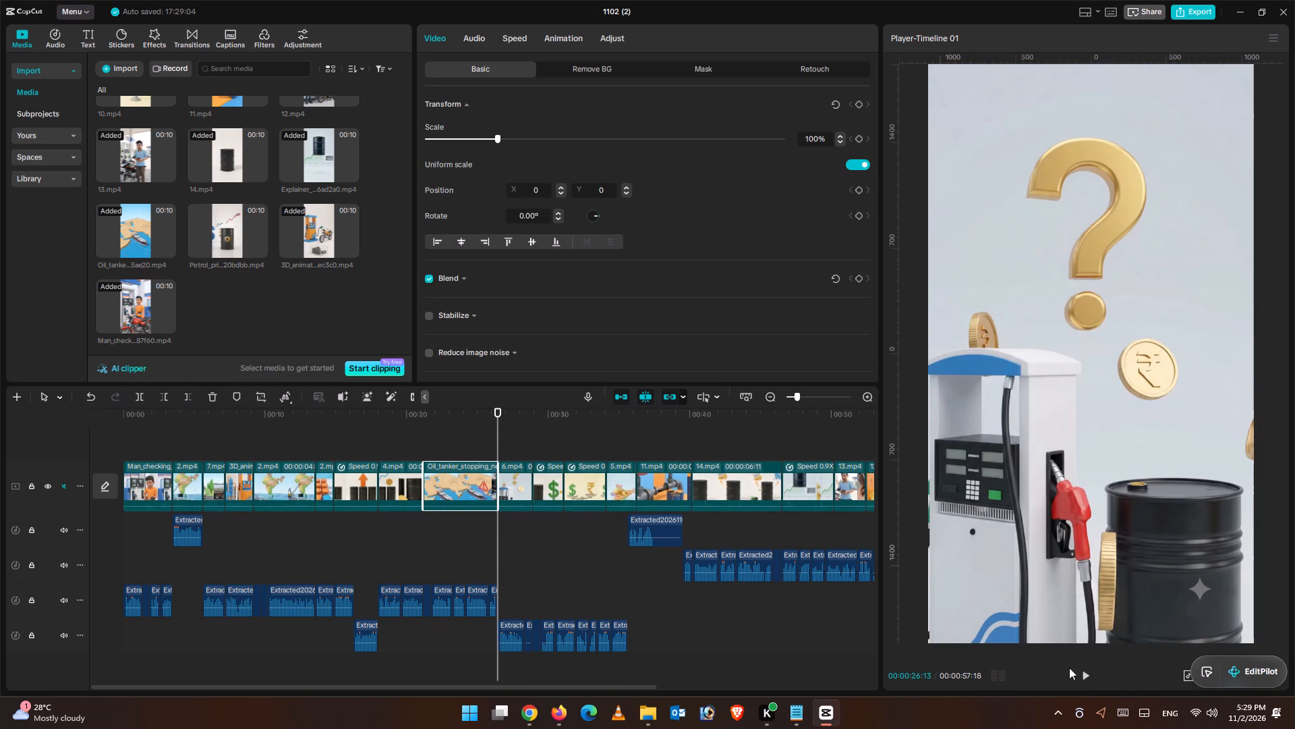
Play the section from 6.mp4 to 10.mp4 and recheck the end of 9.mp4's dollar-and-barrel scene against the narration around 00:00:30:15.
{"action": "left_click", "coordinate": [1085, 671]}
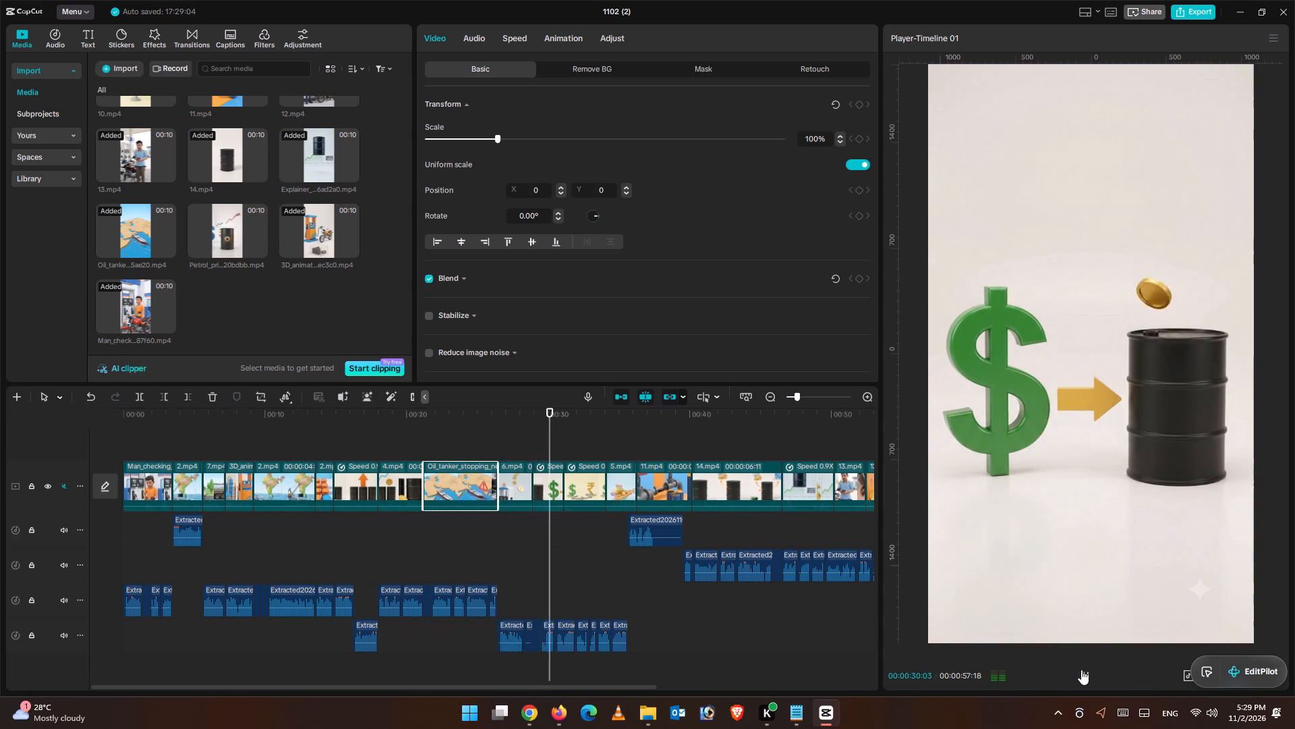
{"action": "left_click", "coordinate": [573, 422]}
{"action": "left_click_drag", "start_coordinate": [565, 419], "coordinate": [529, 424]}
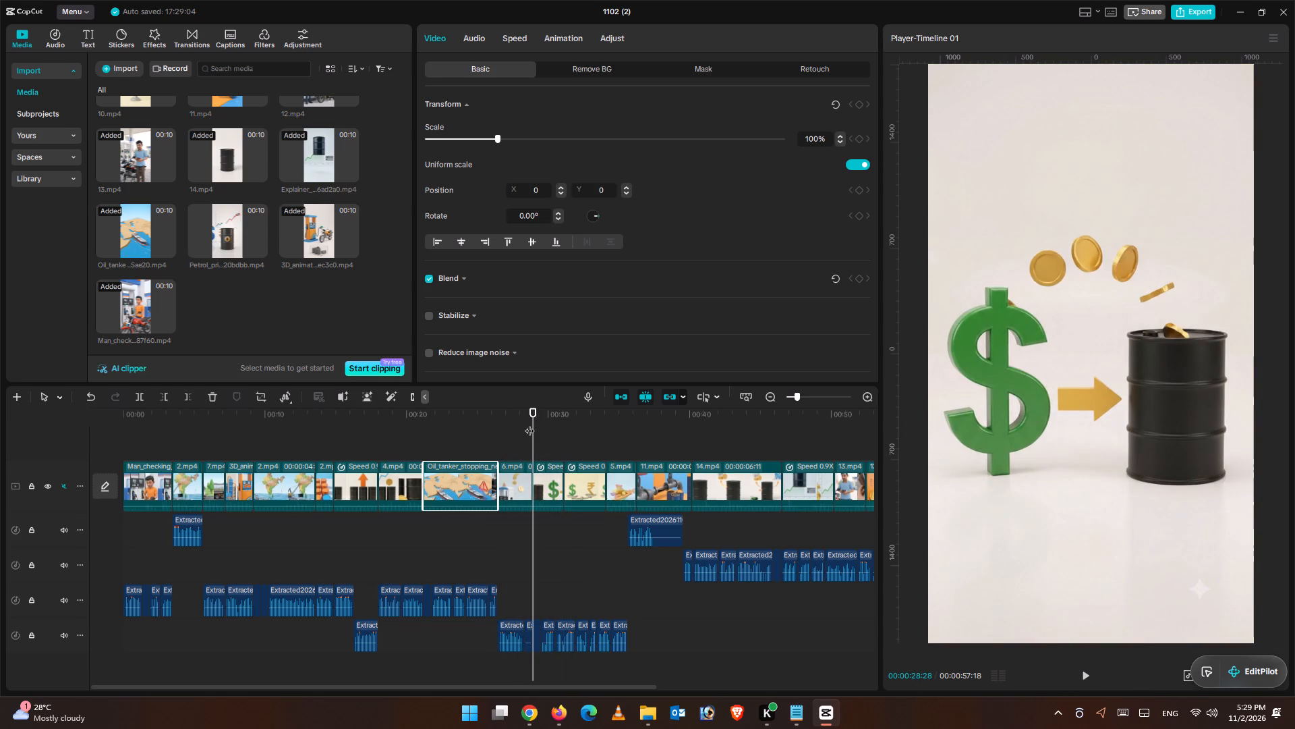
{"action": "key", "text": "ctrl+equal"}
{"action": "key", "text": "ctrl+equal"}
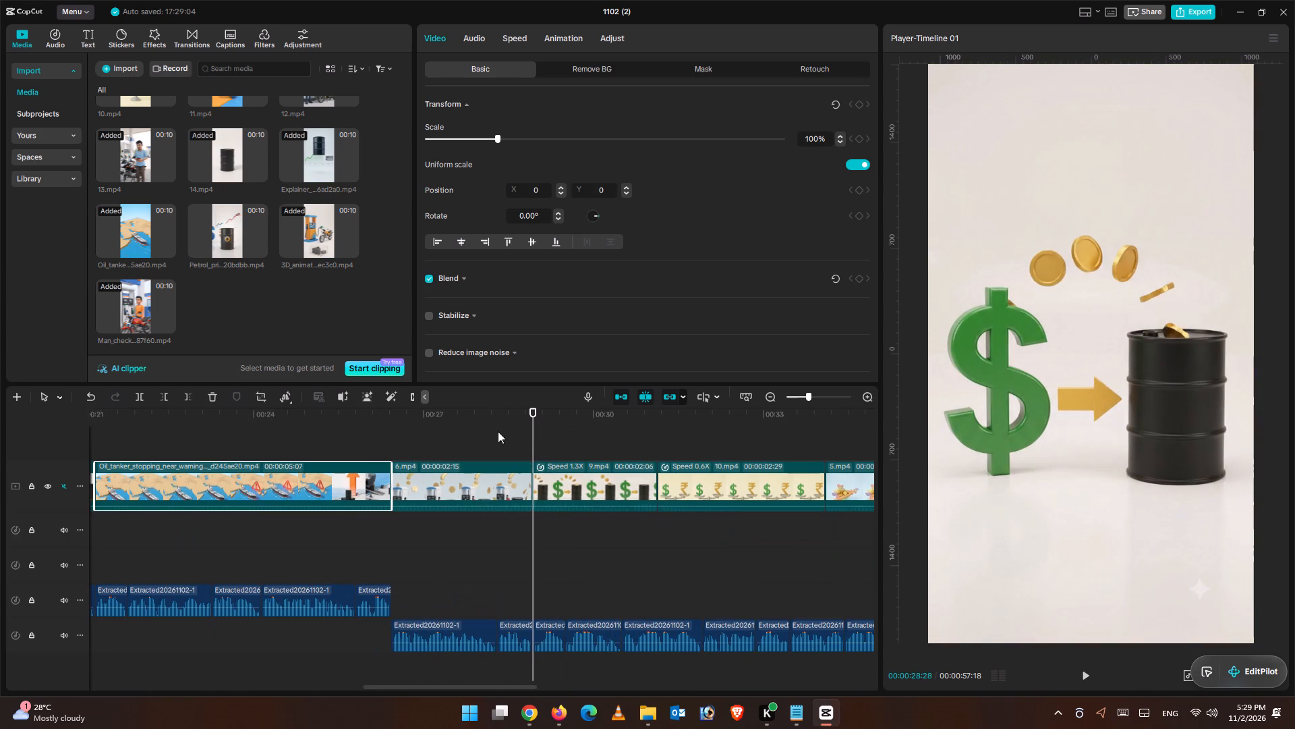
{"action": "left_click", "coordinate": [494, 431]}
{"action": "left_click", "coordinate": [1085, 672]}
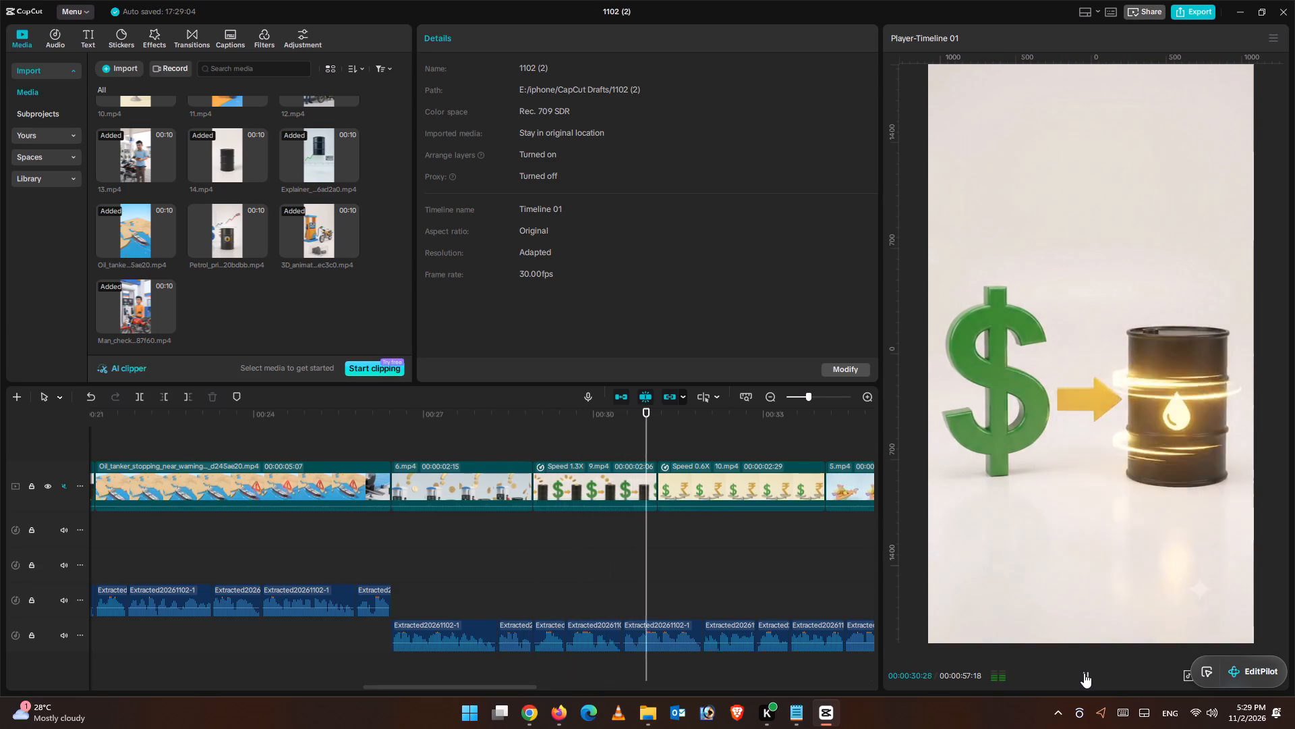
{"action": "left_click", "coordinate": [1084, 673]}
{"action": "left_click", "coordinate": [634, 437]}
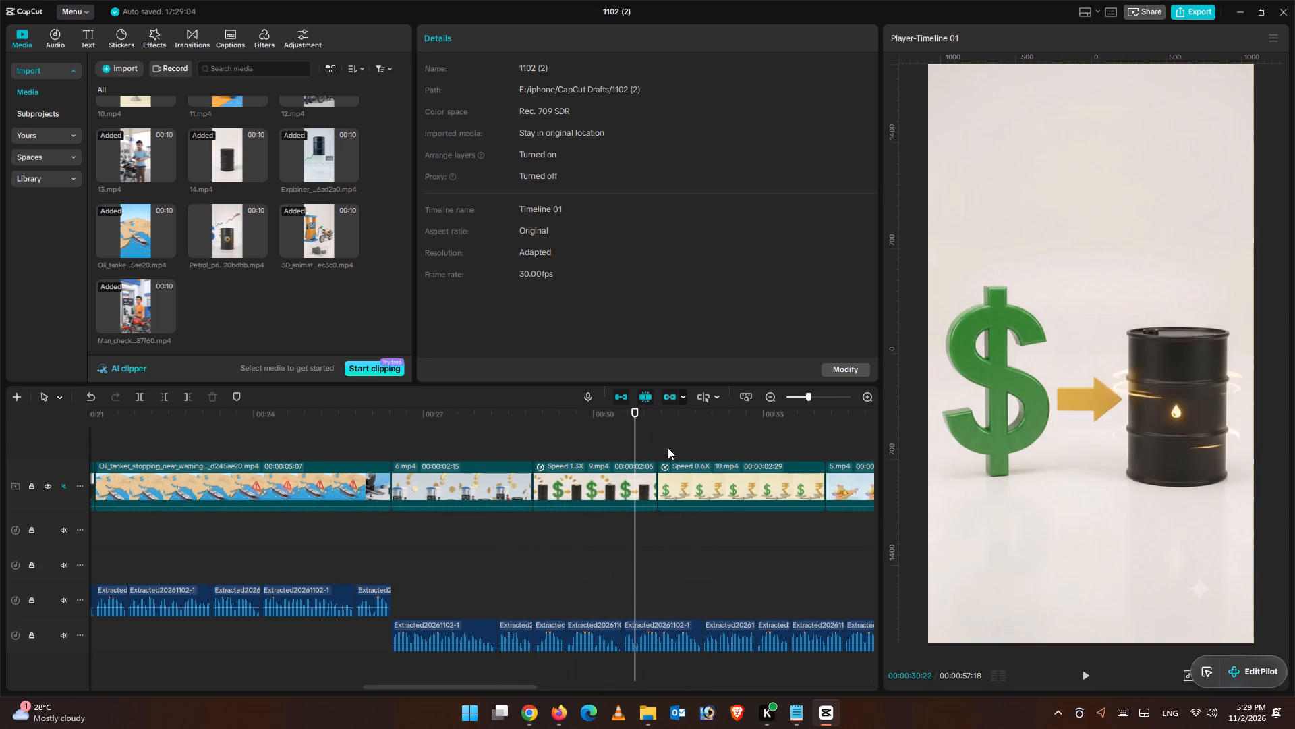
{"action": "left_click", "coordinate": [1085, 670]}
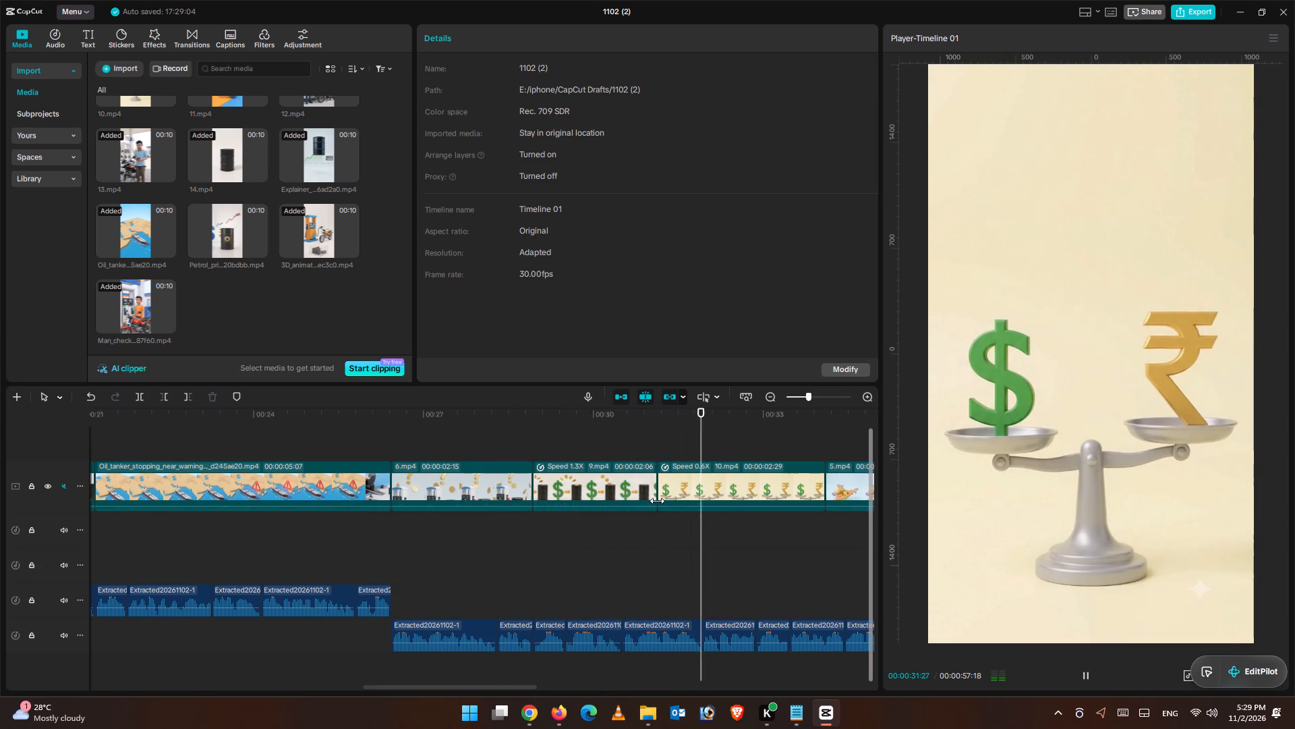
{"action": "left_click", "coordinate": [617, 429]}
{"action": "left_click", "coordinate": [1086, 678]}
{"action": "left_click", "coordinate": [1087, 677]}
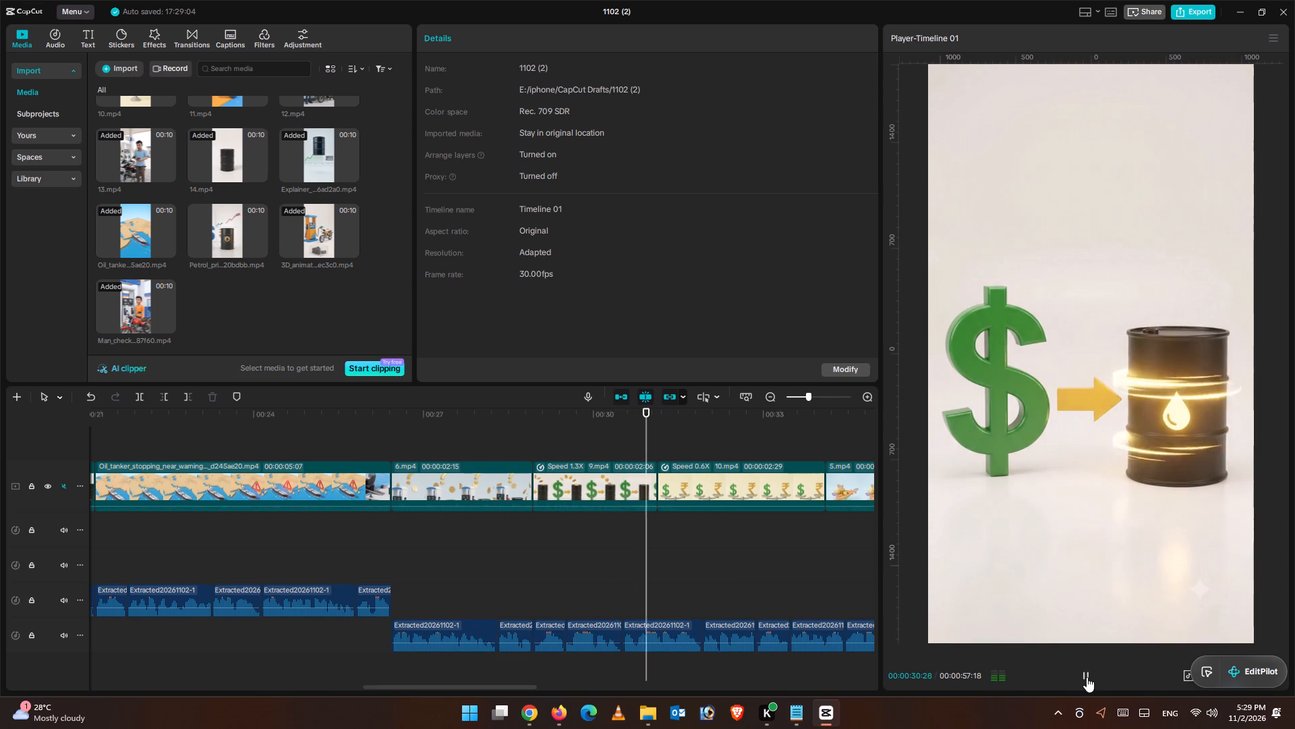
{"action": "left_click_drag", "start_coordinate": [644, 430], "coordinate": [622, 429]}
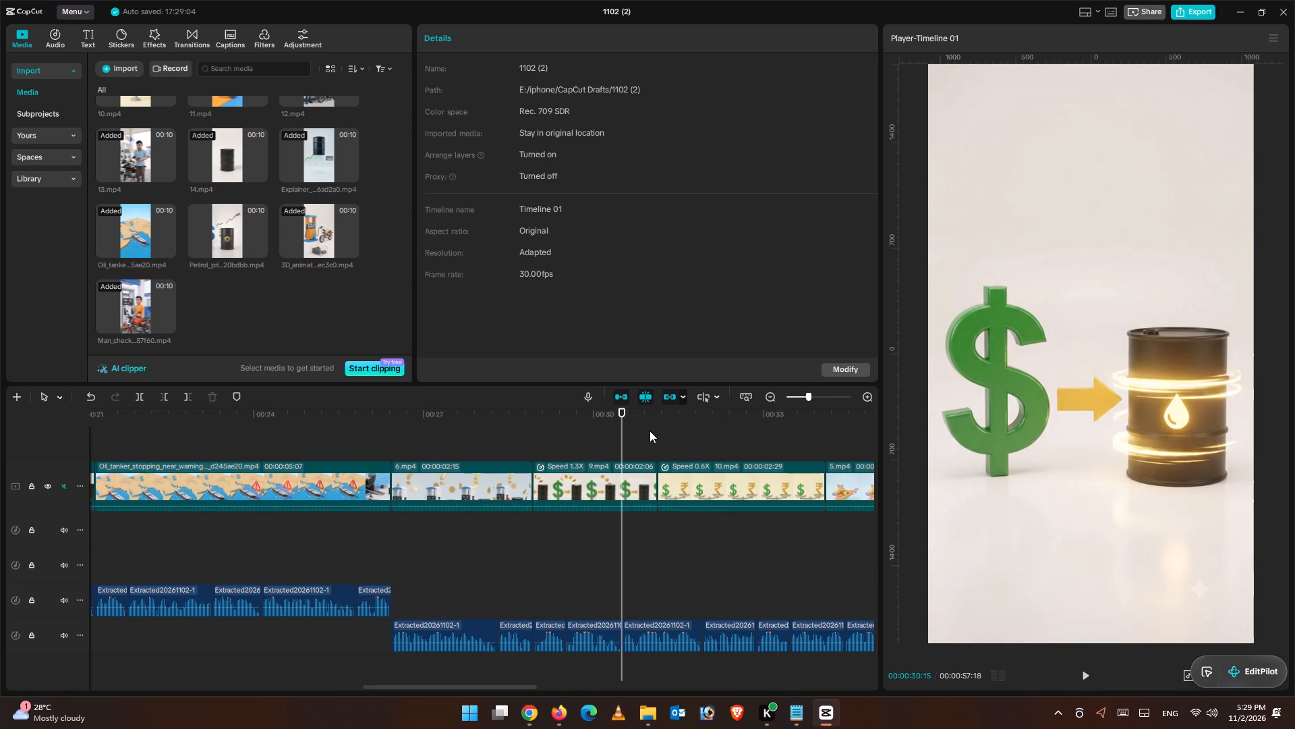
{"action": "left_click", "coordinate": [623, 433]}
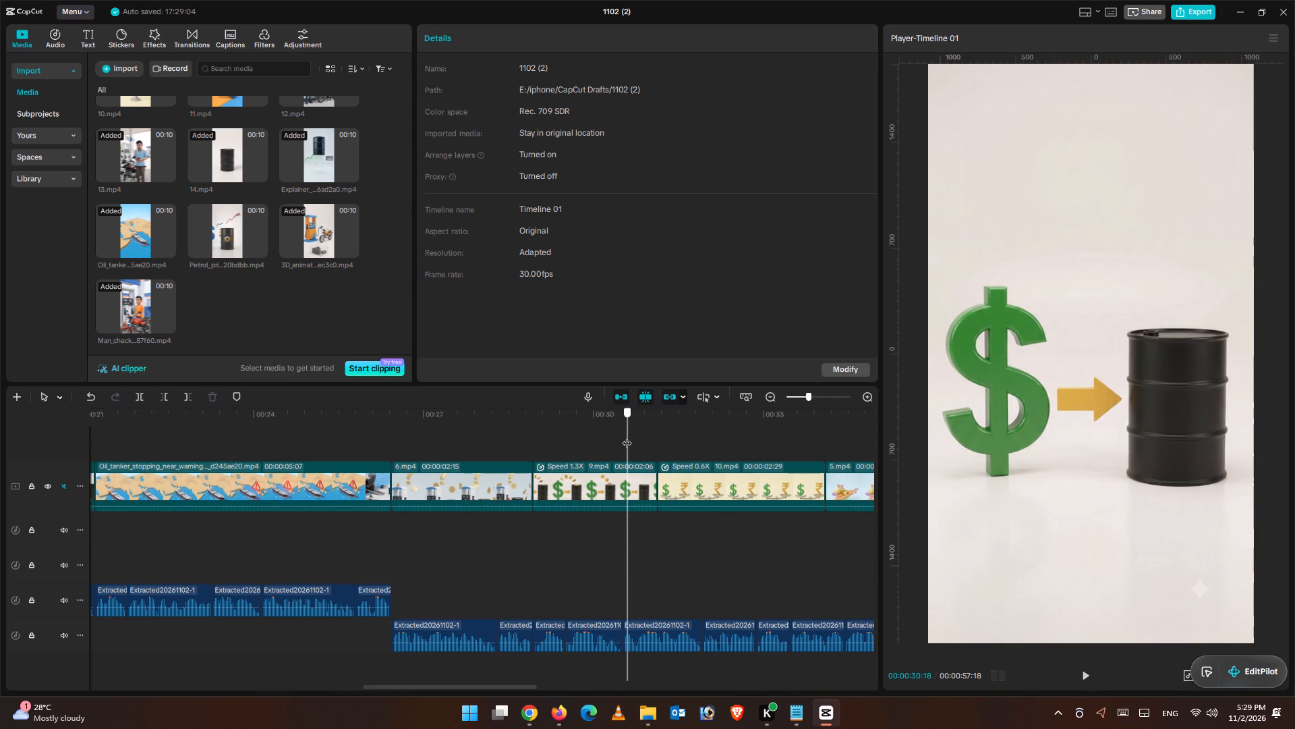
Shorten the oil tanker clip to 00:00:04:13 by trimming its end before 6.mp4.
{"action": "left_click", "coordinate": [630, 473]}
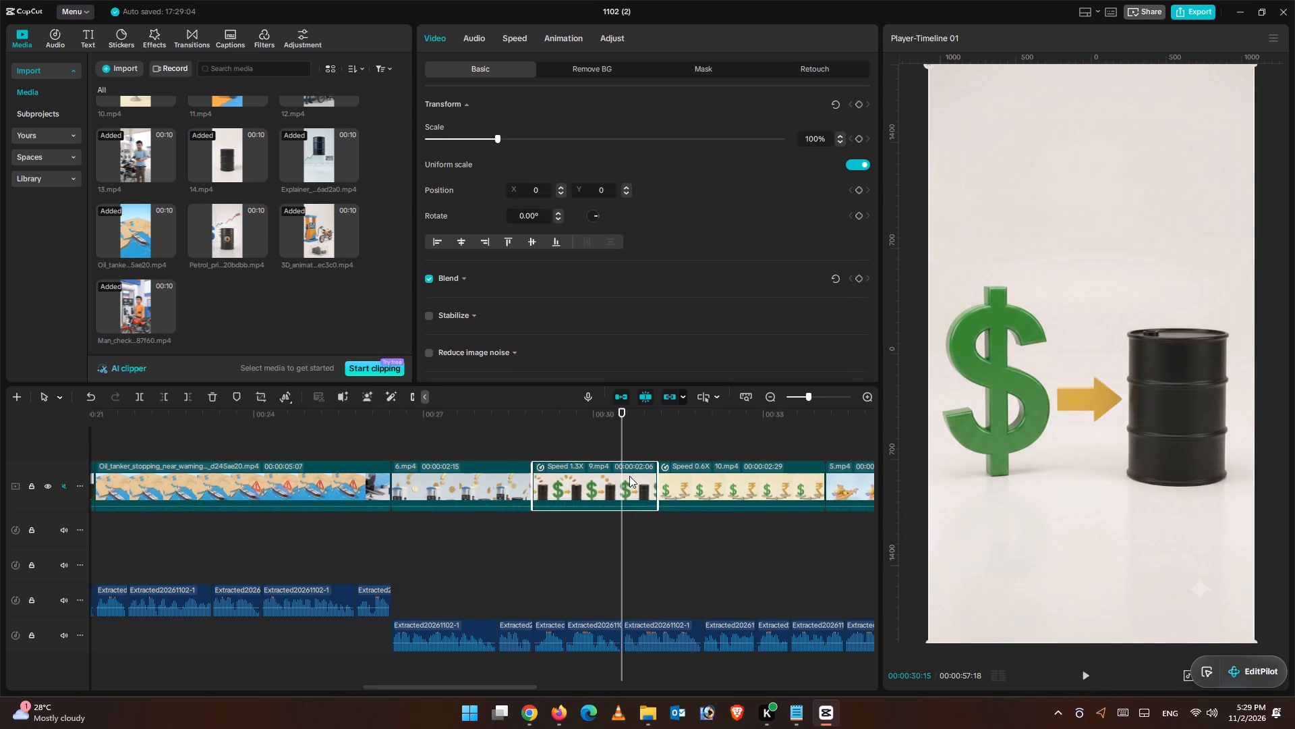
{"action": "left_click", "coordinate": [430, 476]}
{"action": "left_click", "coordinate": [363, 475]}
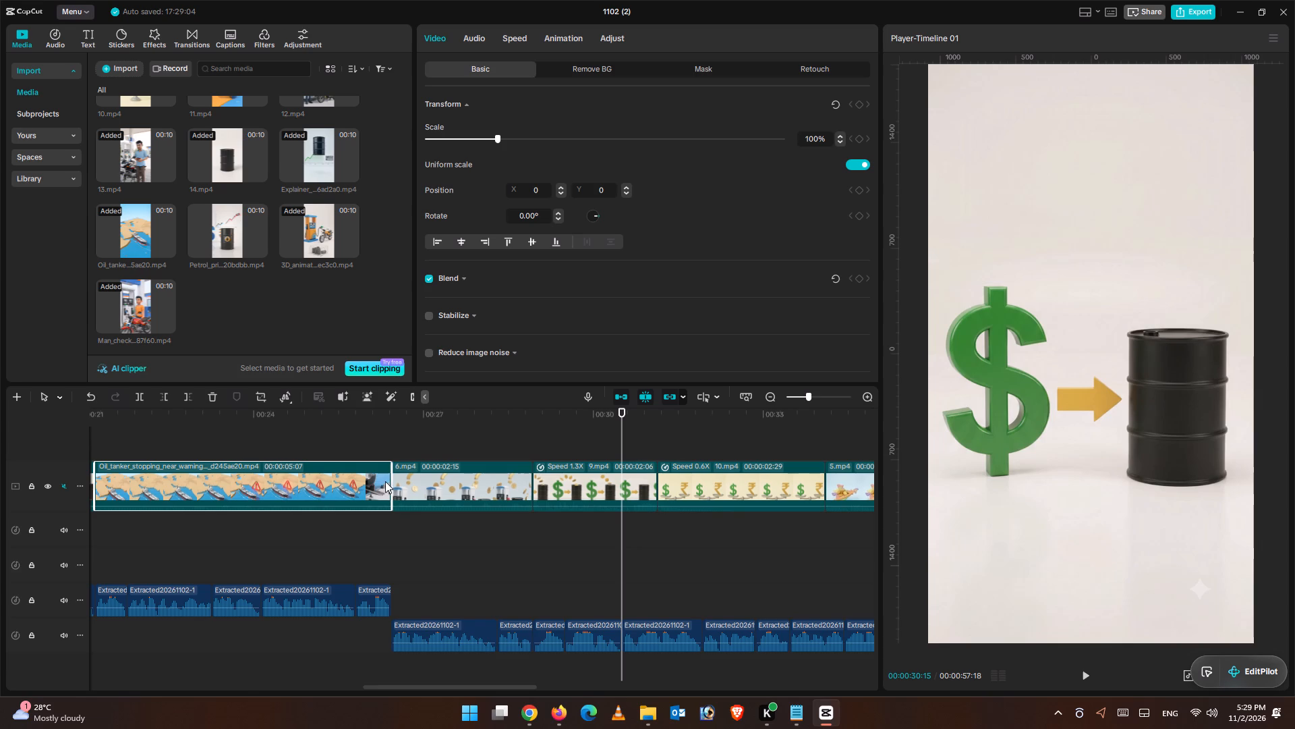
{"action": "left_click_drag", "start_coordinate": [389, 481], "coordinate": [343, 480]}
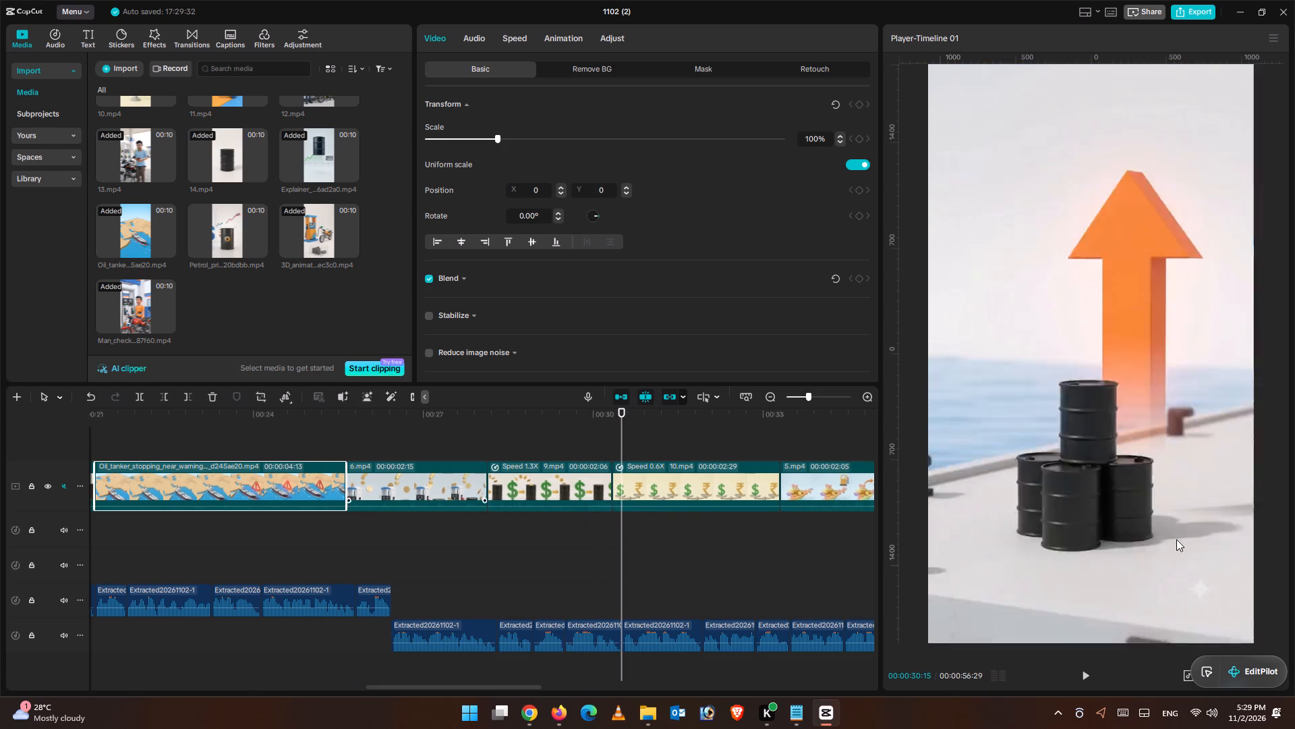
Replay the transition into 6.mp4 and extend the oil tanker clip's end slightly to where the short last narration segment before 6.mp4's line begins.
{"action": "double_click", "coordinate": [484, 443]}
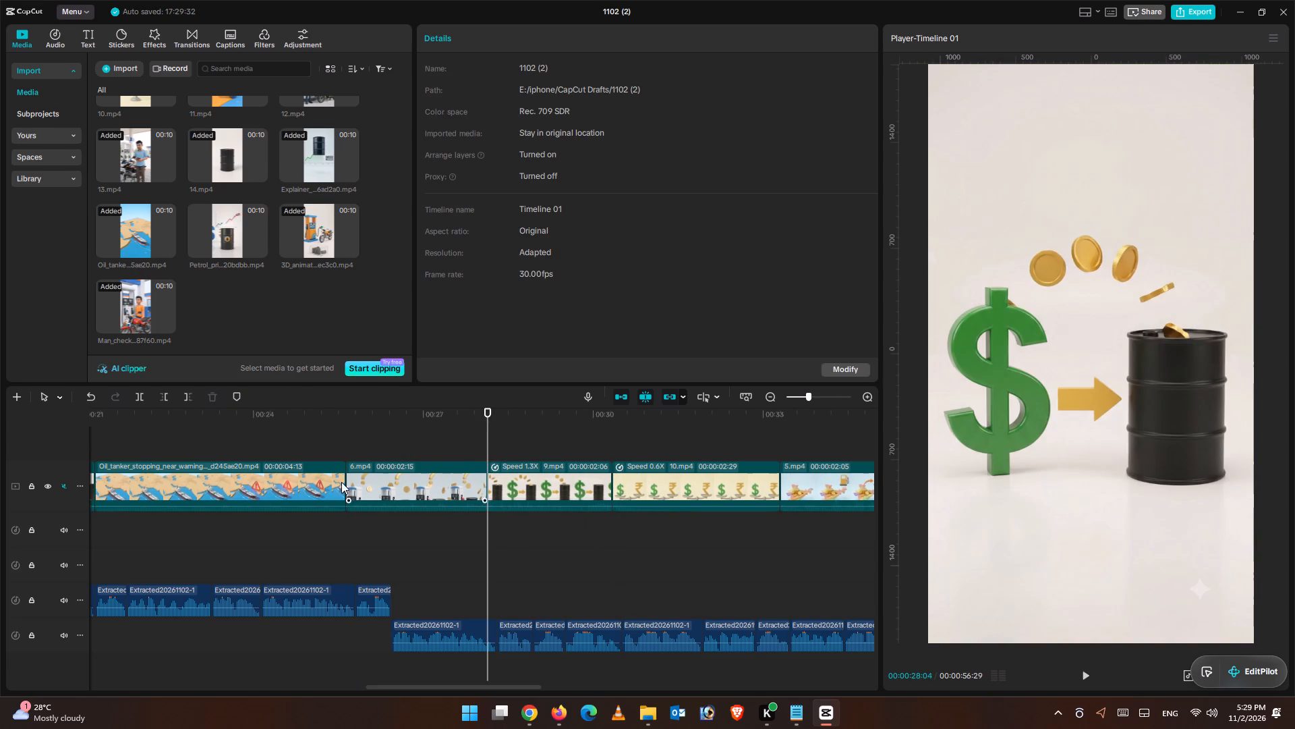
{"action": "left_click", "coordinate": [279, 440]}
{"action": "left_click", "coordinate": [1079, 672]}
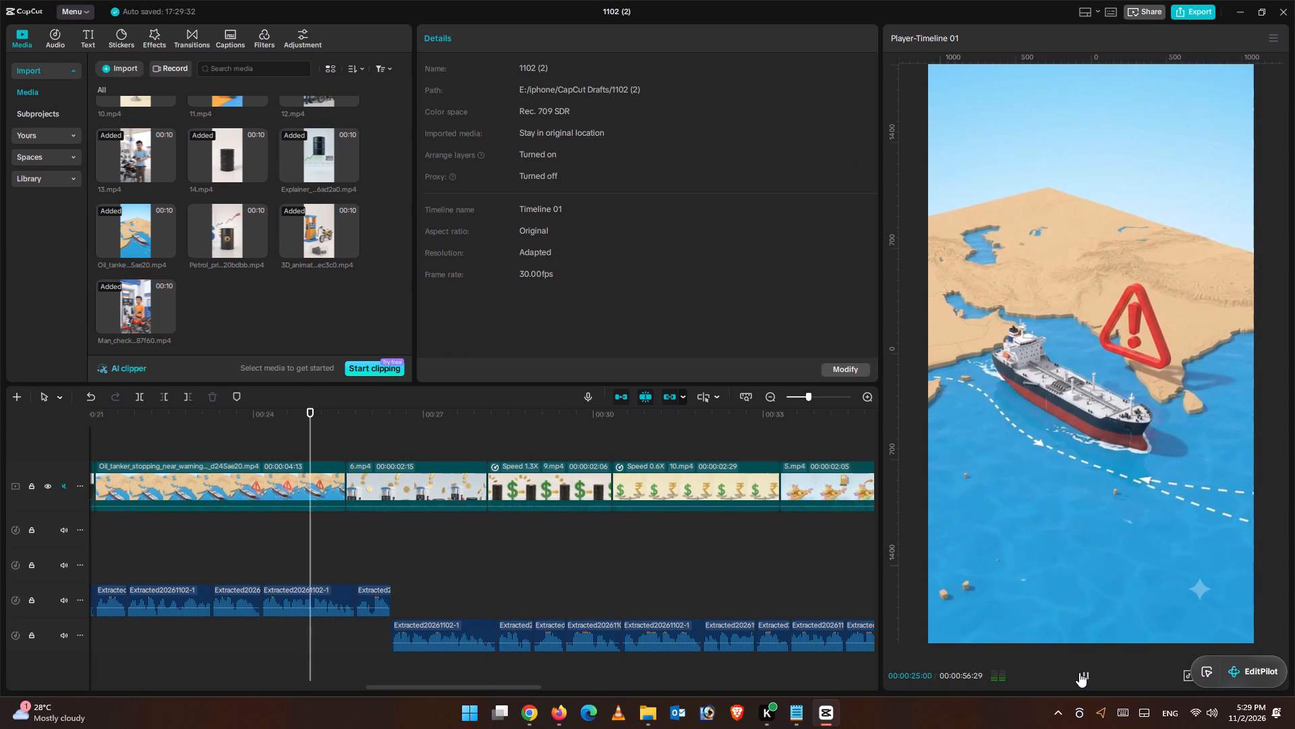
{"action": "left_click", "coordinate": [1078, 672]}
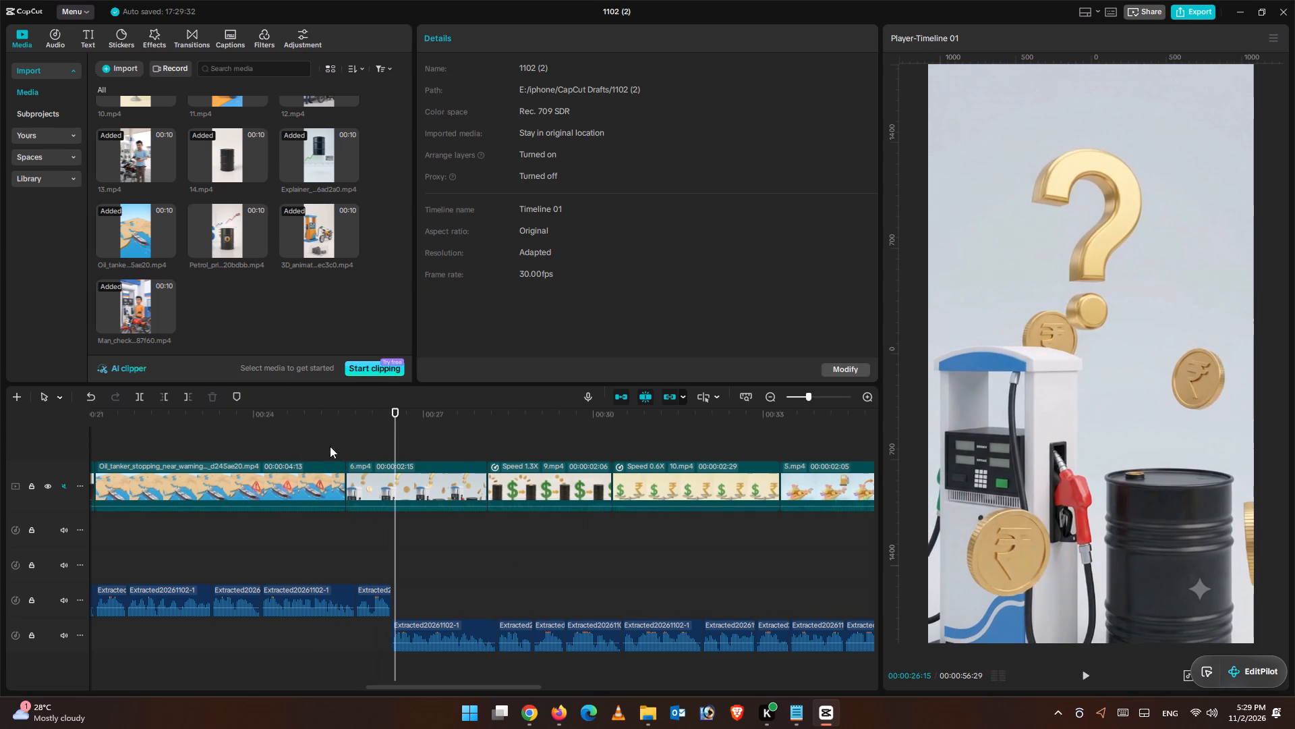
{"action": "left_click", "coordinate": [252, 410]}
{"action": "left_click", "coordinate": [1081, 670]}
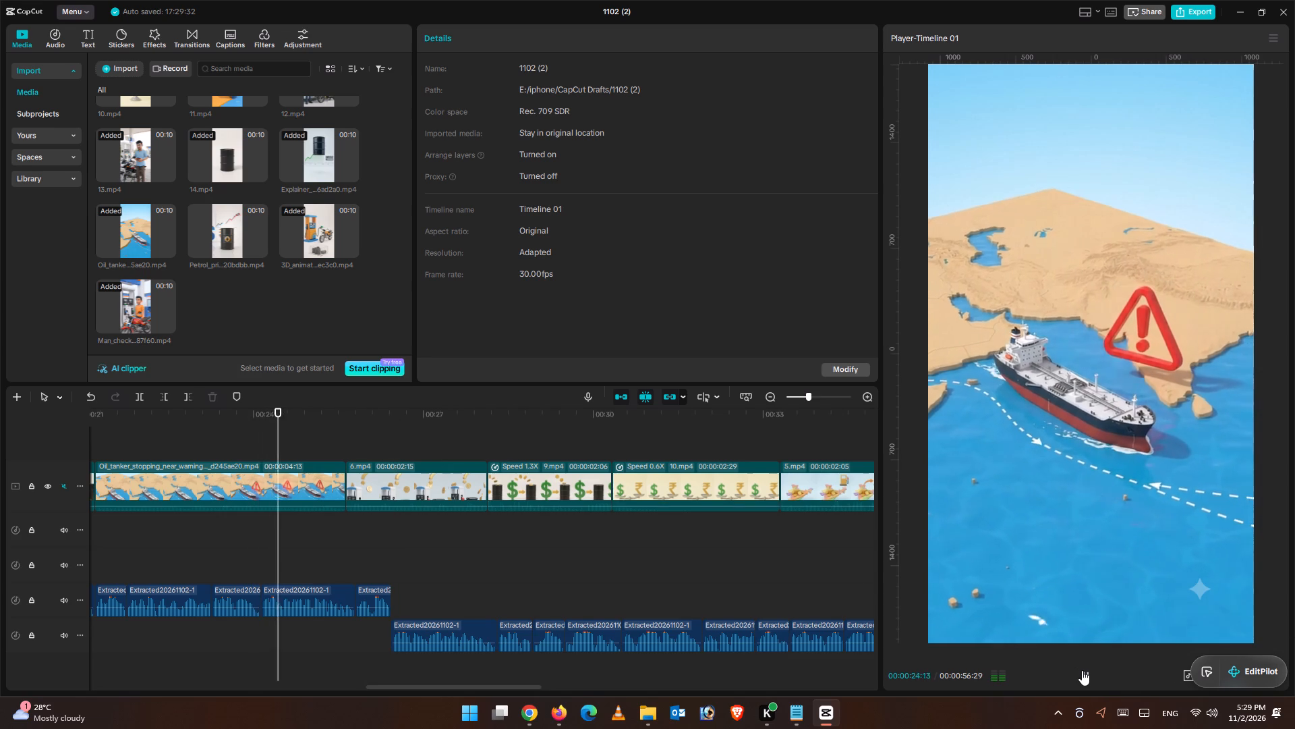
{"action": "left_click", "coordinate": [1082, 669]}
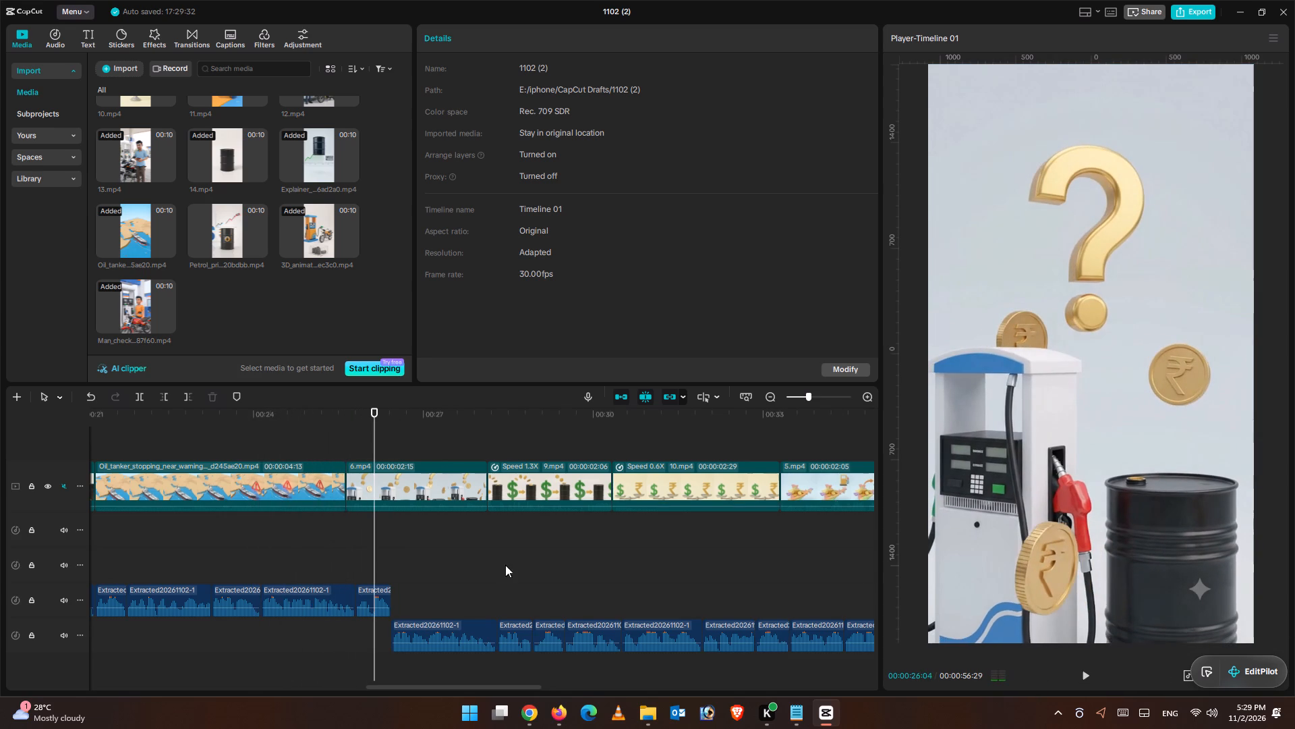
{"action": "left_click", "coordinate": [333, 426]}
{"action": "left_click_drag", "start_coordinate": [333, 425], "coordinate": [361, 440]}
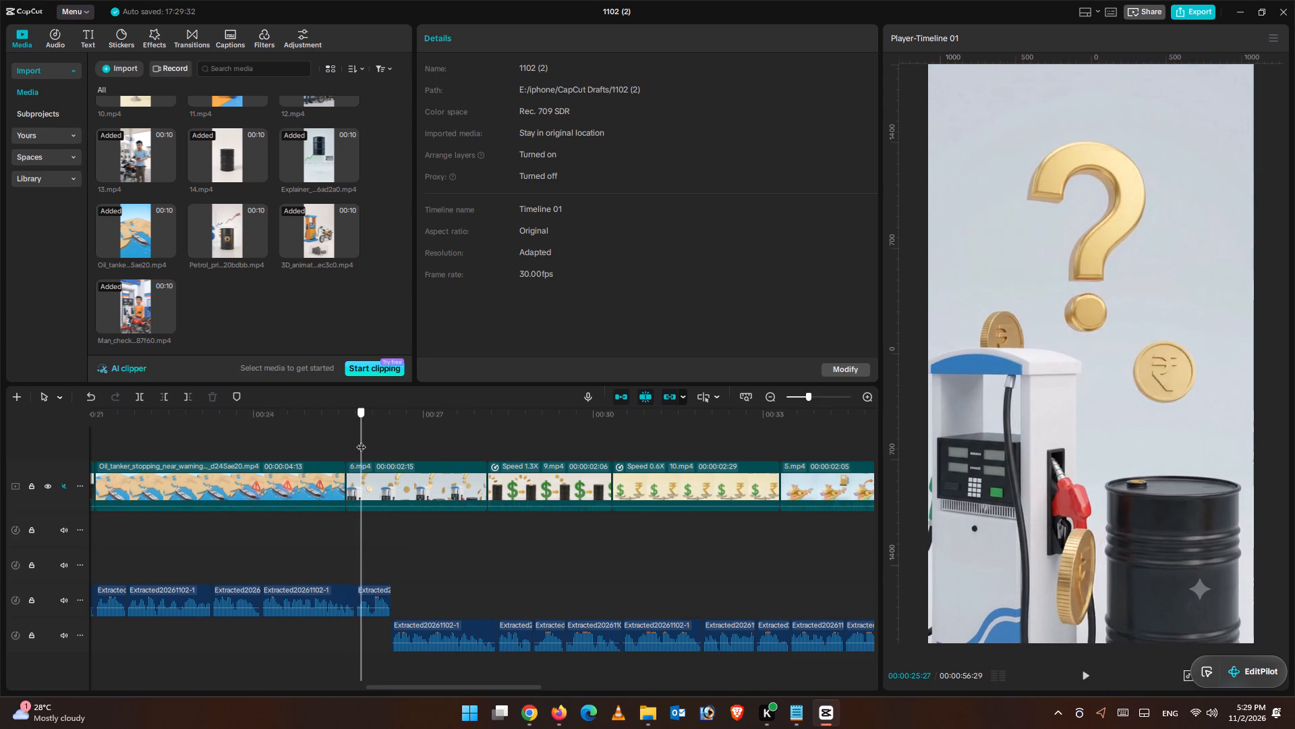
{"action": "left_click_drag", "start_coordinate": [361, 440], "coordinate": [357, 440]}
{"action": "left_click", "coordinate": [337, 475]}
{"action": "left_click_drag", "start_coordinate": [347, 477], "coordinate": [353, 477]}
Play the timeline on through 14.mp4 and 13.mp4, and insert the unused Petrol_price explainer clip between 14.mp4 and the Explainer_video clip.
{"action": "left_click", "coordinate": [1090, 680]}
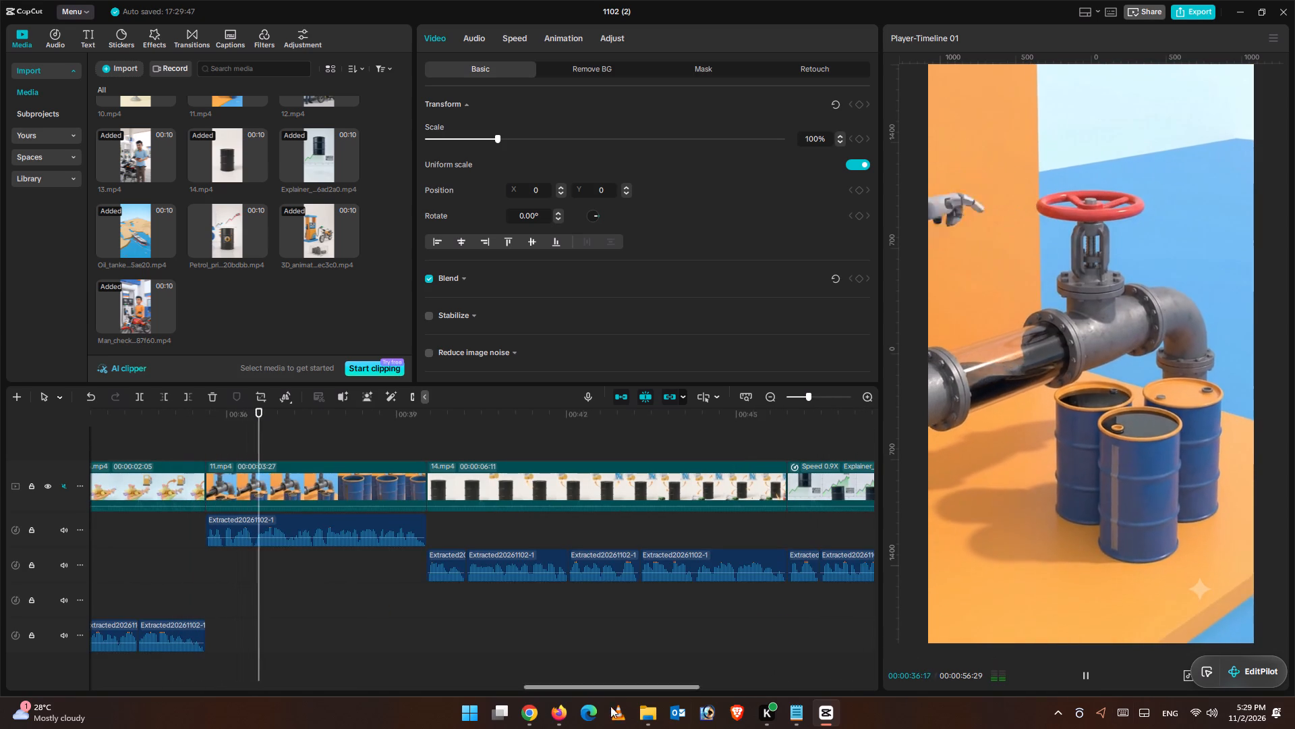
{"action": "left_click_drag", "start_coordinate": [634, 690], "coordinate": [623, 688]}
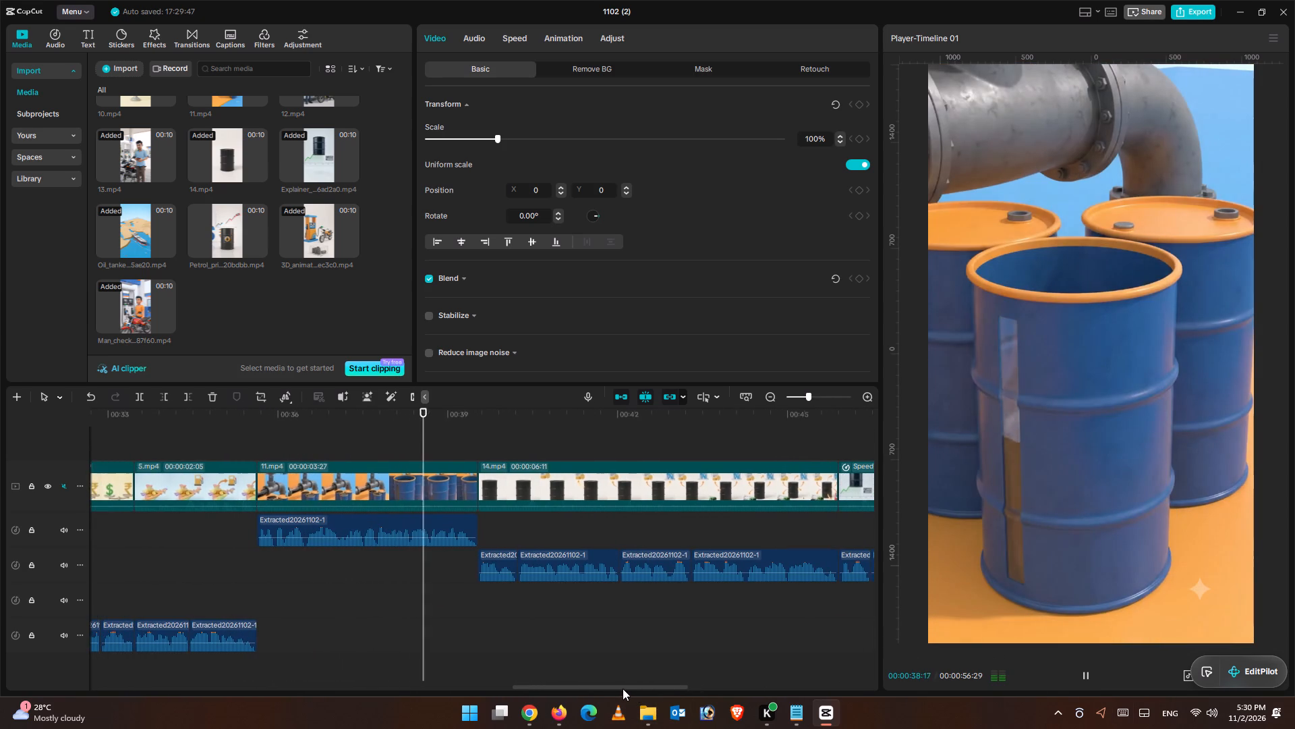
{"action": "left_click_drag", "start_coordinate": [623, 688], "coordinate": [626, 688]}
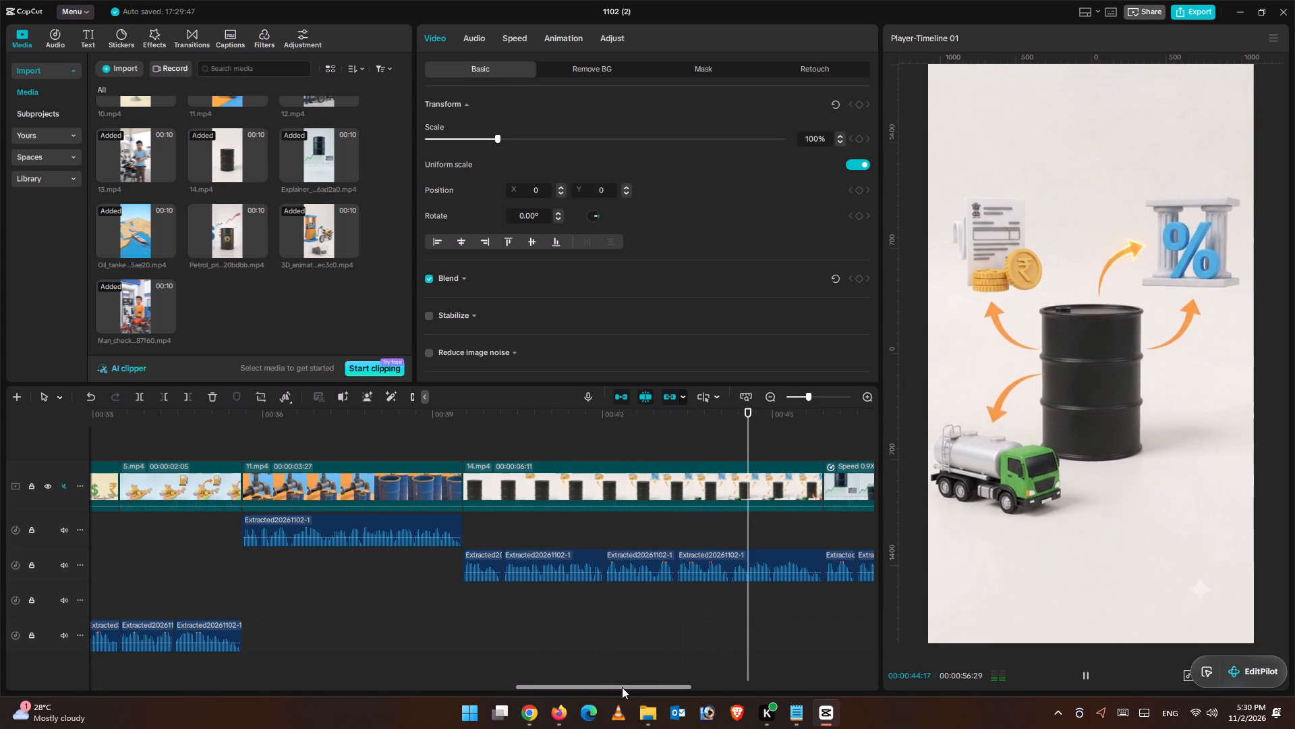
{"action": "key", "text": "ctrl+minus"}
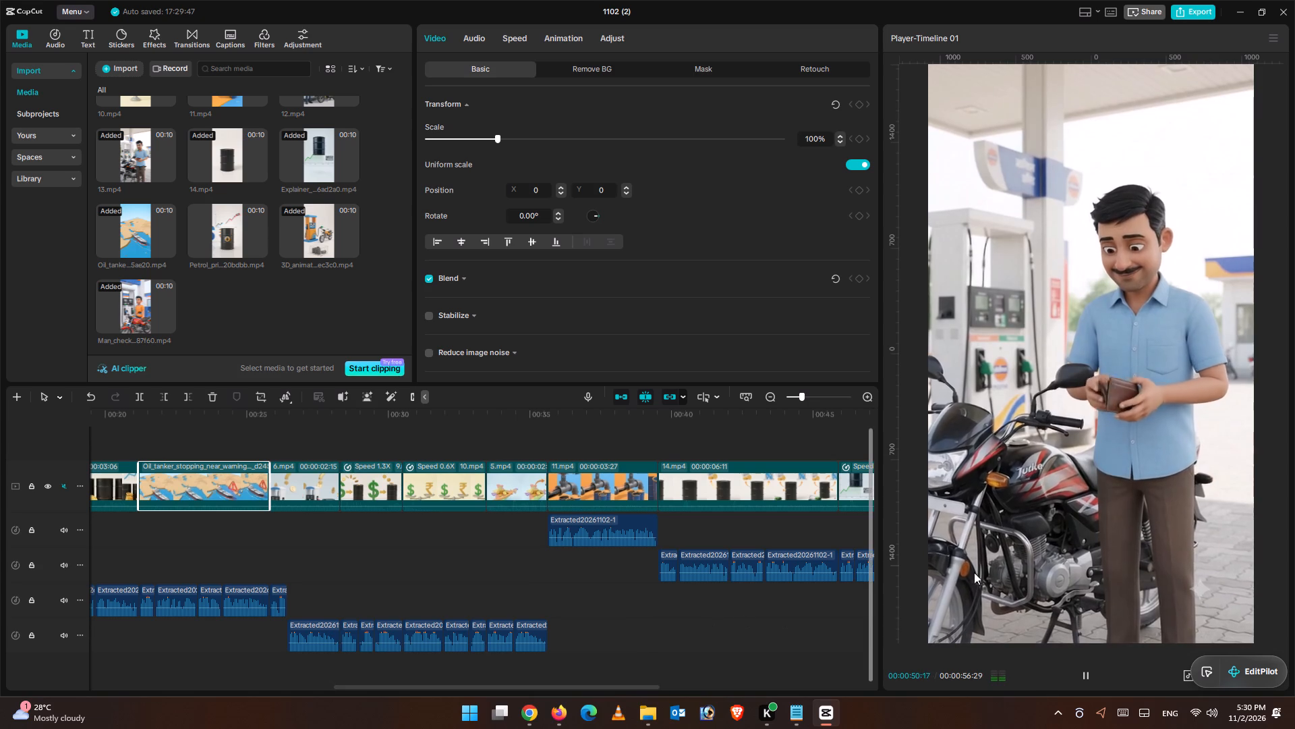
{"action": "left_click", "coordinate": [813, 437]}
{"action": "left_click_drag", "start_coordinate": [813, 434], "coordinate": [888, 438]}
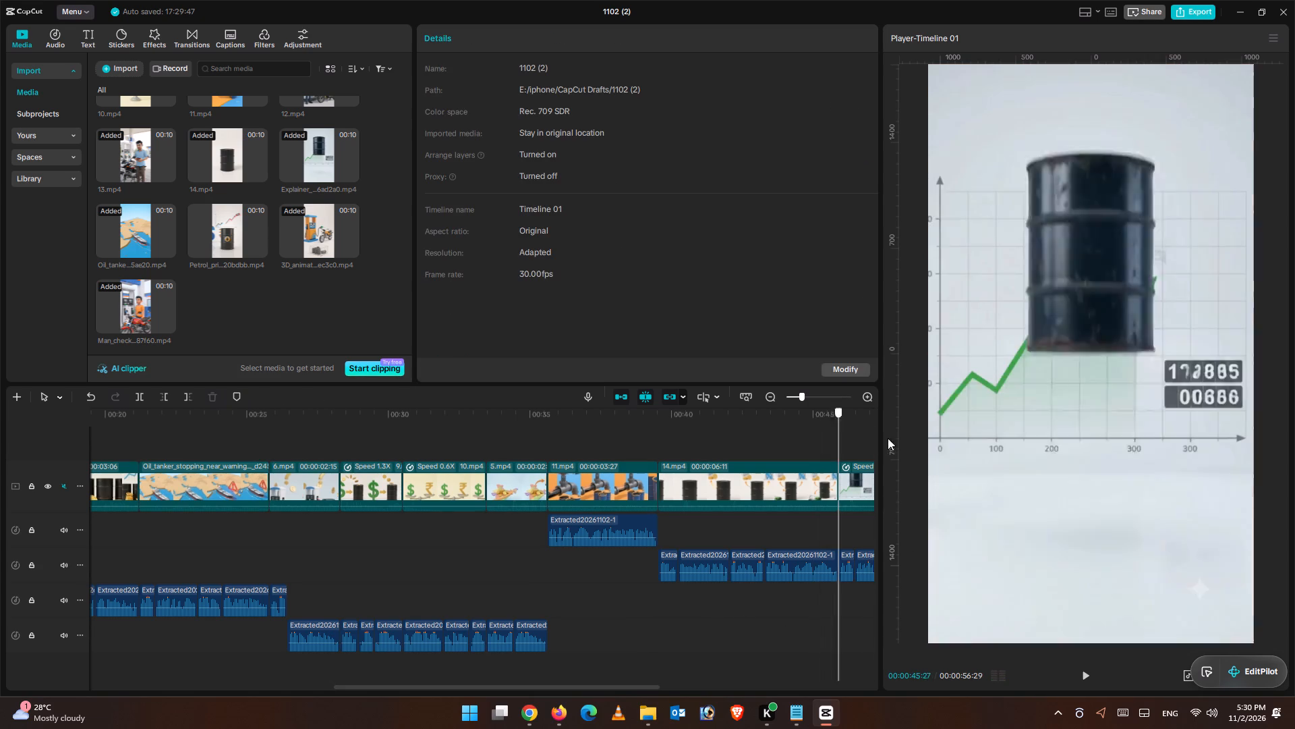
{"action": "left_click_drag", "start_coordinate": [888, 438], "coordinate": [393, 443]}
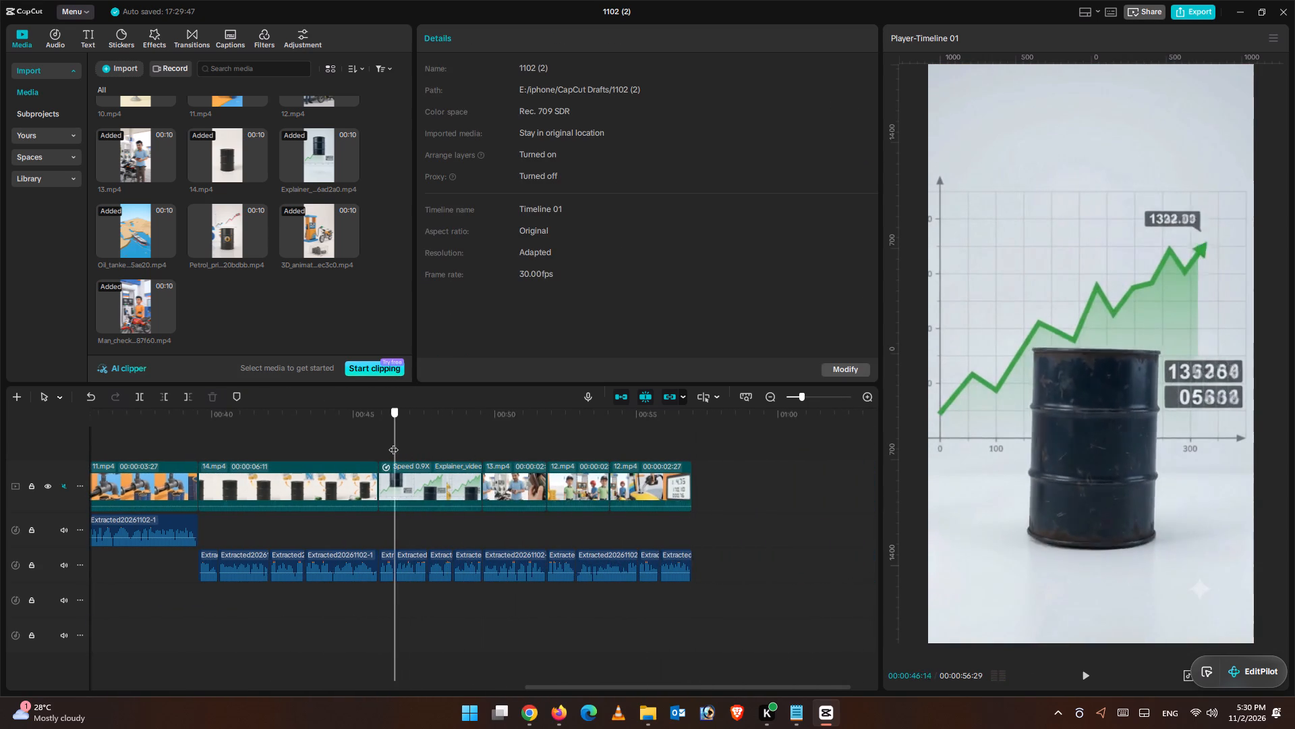
{"action": "left_click_drag", "start_coordinate": [393, 443], "coordinate": [374, 439]}
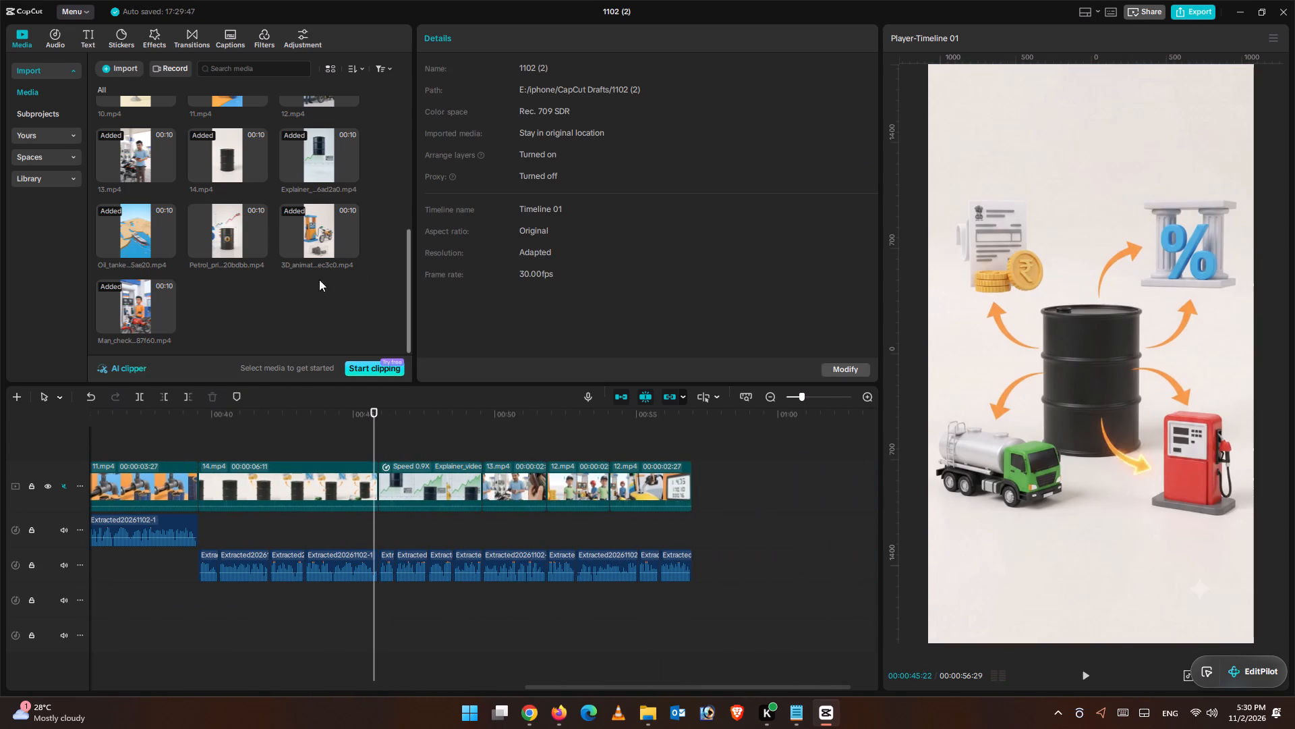
{"action": "left_click", "coordinate": [248, 242]}
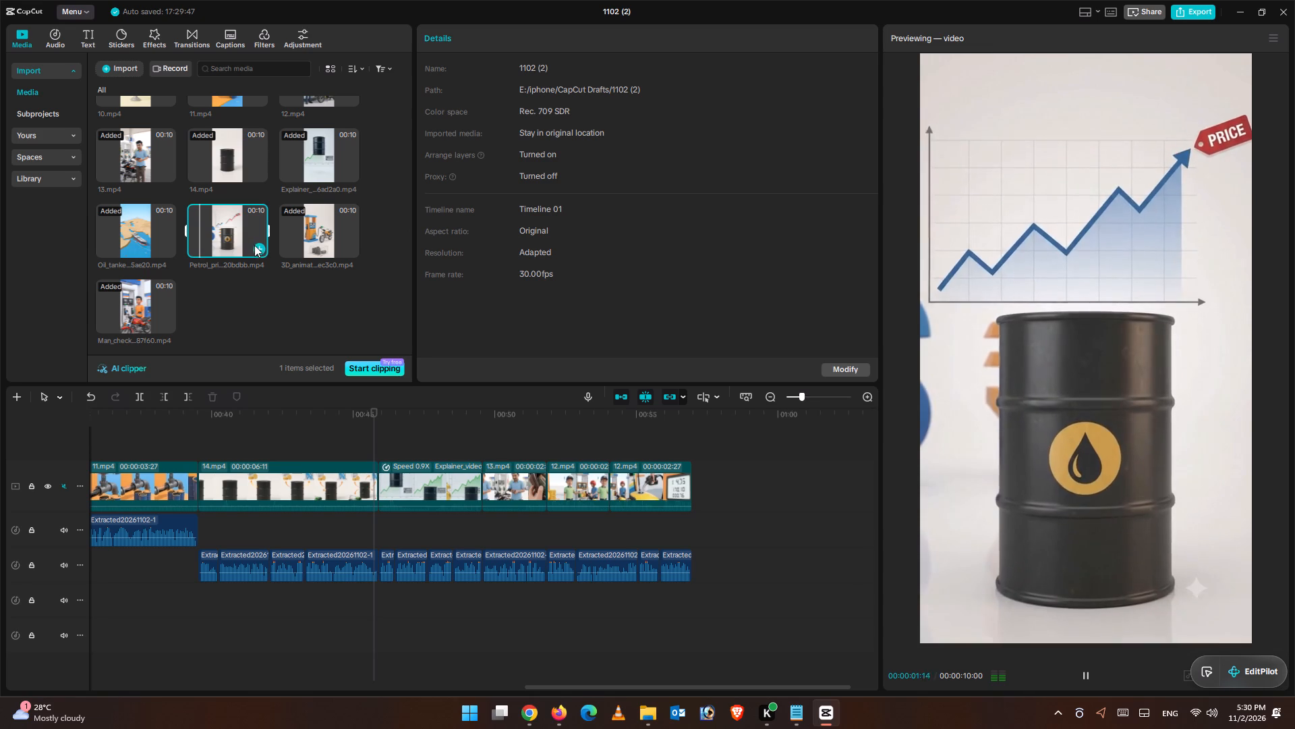
{"action": "left_click", "coordinate": [259, 248]}
Cut away the opening of the inserted Petrol_price clip, leaving it 00:00:08:25 long directly after 14.mp4.
{"action": "left_click_drag", "start_coordinate": [369, 412], "coordinate": [431, 423]}
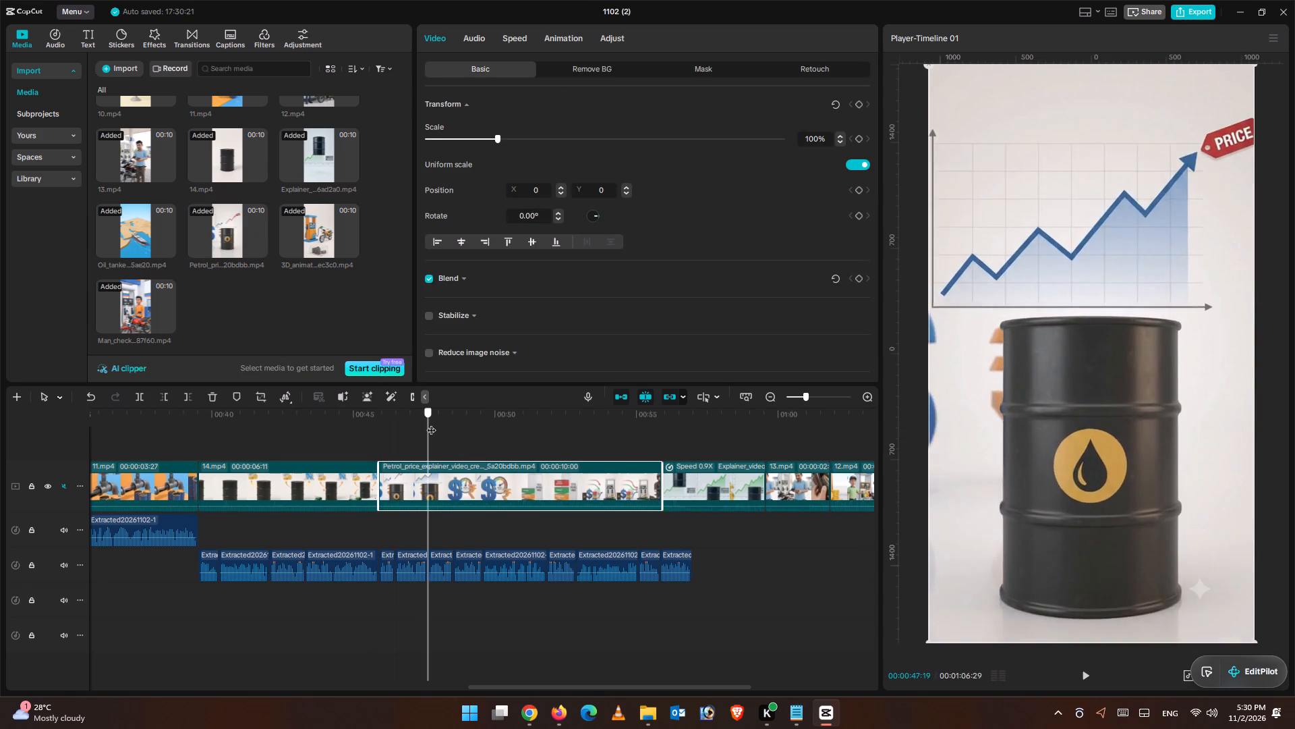
{"action": "left_click_drag", "start_coordinate": [431, 423], "coordinate": [428, 426]}
{"action": "left_click_drag", "start_coordinate": [428, 426], "coordinate": [417, 424]}
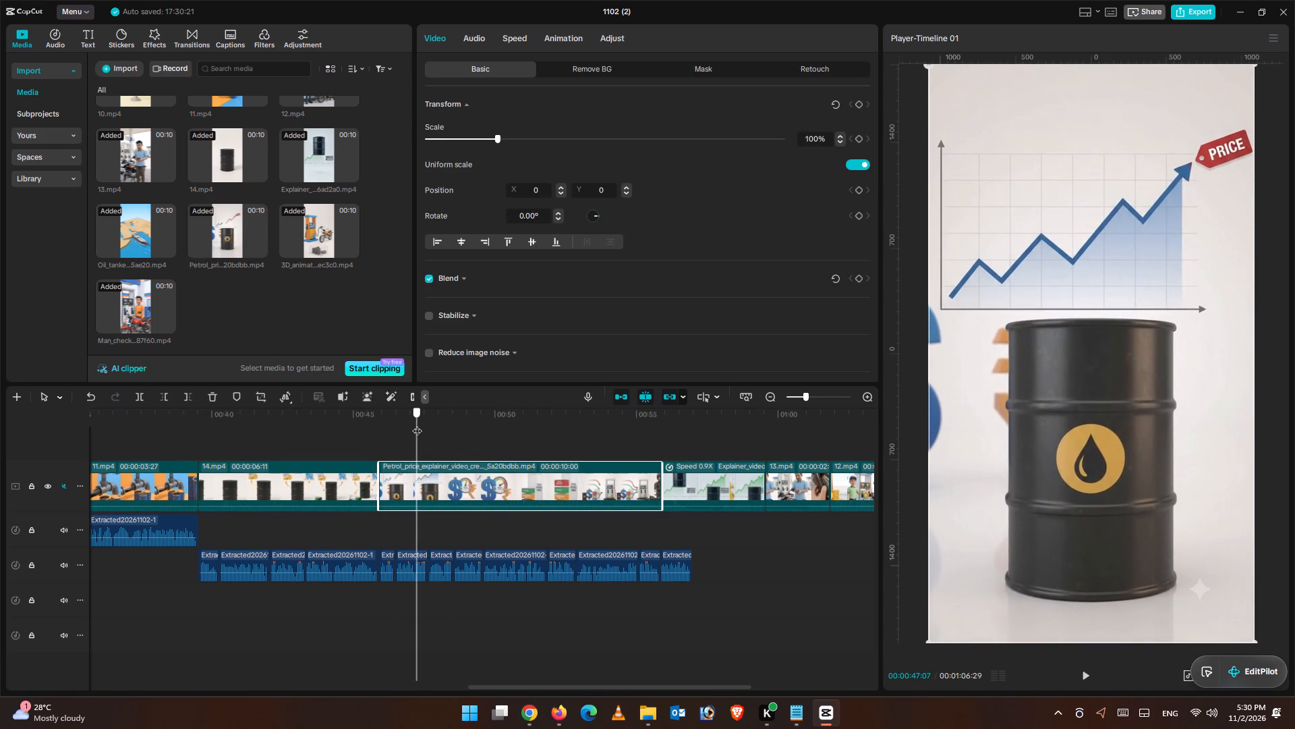
{"action": "left_click_drag", "start_coordinate": [417, 424], "coordinate": [411, 423]}
{"action": "left_click", "coordinate": [169, 397]}
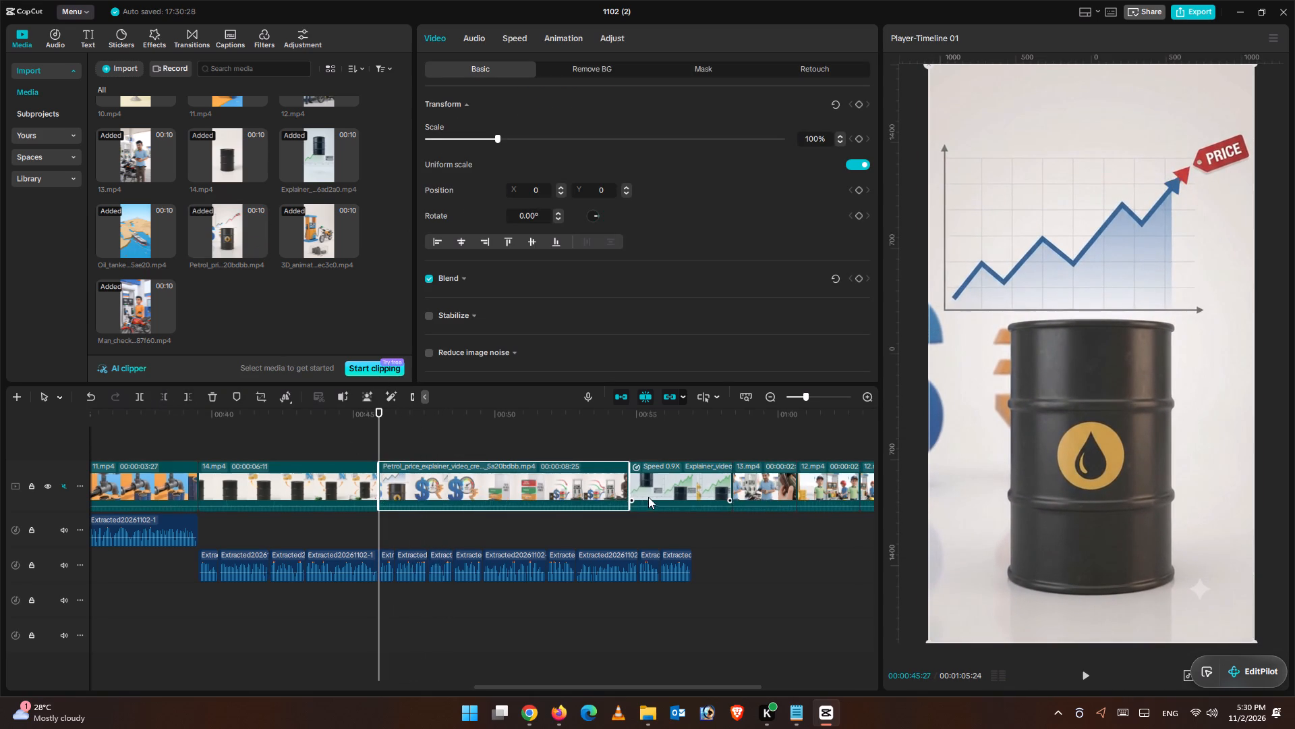
Move the Explainer_video clip onto a track above the Petrol_price clip, aligned with the start of that clip.
{"action": "left_click", "coordinate": [656, 491]}
{"action": "left_click_drag", "start_coordinate": [665, 467], "coordinate": [423, 426]}
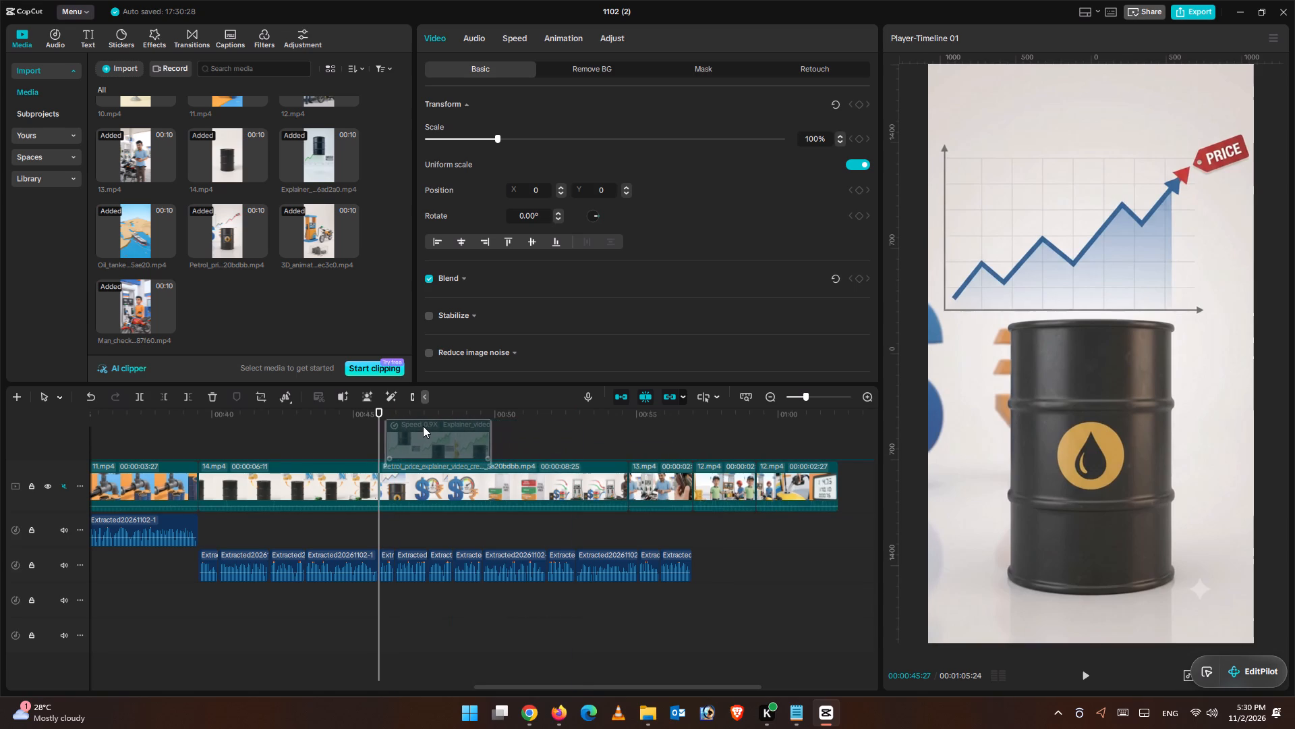
{"action": "left_click_drag", "start_coordinate": [423, 426], "coordinate": [418, 425]}
Cut away the Petrol_price clip's content after 00:00:49:10, just before its total petrol price scene.
{"action": "left_click_drag", "start_coordinate": [384, 413], "coordinate": [413, 418]}
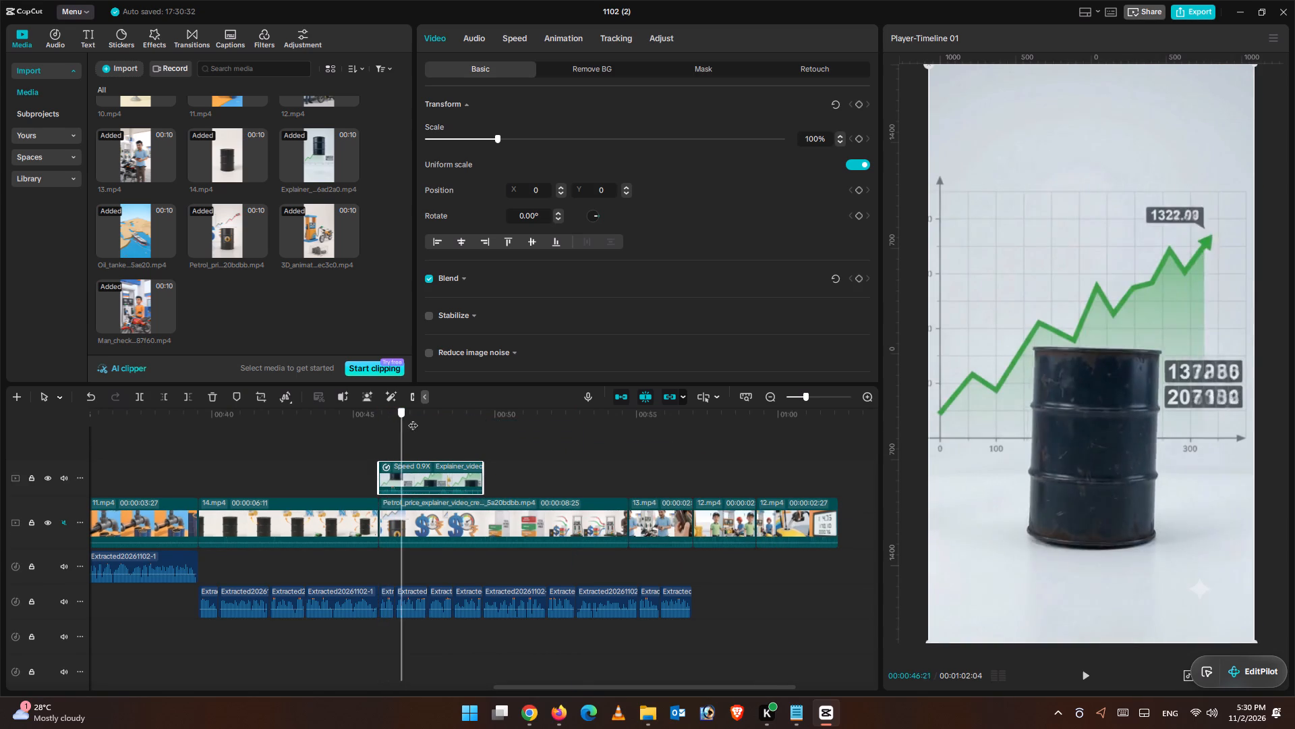
{"action": "left_click_drag", "start_coordinate": [413, 418], "coordinate": [457, 425]}
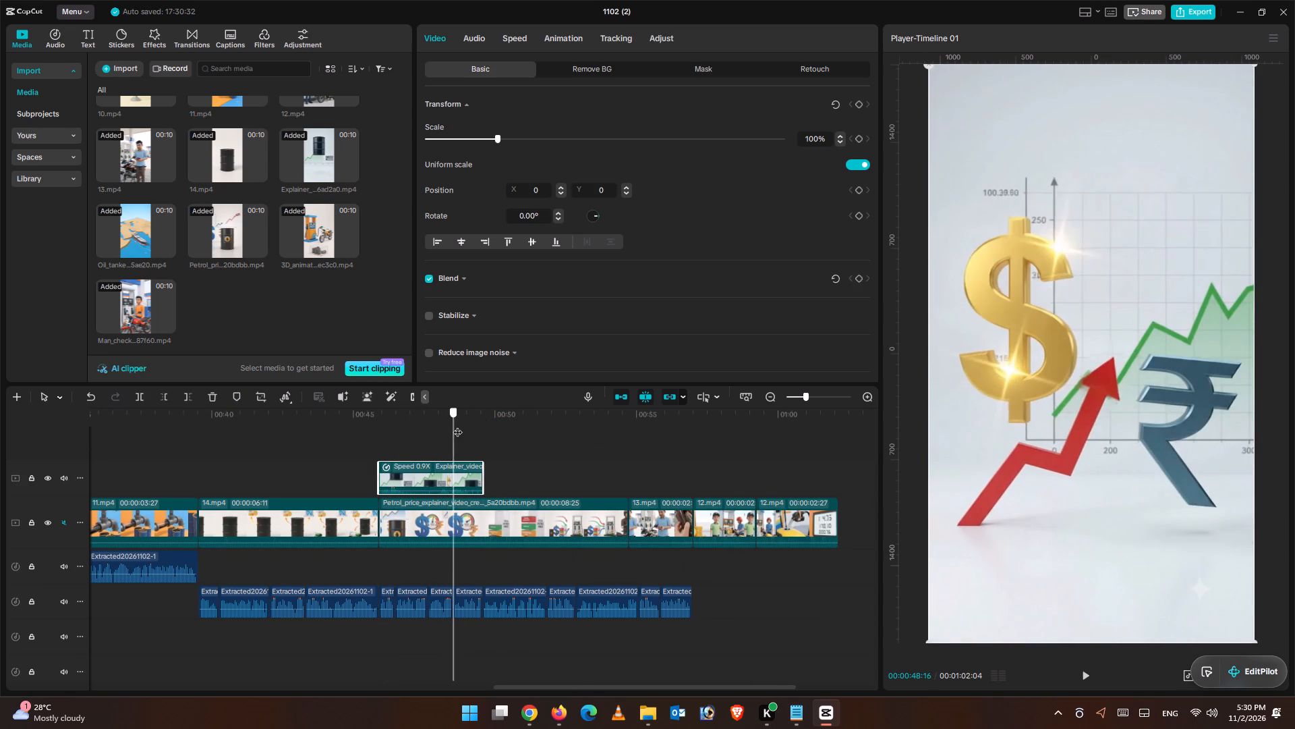
{"action": "left_click_drag", "start_coordinate": [457, 425], "coordinate": [487, 431]}
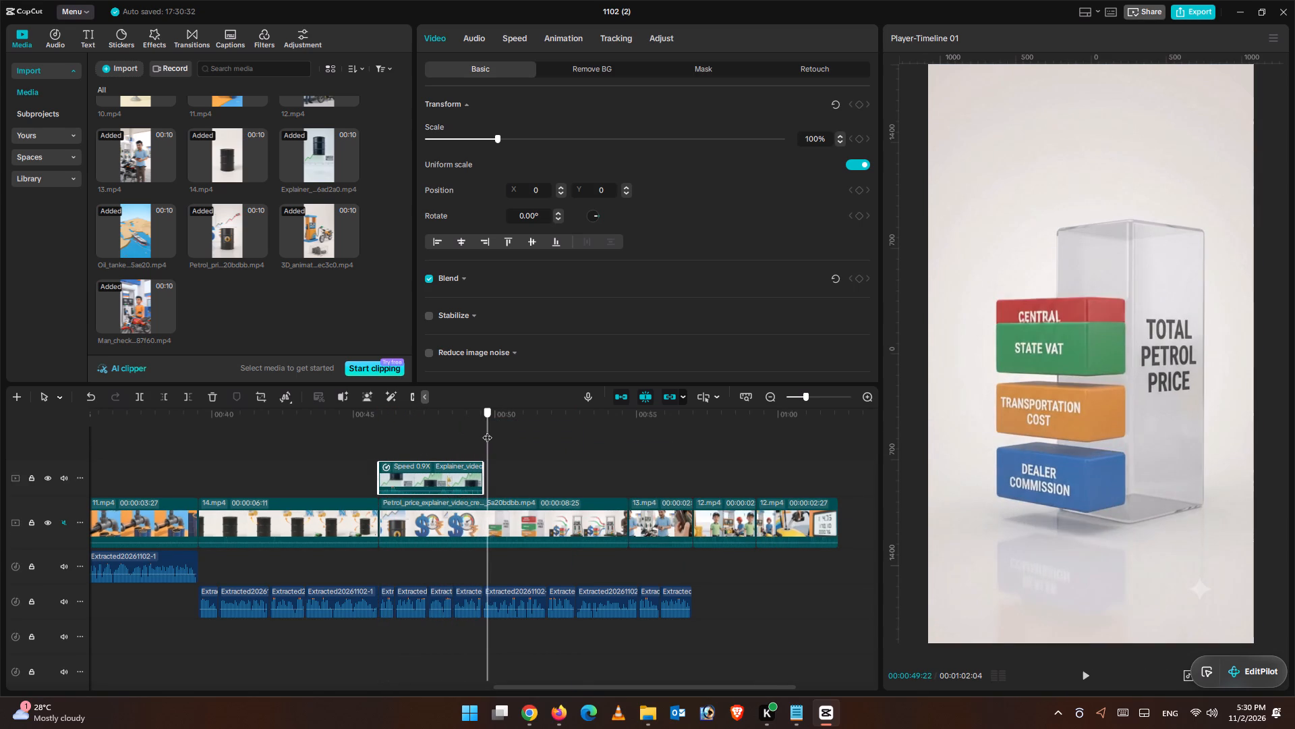
{"action": "left_click_drag", "start_coordinate": [487, 431], "coordinate": [476, 431]}
{"action": "left_click", "coordinate": [494, 518]}
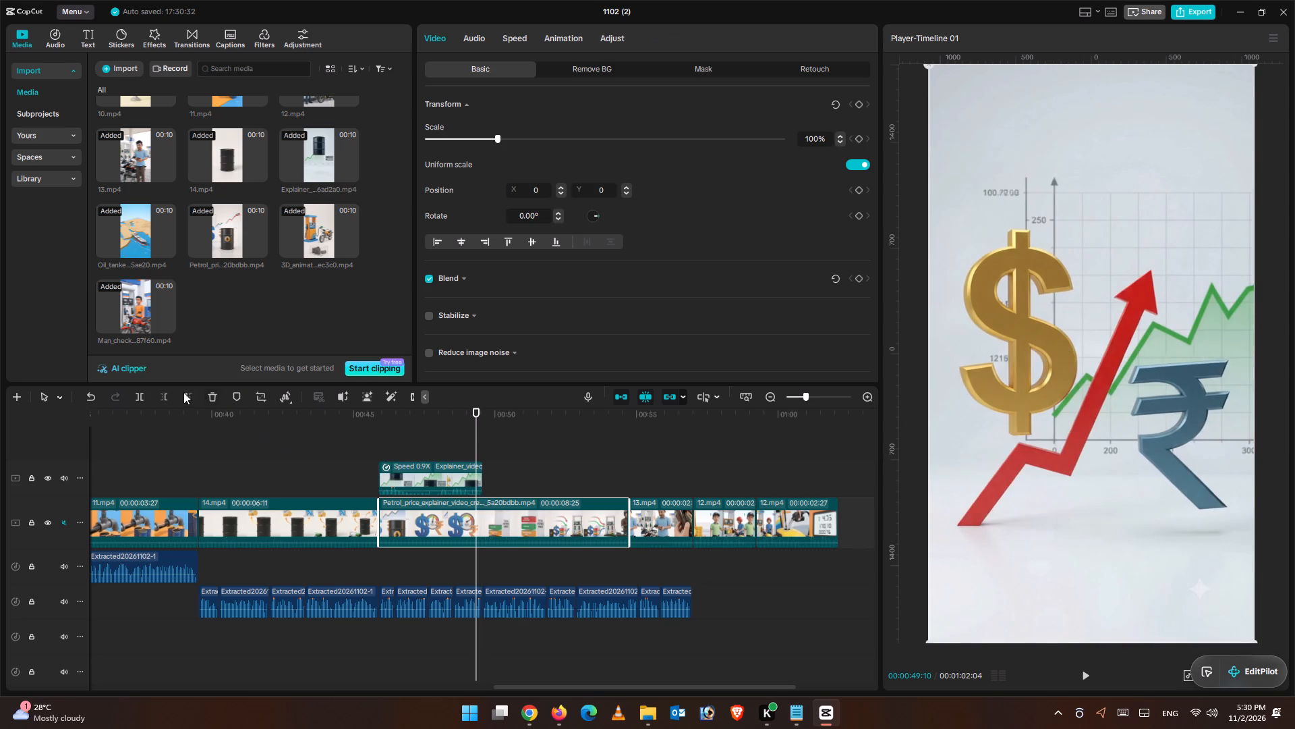
{"action": "left_click", "coordinate": [183, 392]}
Slow the Petrol_price clip to 0.91x and trim its end level with the end of the Explainer_video clip above it.
{"action": "left_click", "coordinate": [511, 39]}
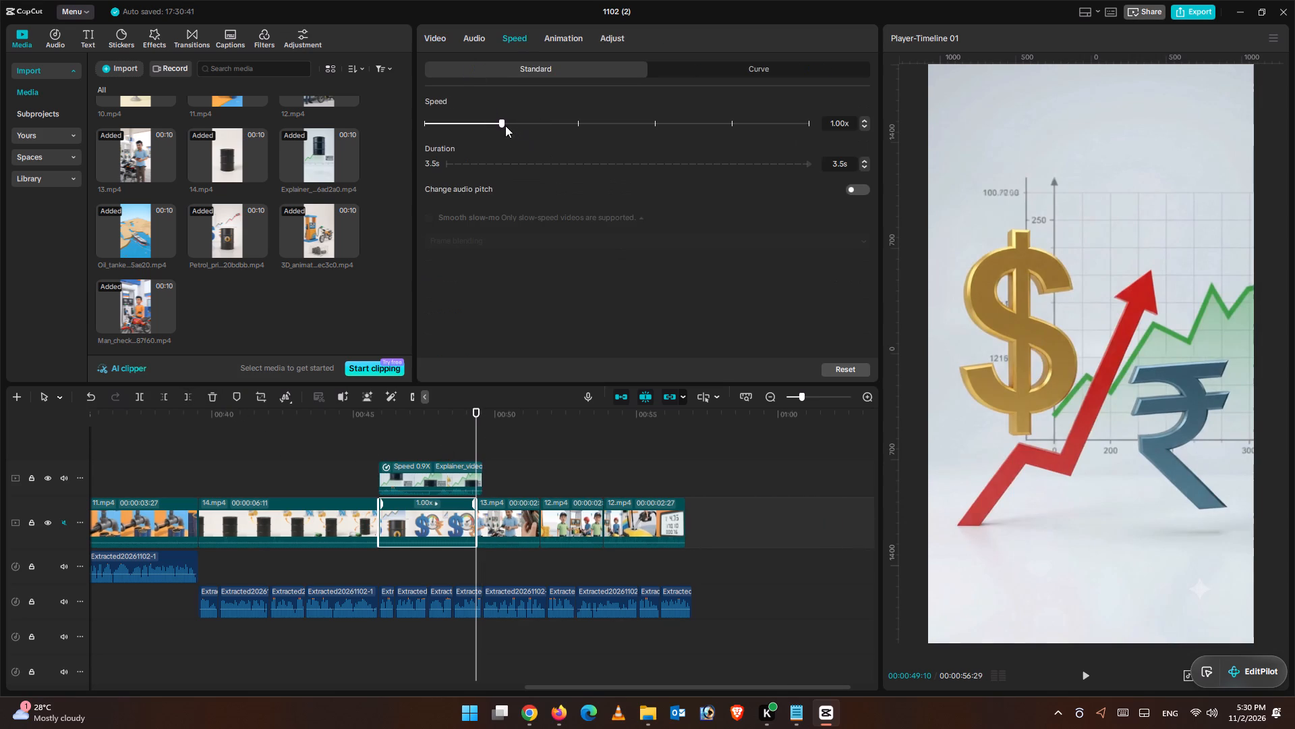
{"action": "left_click_drag", "start_coordinate": [500, 122], "coordinate": [494, 121]}
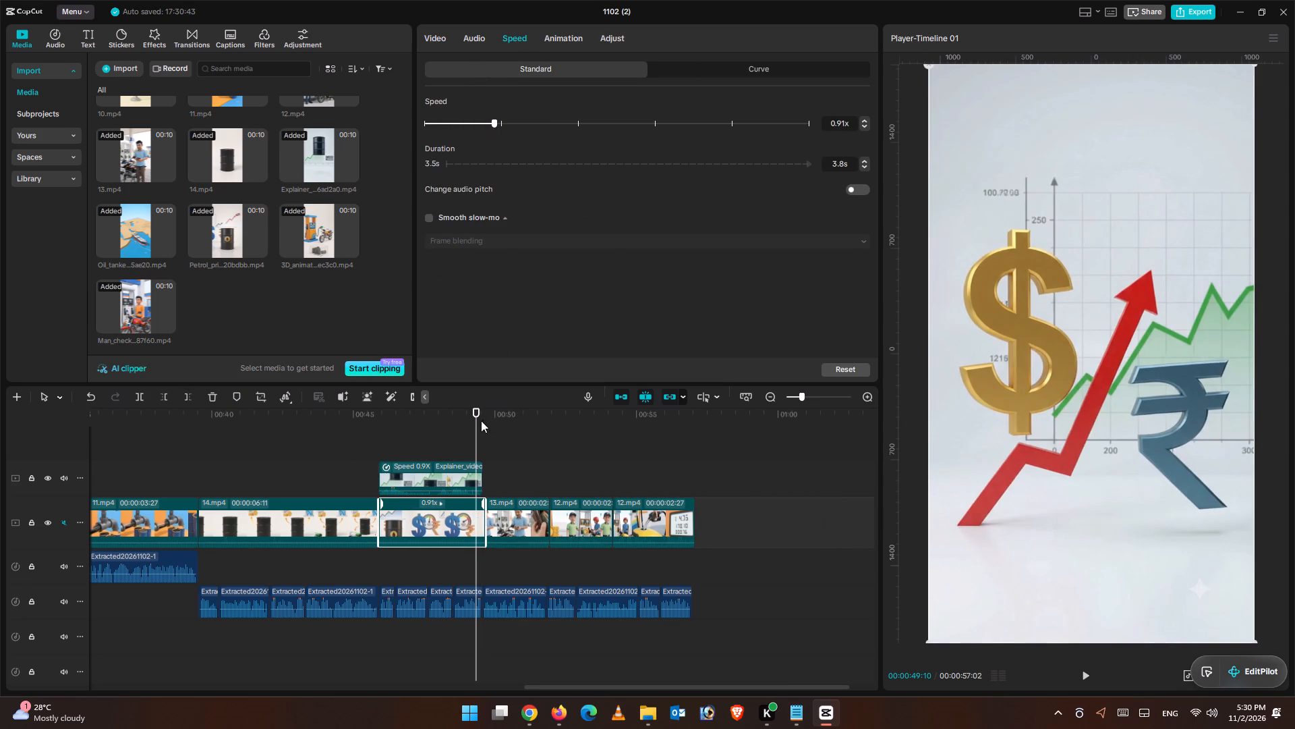
{"action": "left_click", "coordinate": [478, 421]}
{"action": "left_click", "coordinate": [190, 394]}
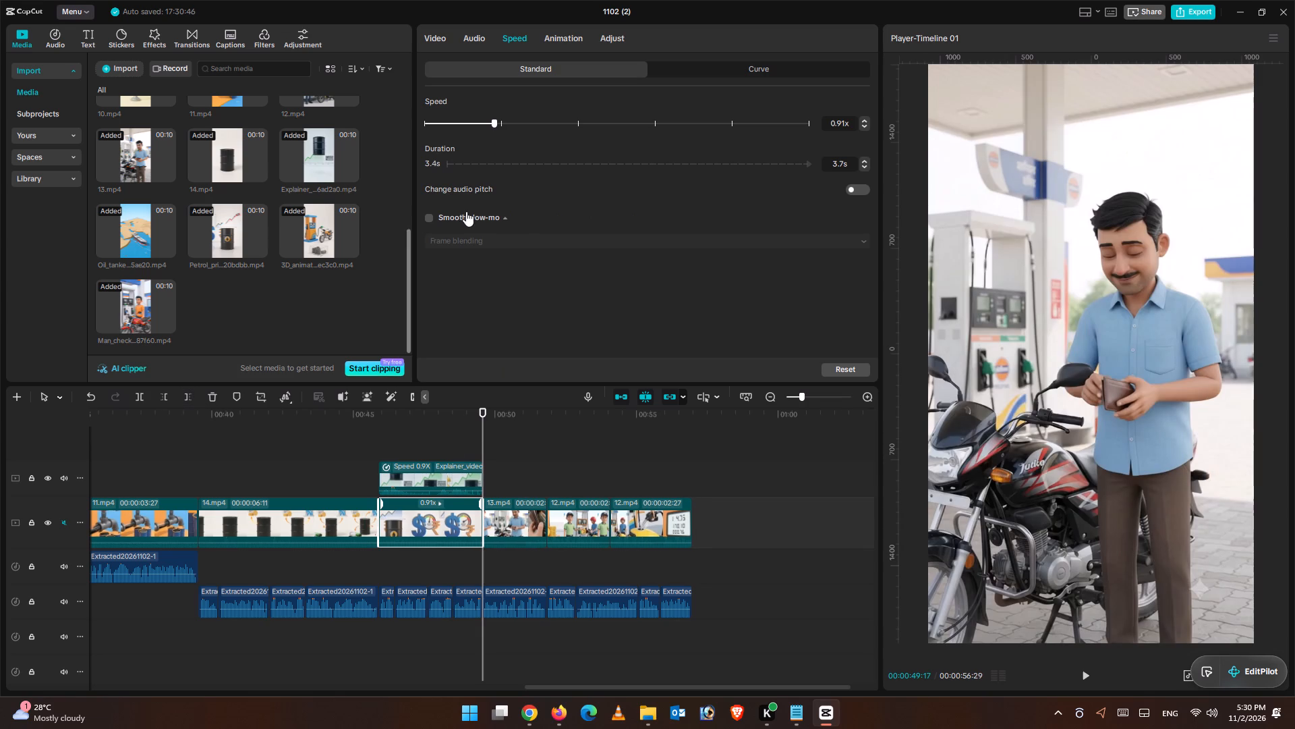
Enable smooth slow-mo on the Petrol_price clip using the Optical flow method.
{"action": "left_click", "coordinate": [431, 214]}
{"action": "left_click", "coordinate": [463, 239]}
{"action": "left_click", "coordinate": [476, 294]}
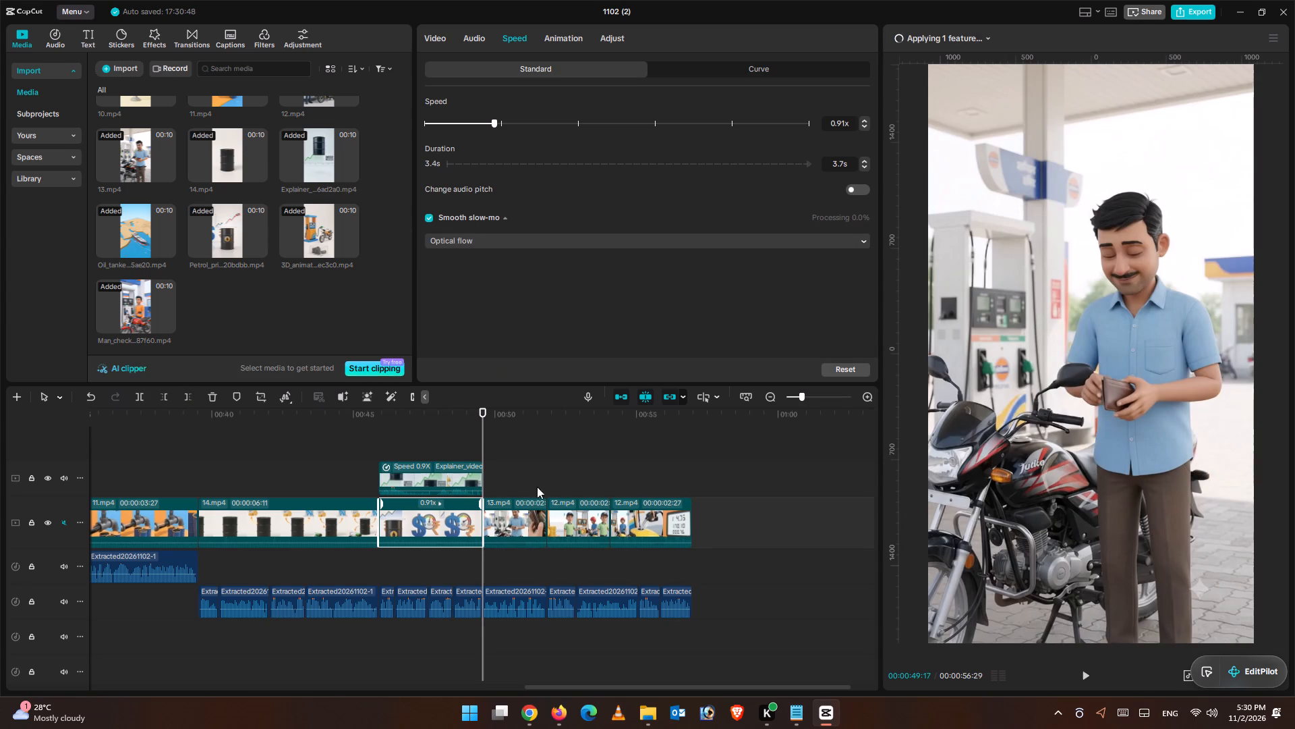
Delete the Explainer_video clip from the track above the Petrol_price clip.
{"action": "left_click", "coordinate": [466, 477]}
{"action": "left_click", "coordinate": [216, 398]}
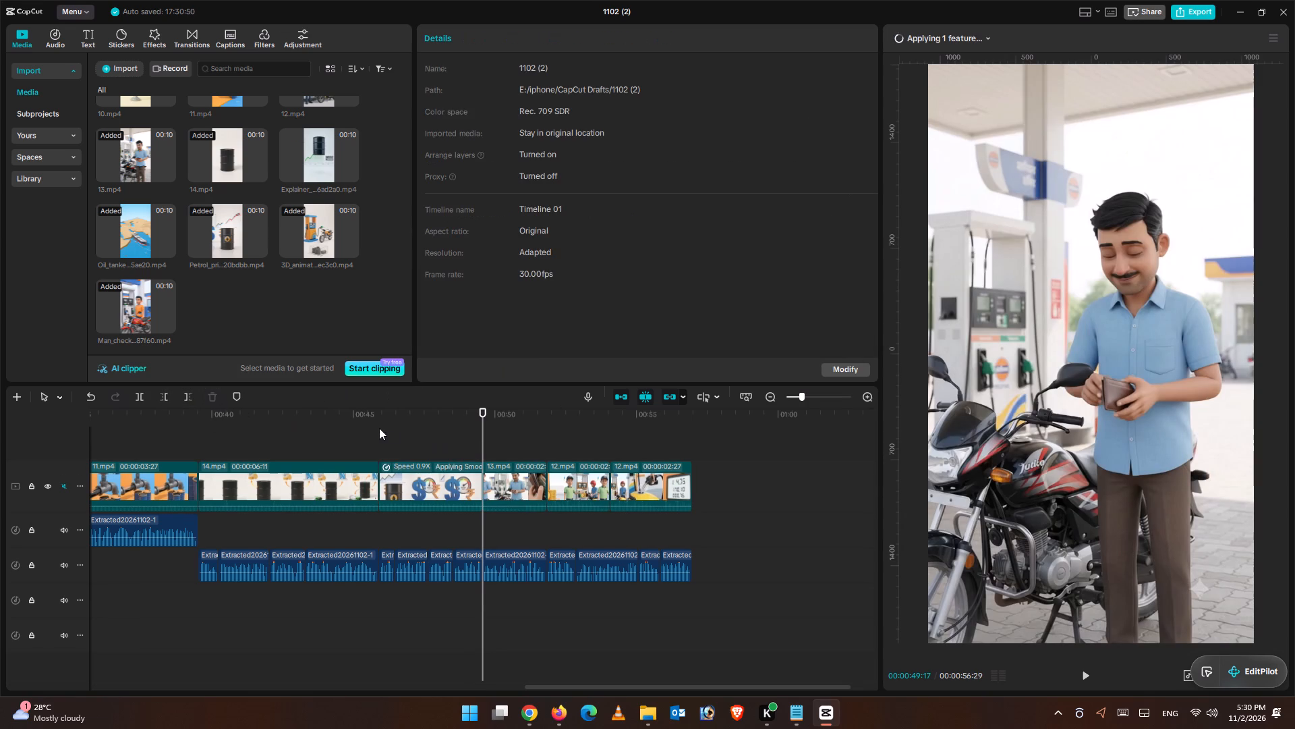
Replay the transition from 14.mp4 into the Petrol_price clip and extend 14.mp4's end to a length of 00:00:06:28.
{"action": "left_click", "coordinate": [377, 427]}
{"action": "left_click", "coordinate": [1091, 678]}
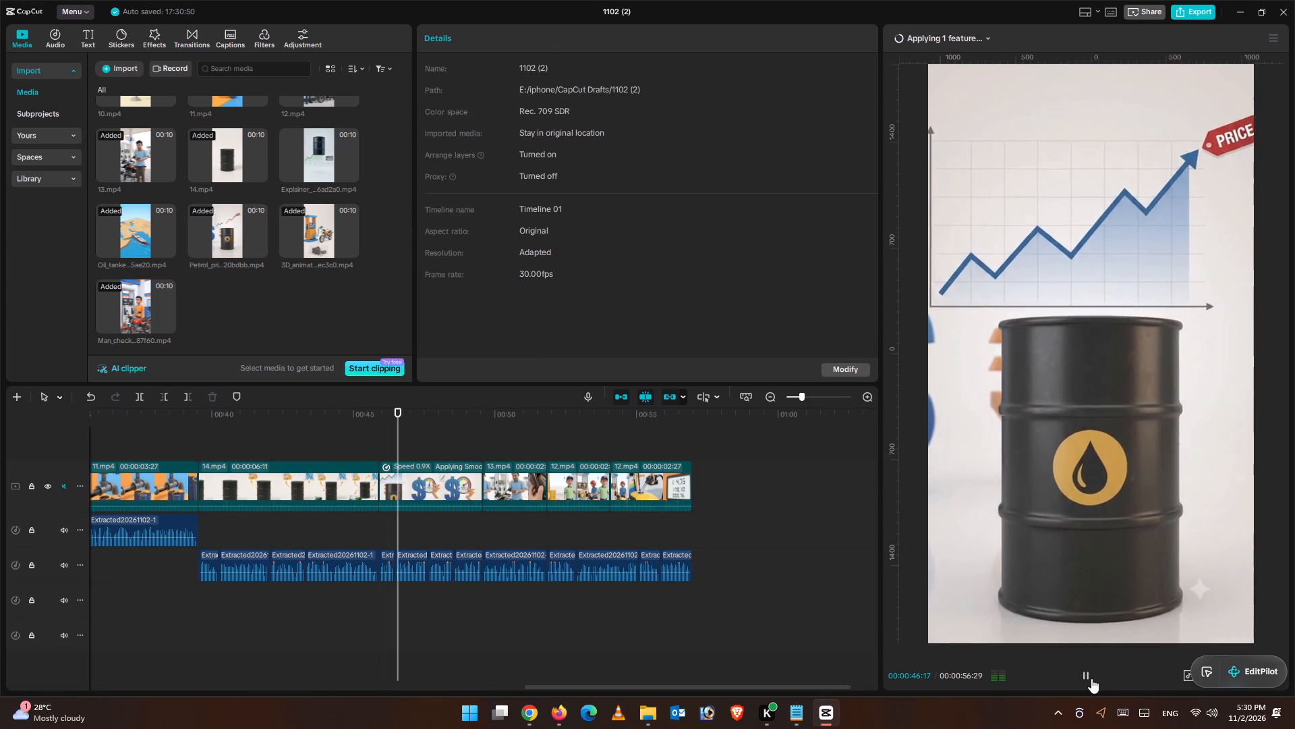
{"action": "left_click", "coordinate": [1091, 678]}
{"action": "left_click", "coordinate": [340, 448]}
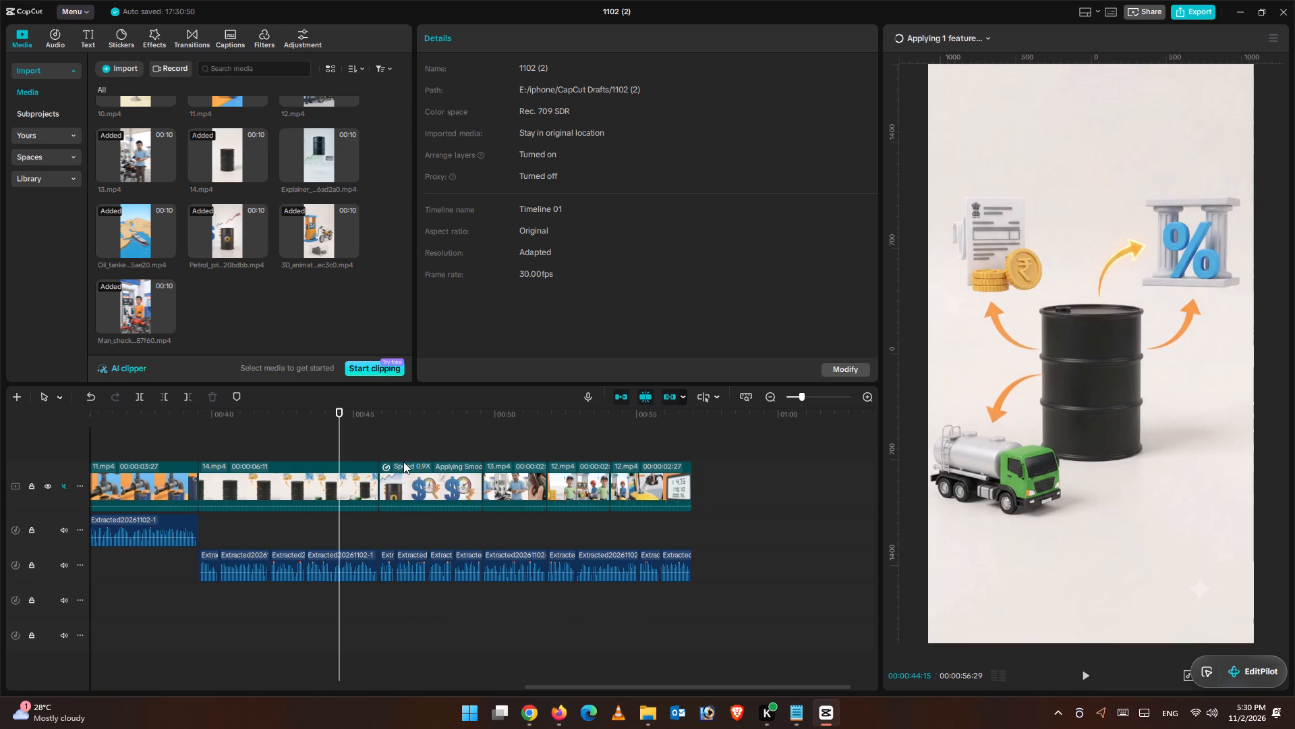
{"action": "left_click", "coordinate": [1093, 678]}
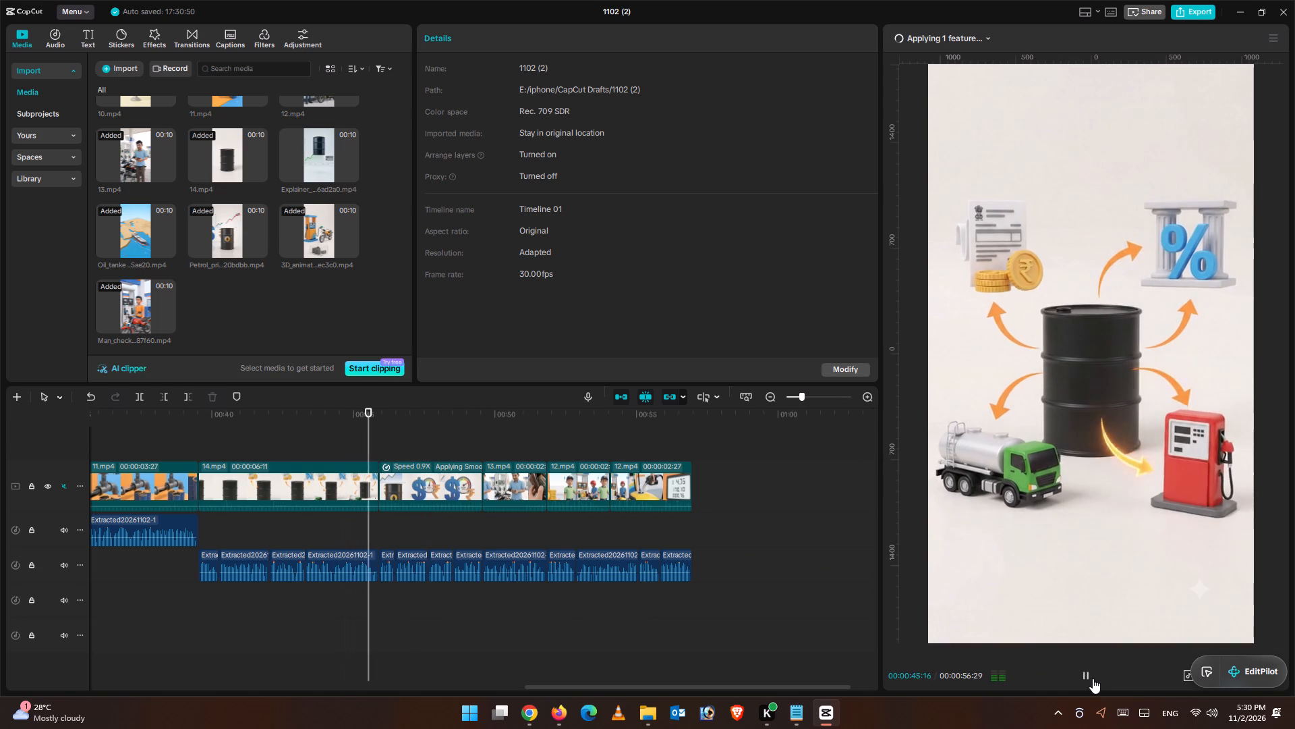
{"action": "left_click", "coordinate": [1093, 678]}
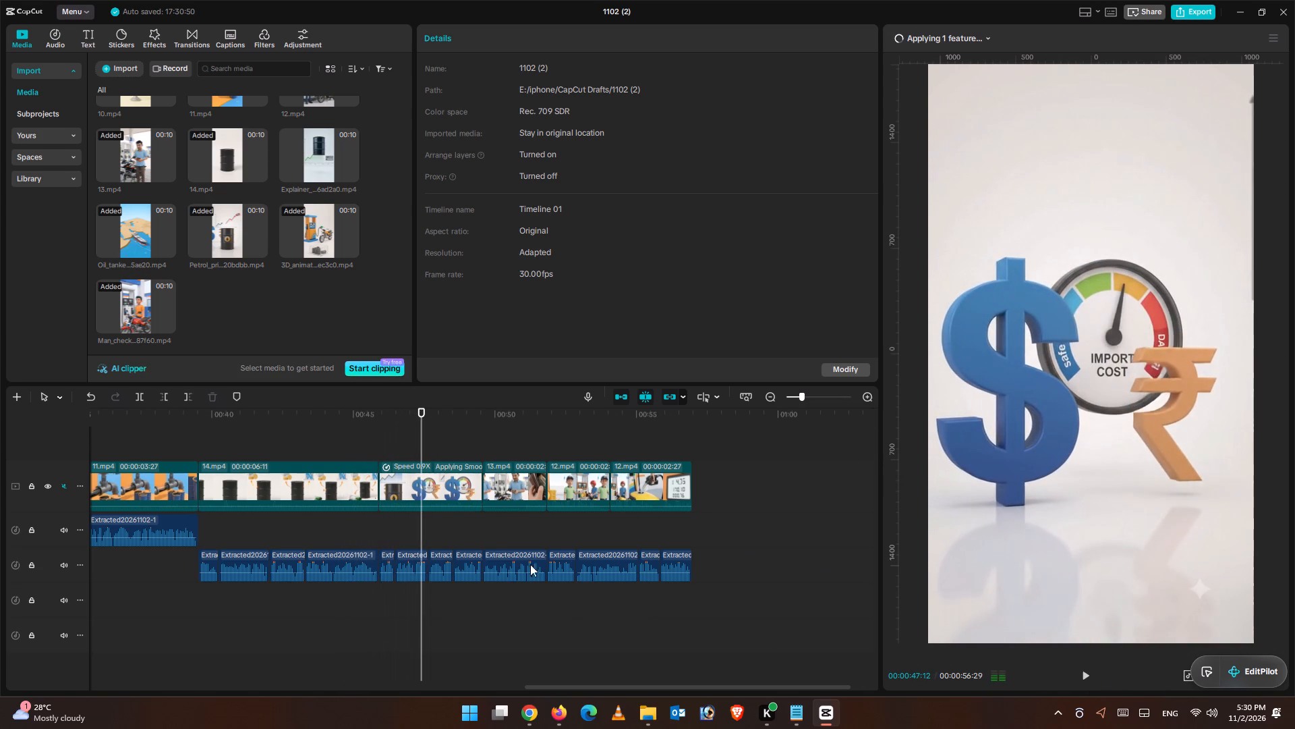
{"action": "left_click", "coordinate": [353, 477]}
{"action": "left_click", "coordinate": [385, 475]}
{"action": "left_click", "coordinate": [375, 479]}
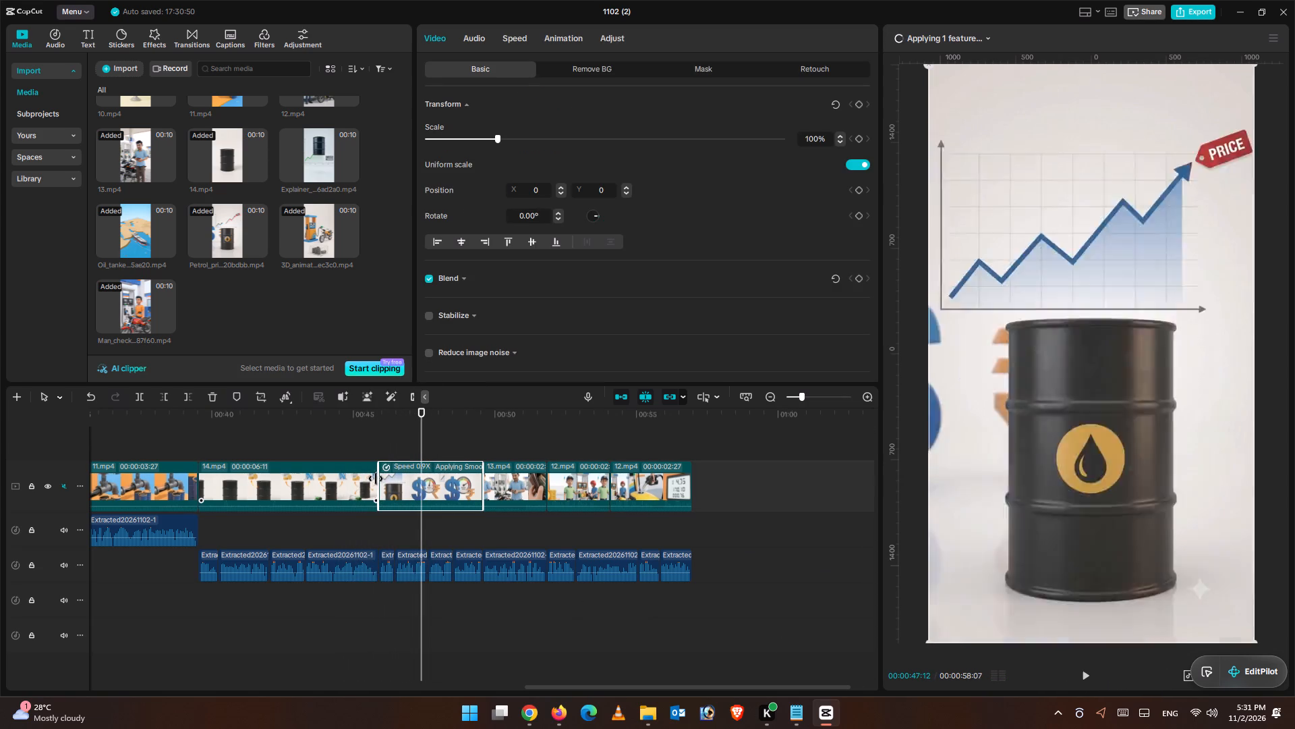
{"action": "left_click", "coordinate": [368, 480]}
{"action": "left_click_drag", "start_coordinate": [378, 479], "coordinate": [390, 479]}
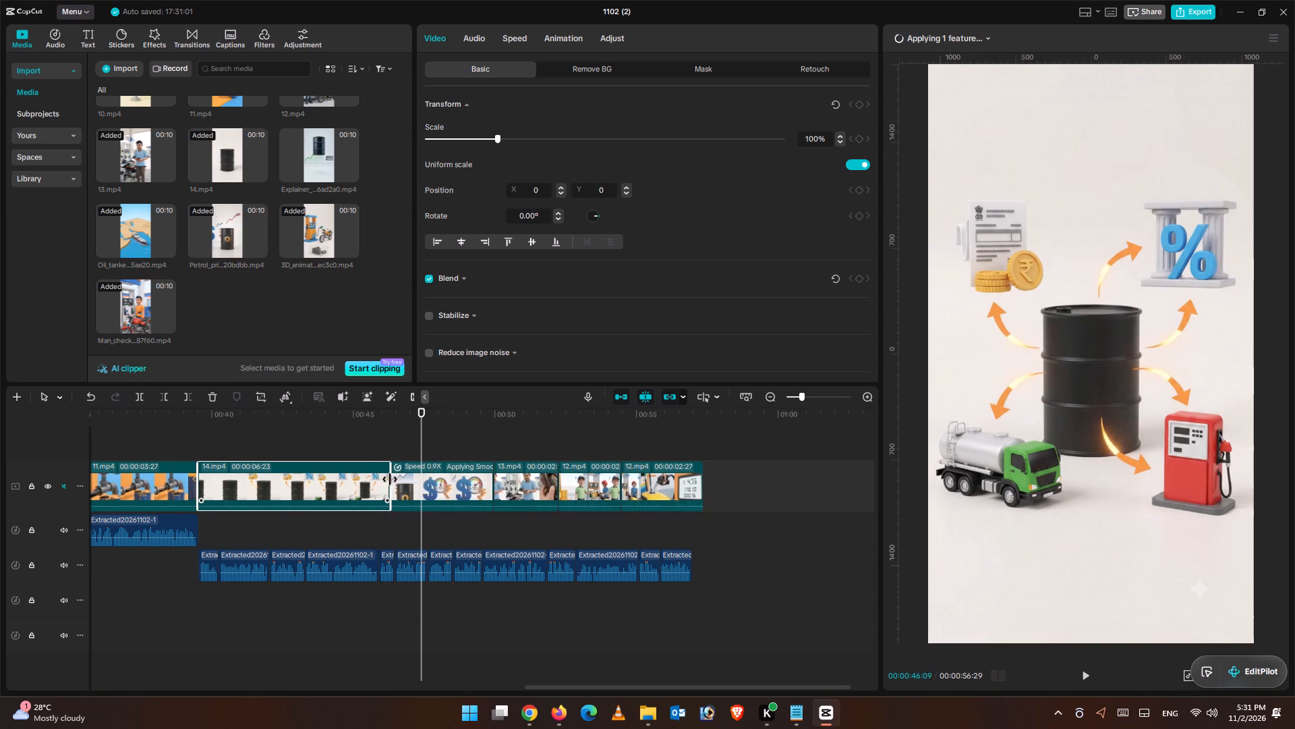
{"action": "left_click_drag", "start_coordinate": [390, 479], "coordinate": [391, 479]}
Replay the Petrol_price clip and trim its end at 00:00:49:12, before the total petrol price box slides in.
{"action": "left_click", "coordinate": [361, 431]}
{"action": "left_click", "coordinate": [1081, 670]}
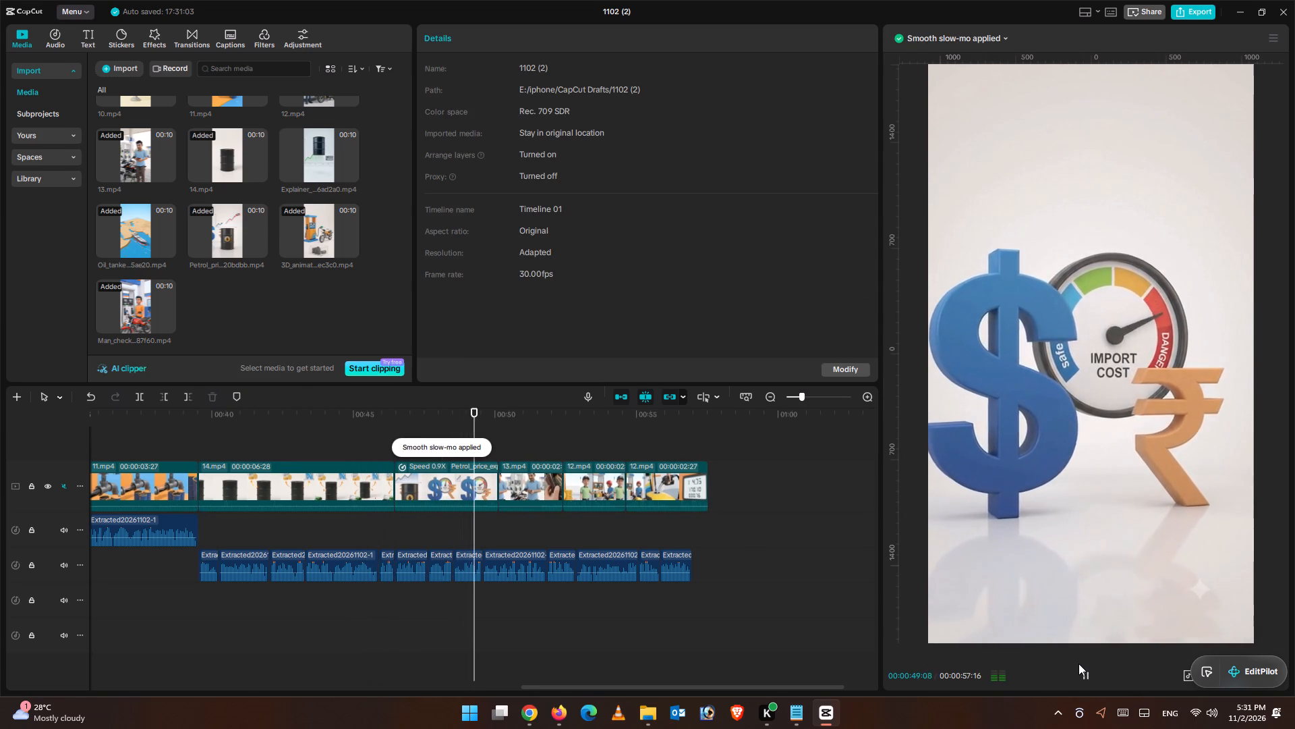
{"action": "left_click", "coordinate": [470, 443]}
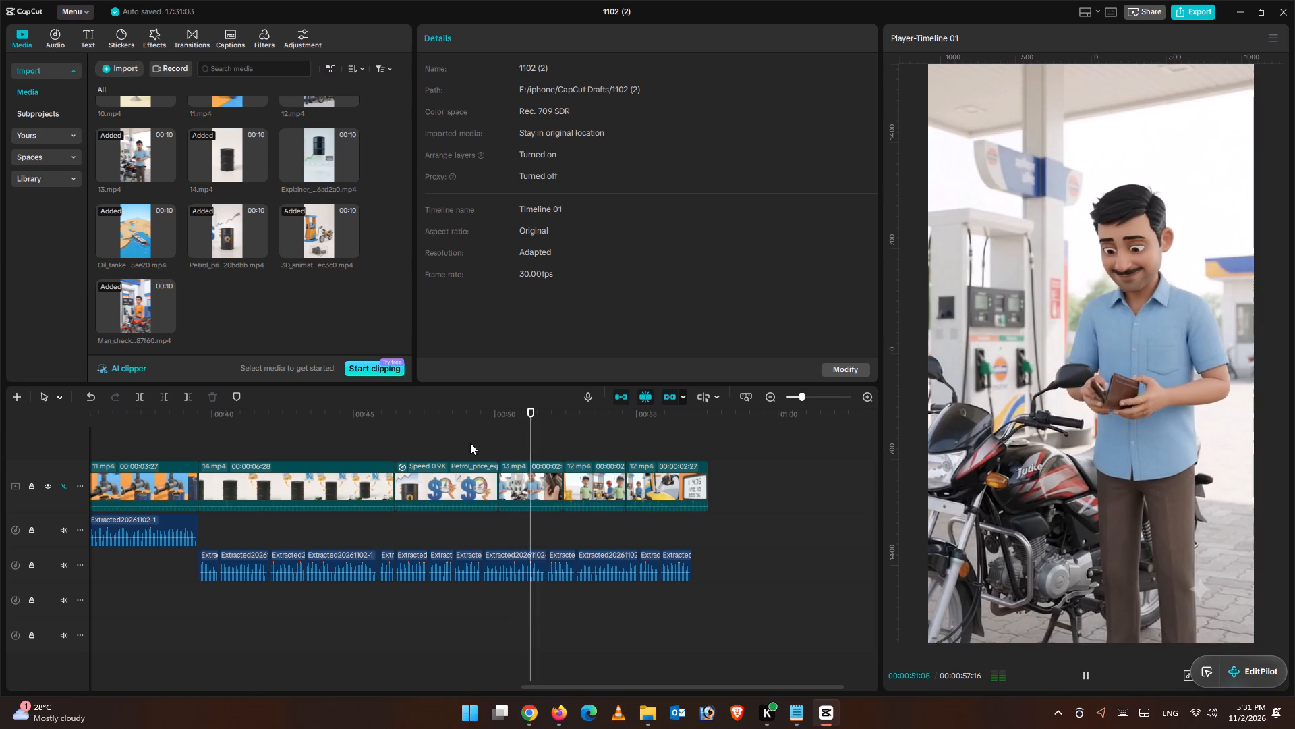
{"action": "left_click_drag", "start_coordinate": [470, 440], "coordinate": [492, 450]}
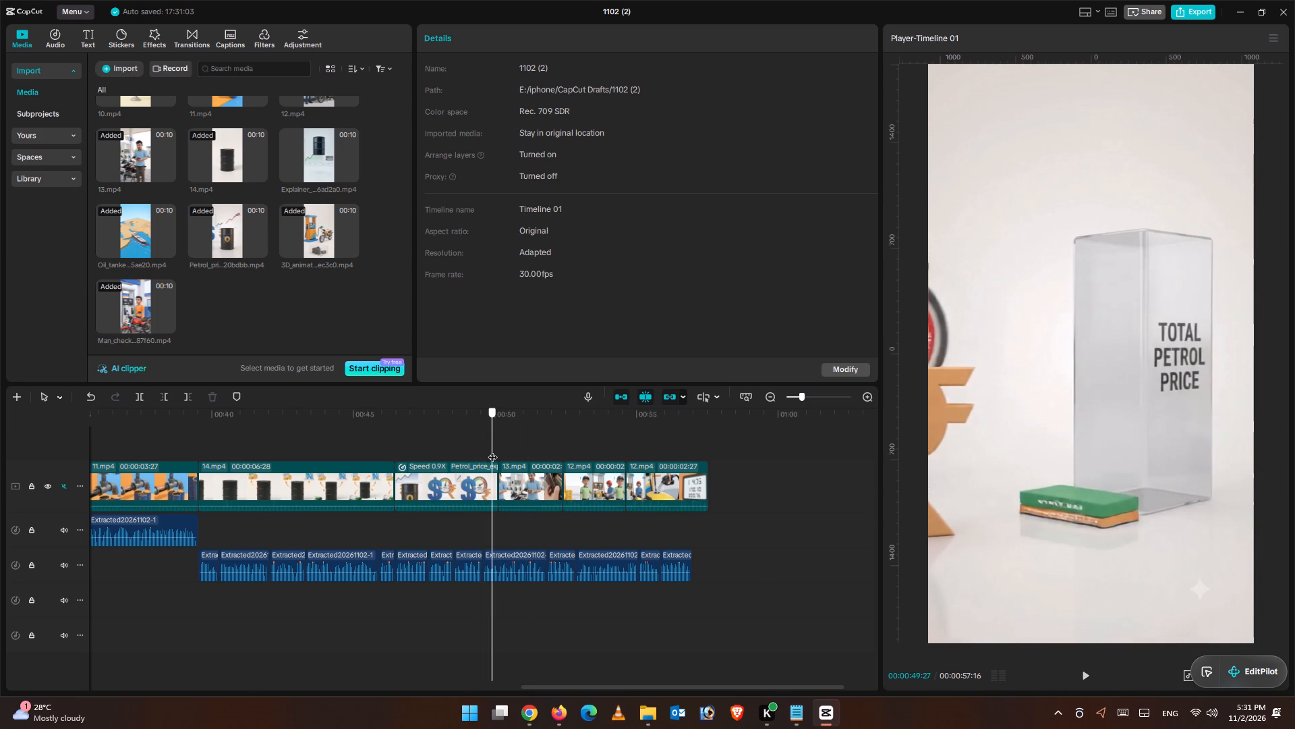
{"action": "left_click_drag", "start_coordinate": [492, 450], "coordinate": [483, 451]}
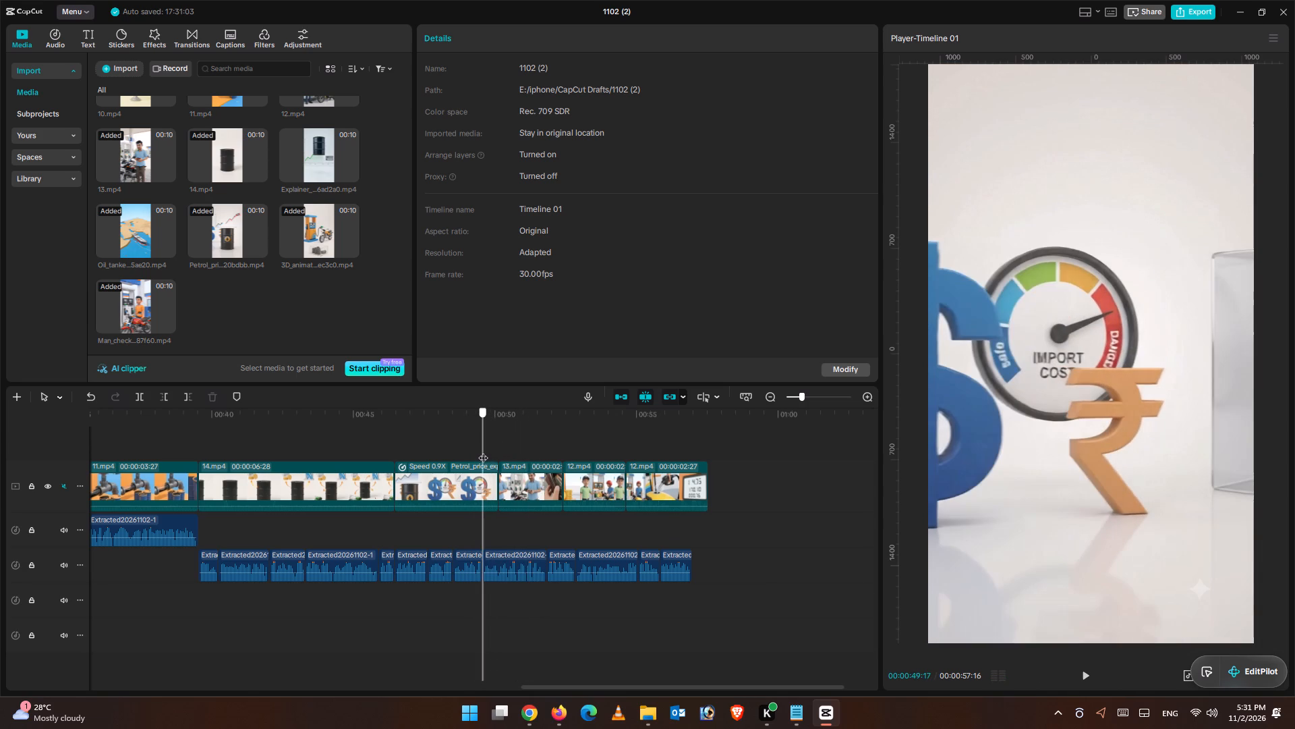
{"action": "left_click_drag", "start_coordinate": [483, 451], "coordinate": [478, 452]}
{"action": "left_click", "coordinate": [481, 465]}
{"action": "left_click", "coordinate": [185, 400]}
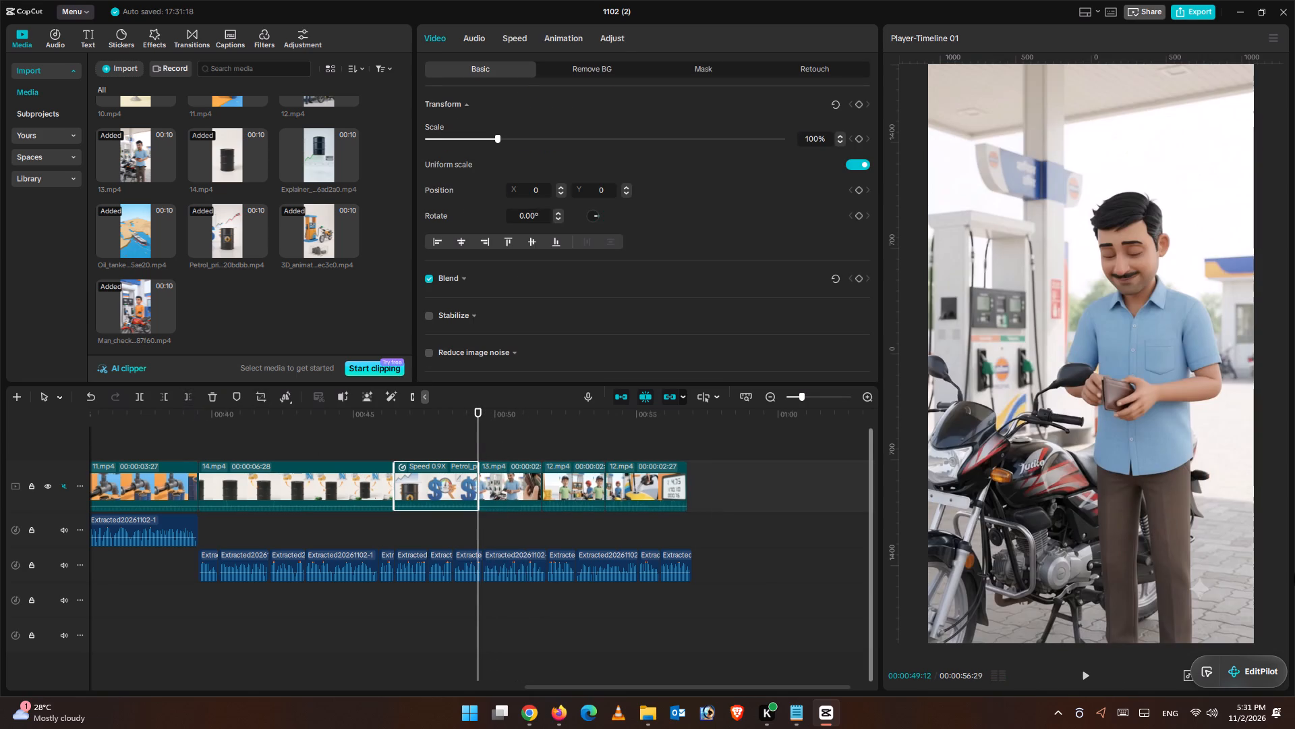
Slow the Petrol_price clip to 0.79x and trim its end at 00:00:49:17, where the following narration segment begins.
{"action": "left_click", "coordinate": [471, 46]}
{"action": "left_click", "coordinate": [500, 39]}
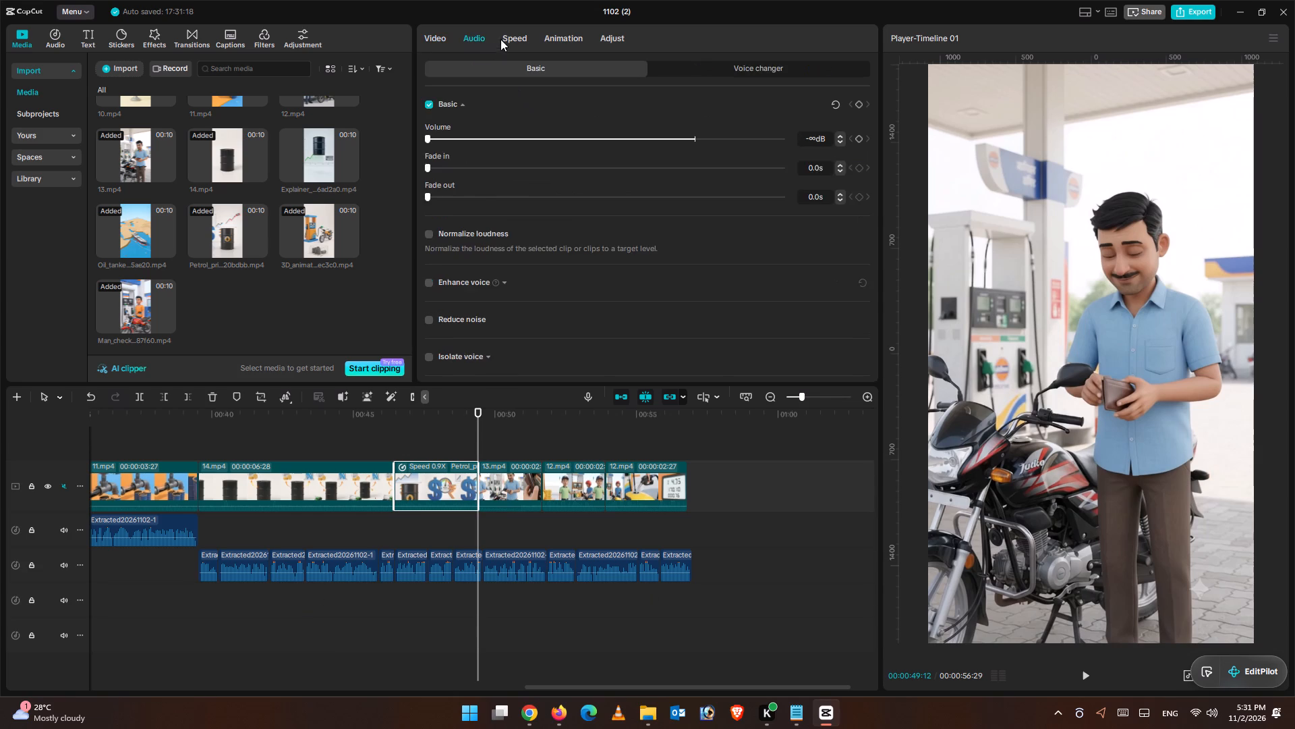
{"action": "left_click_drag", "start_coordinate": [492, 124], "coordinate": [484, 124]}
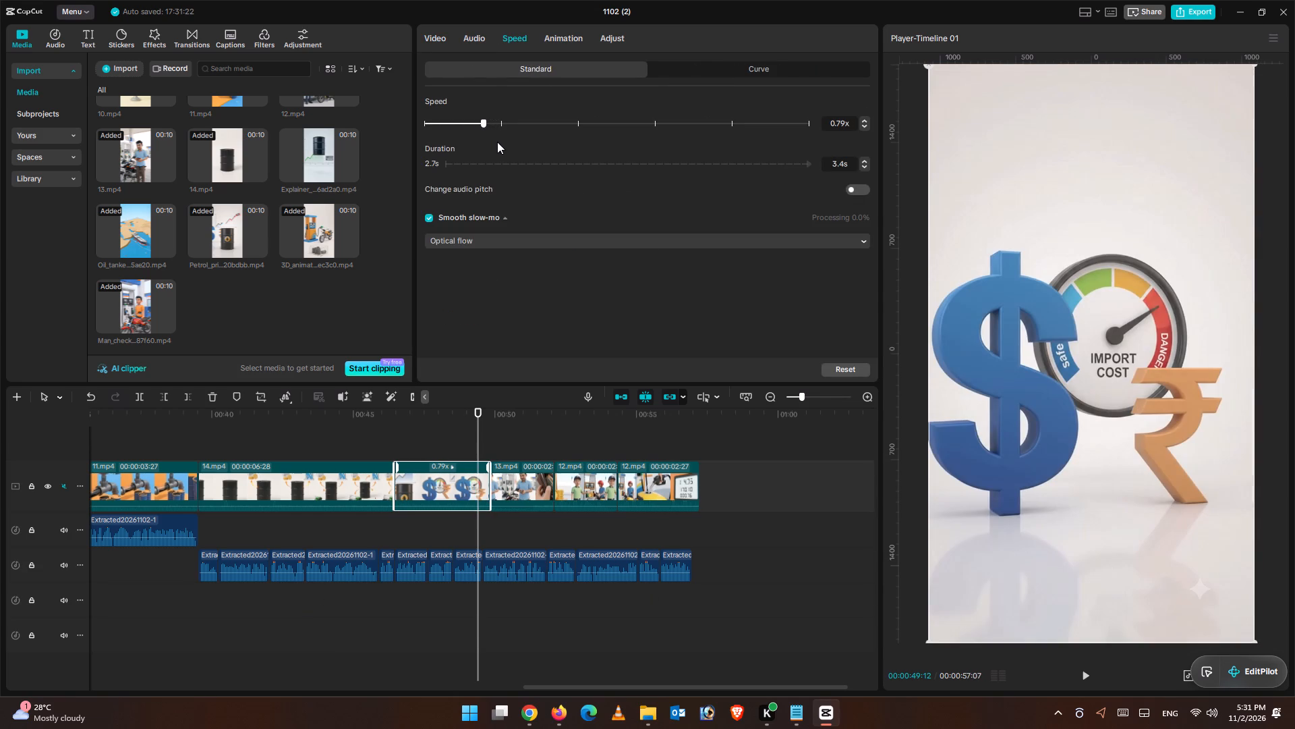
{"action": "left_click", "coordinate": [481, 415]}
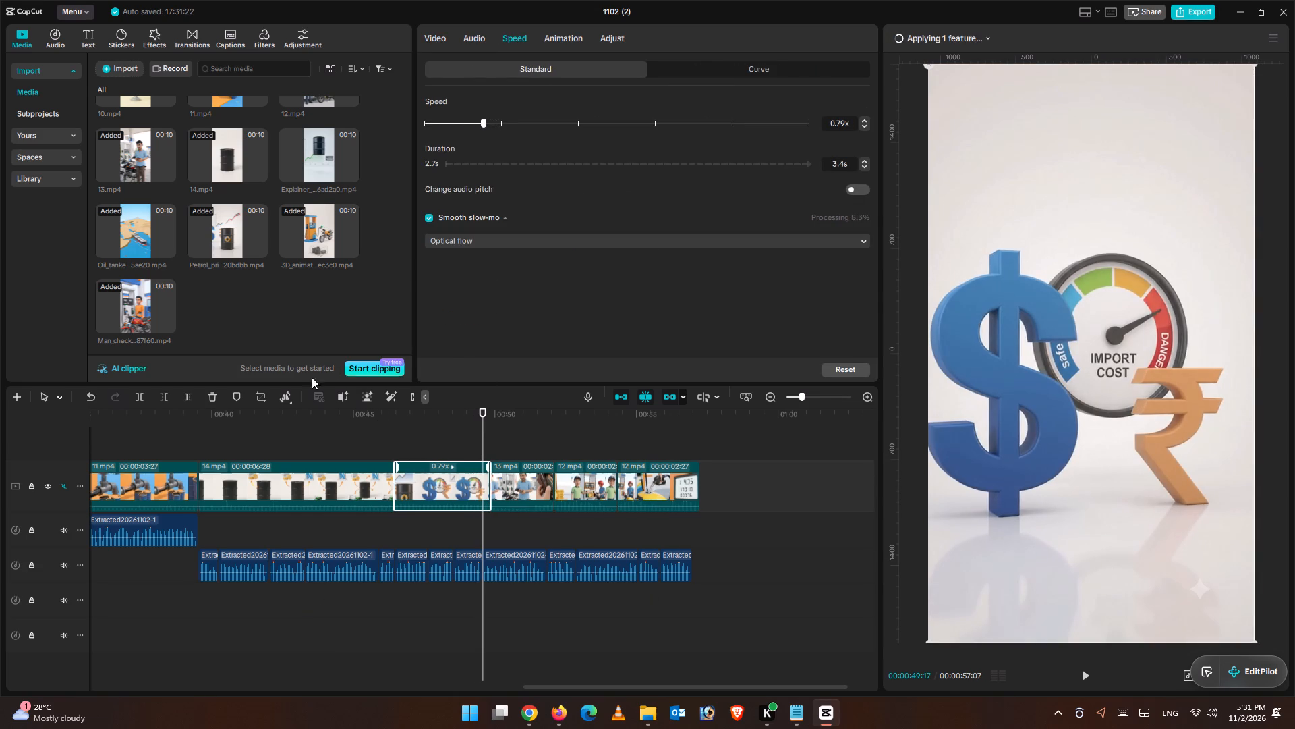
{"action": "left_click", "coordinate": [189, 392]}
Play the timeline through to its end, and restart playback from the very beginning.
{"action": "left_click", "coordinate": [1084, 674]}
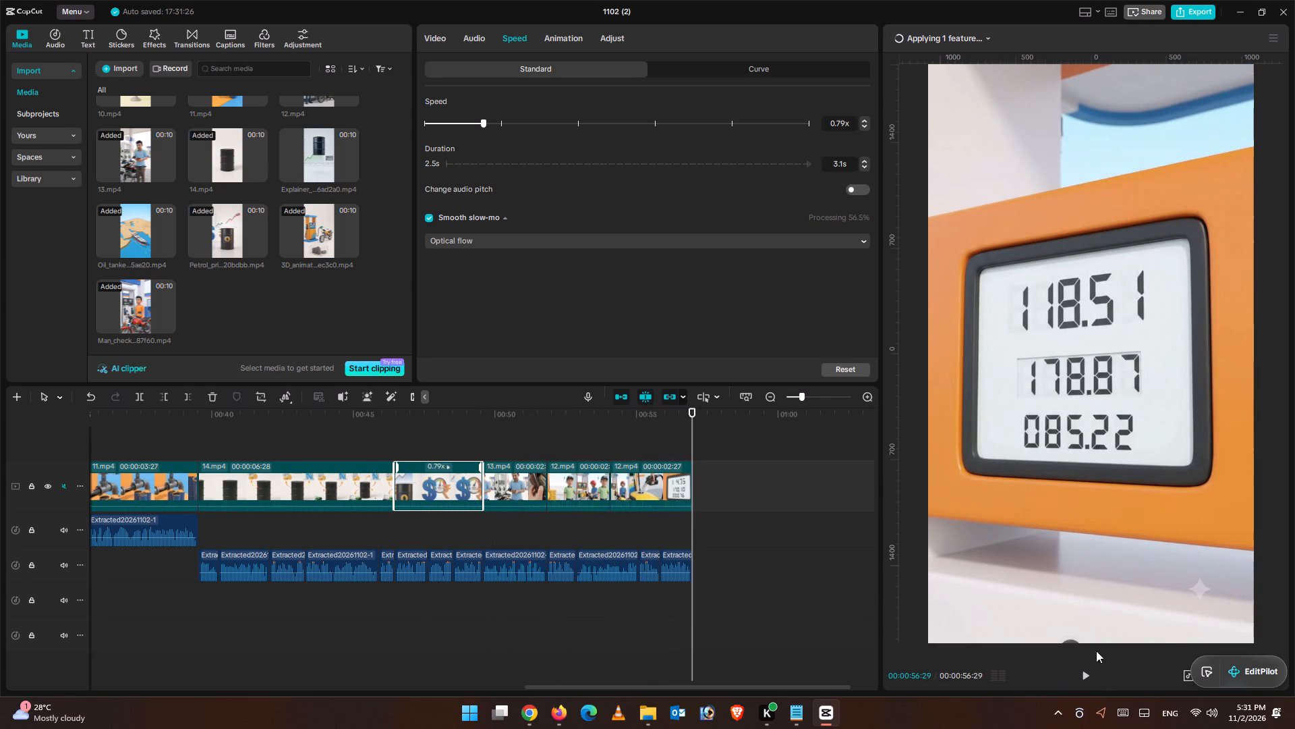
{"action": "left_click", "coordinate": [484, 449]}
{"action": "left_click_drag", "start_coordinate": [485, 422], "coordinate": [0, 360]}
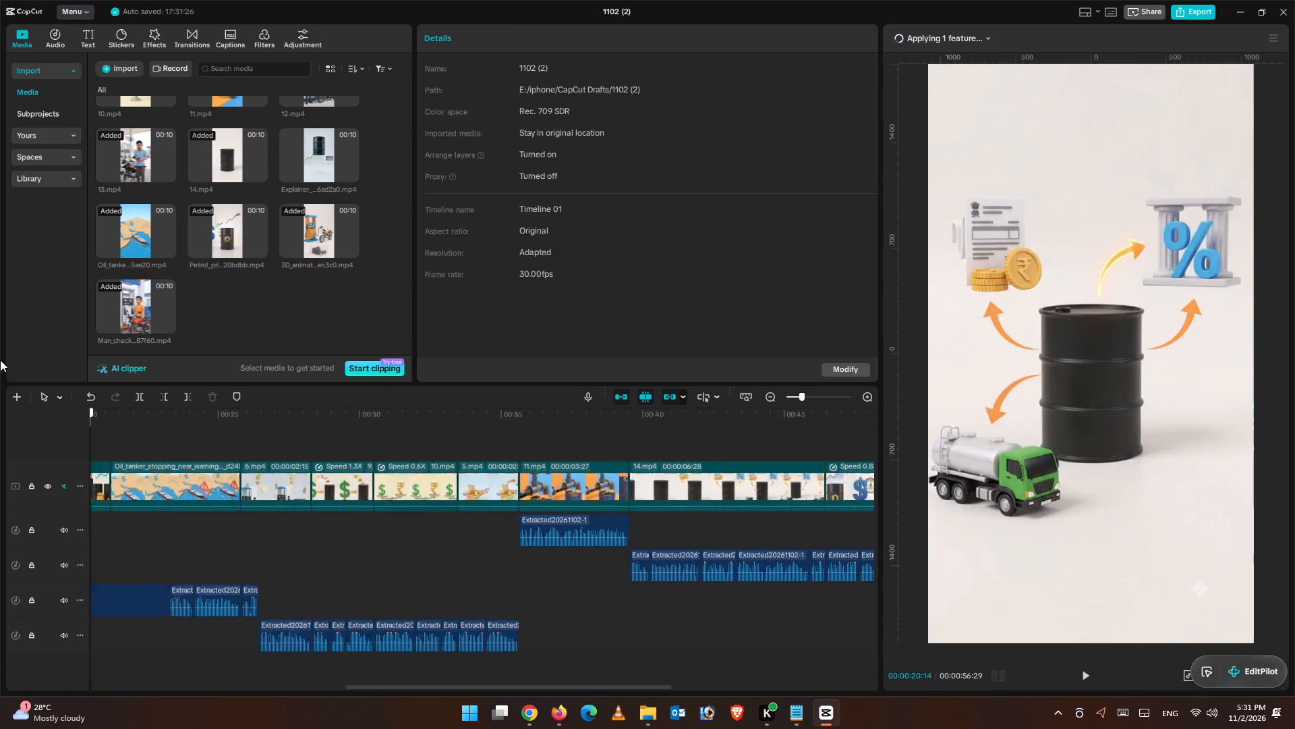
{"action": "left_click_drag", "start_coordinate": [0, 360], "coordinate": [0, 358]}
{"action": "left_click", "coordinate": [1101, 668]}
{"action": "left_click", "coordinate": [1083, 676]}
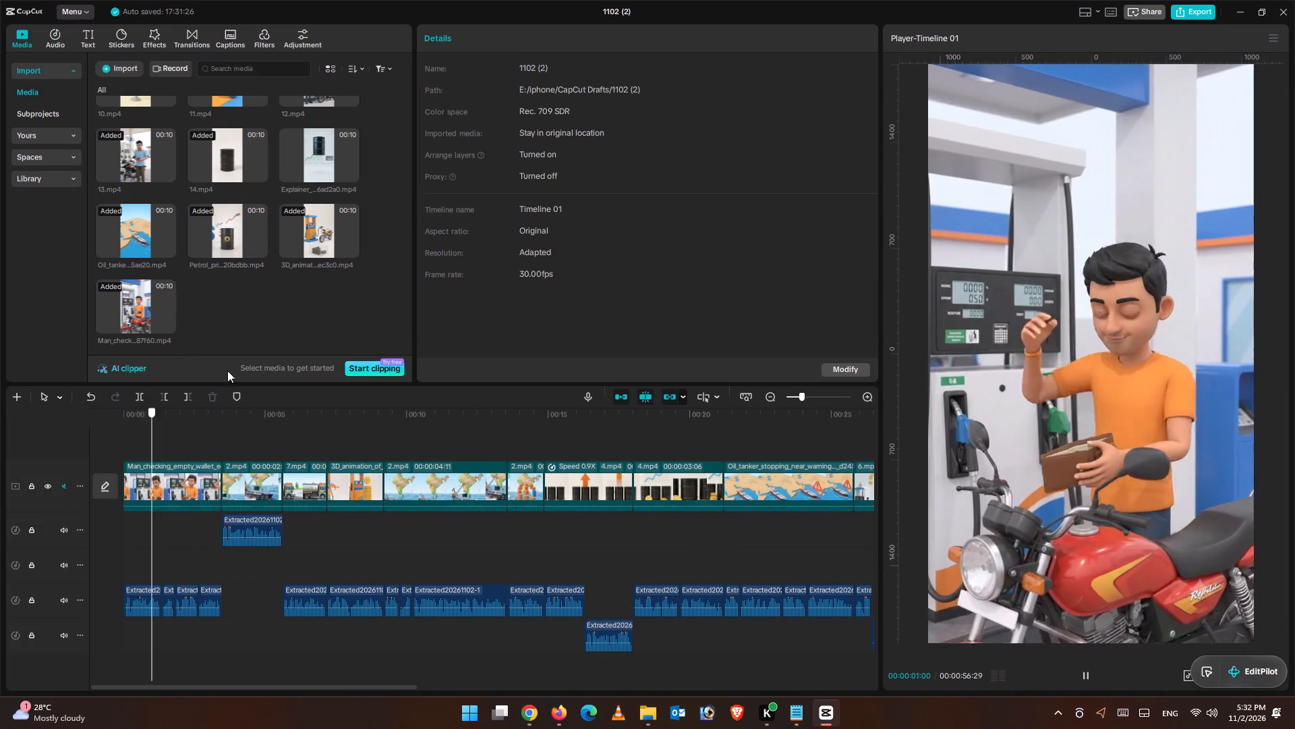
{"action": "left_click_drag", "start_coordinate": [227, 371], "coordinate": [339, 414]}
{"action": "left_click", "coordinate": [1089, 676]}
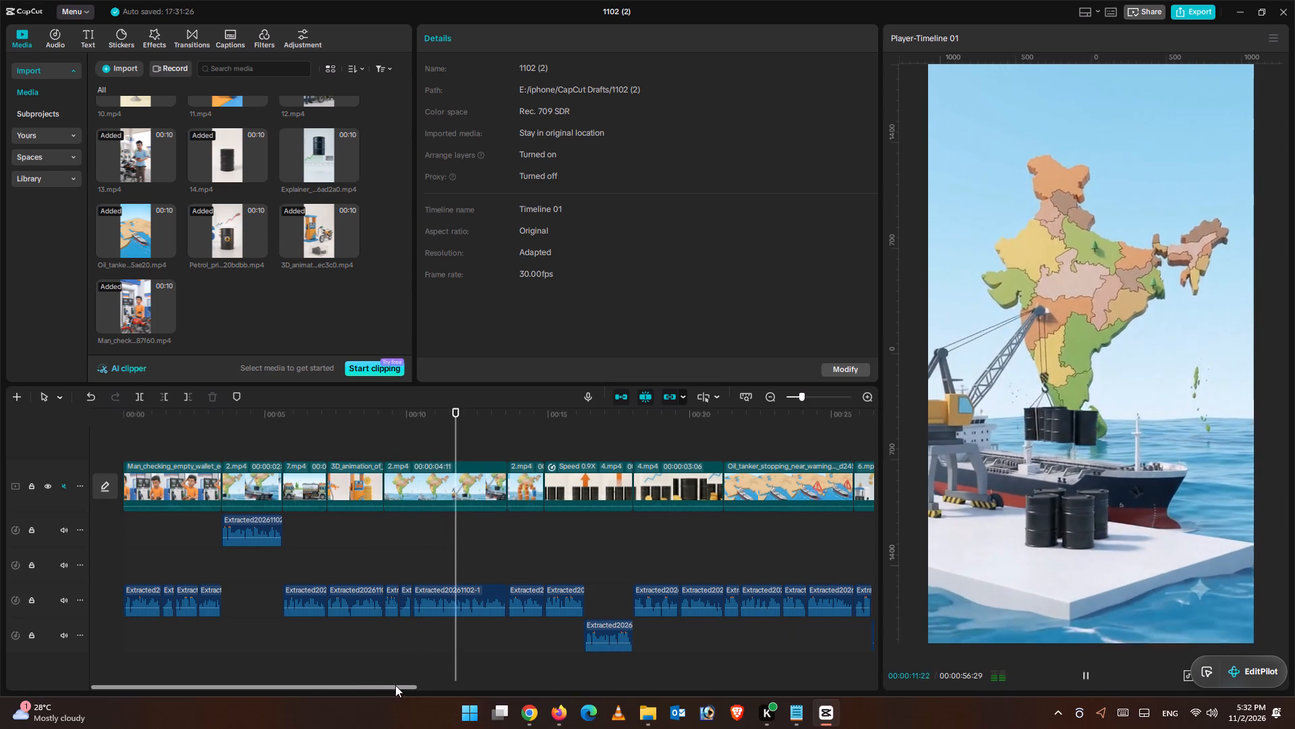
{"action": "left_click_drag", "start_coordinate": [395, 685], "coordinate": [473, 683]}
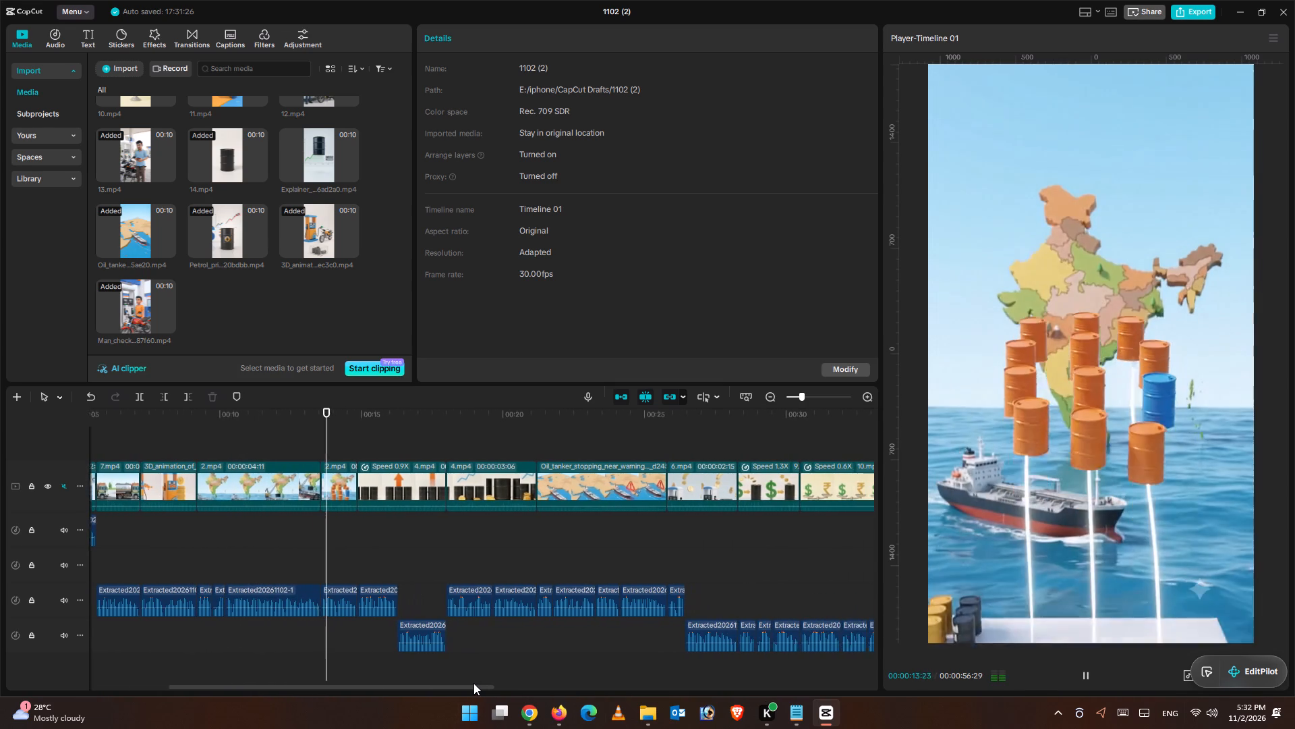
{"action": "left_click_drag", "start_coordinate": [473, 683], "coordinate": [483, 683]}
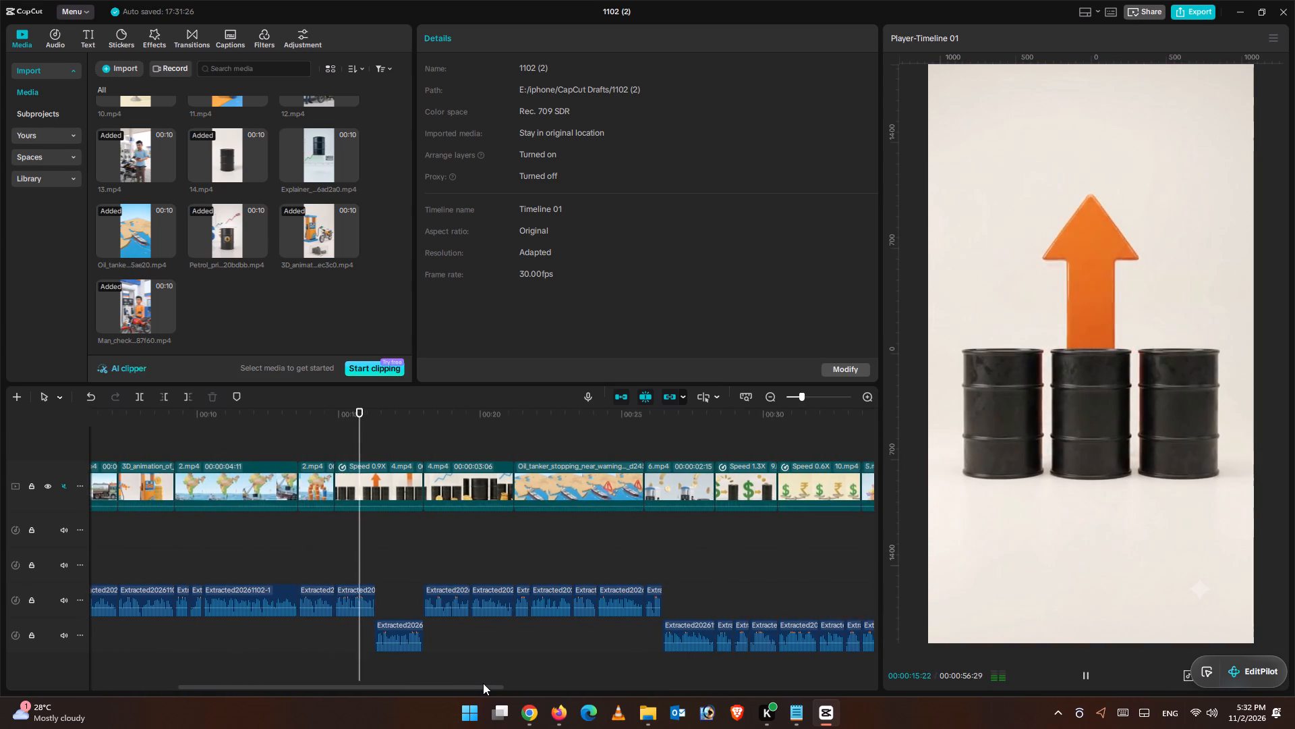
{"action": "left_click_drag", "start_coordinate": [483, 683], "coordinate": [485, 680]}
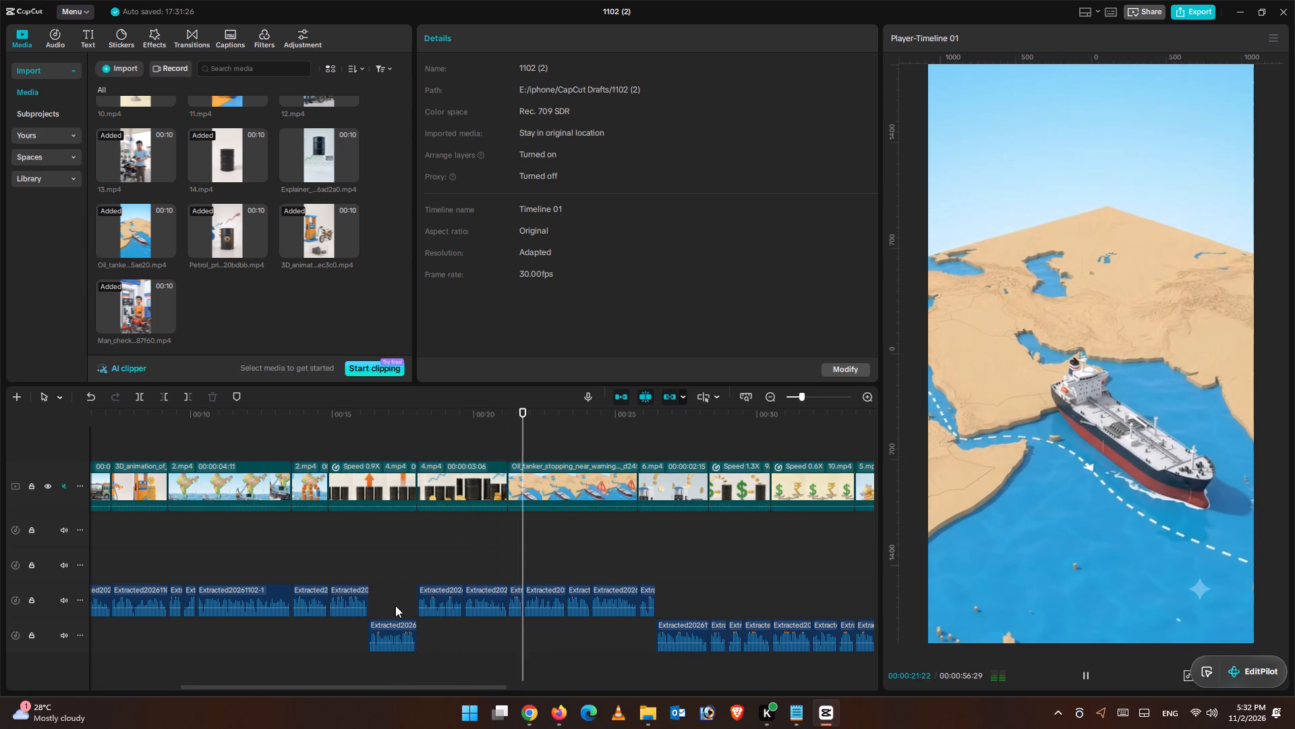
{"action": "left_click_drag", "start_coordinate": [555, 428], "coordinate": [509, 426]}
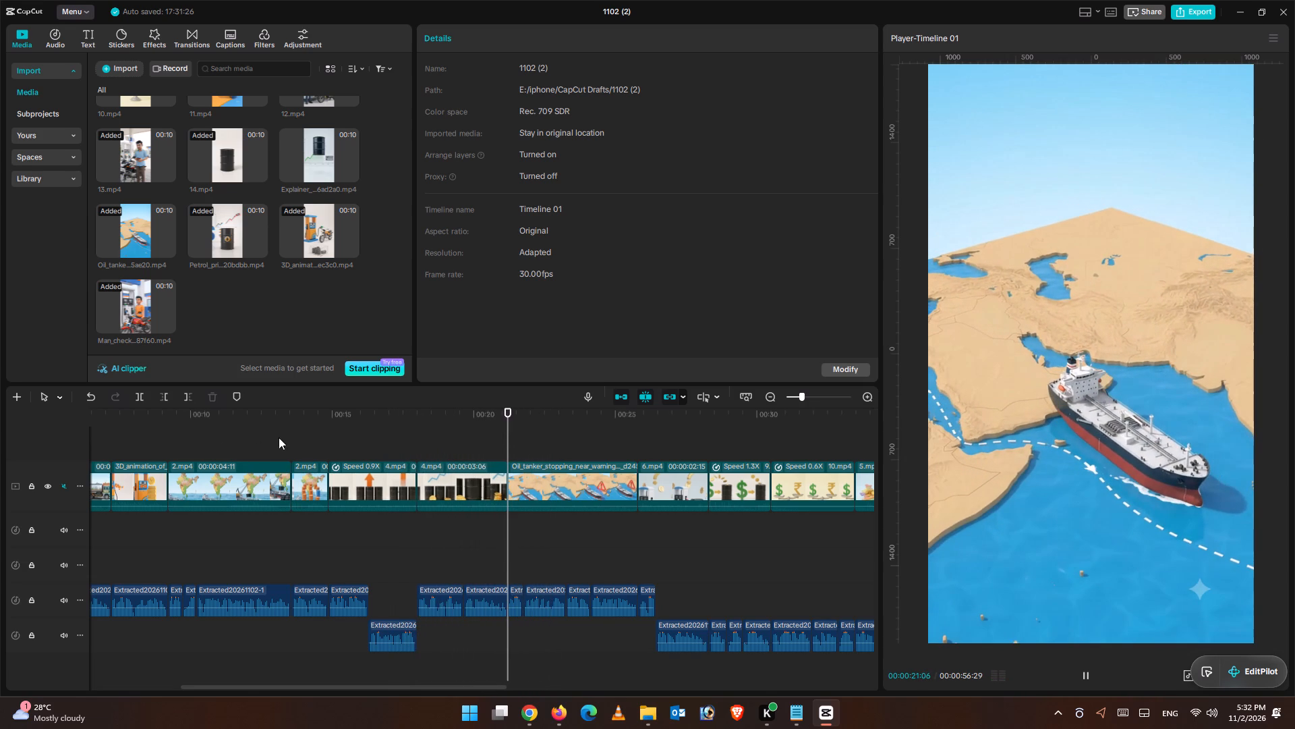
Import the downloaded Tanker_ship video and insert it into the timeline at 00:00:21:06, before the old oil tanker clip.
{"action": "left_click", "coordinate": [119, 67]}
{"action": "left_click", "coordinate": [163, 92]}
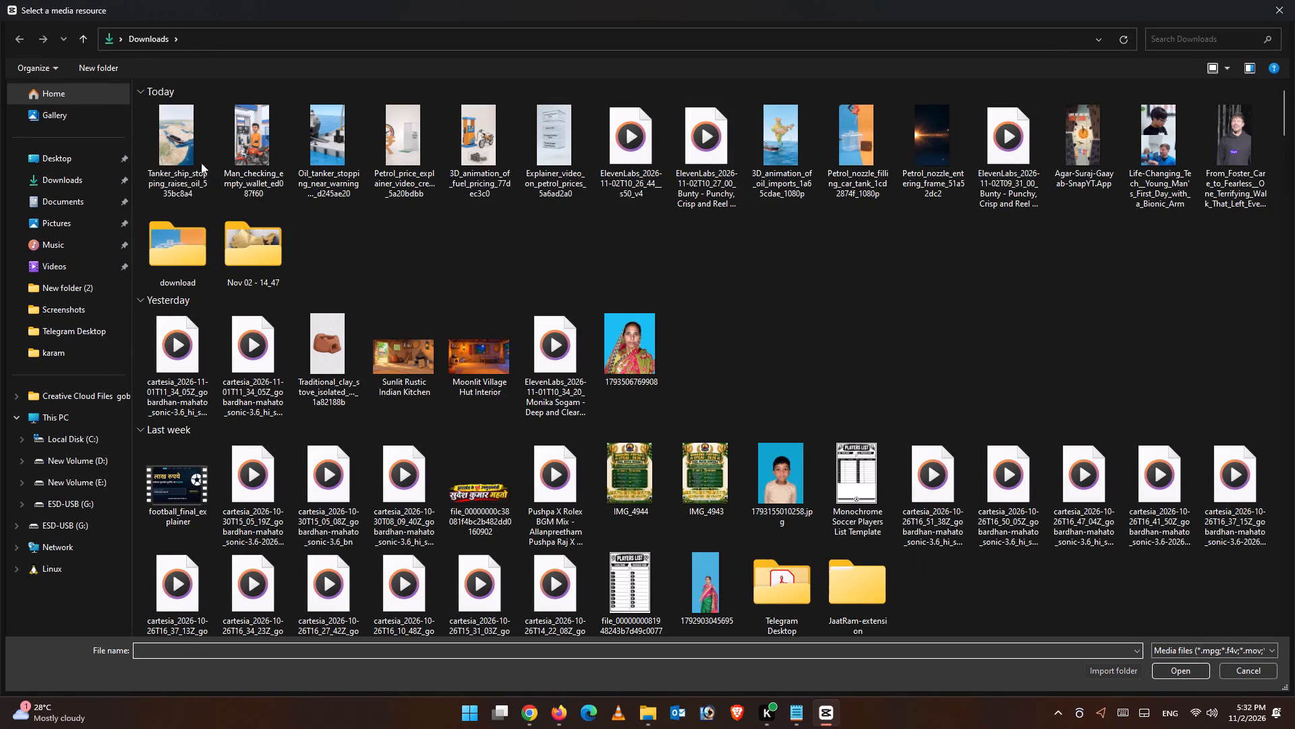
{"action": "double_click", "coordinate": [174, 151]}
{"action": "left_click", "coordinate": [259, 323]}
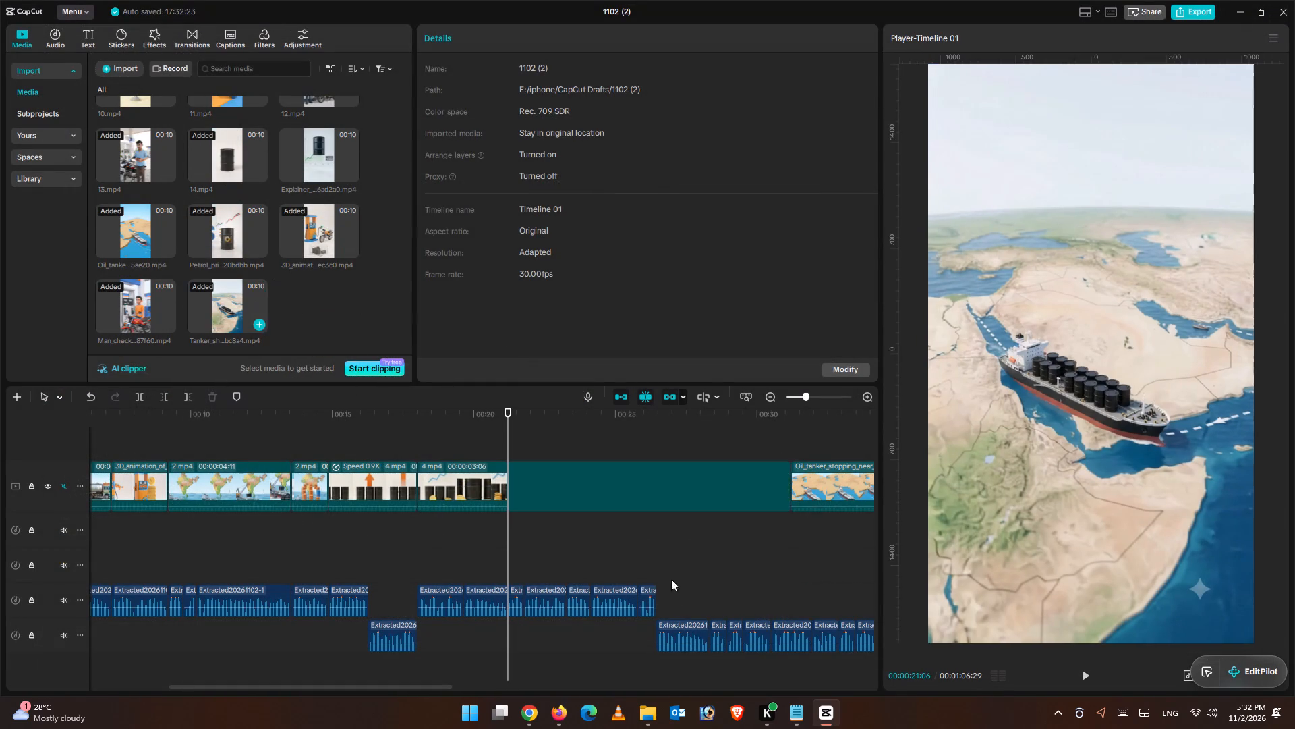
Preview the Tanker_ship clip against the narration and trim off everything after 00:00:25:24, just before the port scene.
{"action": "left_click_drag", "start_coordinate": [515, 418], "coordinate": [548, 420]}
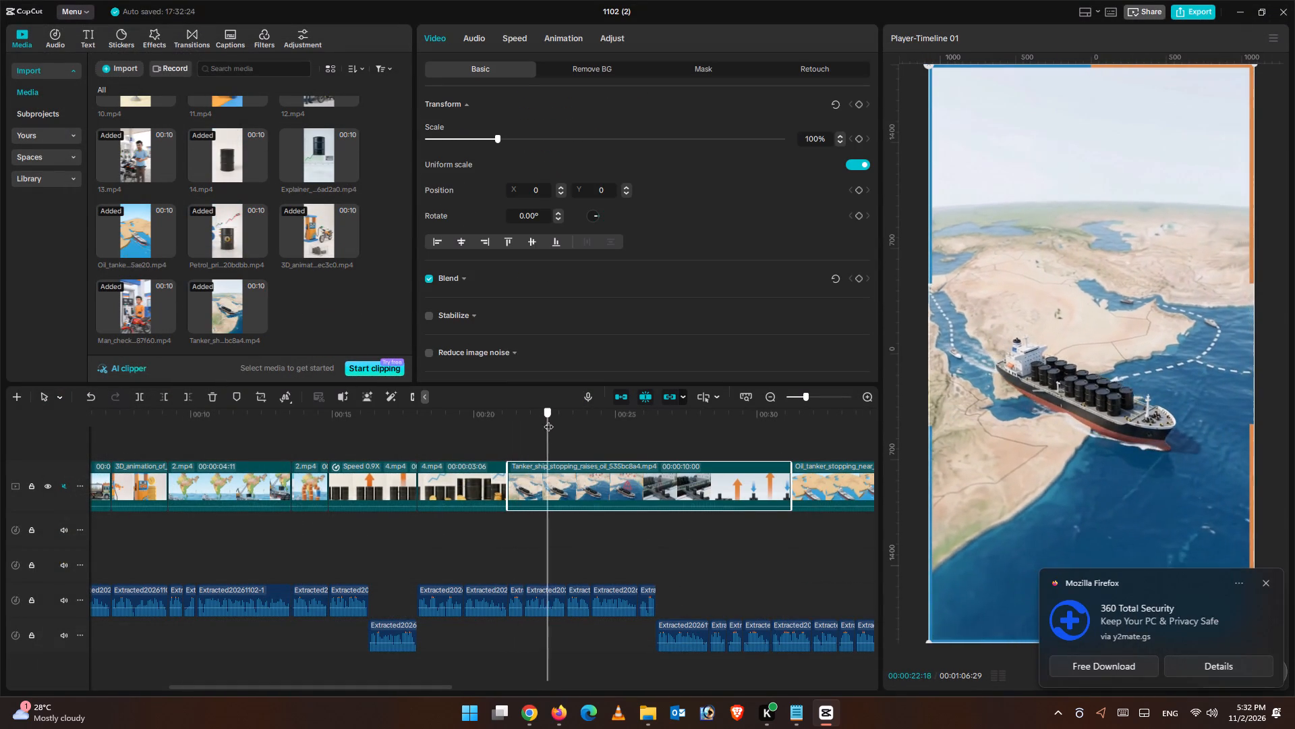
{"action": "left_click_drag", "start_coordinate": [548, 420], "coordinate": [508, 411]}
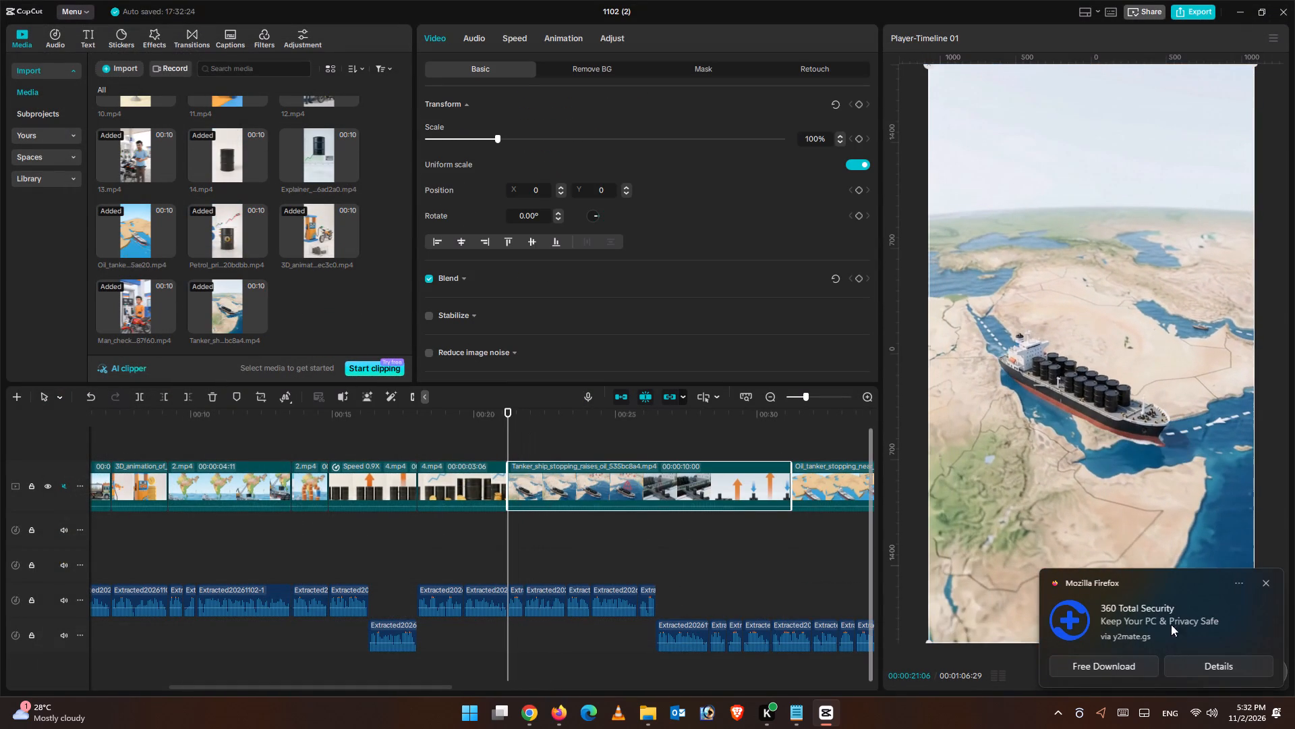
{"action": "left_click", "coordinate": [1265, 585]}
{"action": "left_click", "coordinate": [1078, 672]}
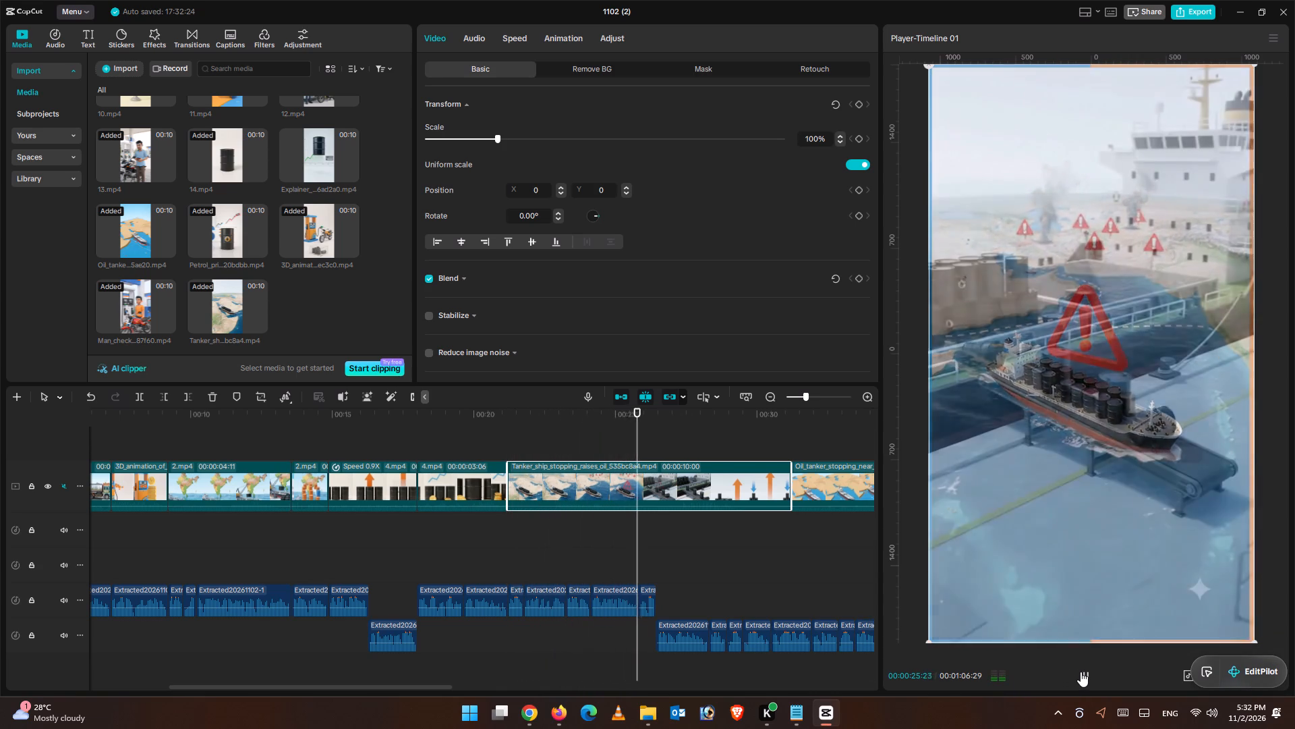
{"action": "left_click", "coordinate": [1081, 672]}
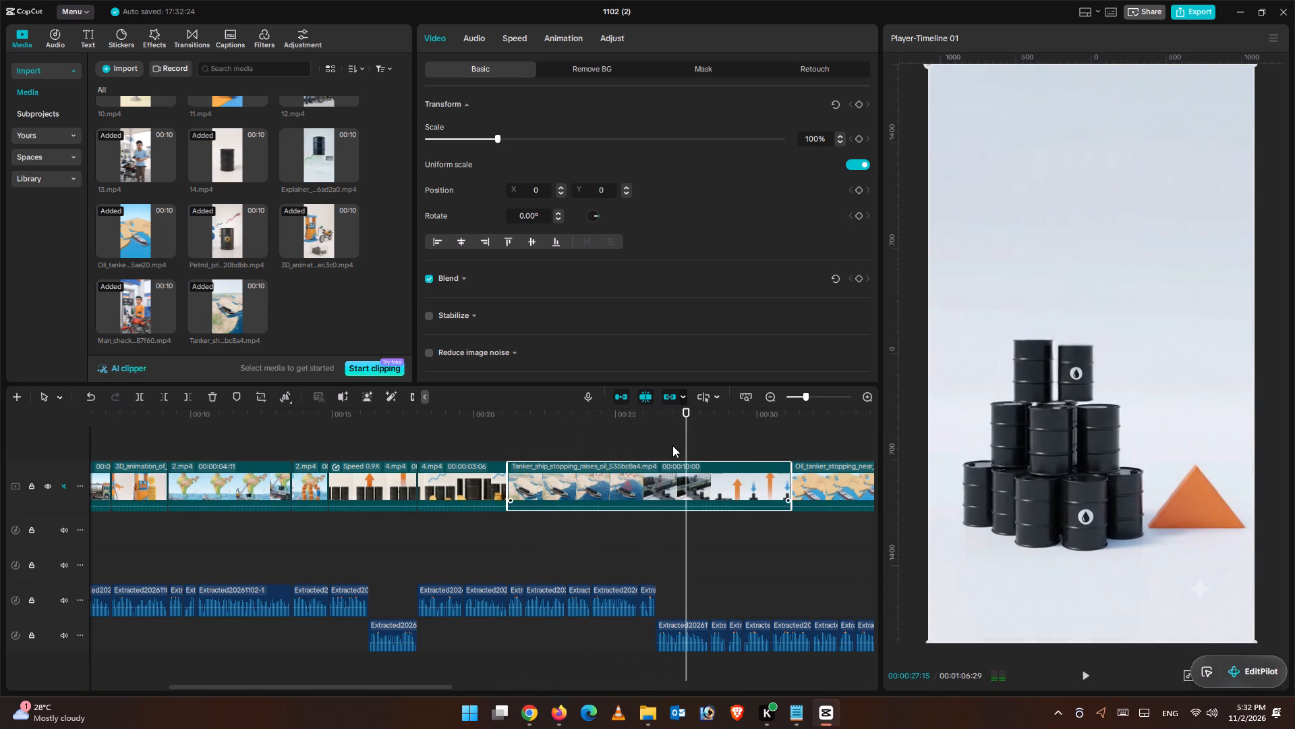
{"action": "left_click", "coordinate": [633, 434]}
{"action": "left_click", "coordinate": [604, 433]}
{"action": "left_click", "coordinate": [1083, 680]}
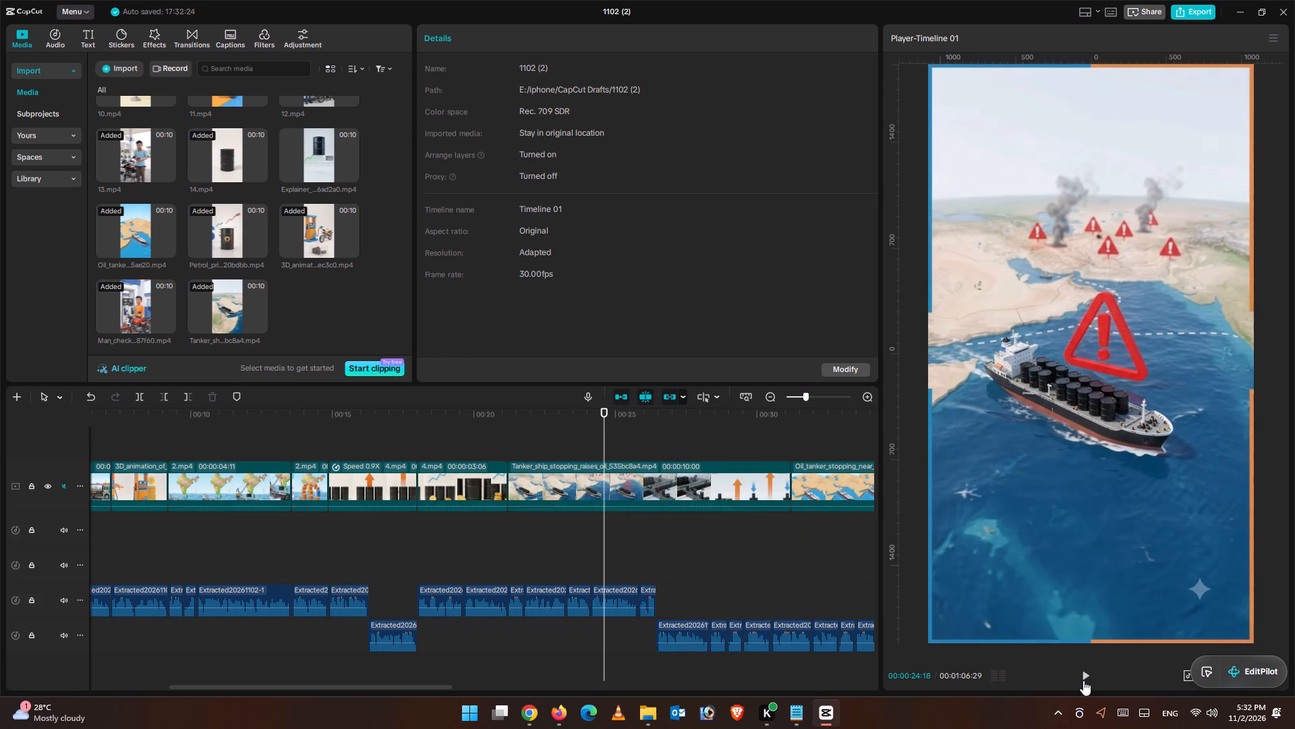
{"action": "left_click", "coordinate": [1082, 680]}
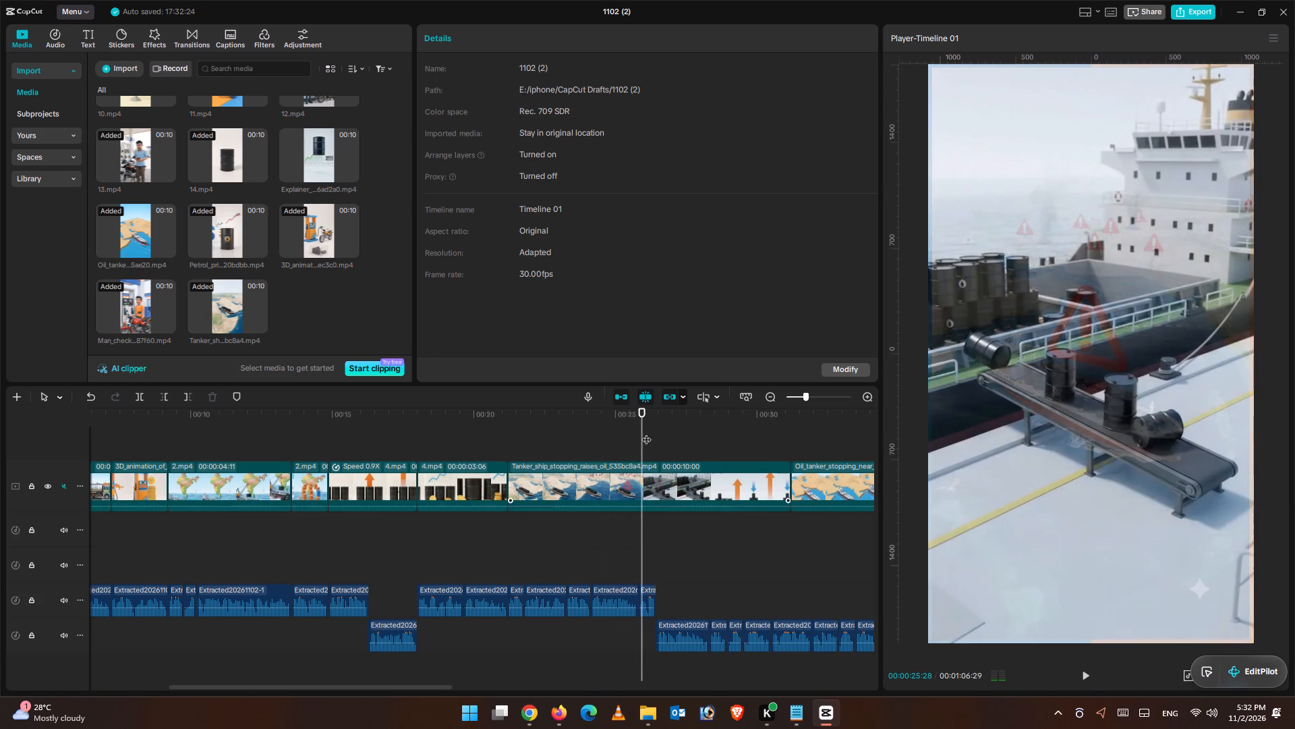
{"action": "left_click_drag", "start_coordinate": [645, 433], "coordinate": [639, 433]}
{"action": "left_click", "coordinate": [649, 479]}
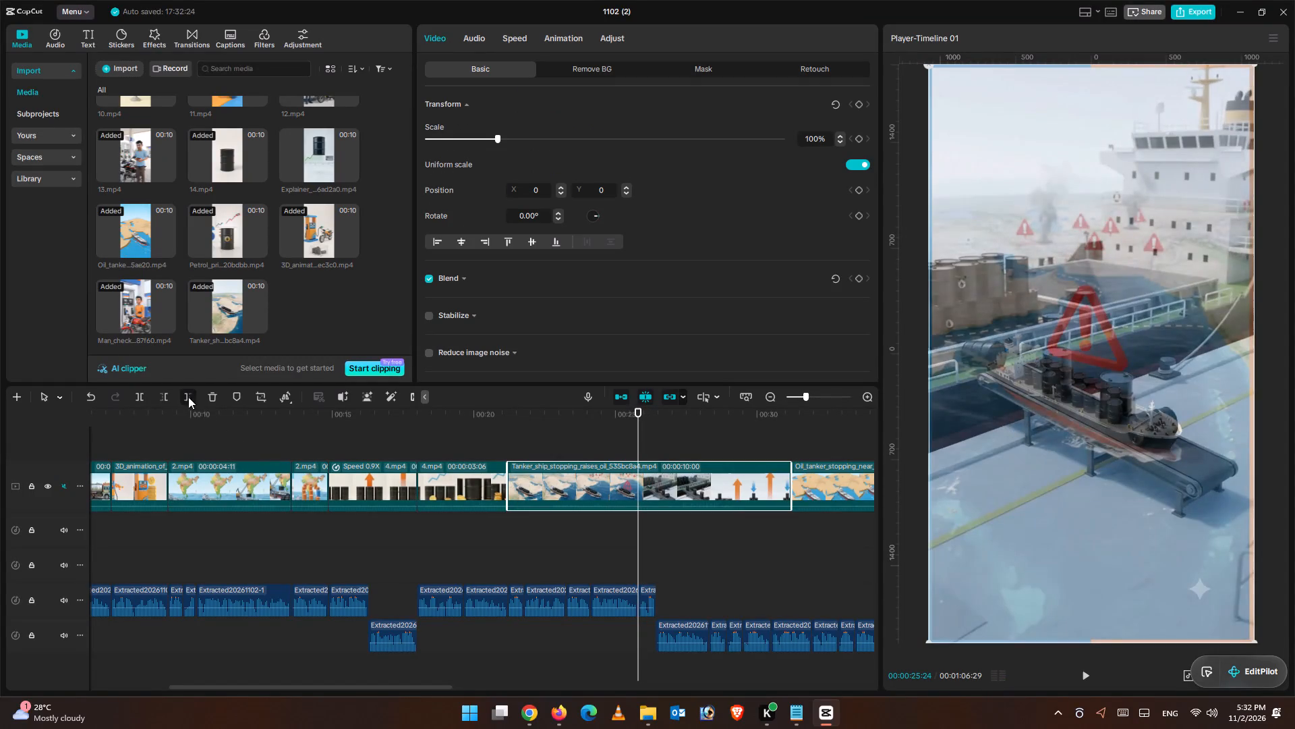
{"action": "left_click", "coordinate": [188, 397]}
Slow the Tanker_ship clip to 0.93x with Smooth slow-mo set to Optical flow, and trim its end at 00:00:25:24.
{"action": "left_click", "coordinate": [520, 41]}
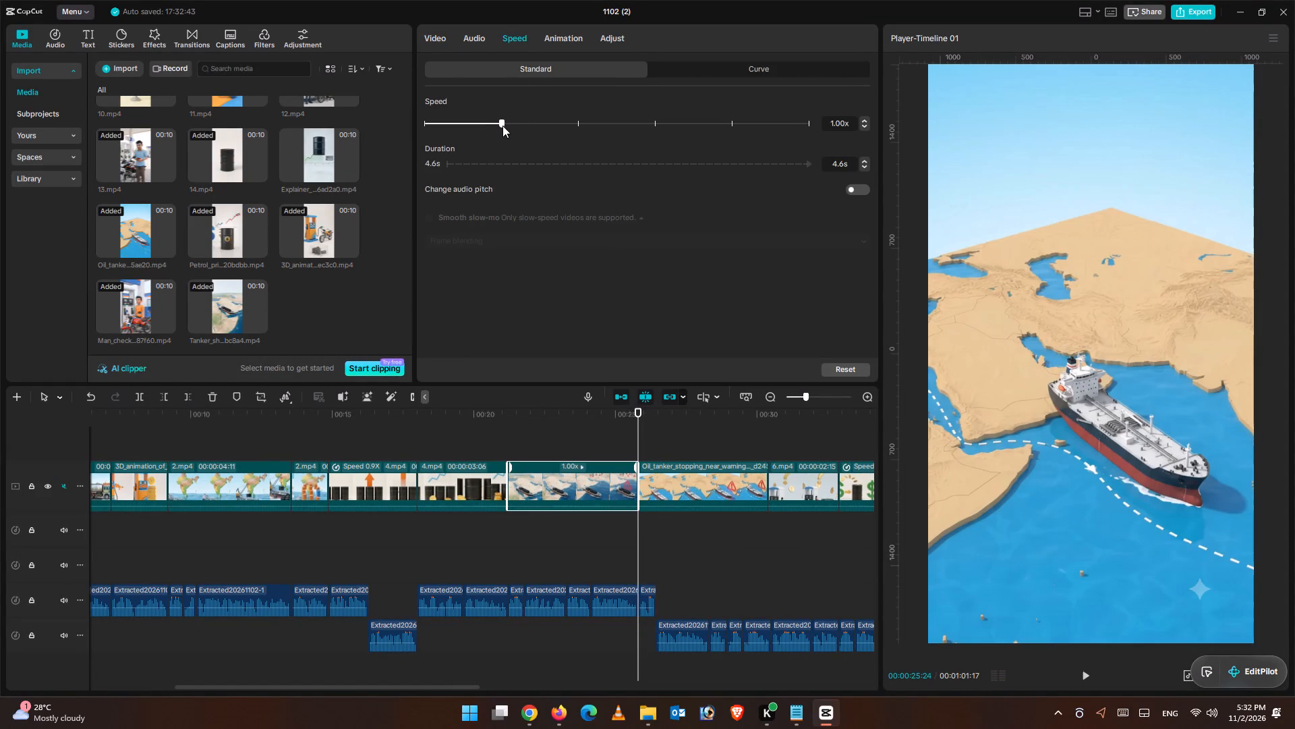
{"action": "left_click", "coordinate": [500, 126]}
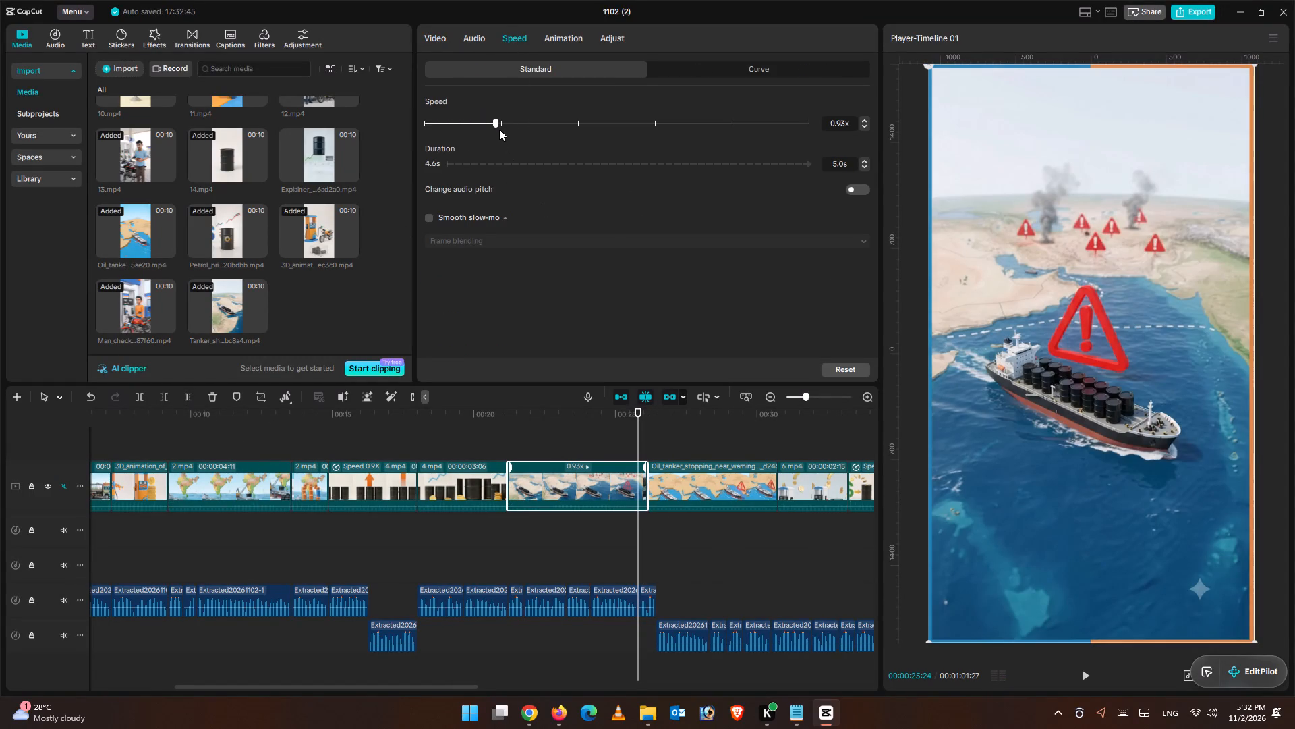
{"action": "left_click", "coordinate": [425, 212]}
{"action": "left_click", "coordinate": [427, 214]}
{"action": "left_click", "coordinate": [443, 237]}
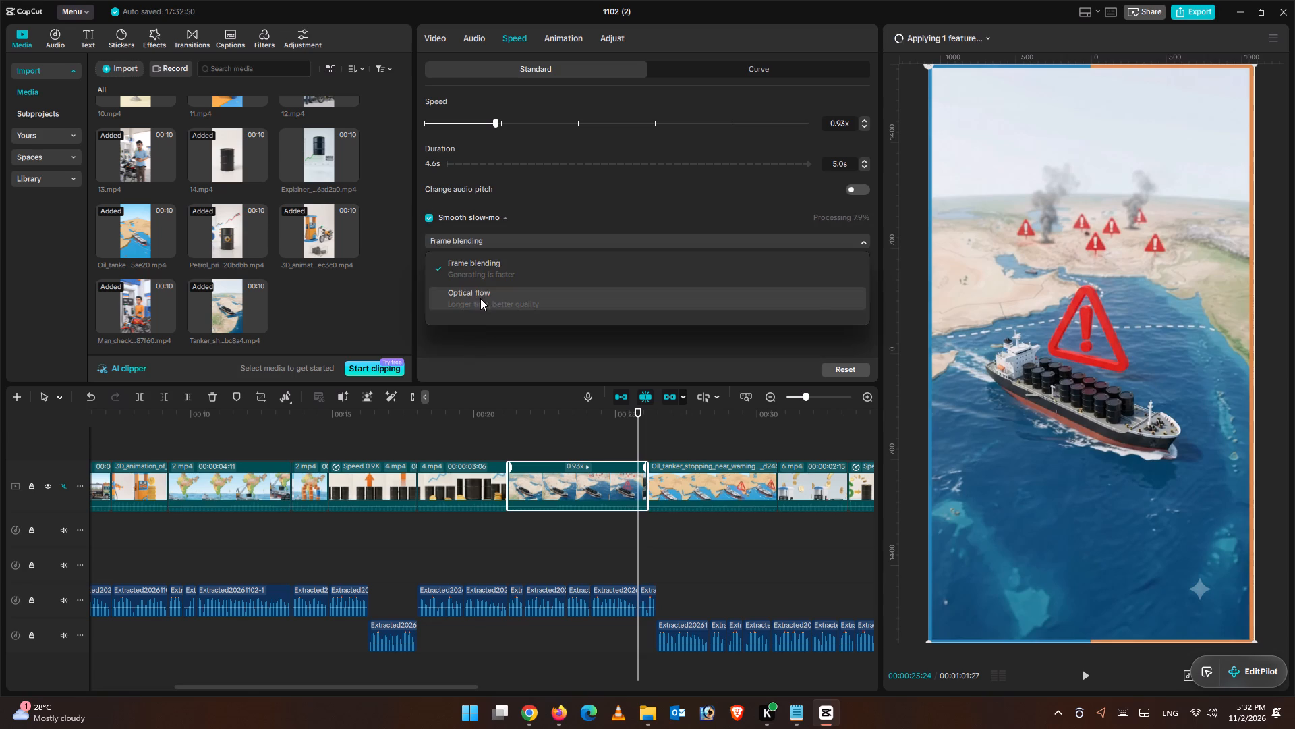
{"action": "left_click", "coordinate": [481, 298]}
{"action": "left_click", "coordinate": [190, 397]}
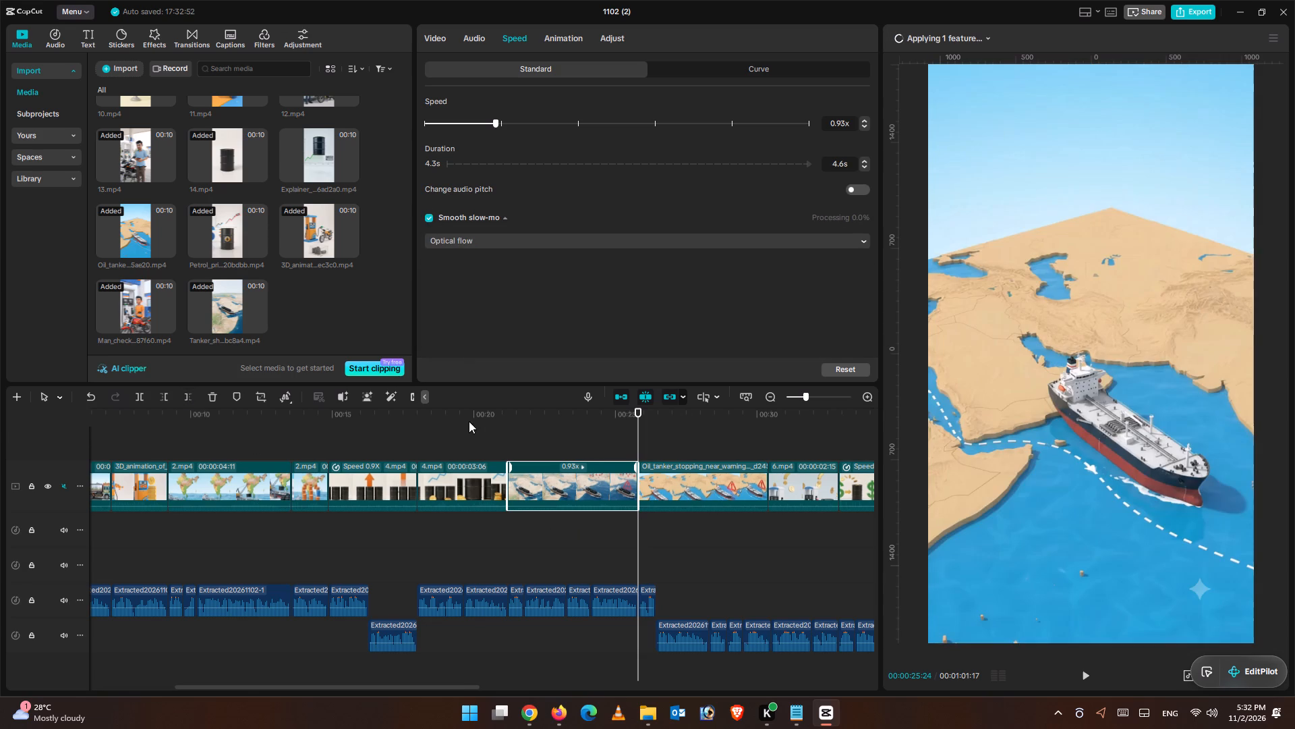
Play back the new tanker clip and delete the old Oil_tanker clip that follows it.
{"action": "left_click", "coordinate": [468, 421]}
{"action": "left_click", "coordinate": [1087, 670]}
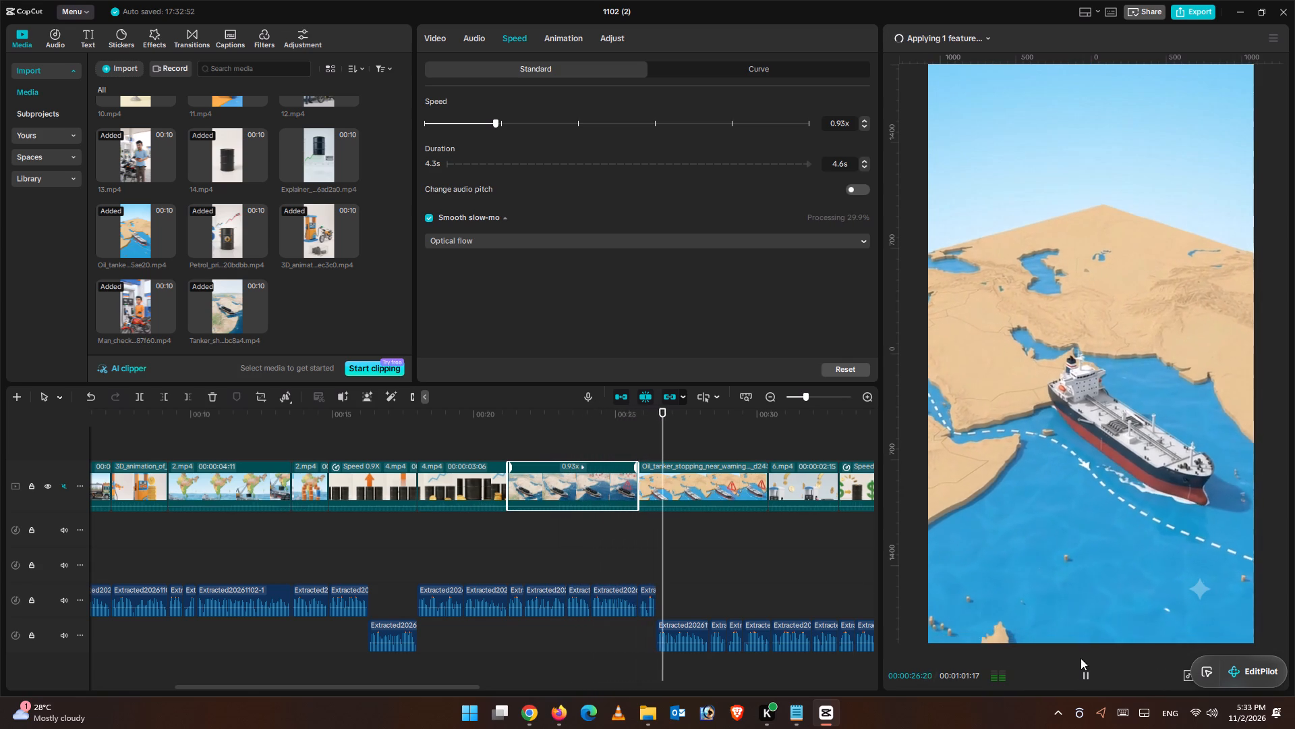
{"action": "left_click", "coordinate": [695, 480]}
{"action": "left_click", "coordinate": [209, 400]}
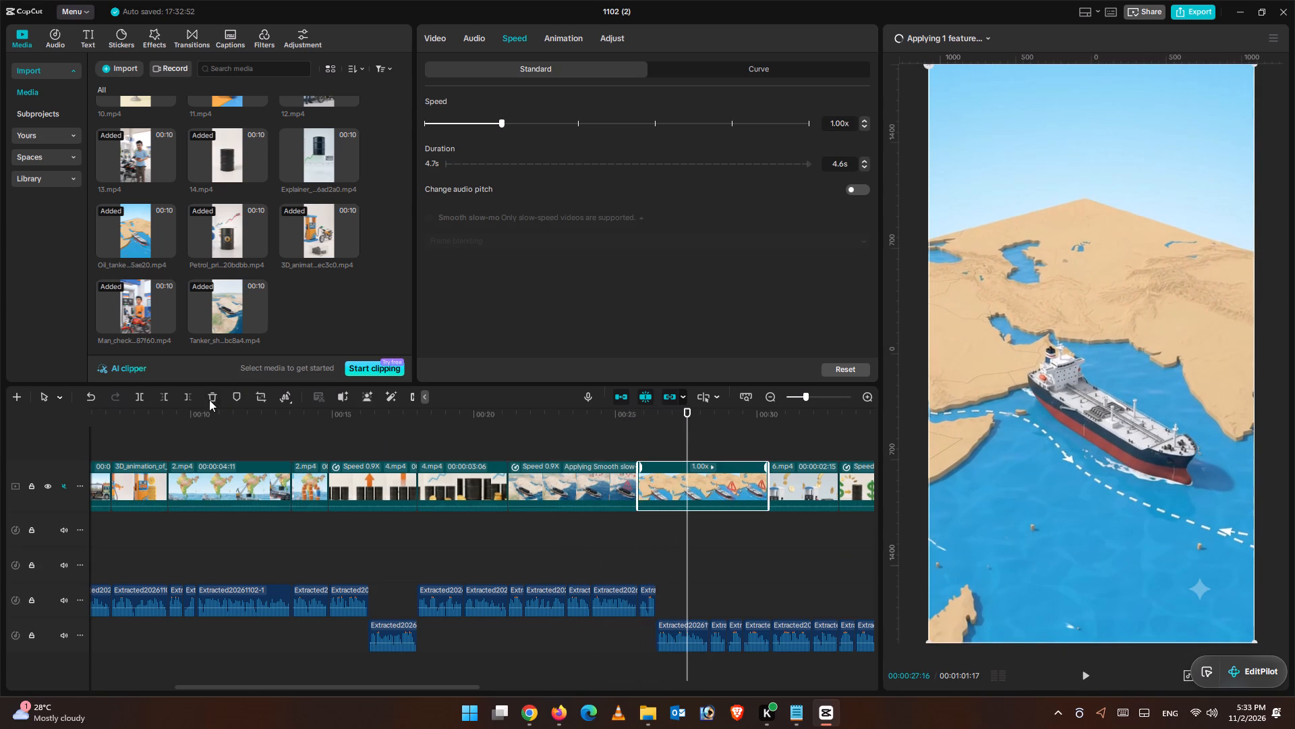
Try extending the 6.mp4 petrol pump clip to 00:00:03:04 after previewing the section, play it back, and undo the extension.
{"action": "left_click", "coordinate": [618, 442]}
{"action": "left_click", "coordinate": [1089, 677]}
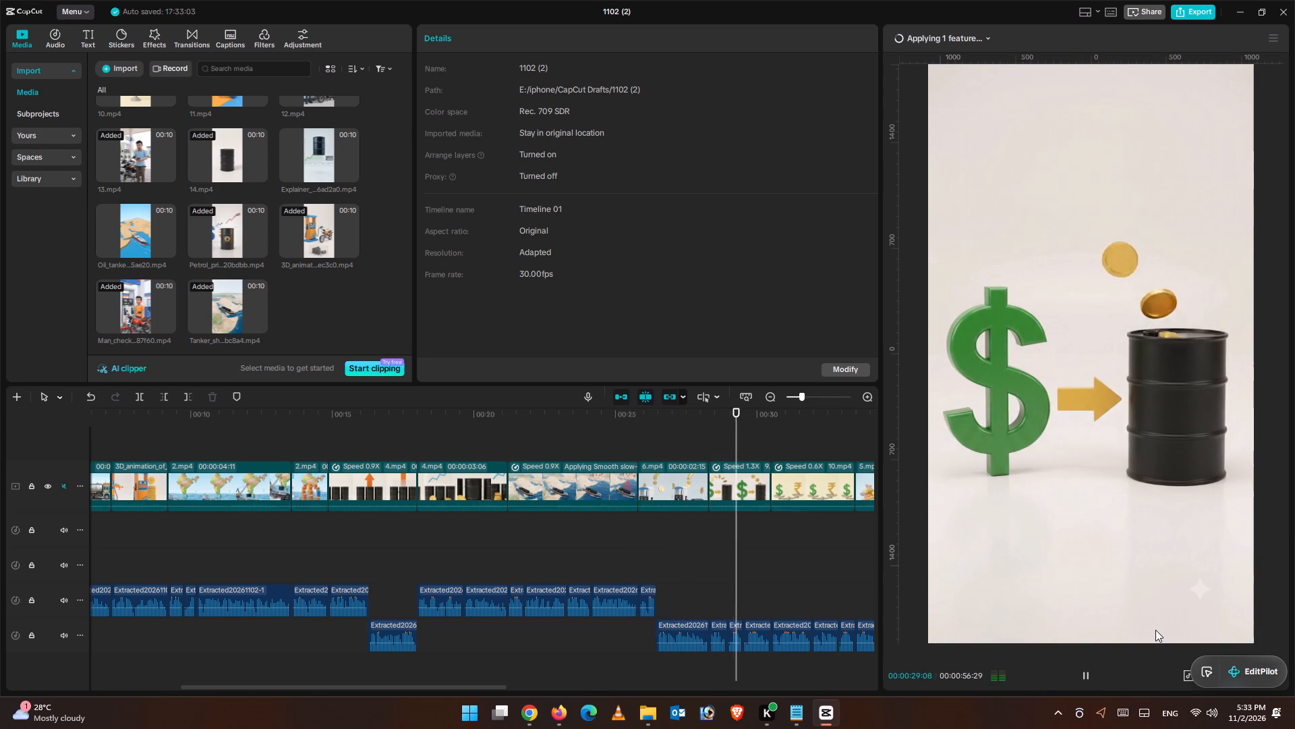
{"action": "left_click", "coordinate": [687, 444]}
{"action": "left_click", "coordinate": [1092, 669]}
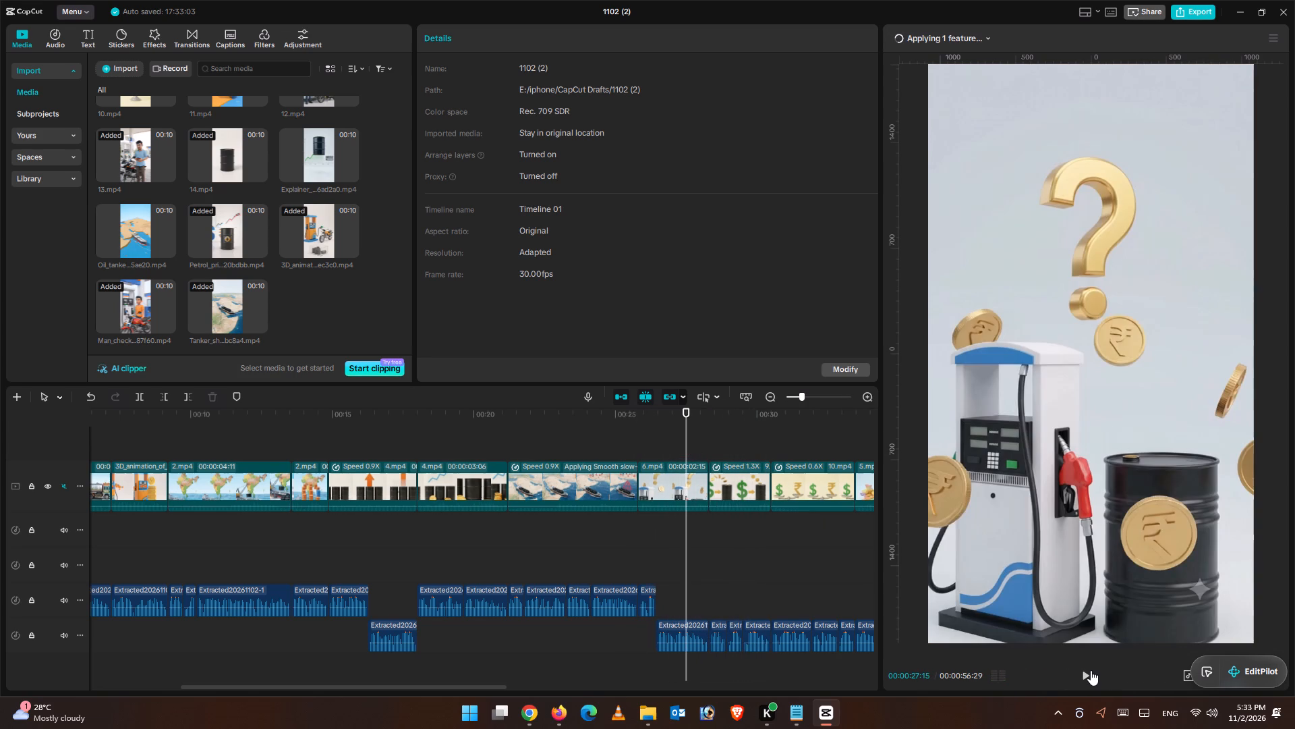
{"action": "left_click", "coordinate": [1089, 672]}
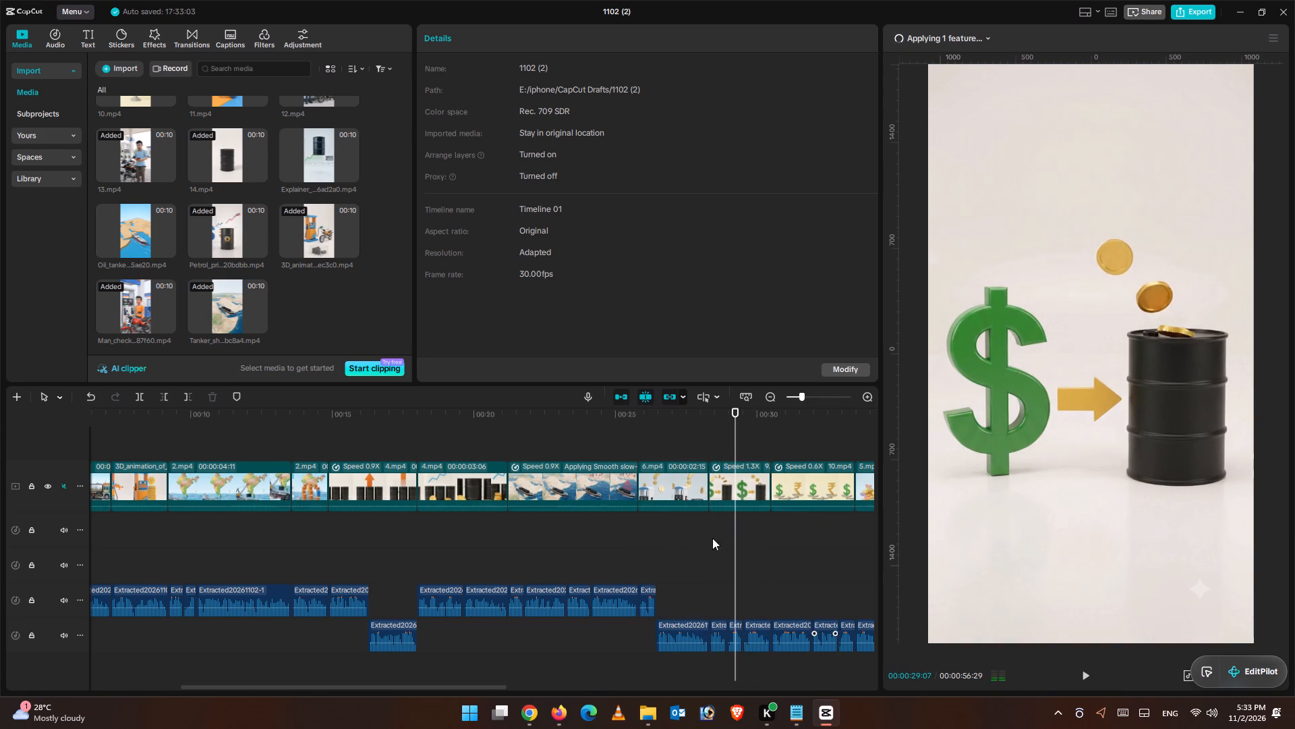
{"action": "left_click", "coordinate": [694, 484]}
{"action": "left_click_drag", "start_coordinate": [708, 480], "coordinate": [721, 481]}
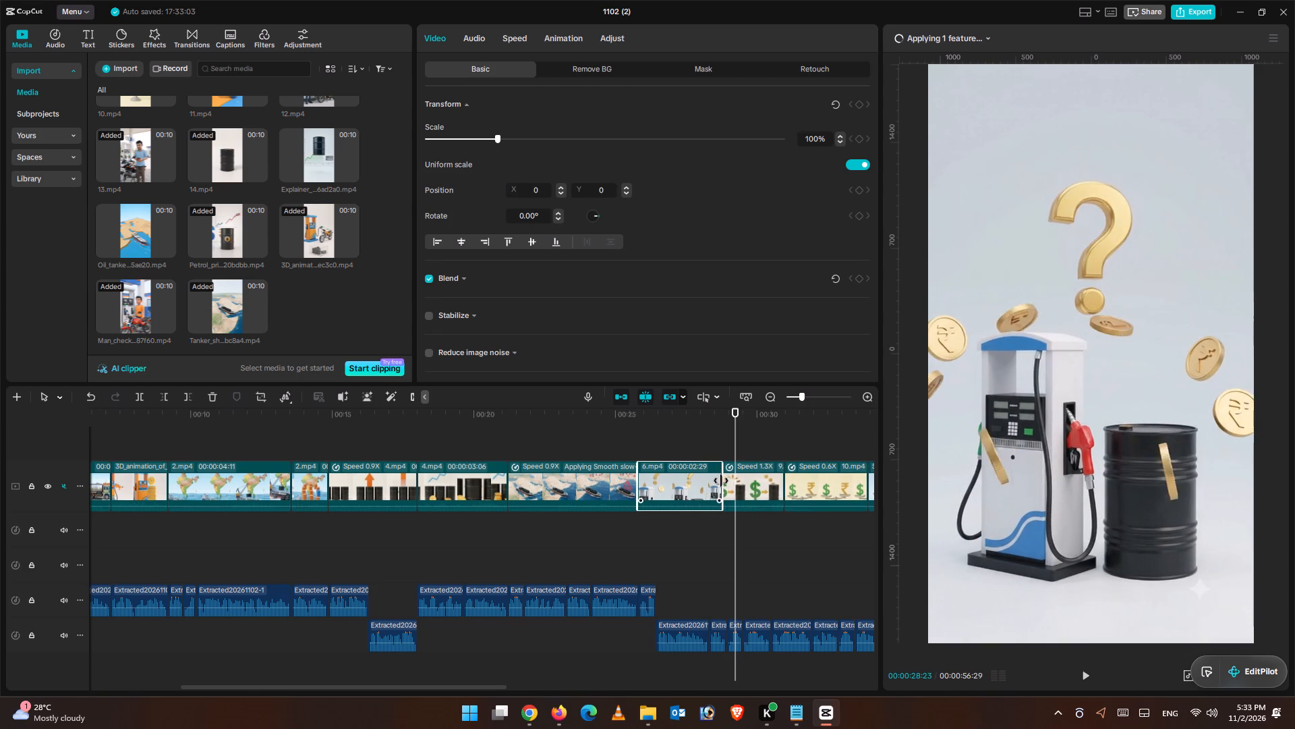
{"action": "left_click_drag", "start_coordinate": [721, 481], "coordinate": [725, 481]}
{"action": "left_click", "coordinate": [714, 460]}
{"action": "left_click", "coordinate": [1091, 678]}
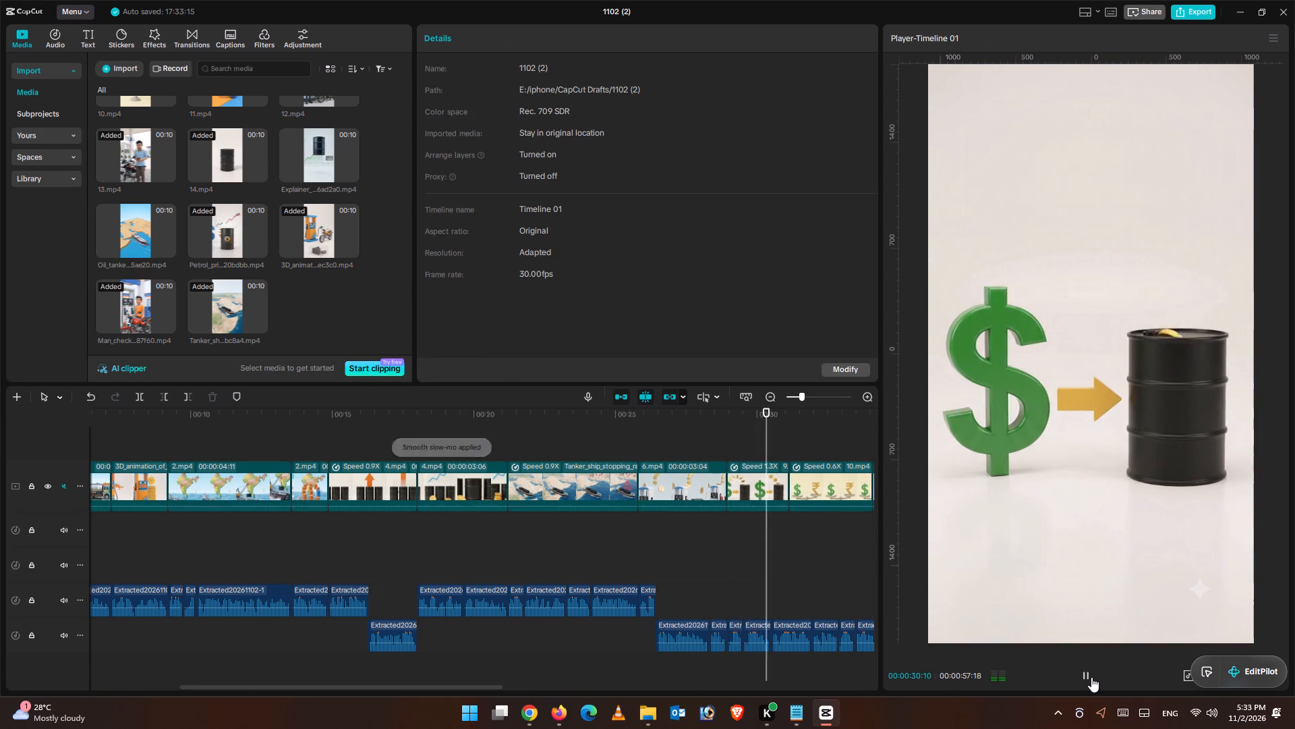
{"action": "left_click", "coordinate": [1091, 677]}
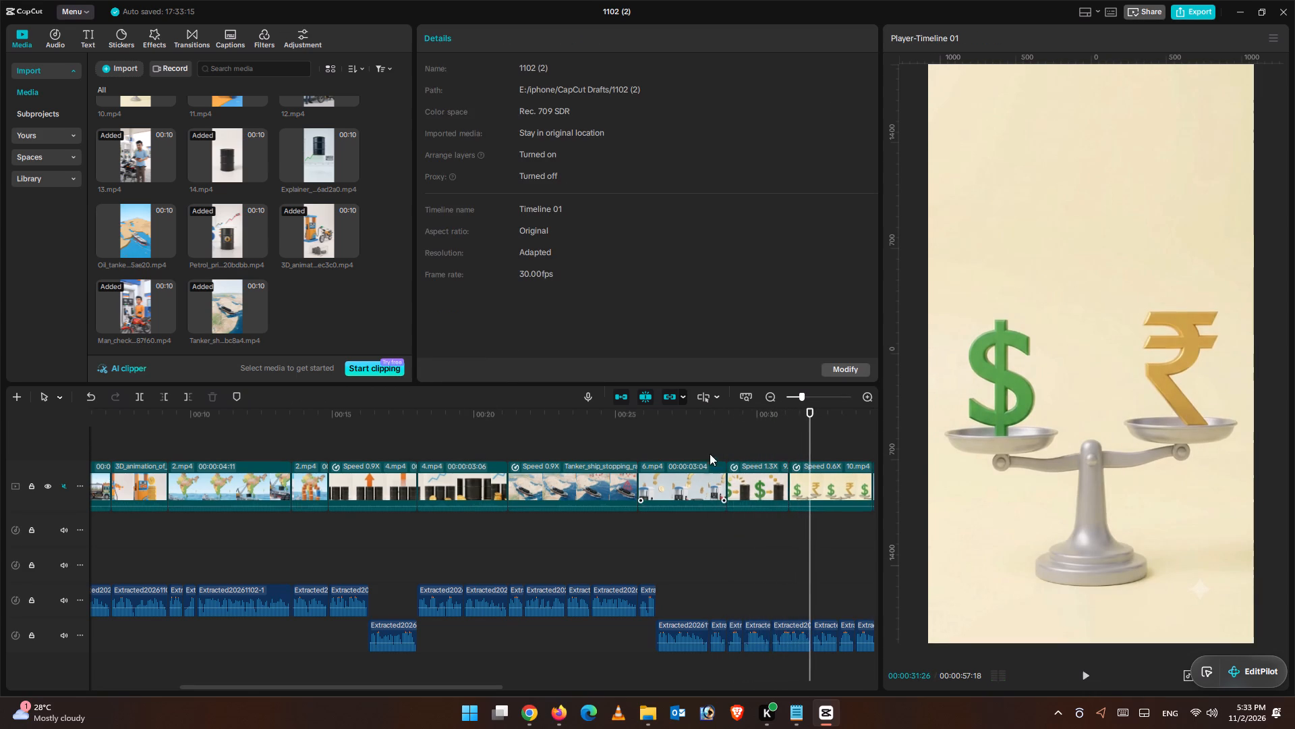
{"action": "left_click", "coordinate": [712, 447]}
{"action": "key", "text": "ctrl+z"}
{"action": "left_click", "coordinate": [698, 436]}
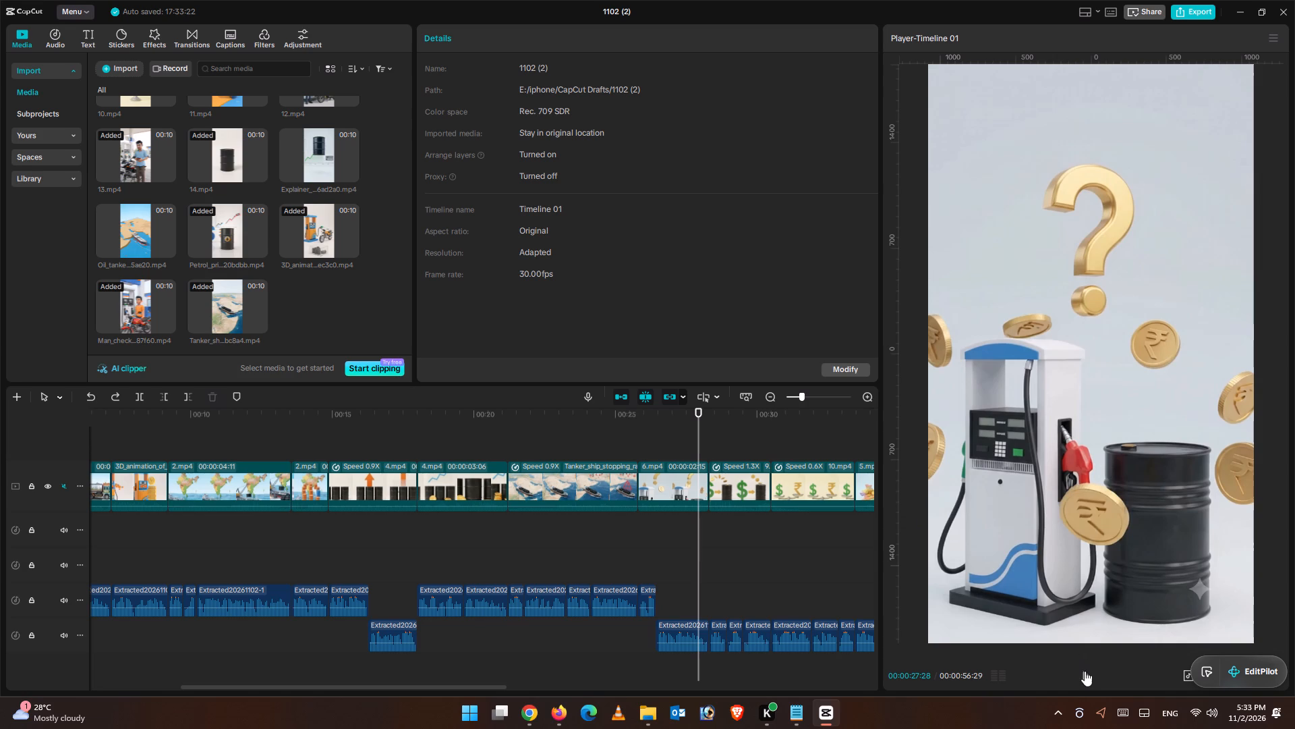
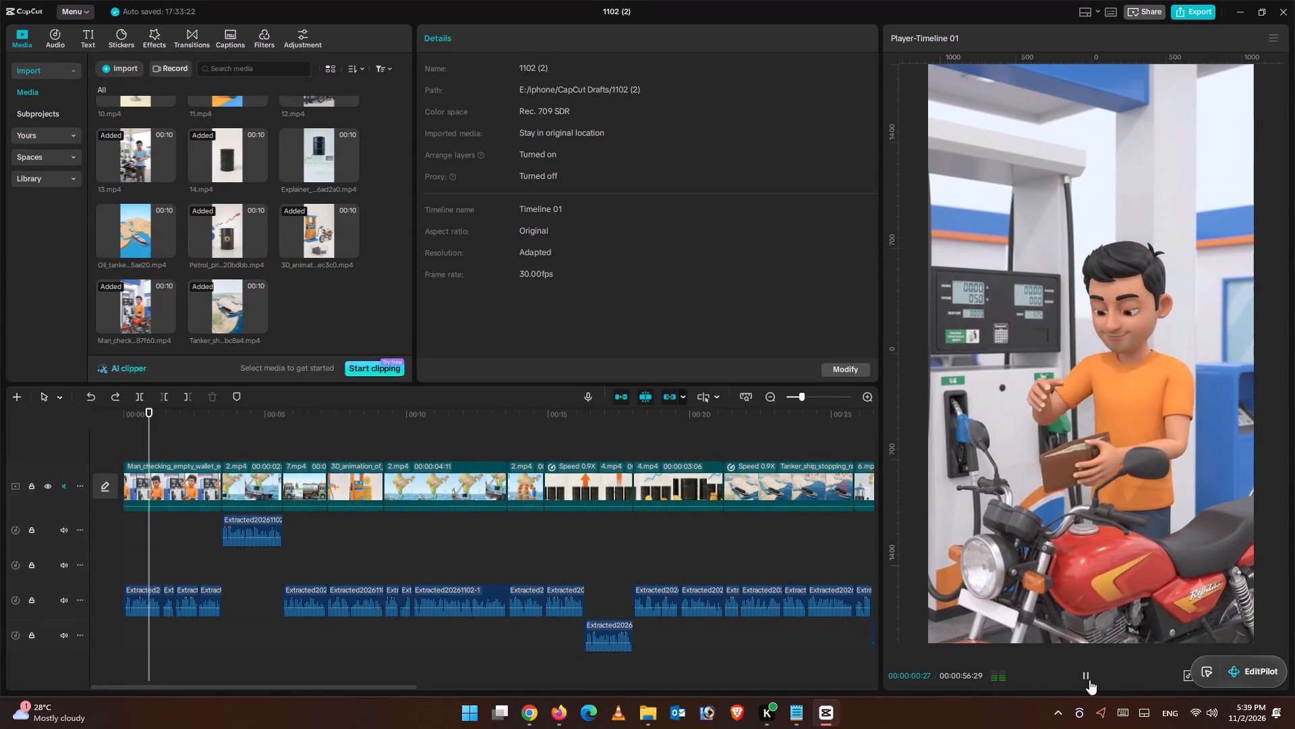
{"action": "key", "text": "ctrl+minus"}
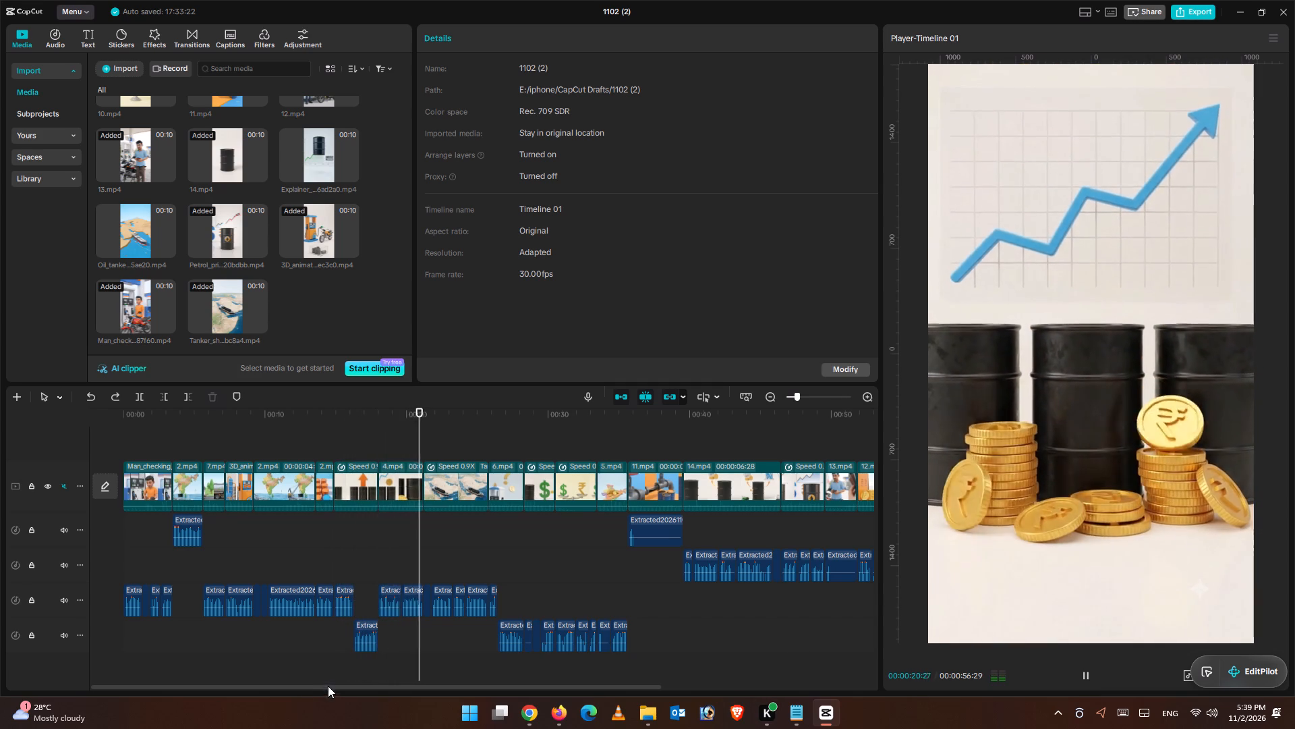
{"action": "left_click_drag", "start_coordinate": [329, 689], "coordinate": [387, 696]}
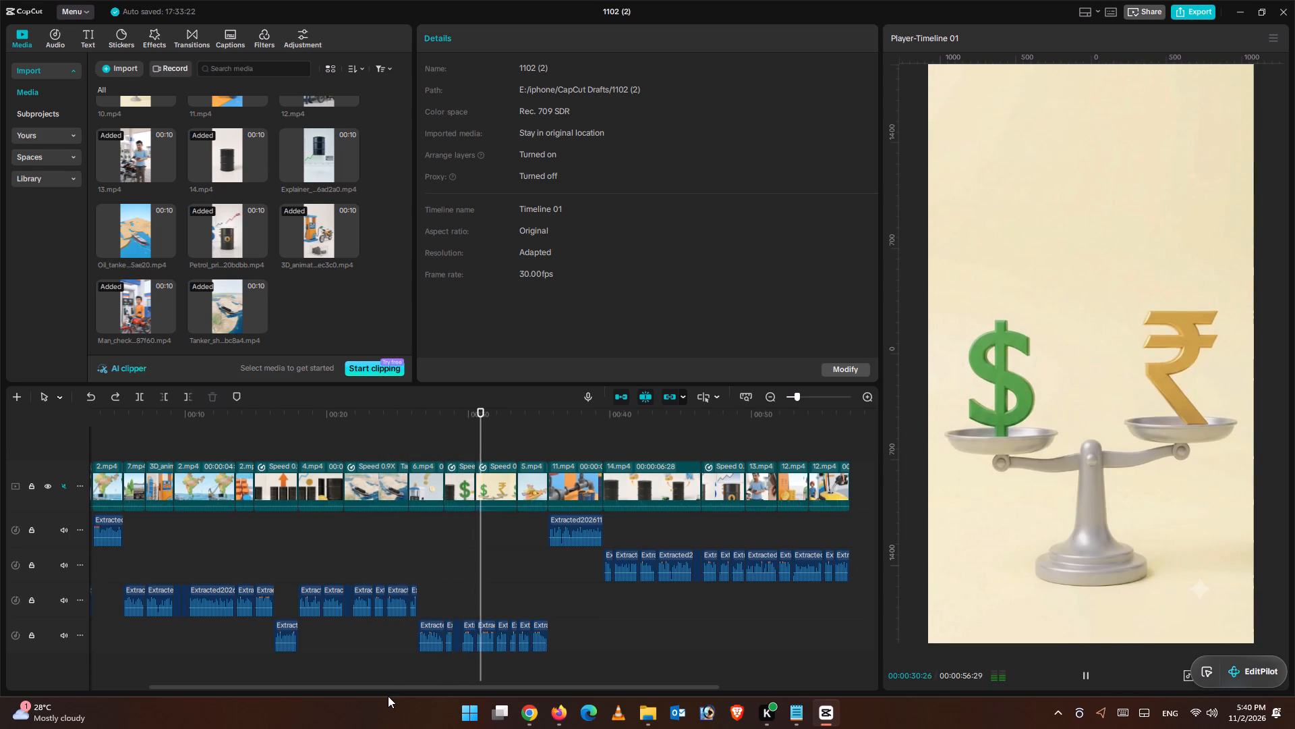
{"action": "left_click_drag", "start_coordinate": [514, 421], "coordinate": [474, 421]}
{"action": "left_click", "coordinate": [115, 74]}
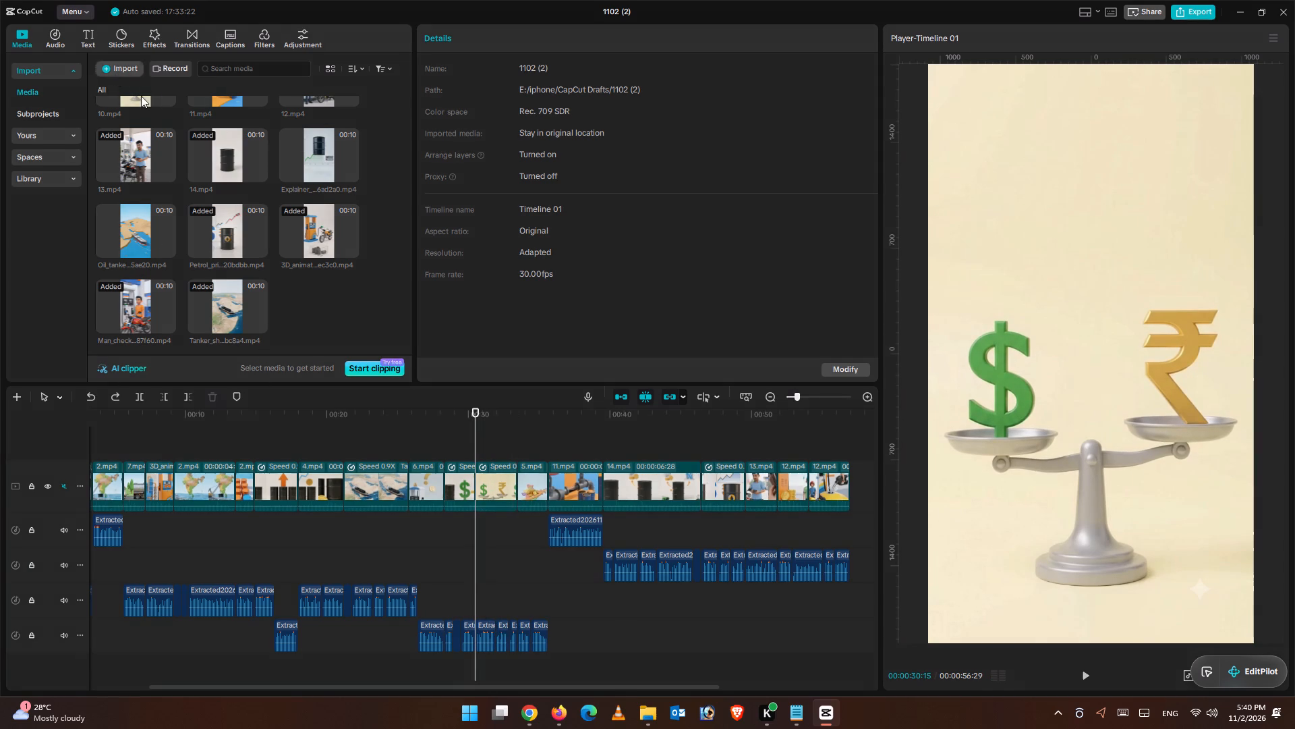
{"action": "left_click", "coordinate": [172, 99]}
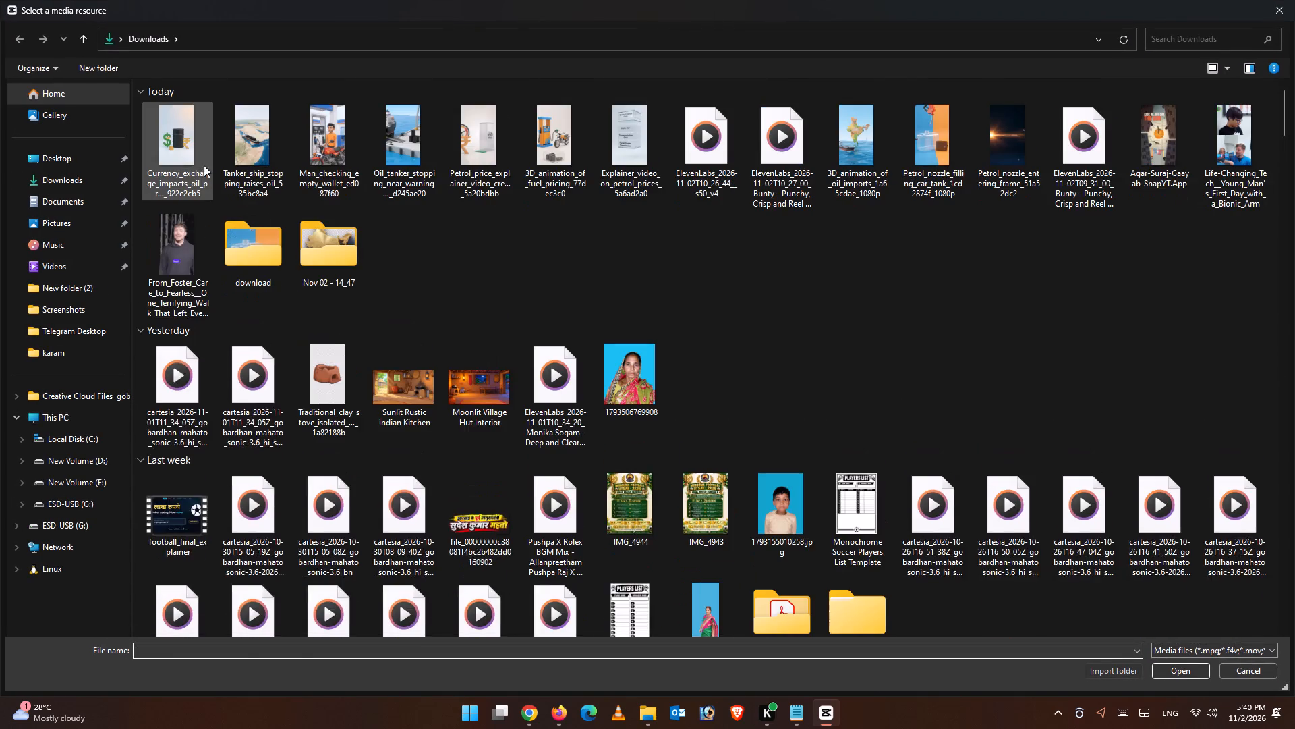
{"action": "double_click", "coordinate": [190, 152]}
{"action": "left_click", "coordinate": [348, 327]}
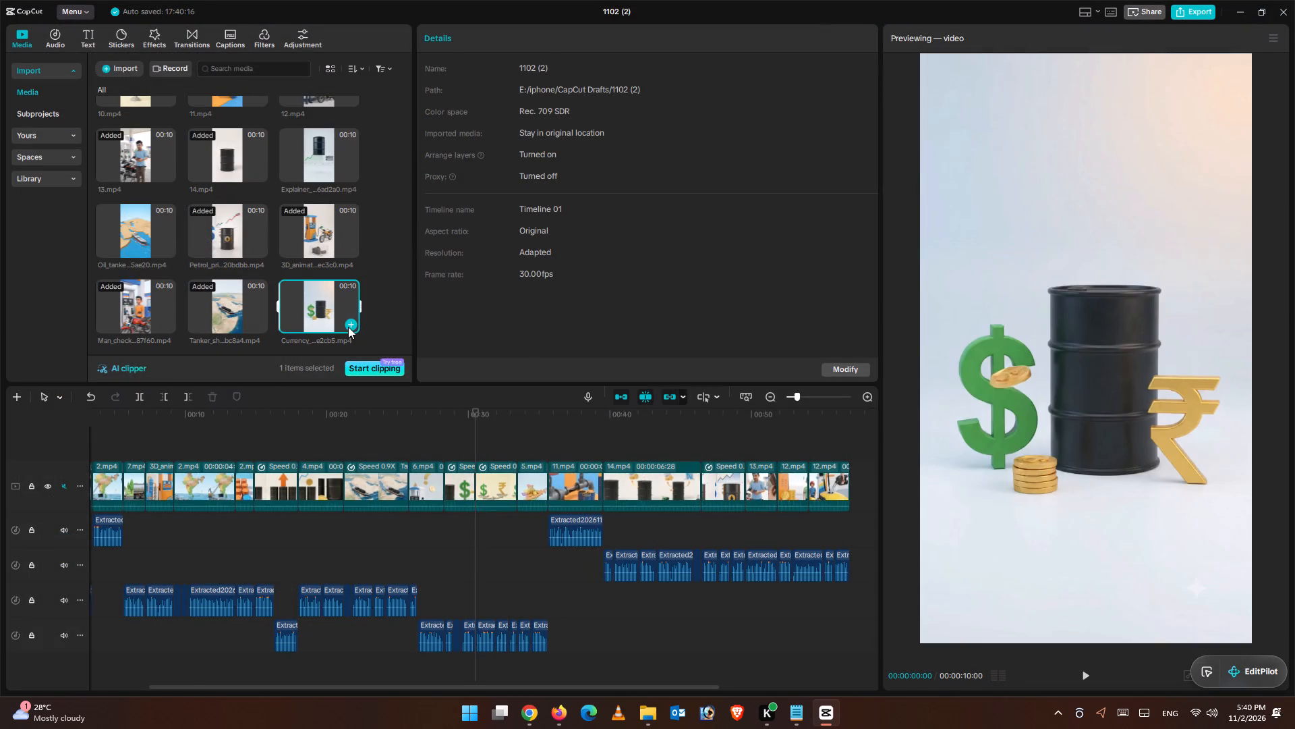
Play back the inserted currency exchange clip repeatedly to check how its opening fits the voice-over.
{"action": "left_click", "coordinate": [1091, 671]}
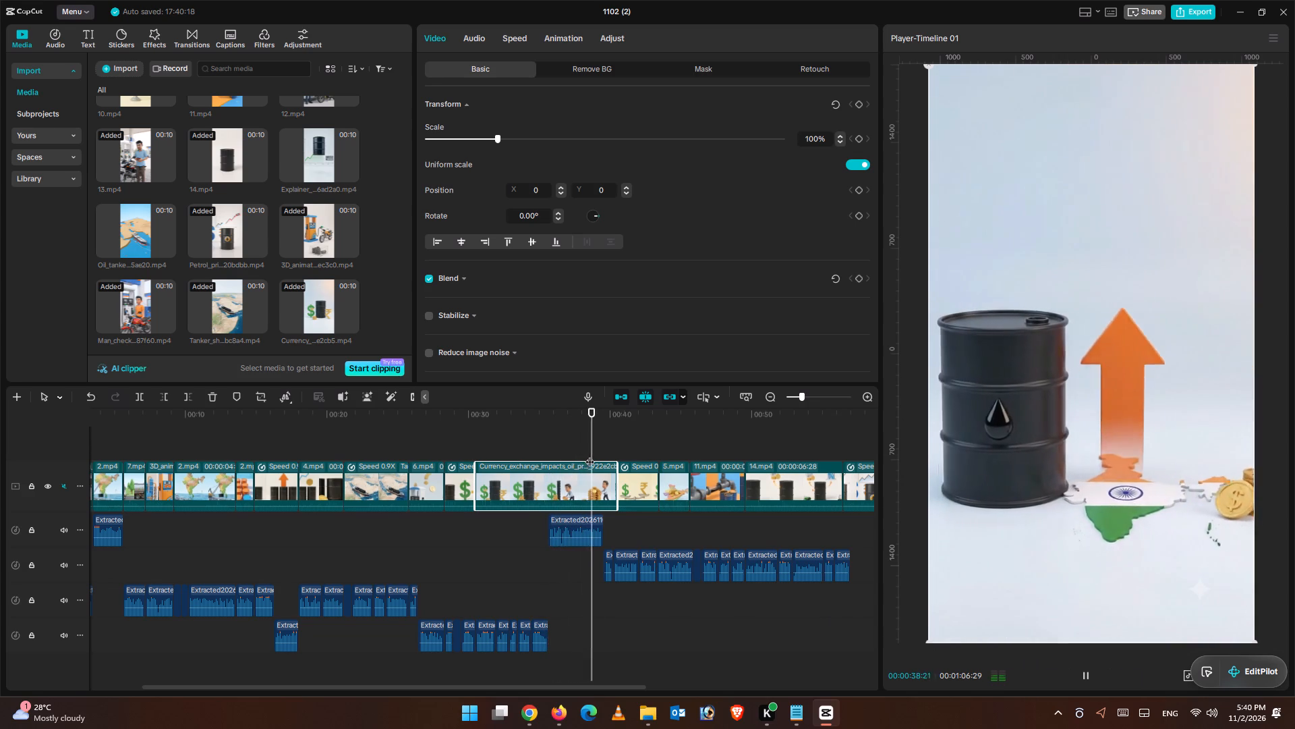
{"action": "left_click", "coordinate": [512, 426]}
{"action": "left_click", "coordinate": [500, 441]}
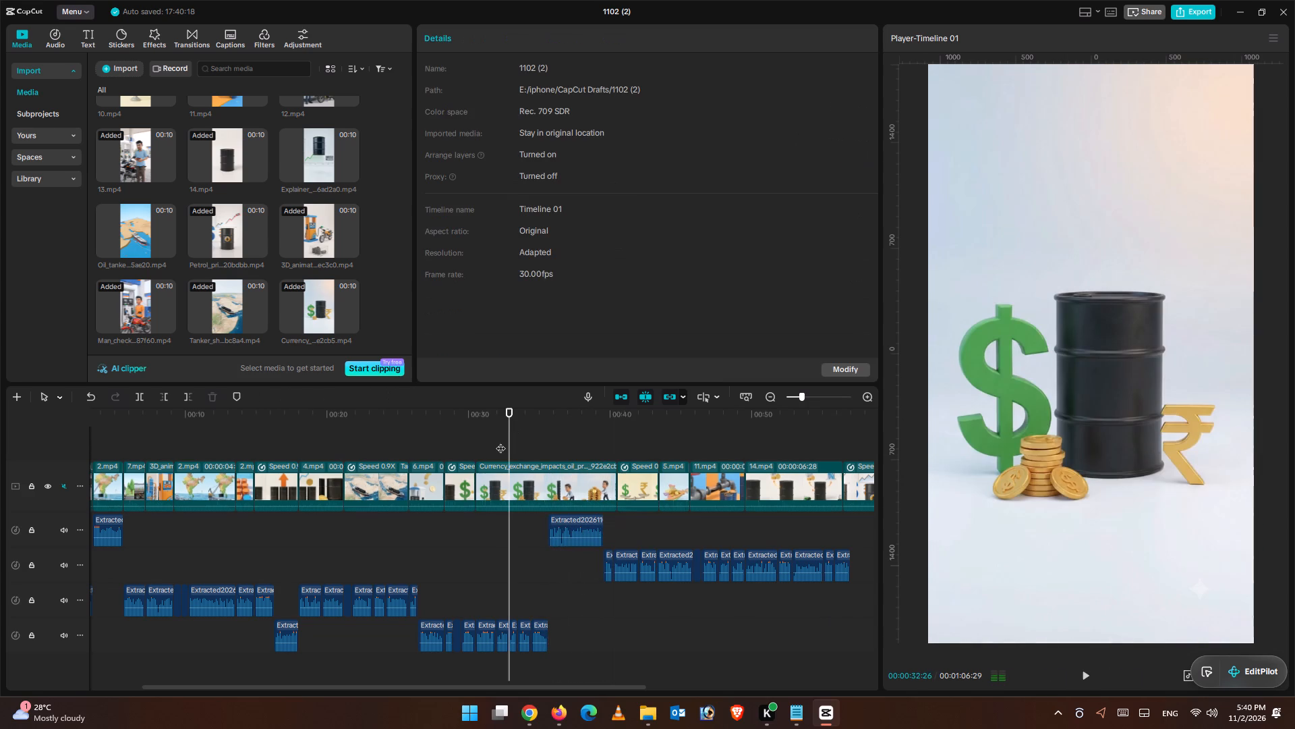
{"action": "key", "text": "ctrl+equal"}
{"action": "key", "text": "ctrl+equal"}
{"action": "left_click", "coordinate": [456, 435]}
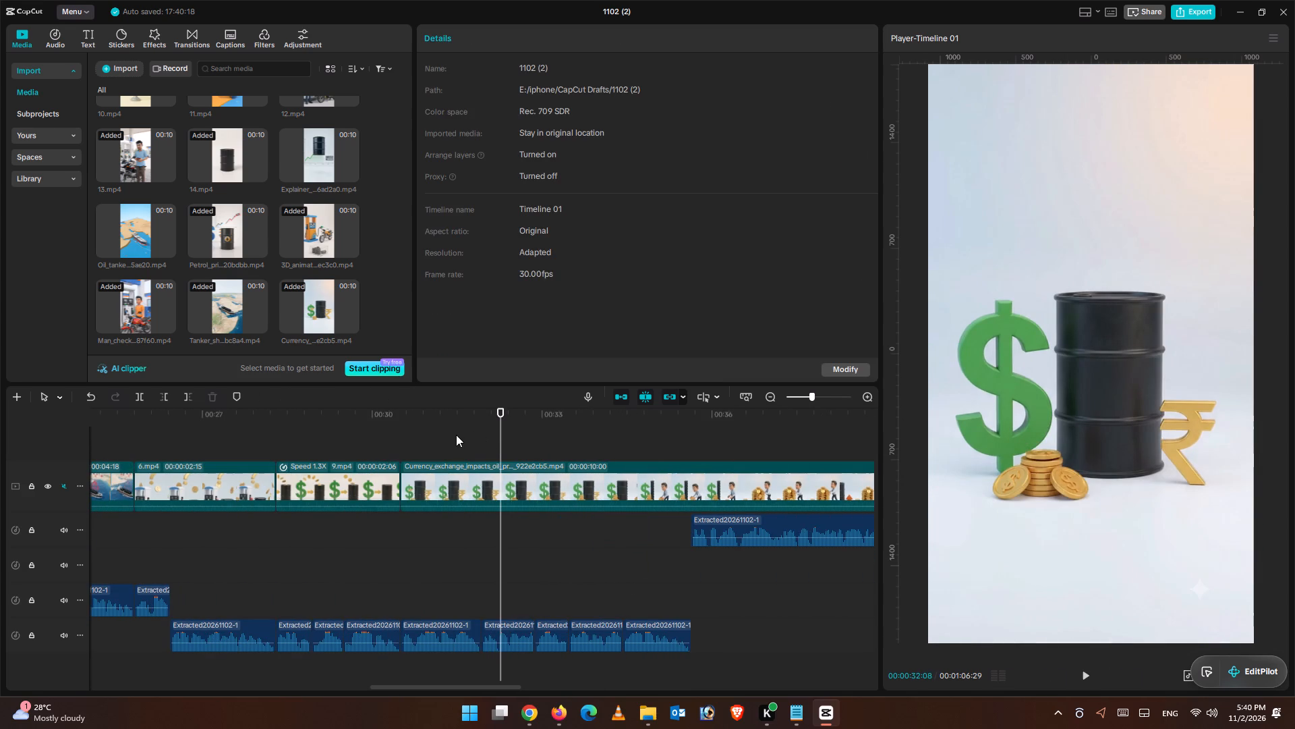
{"action": "left_click", "coordinate": [1093, 678]}
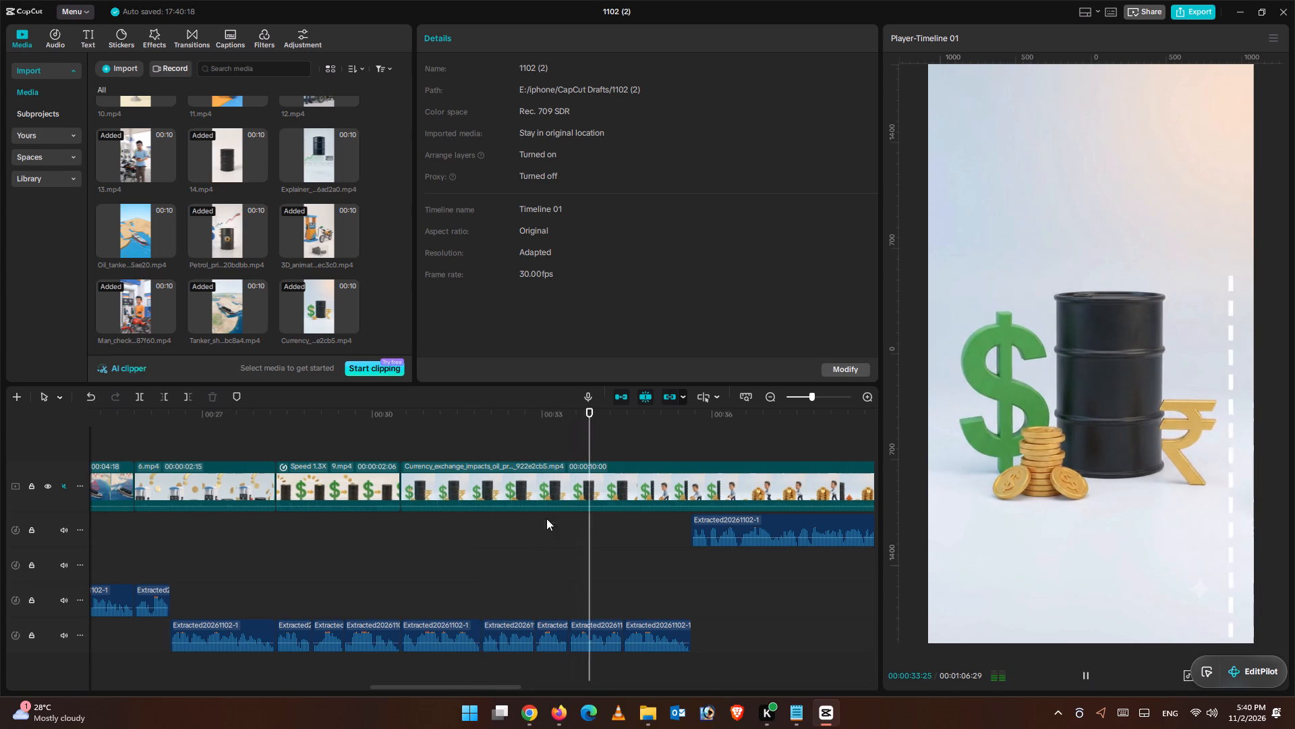
{"action": "left_click", "coordinate": [497, 450]}
{"action": "left_click", "coordinate": [450, 437]}
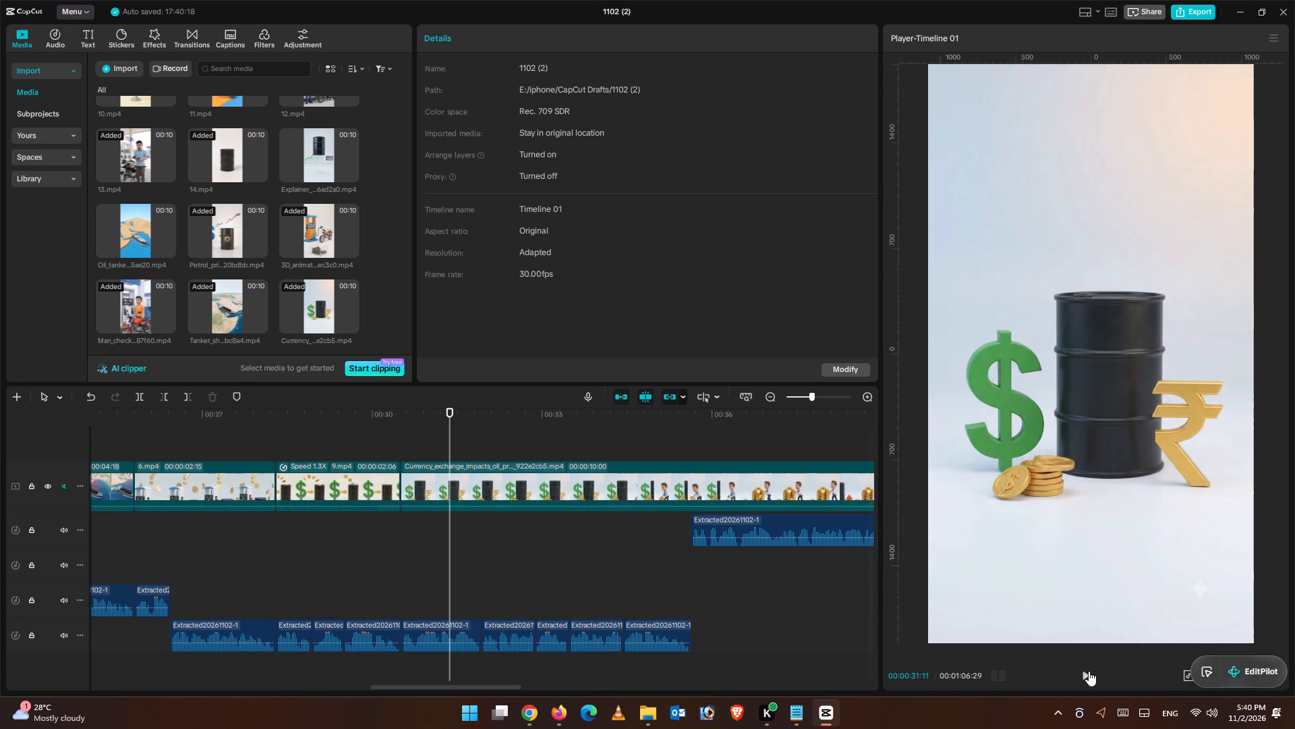
{"action": "left_click", "coordinate": [1089, 671]}
{"action": "left_click", "coordinate": [399, 450]}
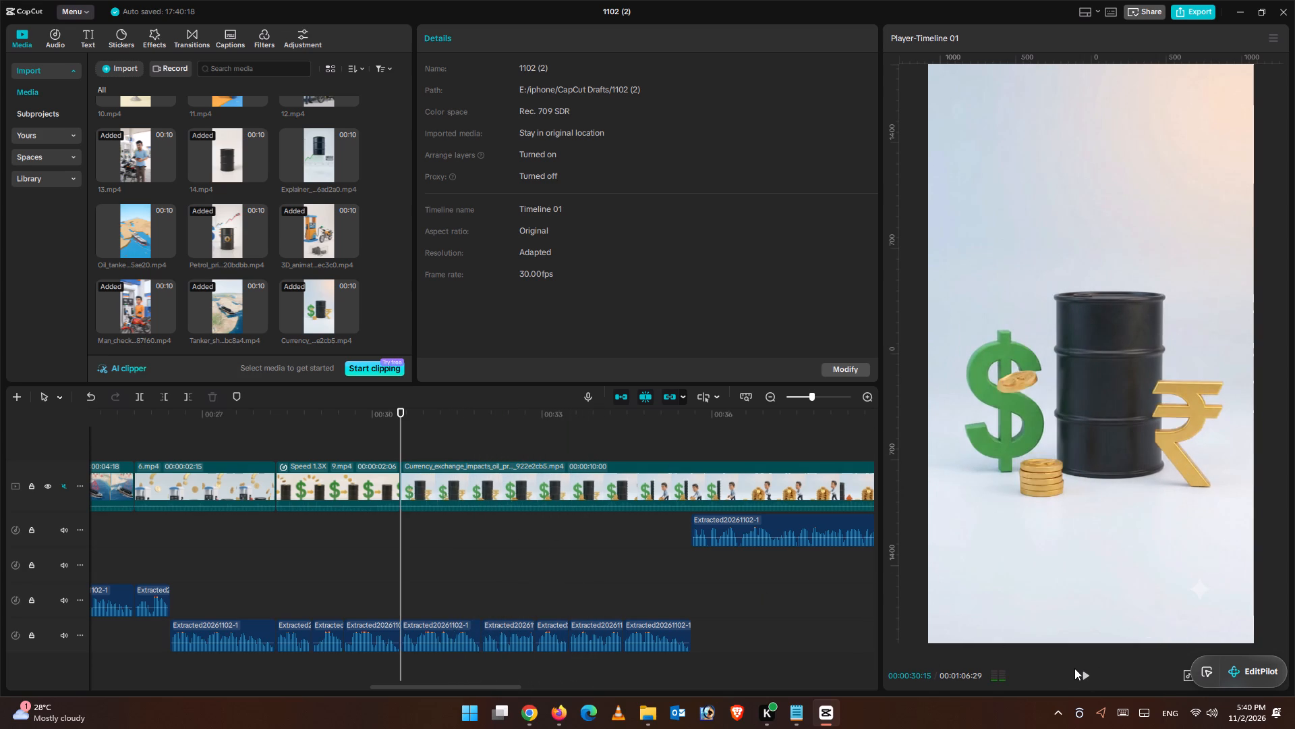
{"action": "left_click", "coordinate": [1085, 671]}
{"action": "left_click", "coordinate": [1085, 672]}
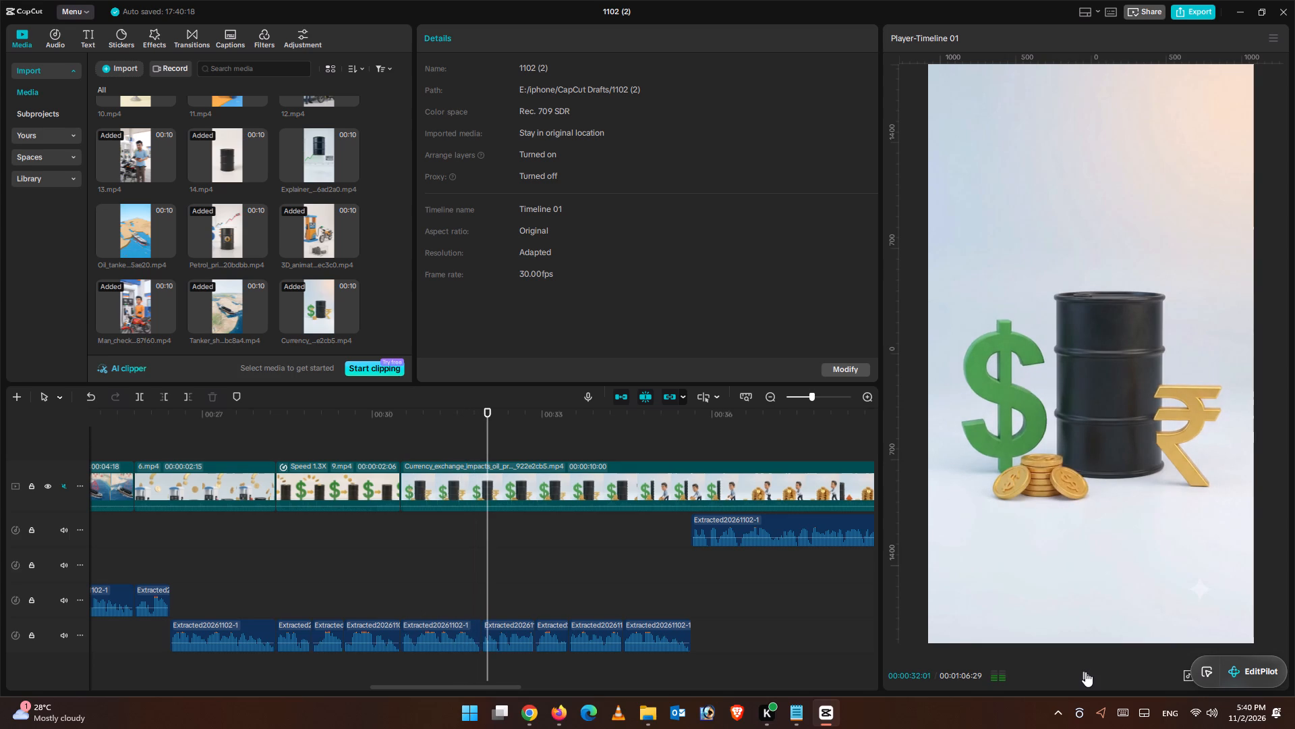
{"action": "left_click", "coordinate": [398, 441]}
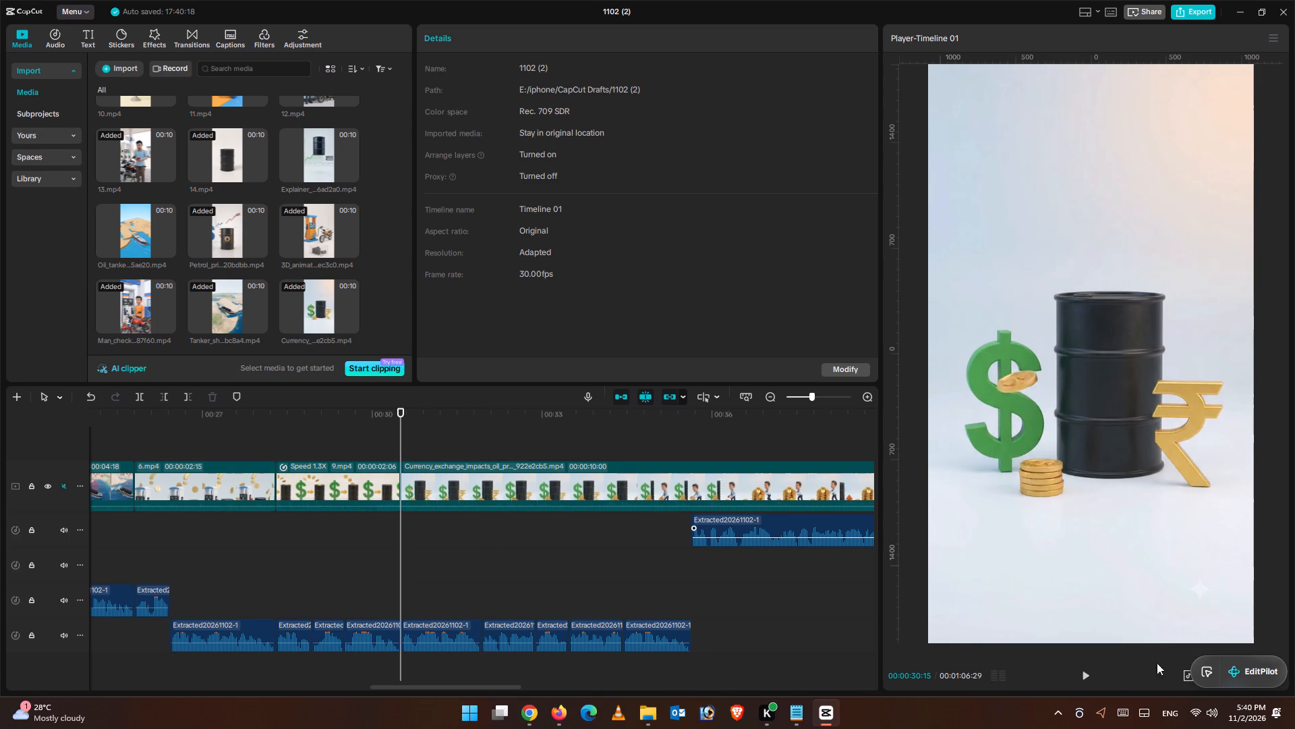
{"action": "left_click", "coordinate": [1086, 675]}
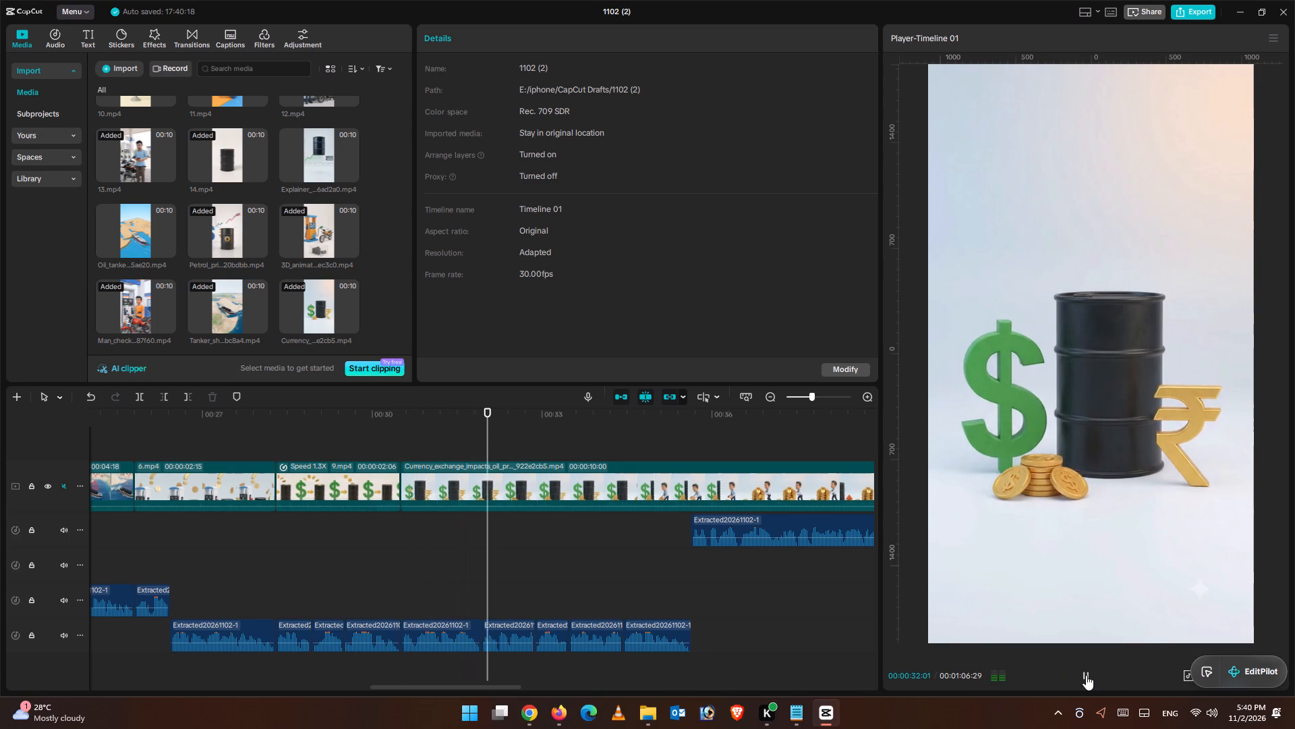
{"action": "left_click", "coordinate": [1086, 675]}
Trim the start of the currency exchange clip so its duration is 00:00:09:09.
{"action": "left_click", "coordinate": [448, 480]}
{"action": "left_click_drag", "start_coordinate": [403, 476], "coordinate": [404, 476]}
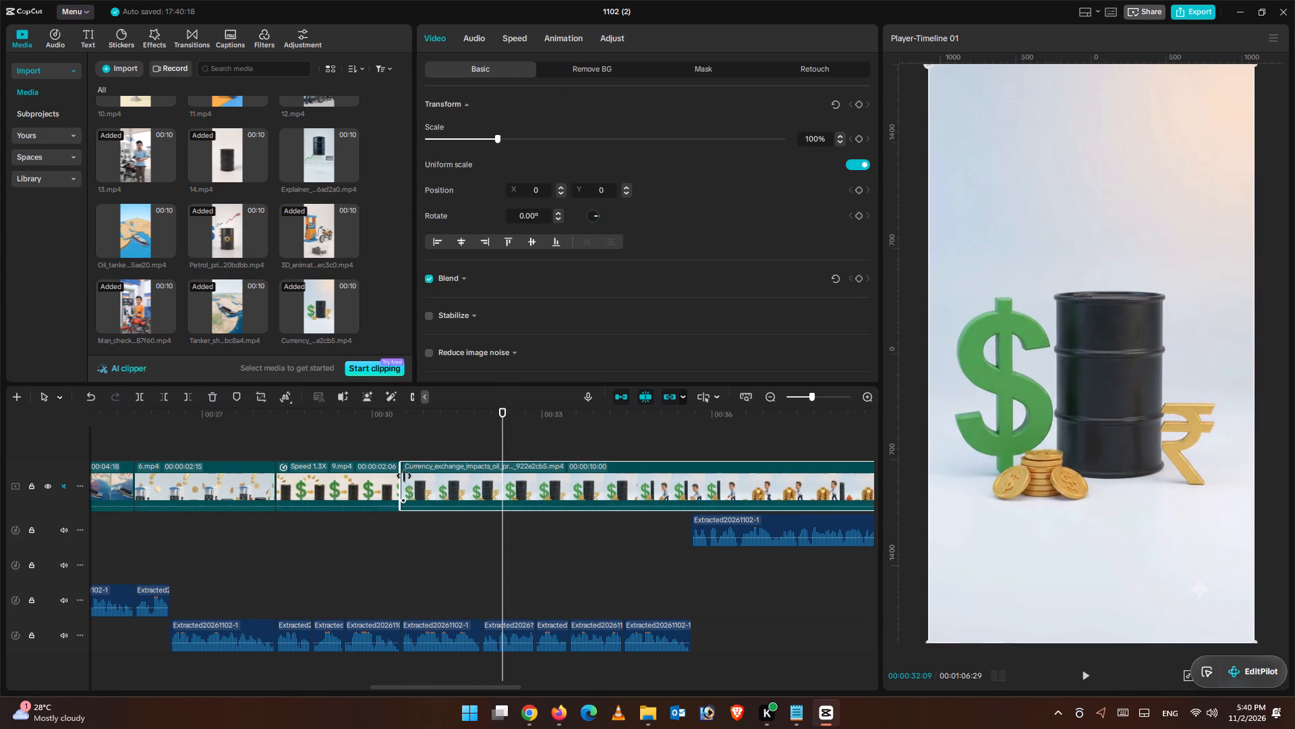
{"action": "left_click_drag", "start_coordinate": [404, 476], "coordinate": [443, 478]}
Replay the trimmed currency exchange clip against the voice-over to examine the timing of the coins and the dashed line.
{"action": "left_click", "coordinate": [415, 433]}
{"action": "left_click", "coordinate": [386, 438]}
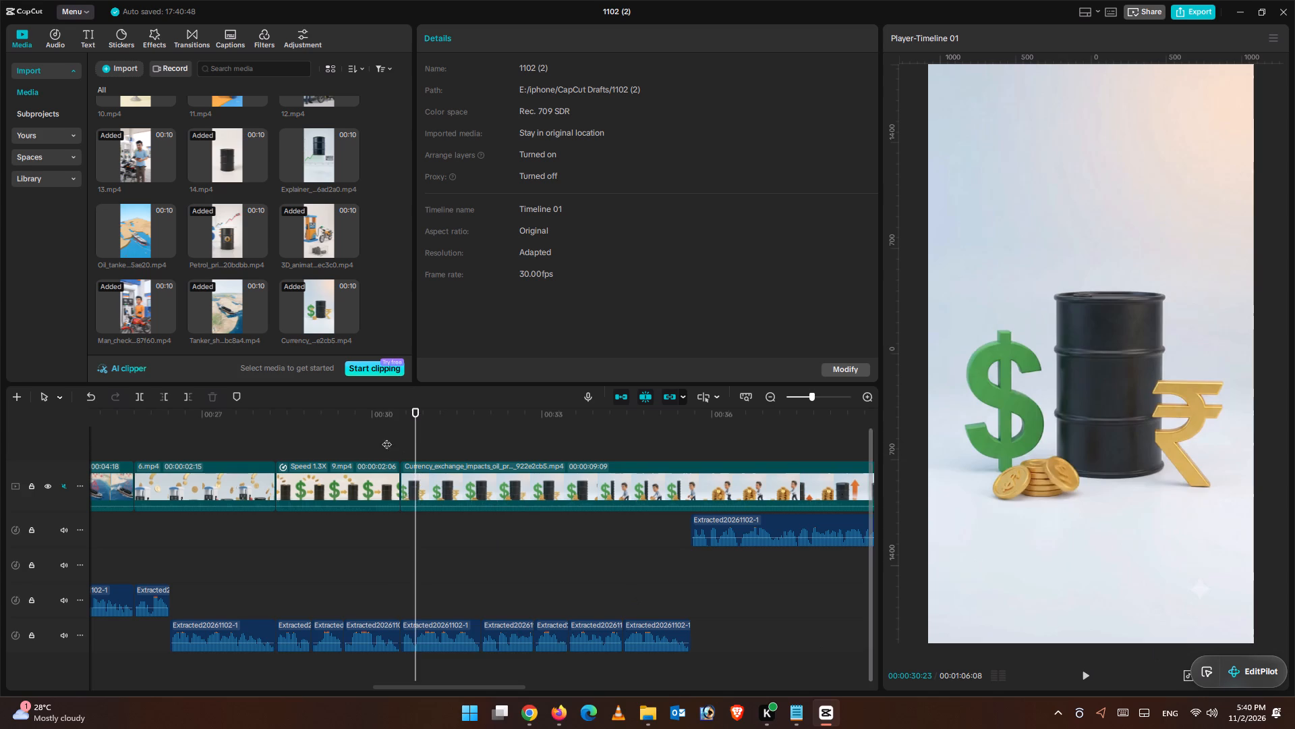
{"action": "left_click", "coordinate": [1087, 680]}
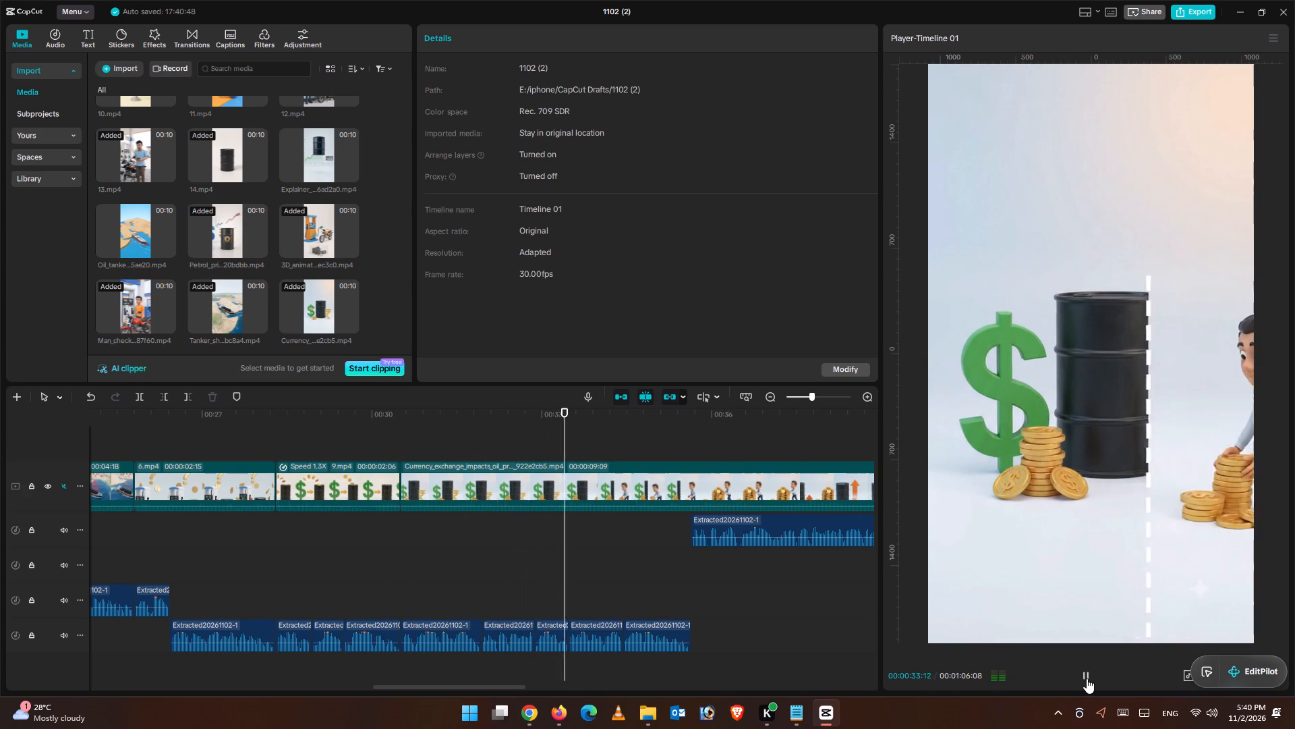
{"action": "left_click", "coordinate": [1087, 678]}
{"action": "left_click_drag", "start_coordinate": [568, 435], "coordinate": [548, 435]}
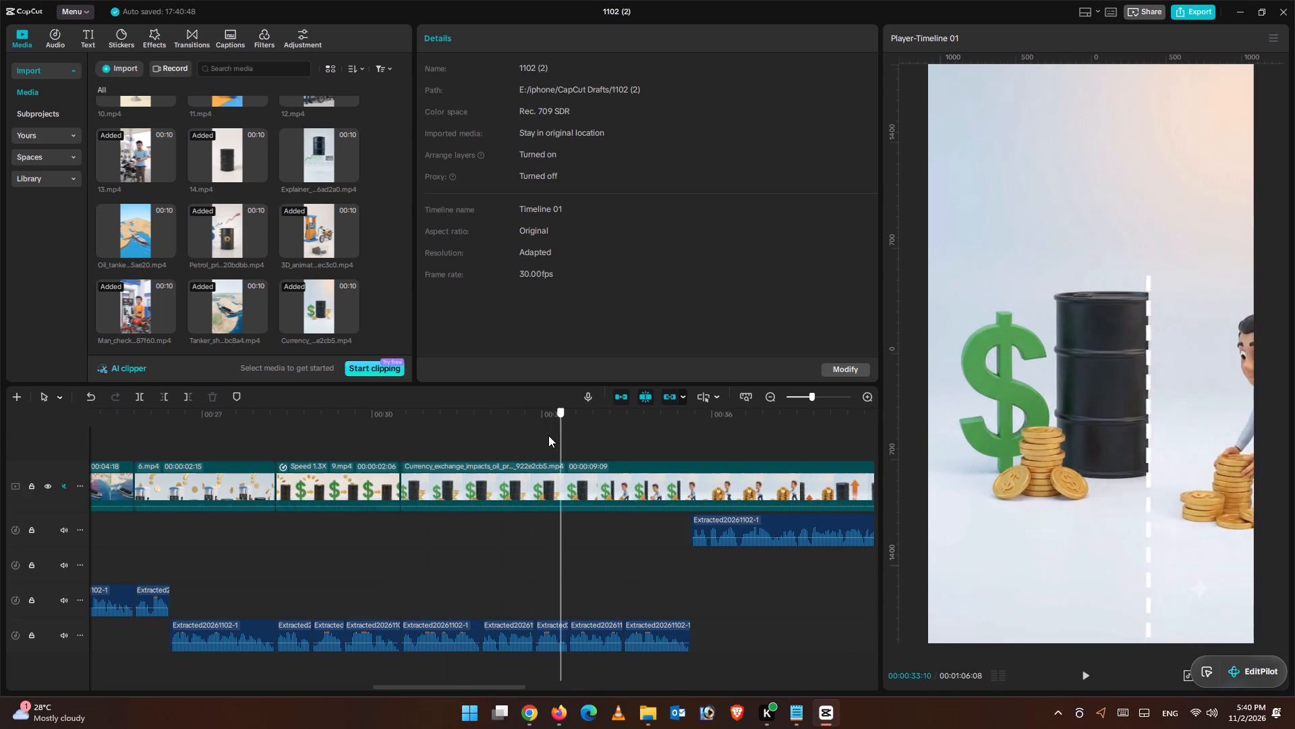
{"action": "left_click_drag", "start_coordinate": [548, 435], "coordinate": [536, 435]}
{"action": "left_click", "coordinate": [570, 469]}
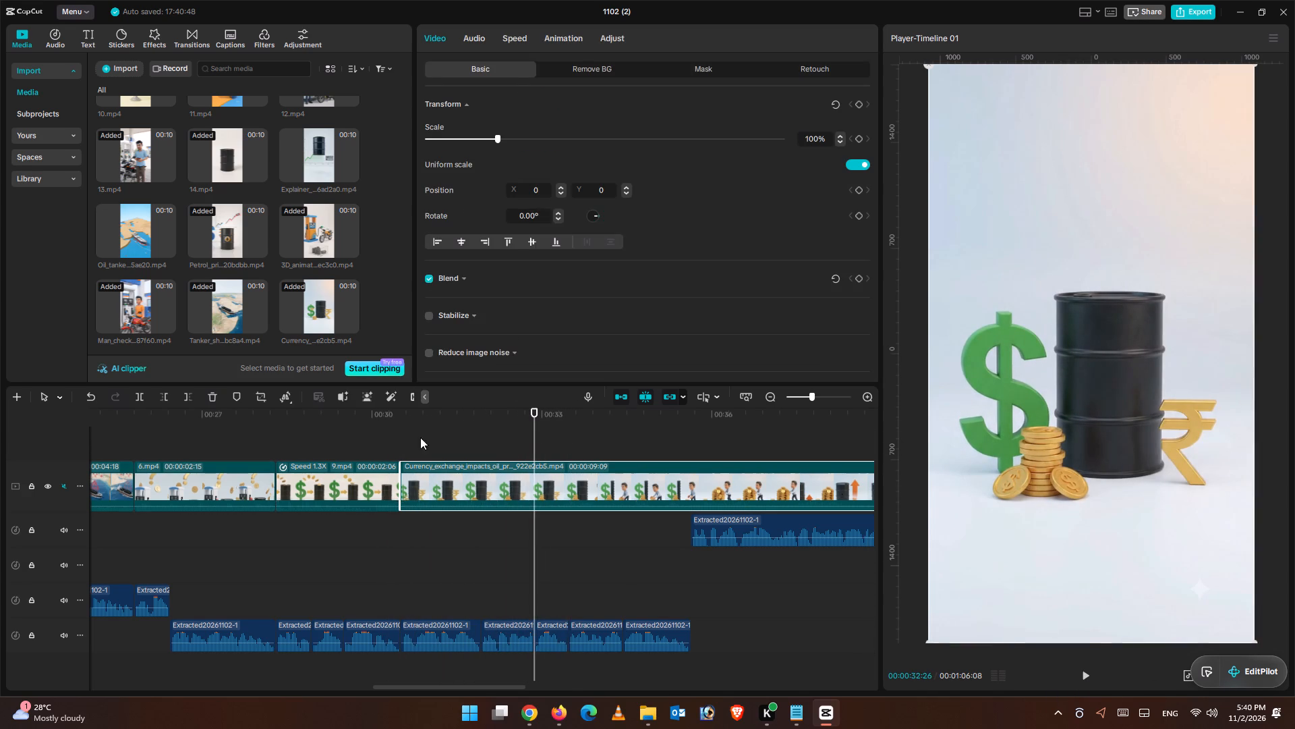
{"action": "left_click", "coordinate": [420, 434]}
{"action": "left_click", "coordinate": [1087, 674]}
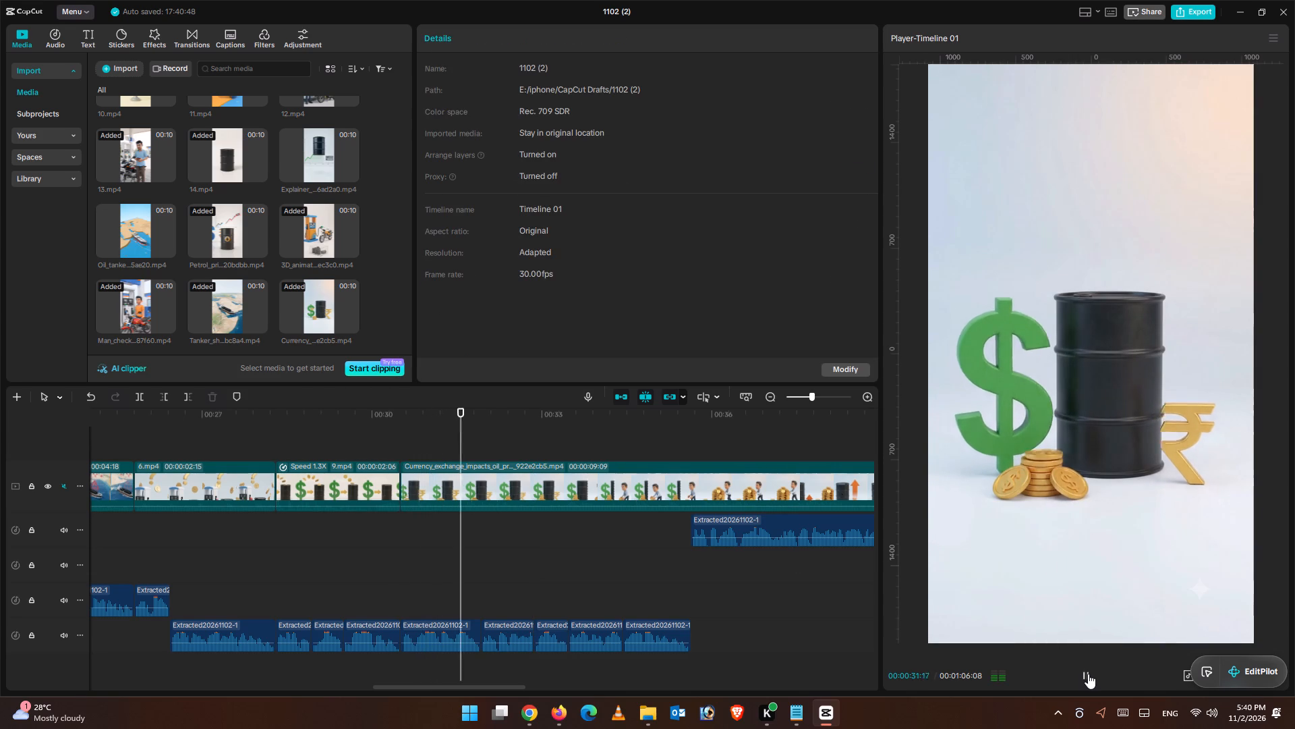
{"action": "left_click", "coordinate": [1088, 674]}
{"action": "left_click", "coordinate": [444, 444]}
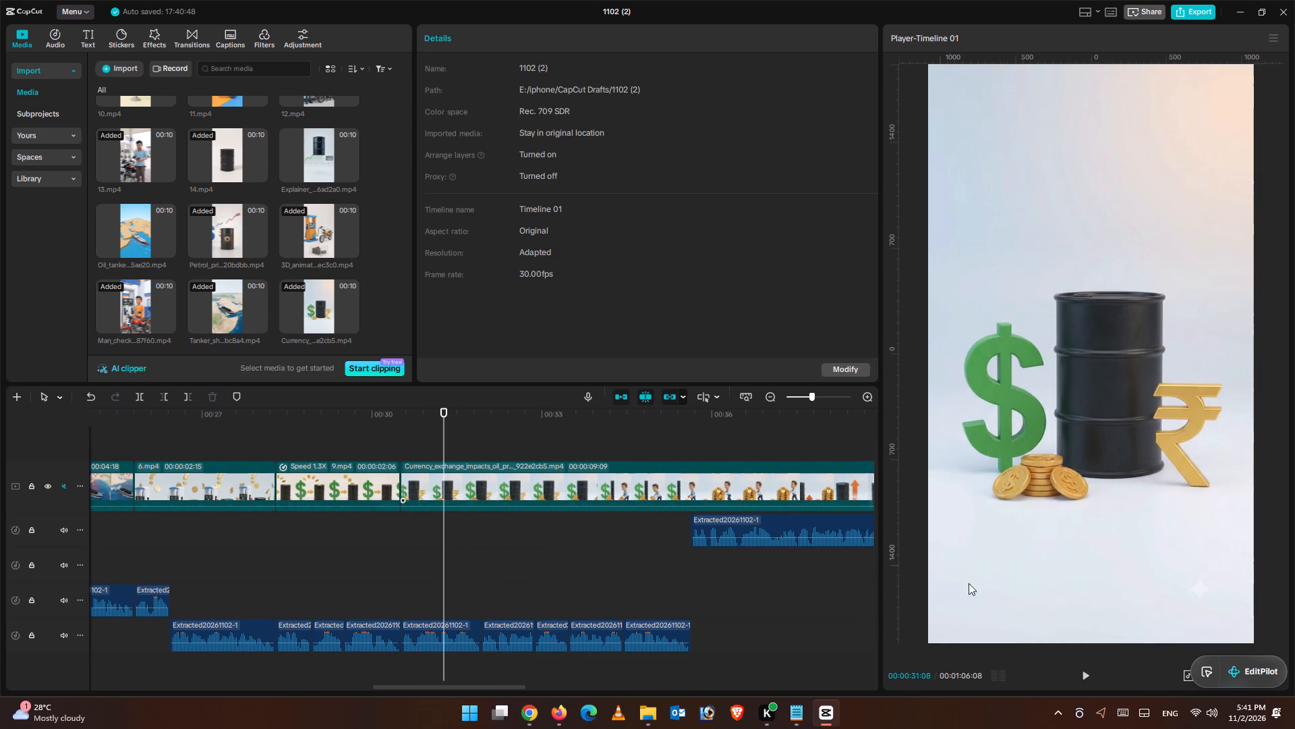
{"action": "left_click", "coordinate": [1083, 674]}
{"action": "left_click", "coordinate": [1083, 674]}
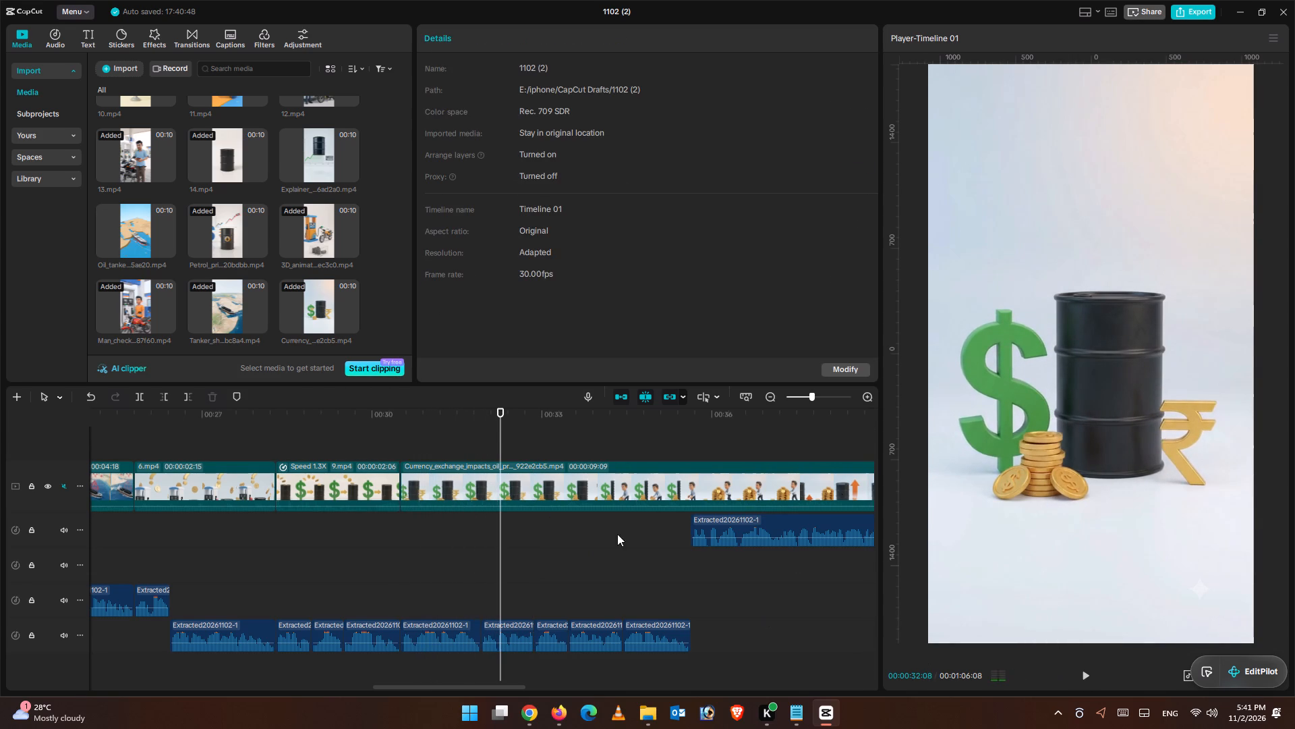
Split the currency exchange clip at 00:00:31:28, where the first voice-over segment beneath it ends.
{"action": "left_click_drag", "start_coordinate": [504, 426], "coordinate": [492, 426]}
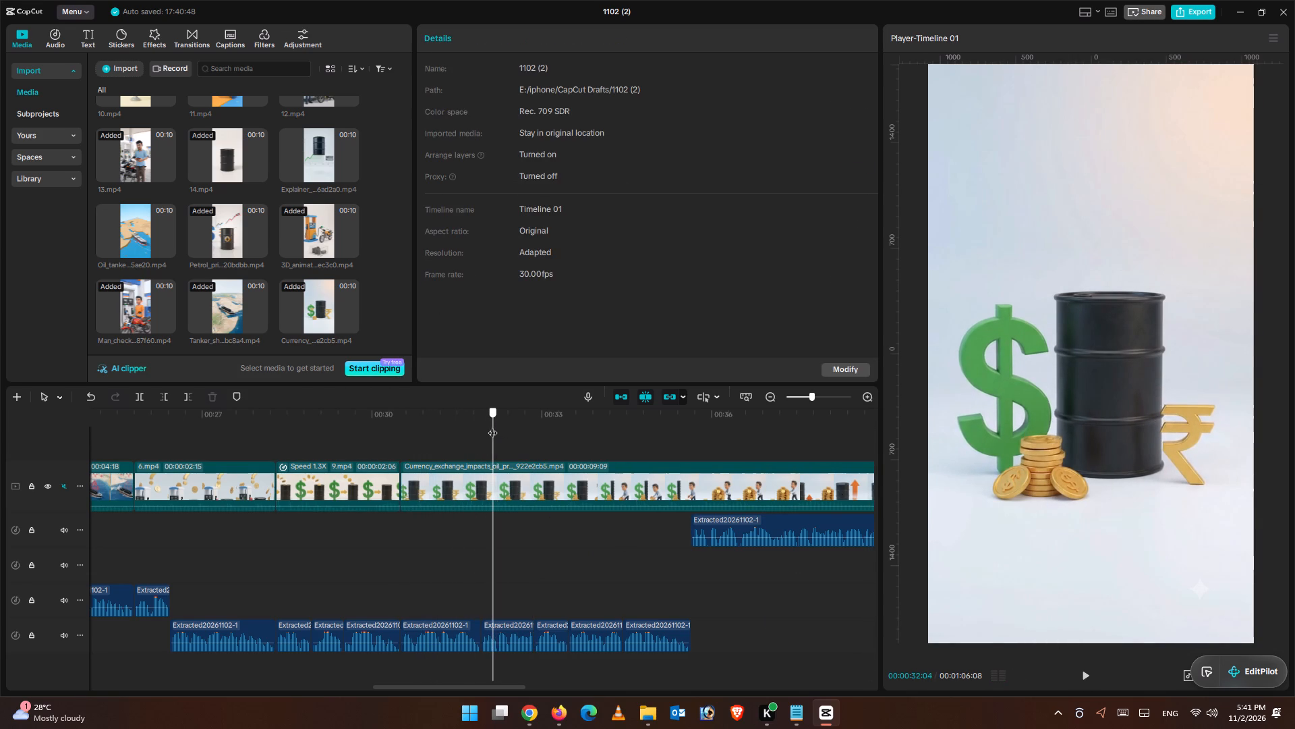
{"action": "left_click_drag", "start_coordinate": [492, 426], "coordinate": [481, 425]}
{"action": "left_click", "coordinate": [503, 475]}
{"action": "left_click", "coordinate": [143, 395]}
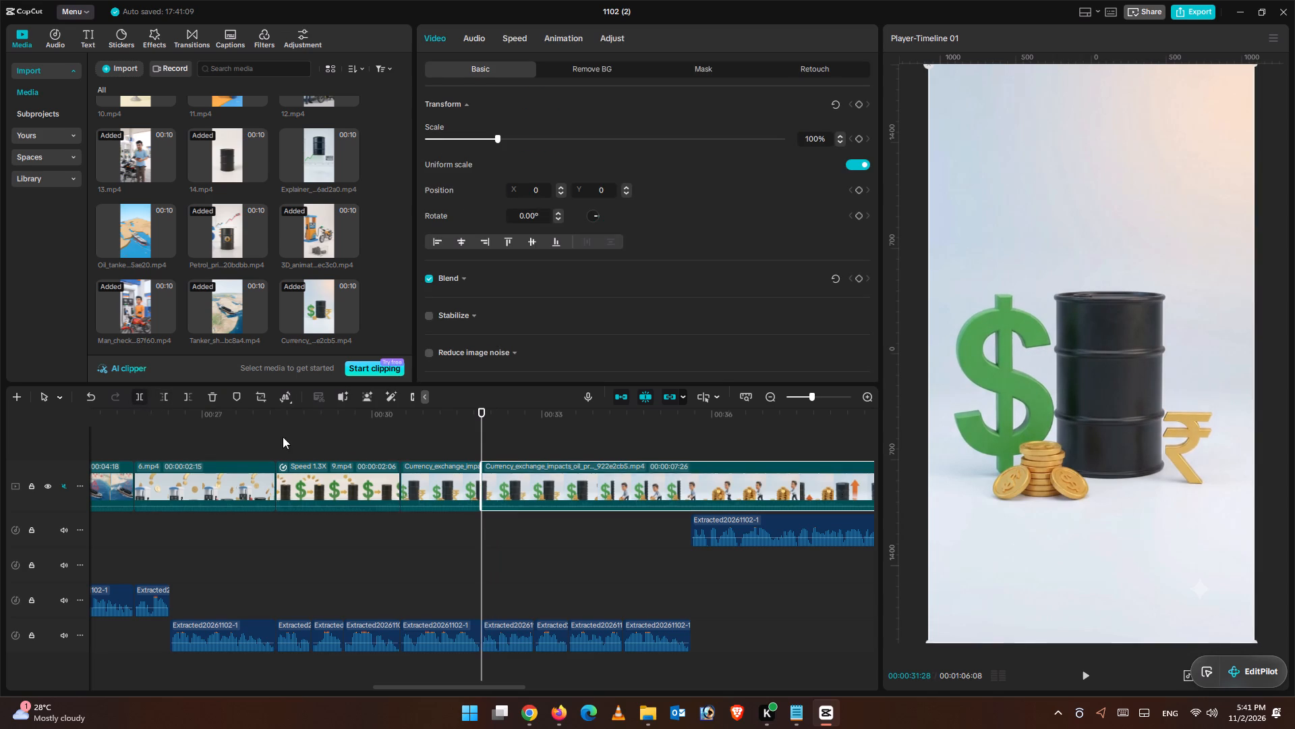
Slow the first segment of the currency exchange clip to 0.48x so it reaches the voice-over cut near 00:00:33:14.
{"action": "left_click", "coordinate": [1079, 674]}
{"action": "left_click", "coordinate": [1080, 670]}
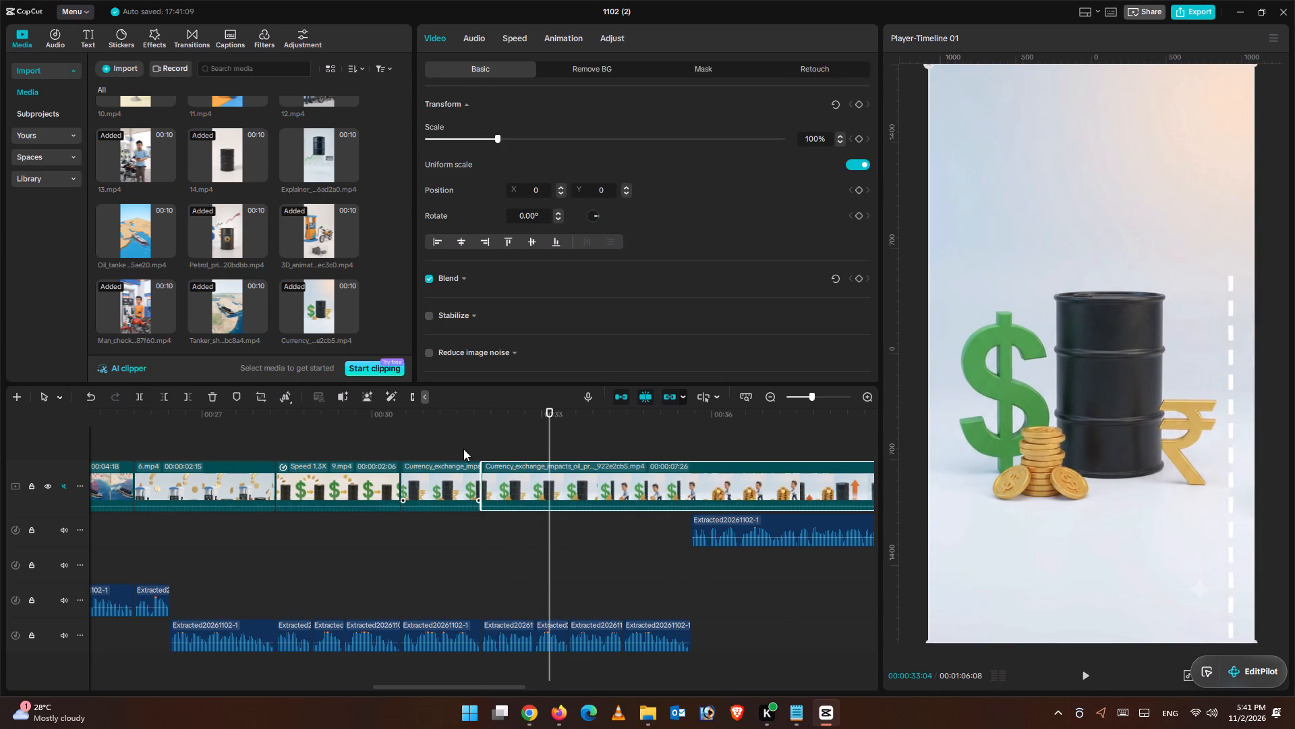
{"action": "left_click", "coordinate": [1086, 672]}
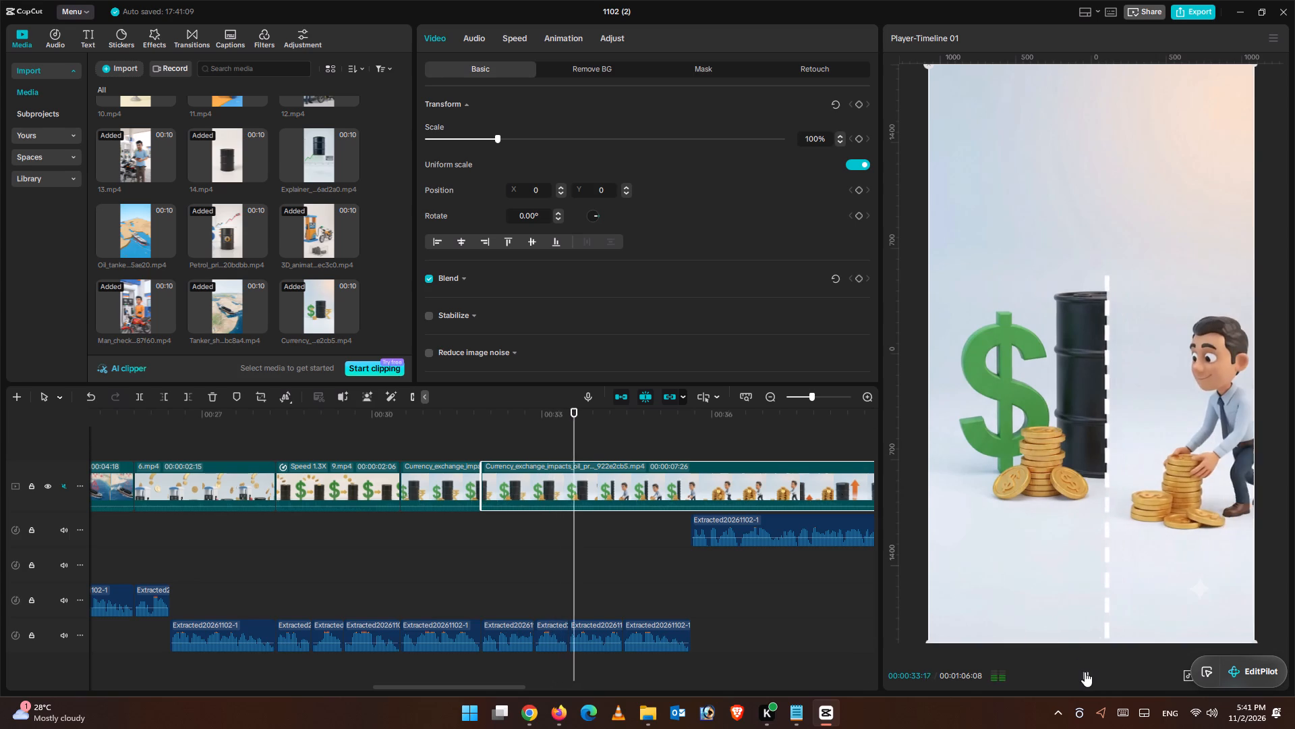
{"action": "left_click", "coordinate": [1085, 672]}
{"action": "left_click_drag", "start_coordinate": [576, 425], "coordinate": [567, 425]}
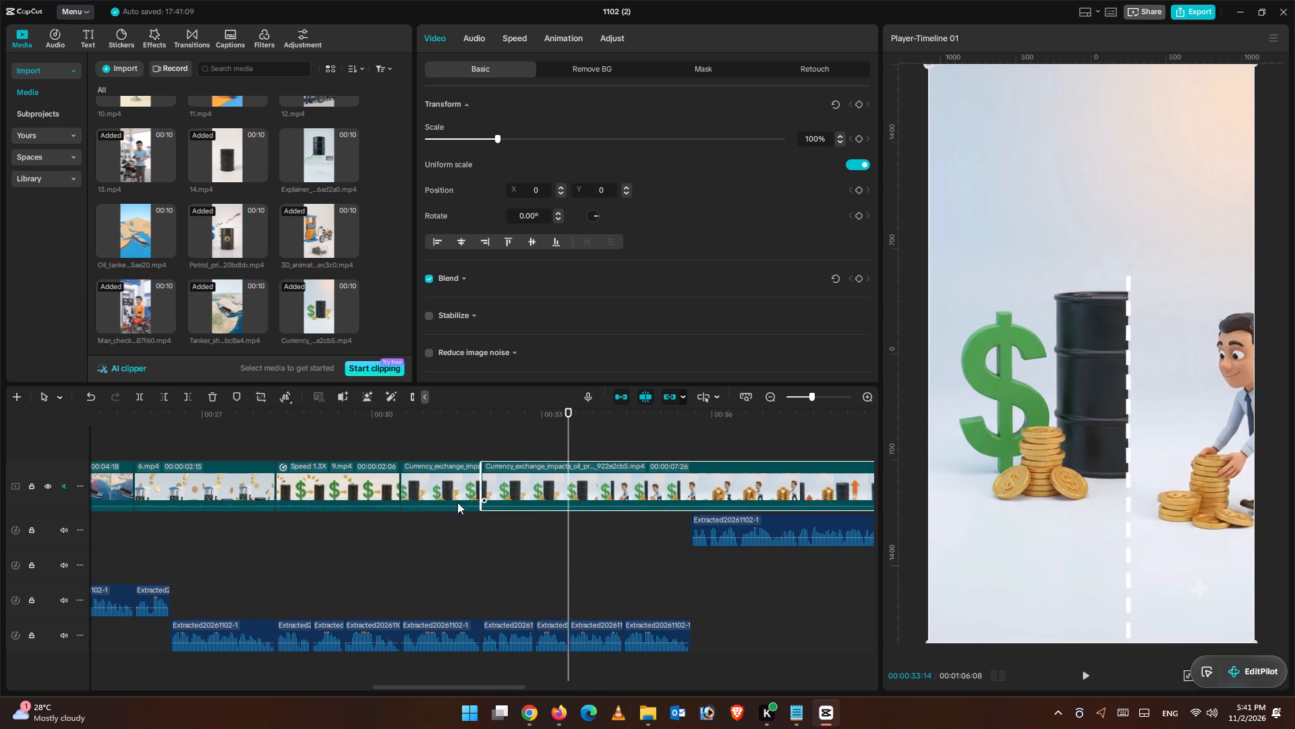
{"action": "left_click", "coordinate": [457, 497]}
{"action": "left_click", "coordinate": [513, 40]}
{"action": "left_click_drag", "start_coordinate": [508, 119], "coordinate": [464, 119]}
{"action": "left_click_drag", "start_coordinate": [464, 119], "coordinate": [451, 119]}
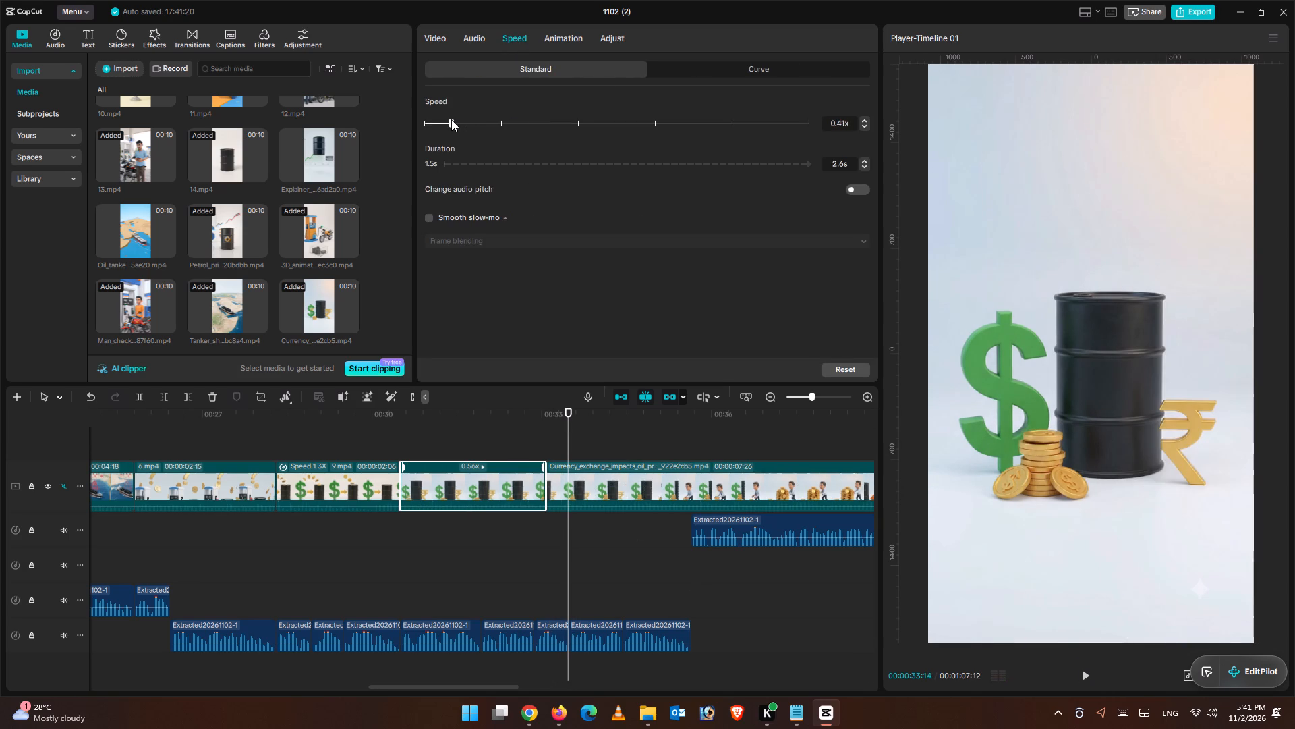
{"action": "left_click_drag", "start_coordinate": [451, 119], "coordinate": [450, 119]}
{"action": "left_click_drag", "start_coordinate": [449, 119], "coordinate": [458, 120]}
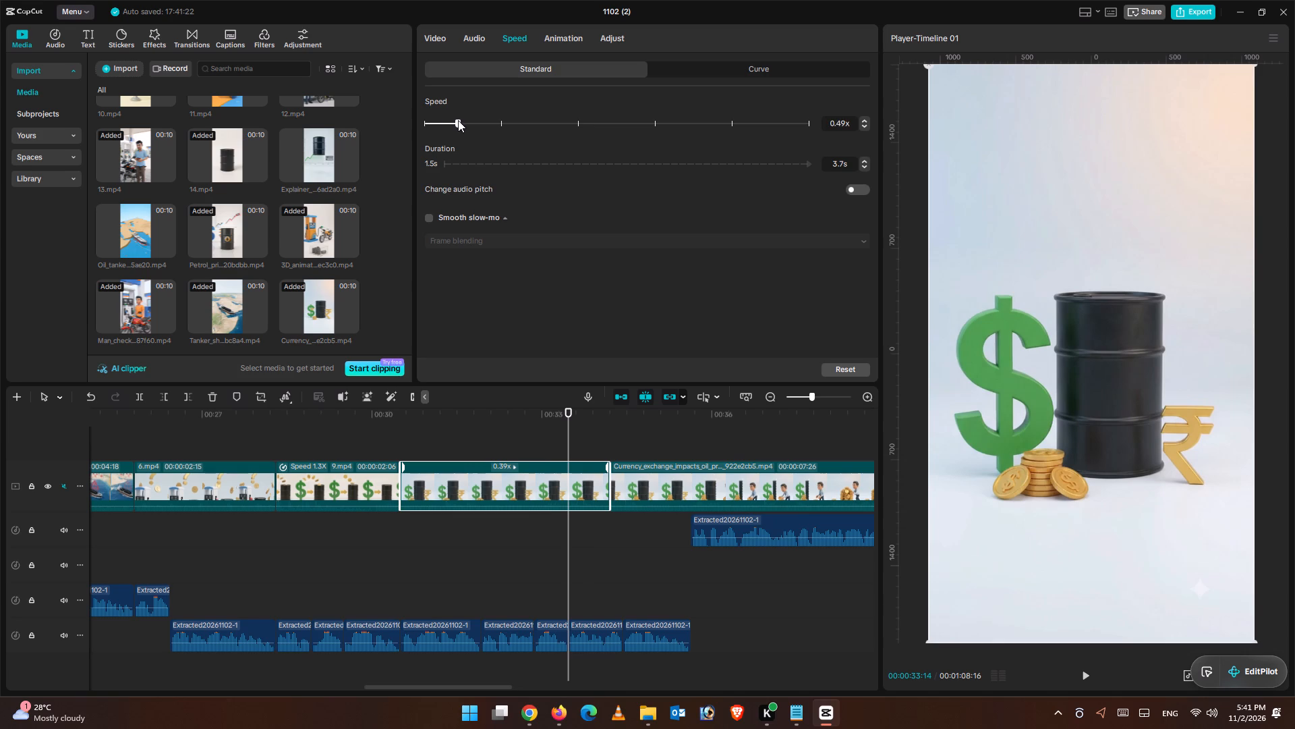
{"action": "left_click_drag", "start_coordinate": [458, 120], "coordinate": [459, 120]}
{"action": "left_click", "coordinate": [459, 120]}
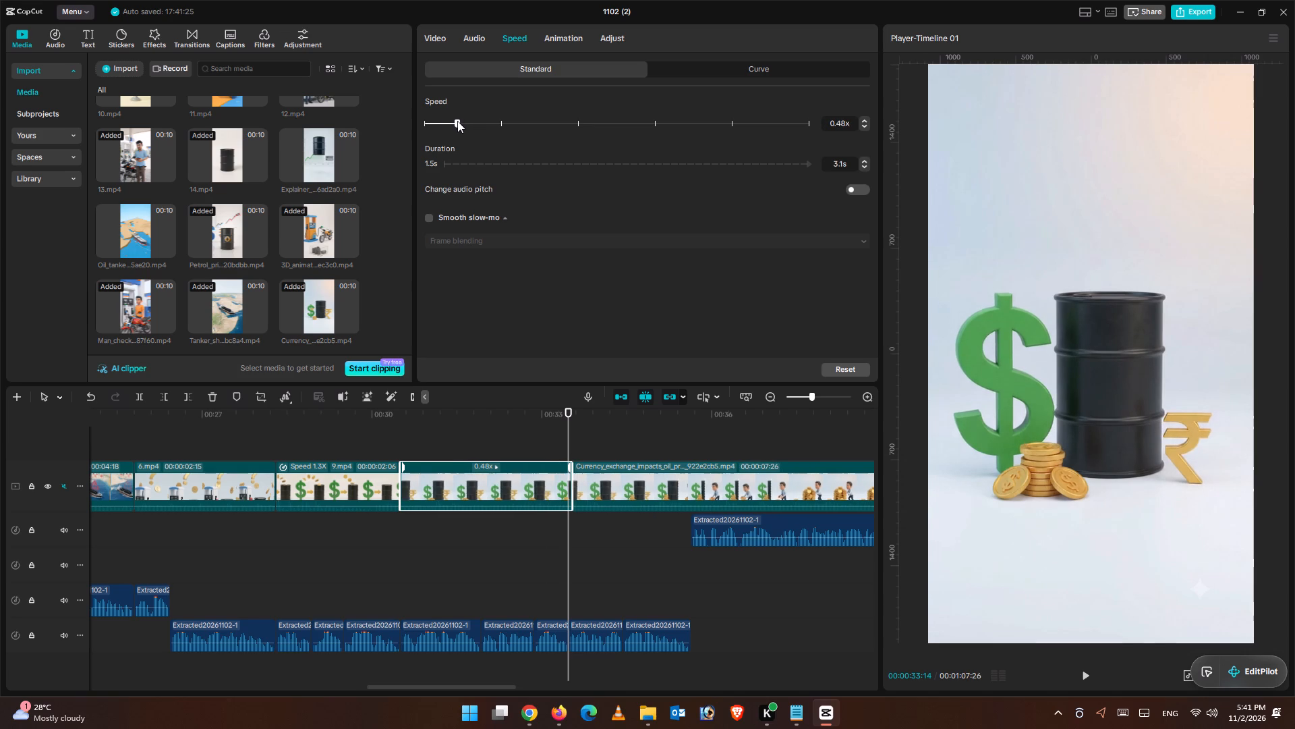
Enable smooth slow-mo with Optical flow on the slowed currency exchange segment.
{"action": "left_click", "coordinate": [463, 213]}
{"action": "left_click", "coordinate": [436, 220]}
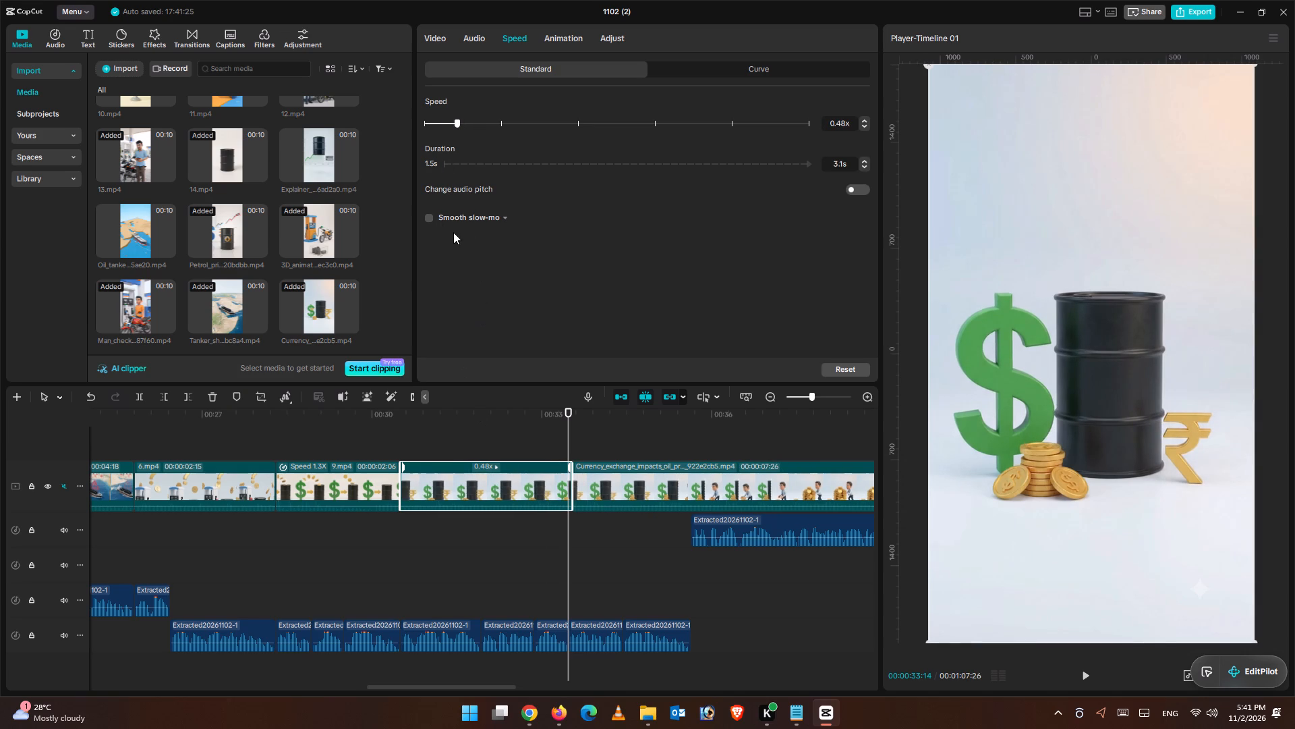
{"action": "left_click", "coordinate": [434, 219]}
{"action": "left_click", "coordinate": [427, 218]}
{"action": "left_click", "coordinate": [453, 234]}
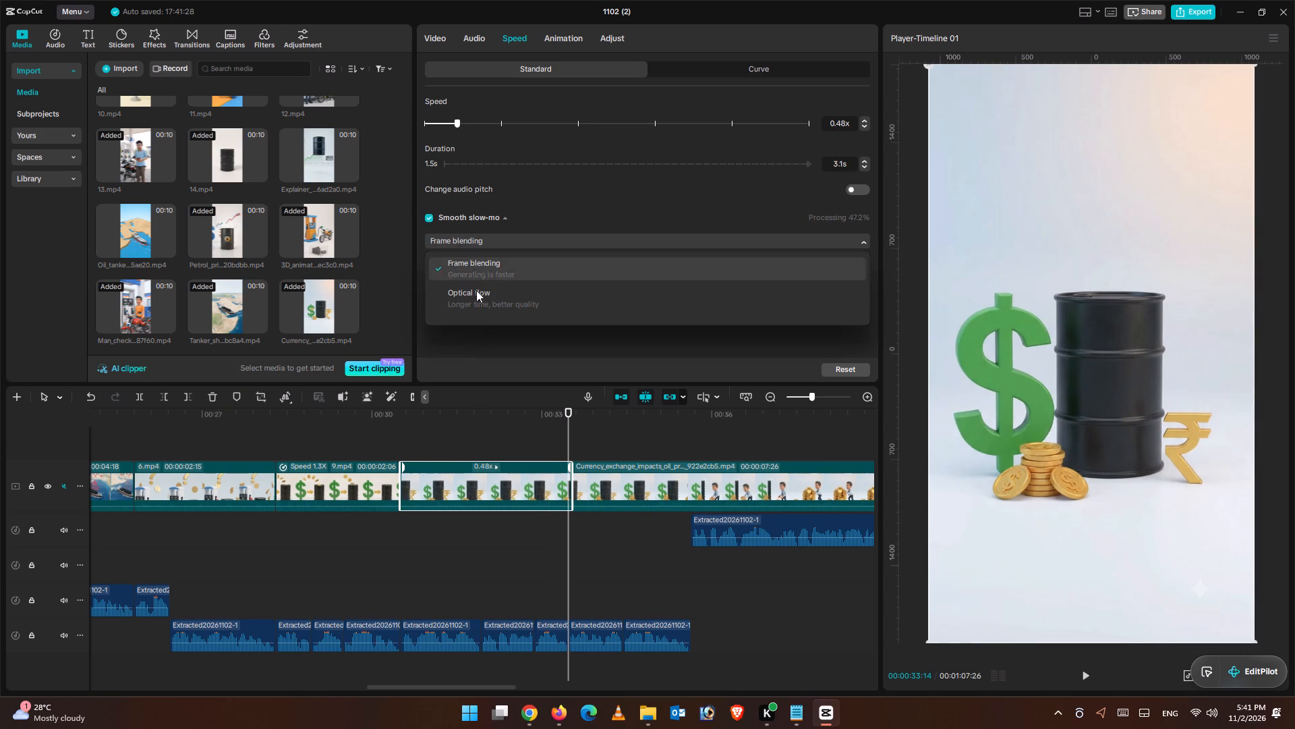
{"action": "left_click", "coordinate": [476, 292]}
Trim the slowed segment's end to 00:00:33:14 and play back the result from the preceding 9.mp4 clip.
{"action": "left_click", "coordinate": [191, 399]}
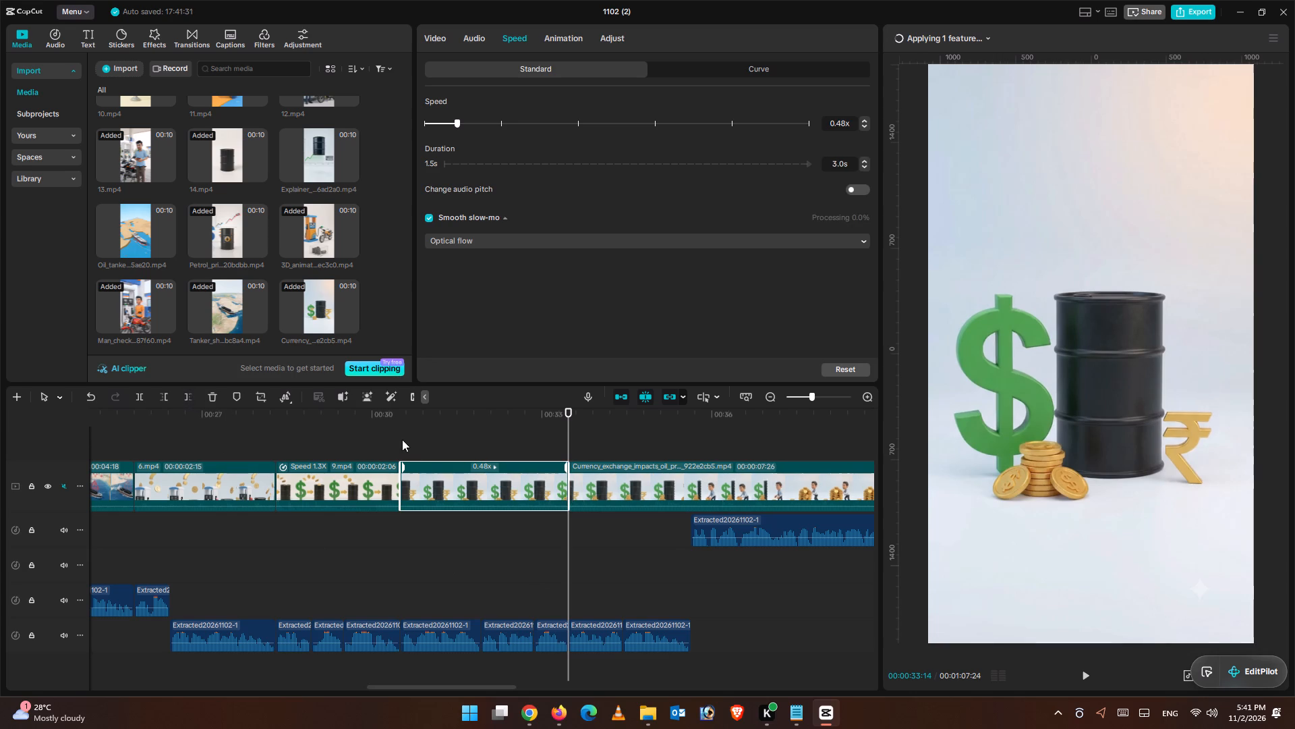
{"action": "left_click", "coordinate": [398, 439]}
{"action": "left_click", "coordinate": [335, 435]}
{"action": "left_click", "coordinate": [1090, 682]}
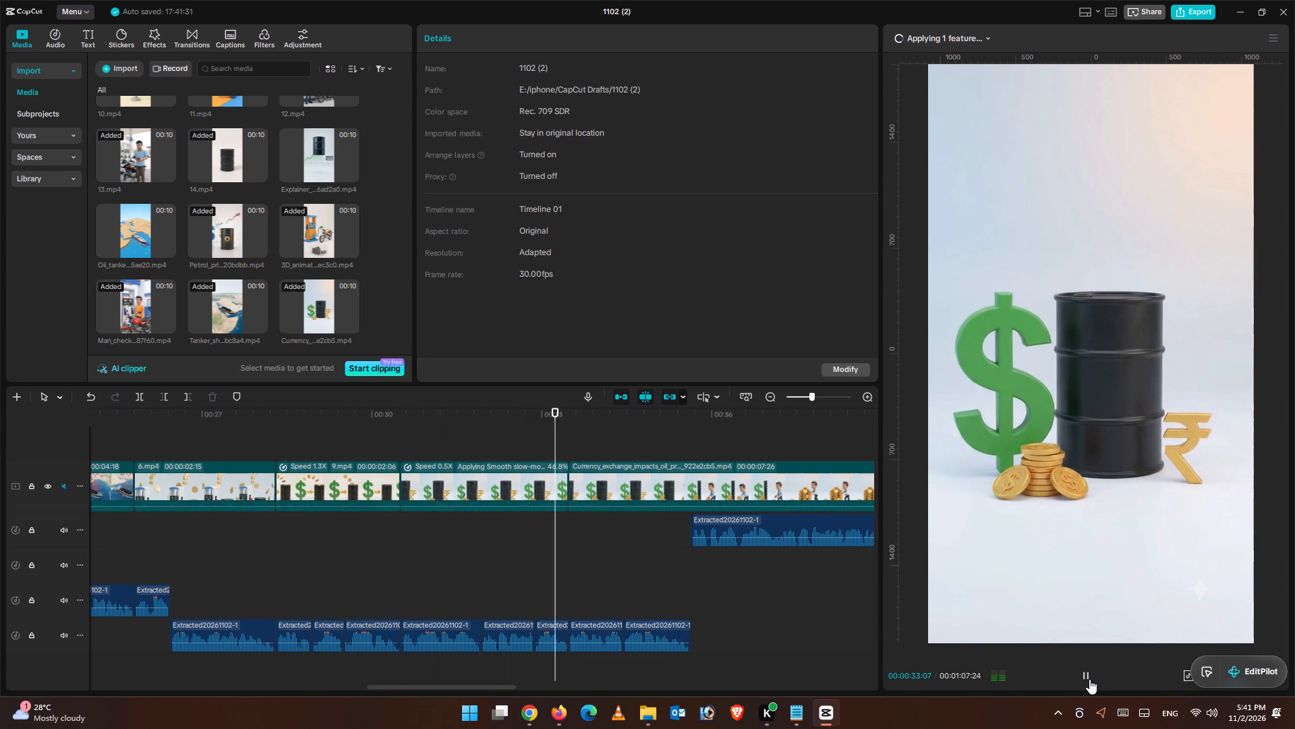
Stop playback and undo the end trim, smooth slow-mo, slowdown and split on the currency exchange clip.
{"action": "left_click", "coordinate": [1089, 679]}
{"action": "left_click", "coordinate": [519, 455]}
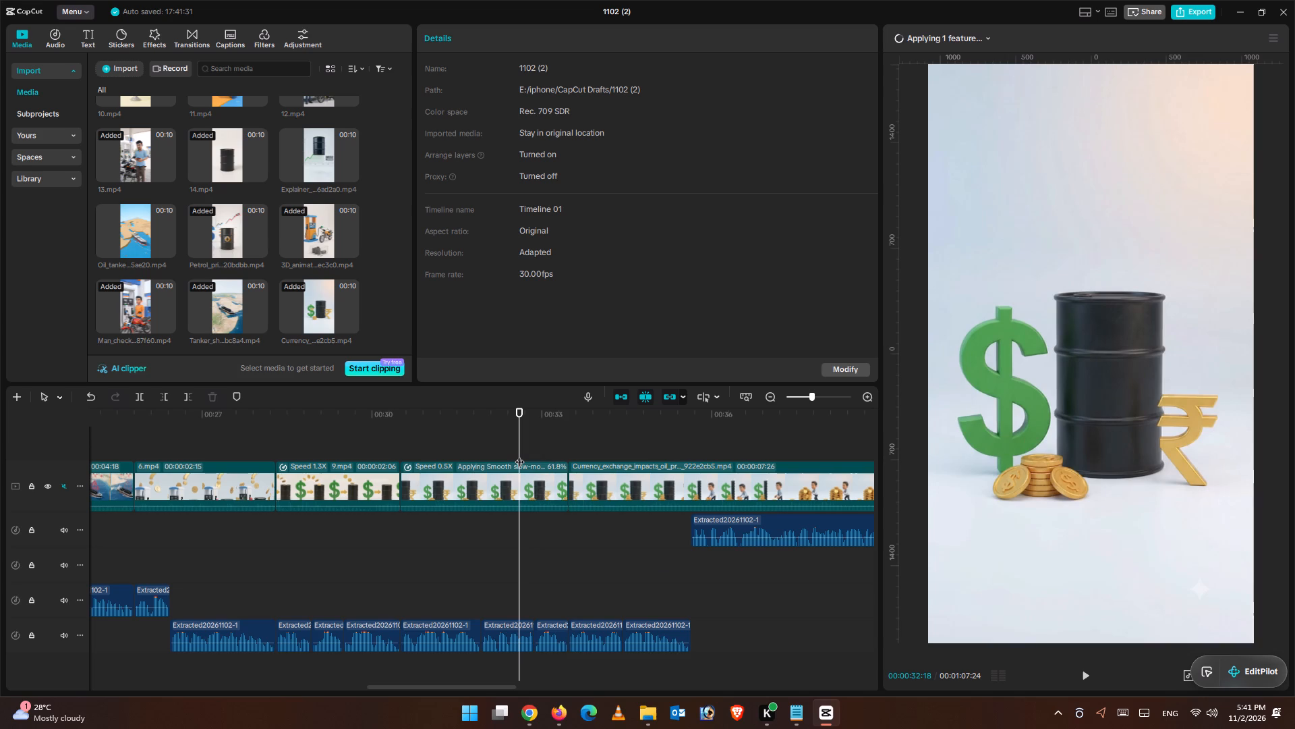
{"action": "key", "text": "ctrl+z"}
{"action": "key", "text": "ctrl+z"}
{"action": "type", "text": "zzz"}
{"action": "key", "text": "ctrl+z"}
{"action": "type", "text": "zz"}
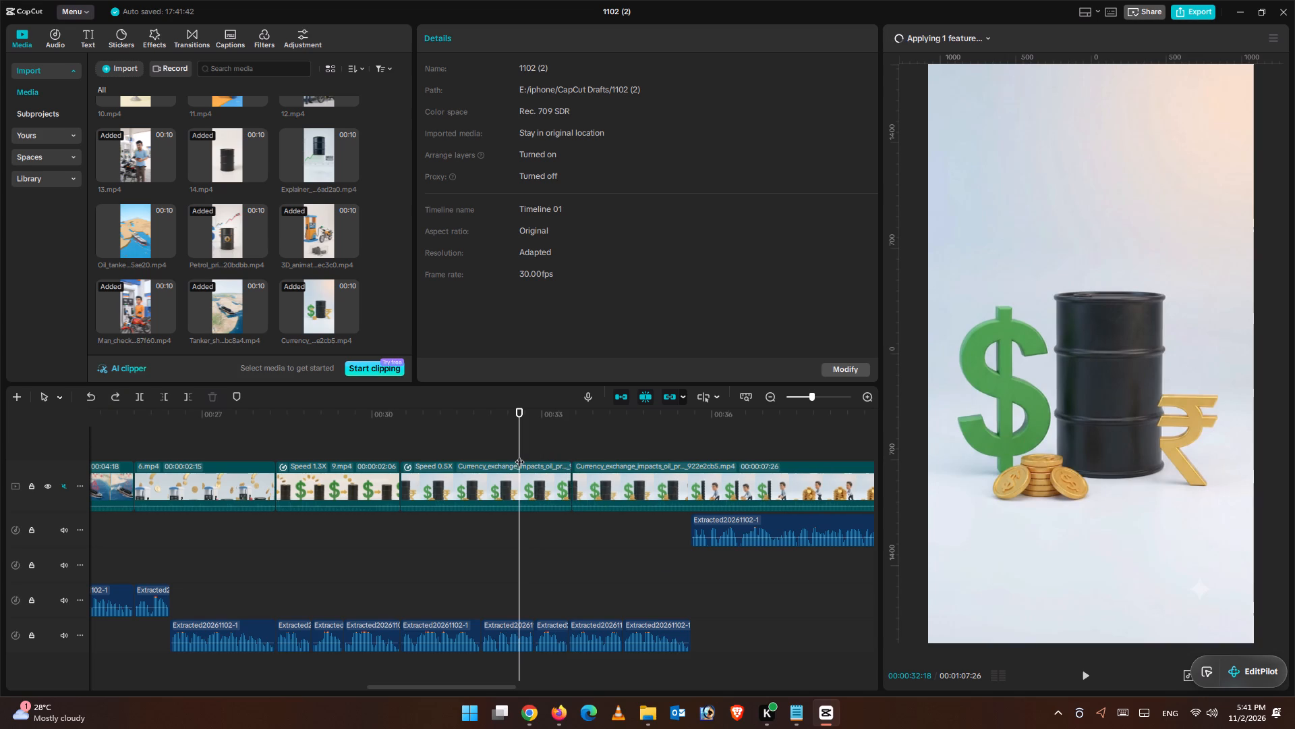
{"action": "left_click", "coordinate": [90, 398]}
{"action": "left_click", "coordinate": [90, 397]}
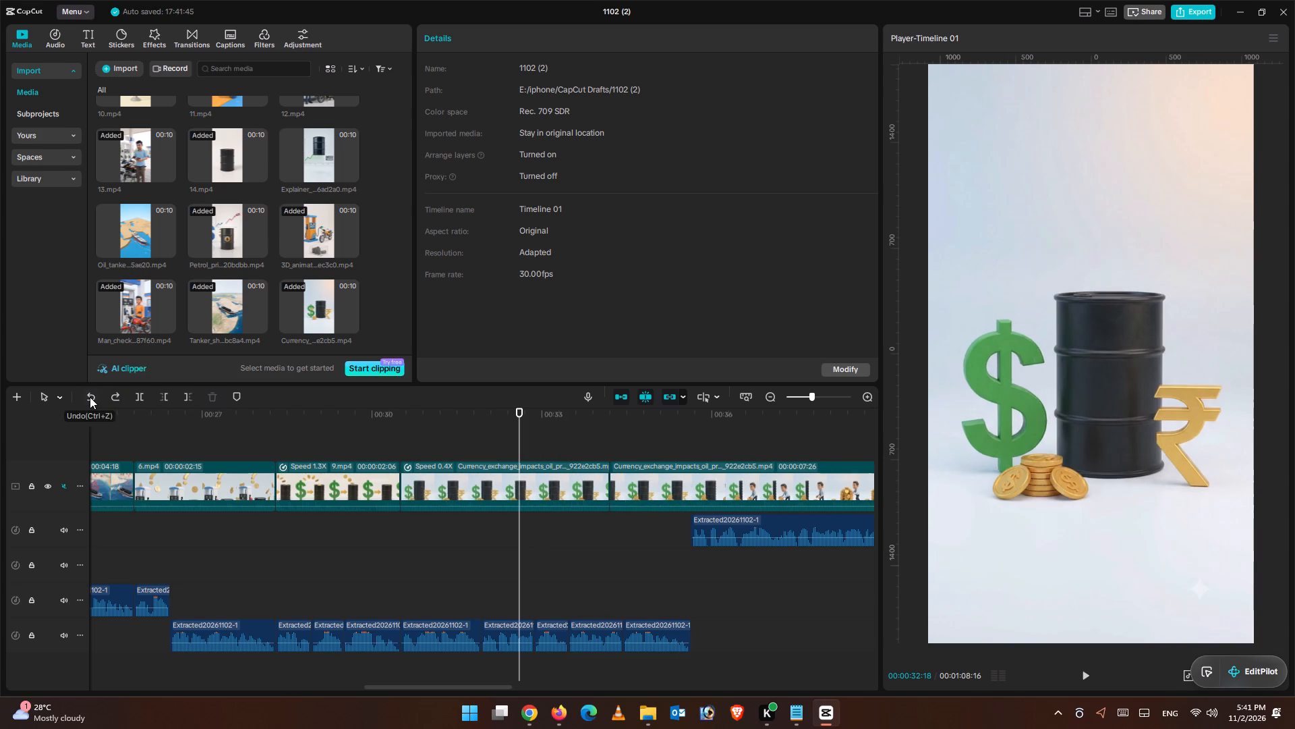
{"action": "left_click", "coordinate": [90, 397]}
{"action": "left_click", "coordinate": [90, 397]}
{"action": "left_click", "coordinate": [90, 397]}
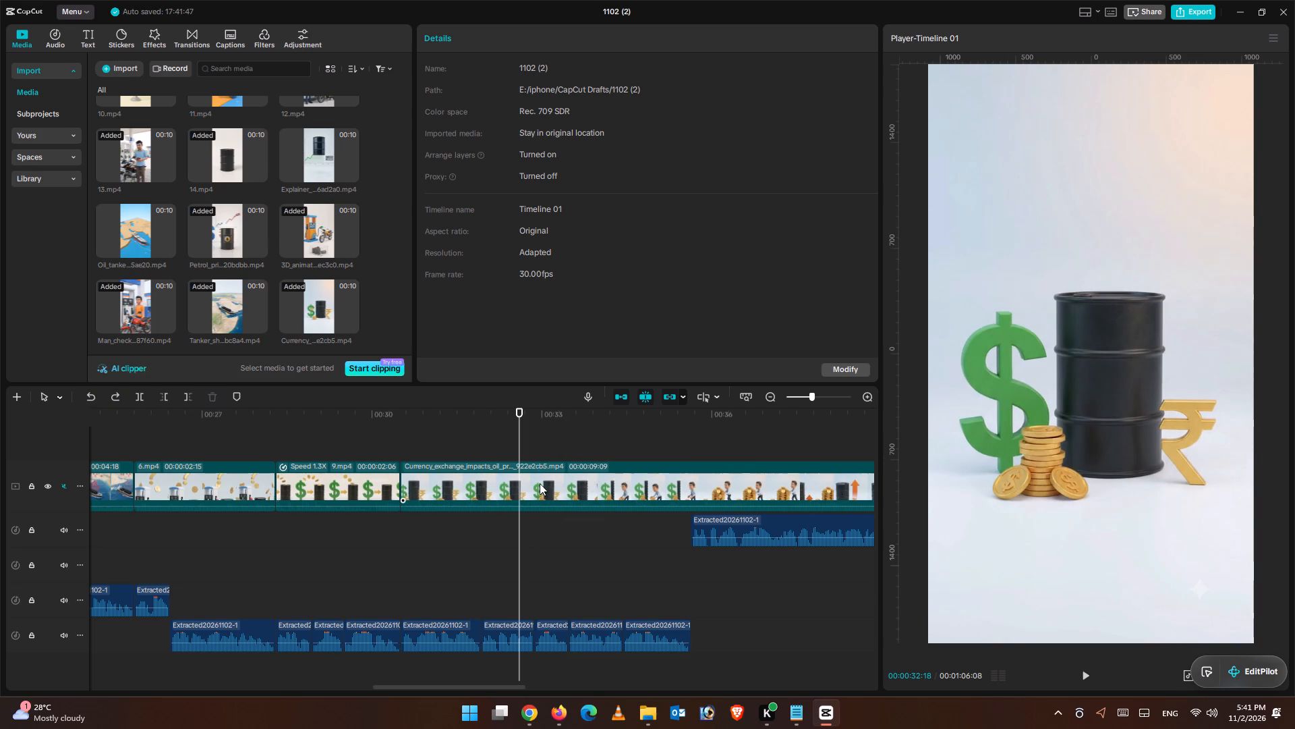
Play back the restored currency exchange clip and split it at 00:00:33:14, where the voice-over segment beneath it ends.
{"action": "left_click", "coordinate": [411, 439]}
{"action": "left_click", "coordinate": [1089, 678]}
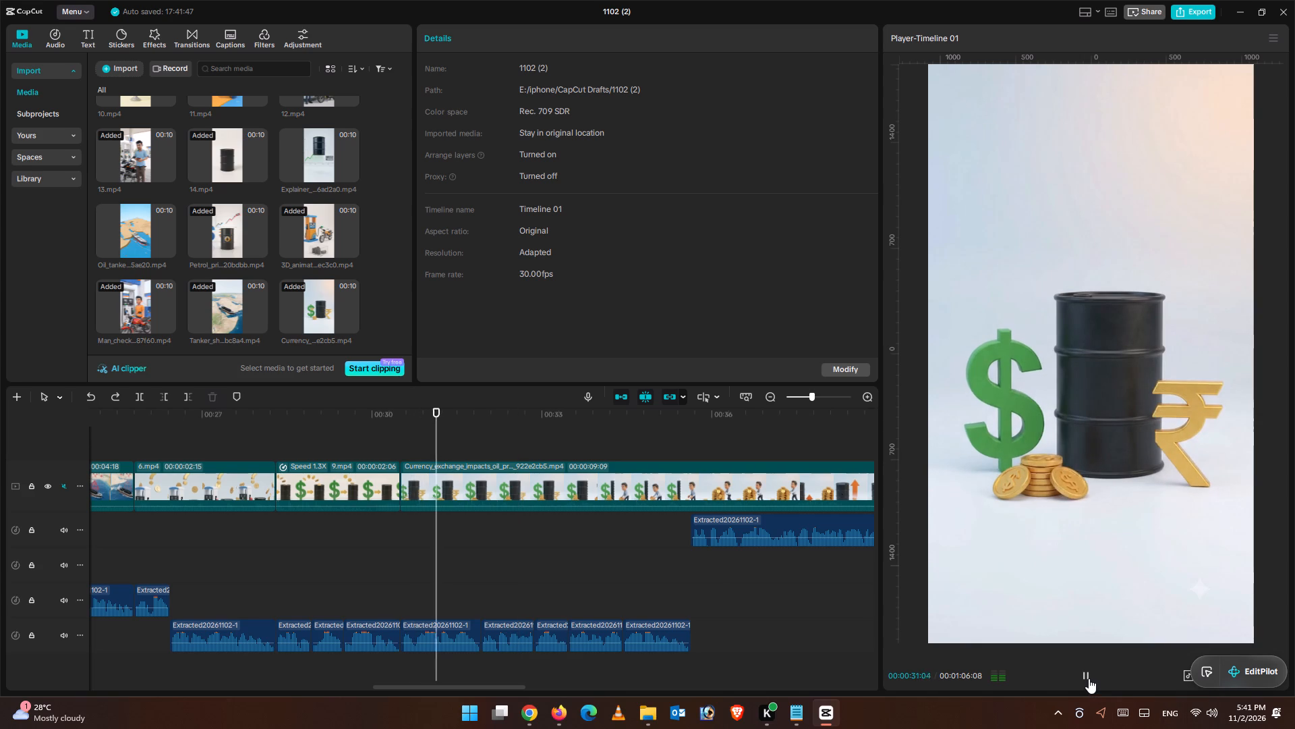
{"action": "left_click", "coordinate": [1089, 678]}
{"action": "left_click", "coordinate": [1089, 678]}
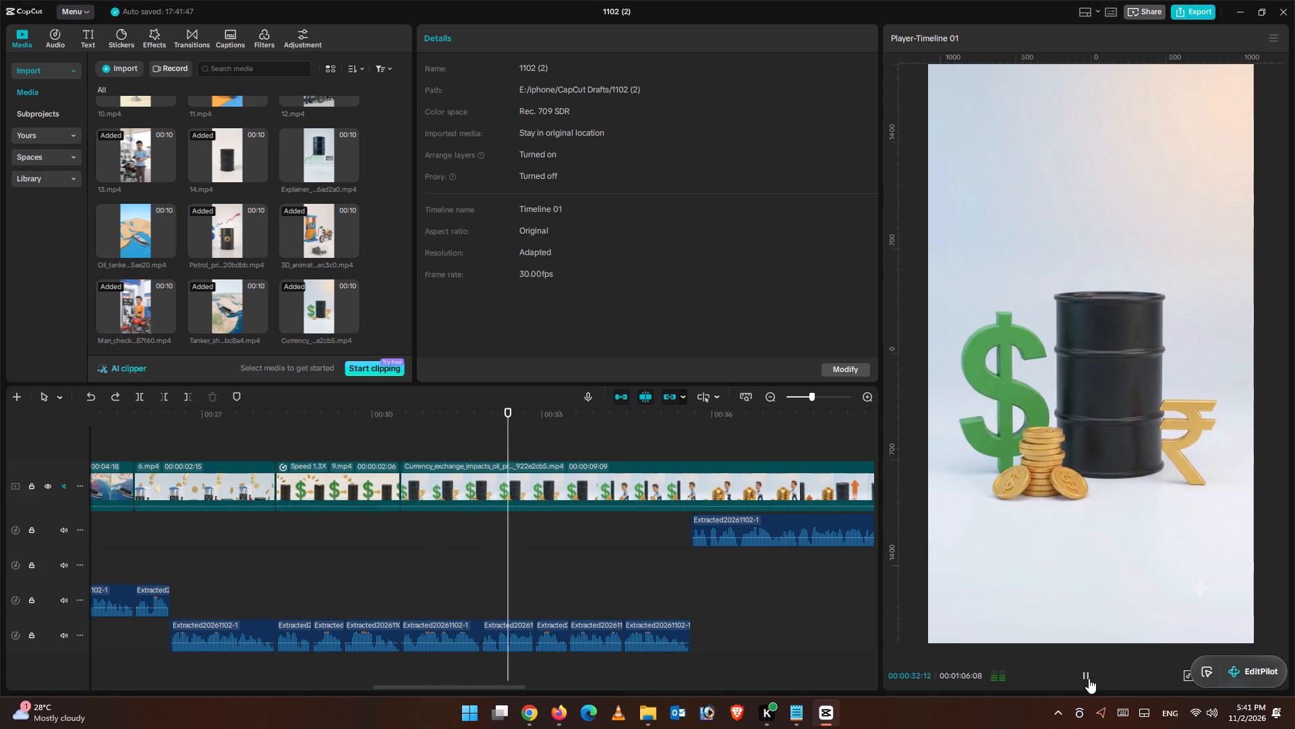
{"action": "left_click", "coordinate": [1089, 678]}
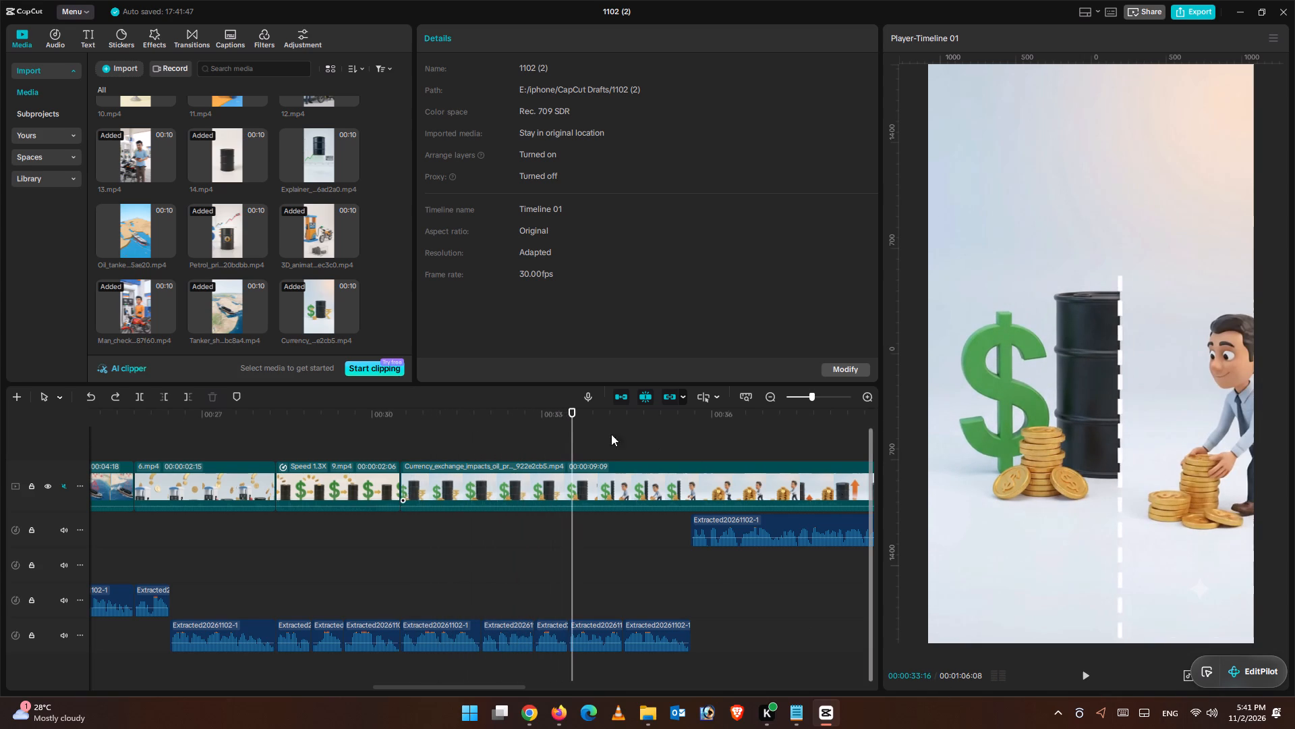
{"action": "left_click_drag", "start_coordinate": [574, 420], "coordinate": [536, 411]}
{"action": "left_click", "coordinate": [1086, 678]}
{"action": "left_click", "coordinate": [1086, 678]}
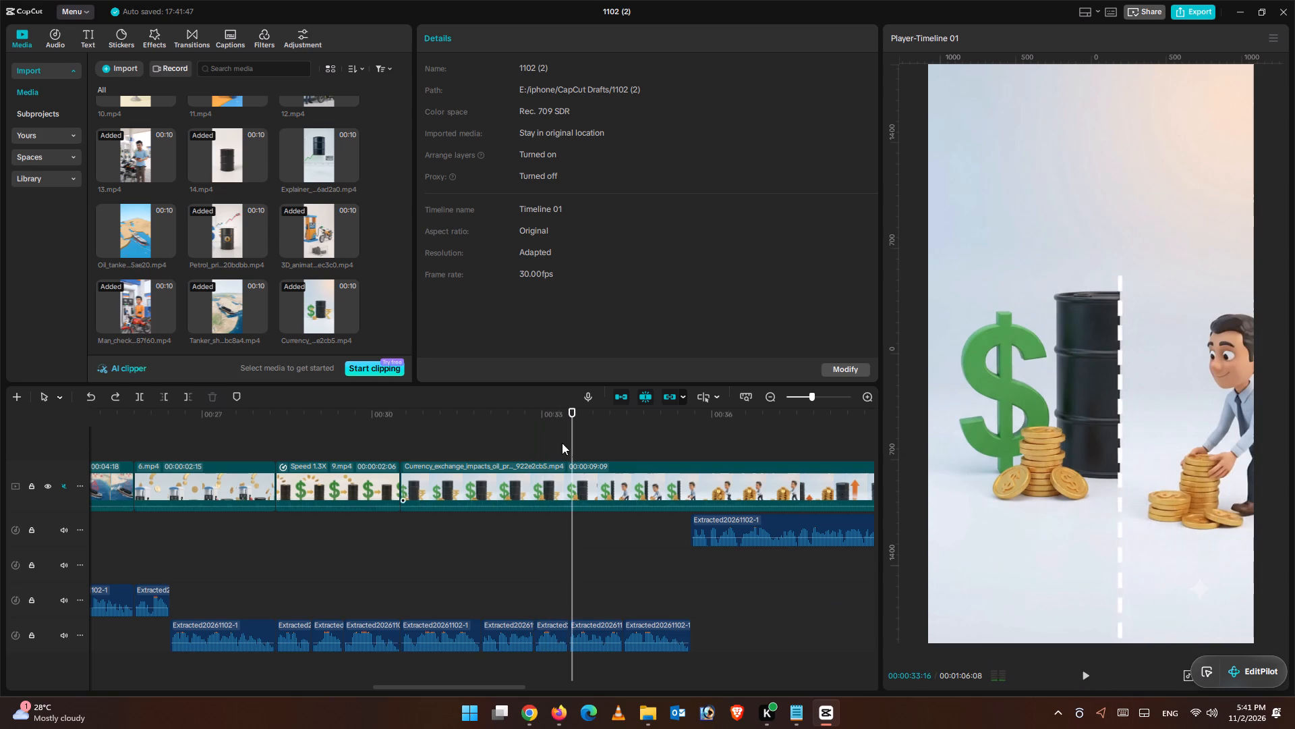
{"action": "left_click", "coordinate": [569, 430]}
{"action": "left_click", "coordinate": [602, 470]}
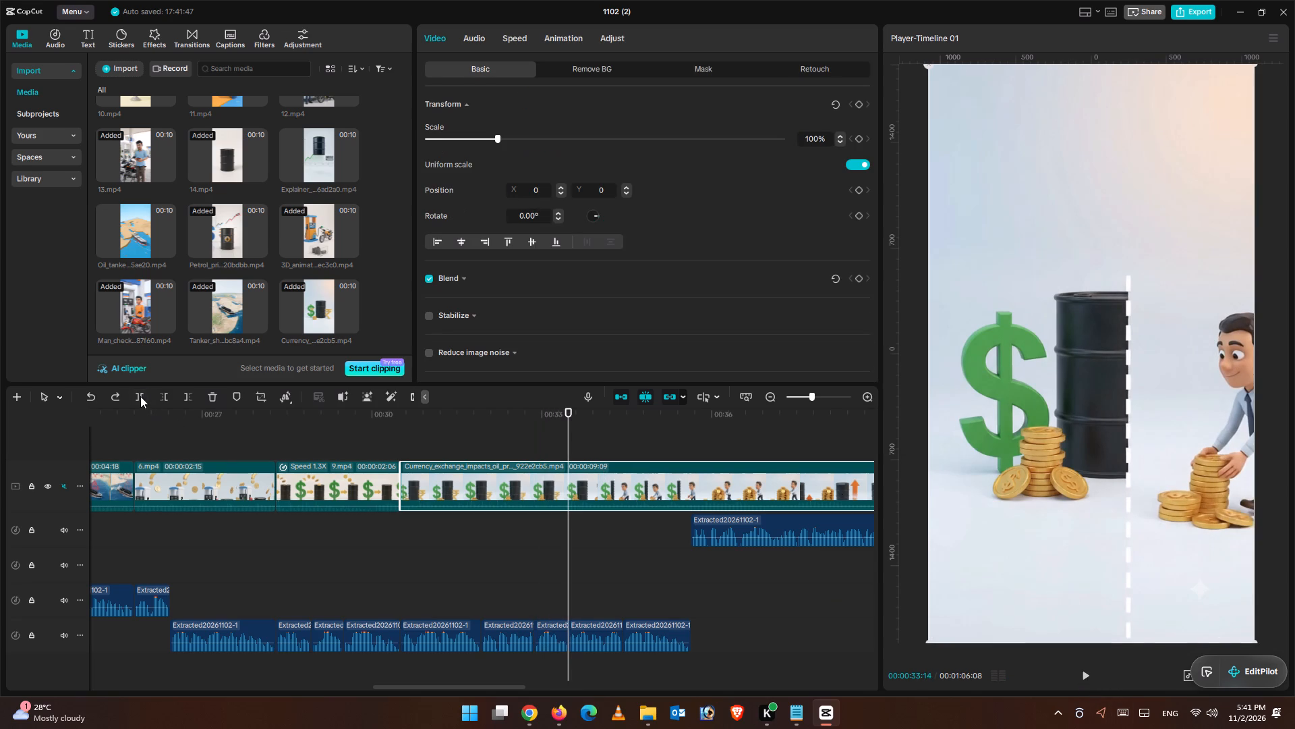
{"action": "left_click", "coordinate": [140, 396]}
Remove the second currency exchange segment's opening up to 00:00:36:05 and play back across the cut.
{"action": "left_click", "coordinate": [1080, 679]}
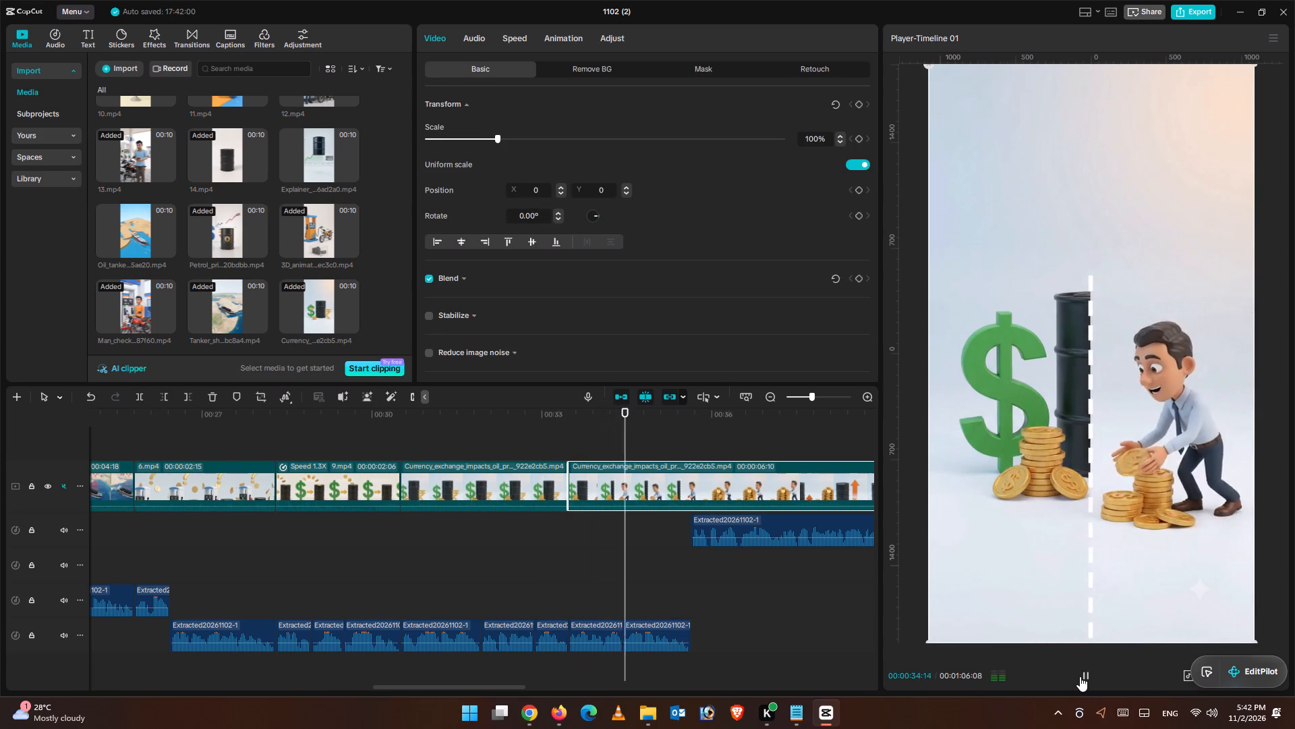
{"action": "left_click", "coordinate": [1080, 676]}
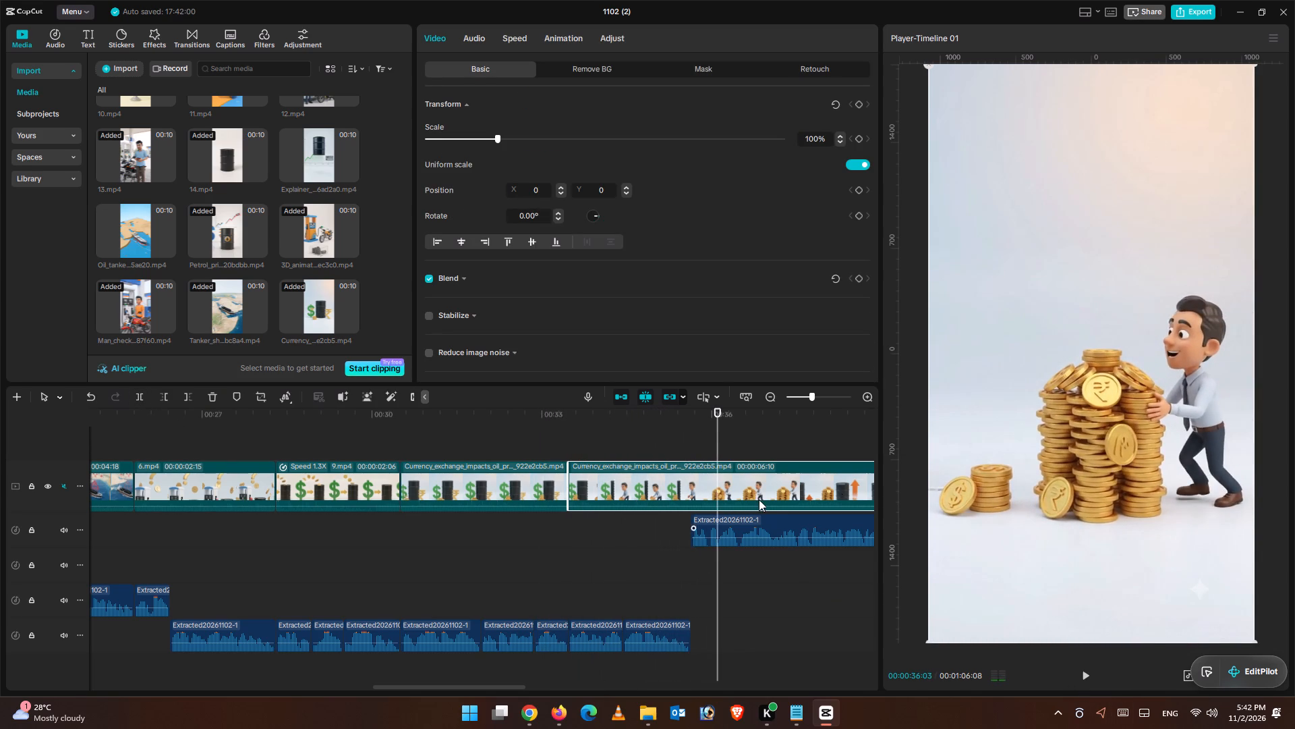
{"action": "left_click_drag", "start_coordinate": [714, 417], "coordinate": [721, 416]}
{"action": "left_click", "coordinate": [741, 485]}
{"action": "left_click", "coordinate": [190, 405]}
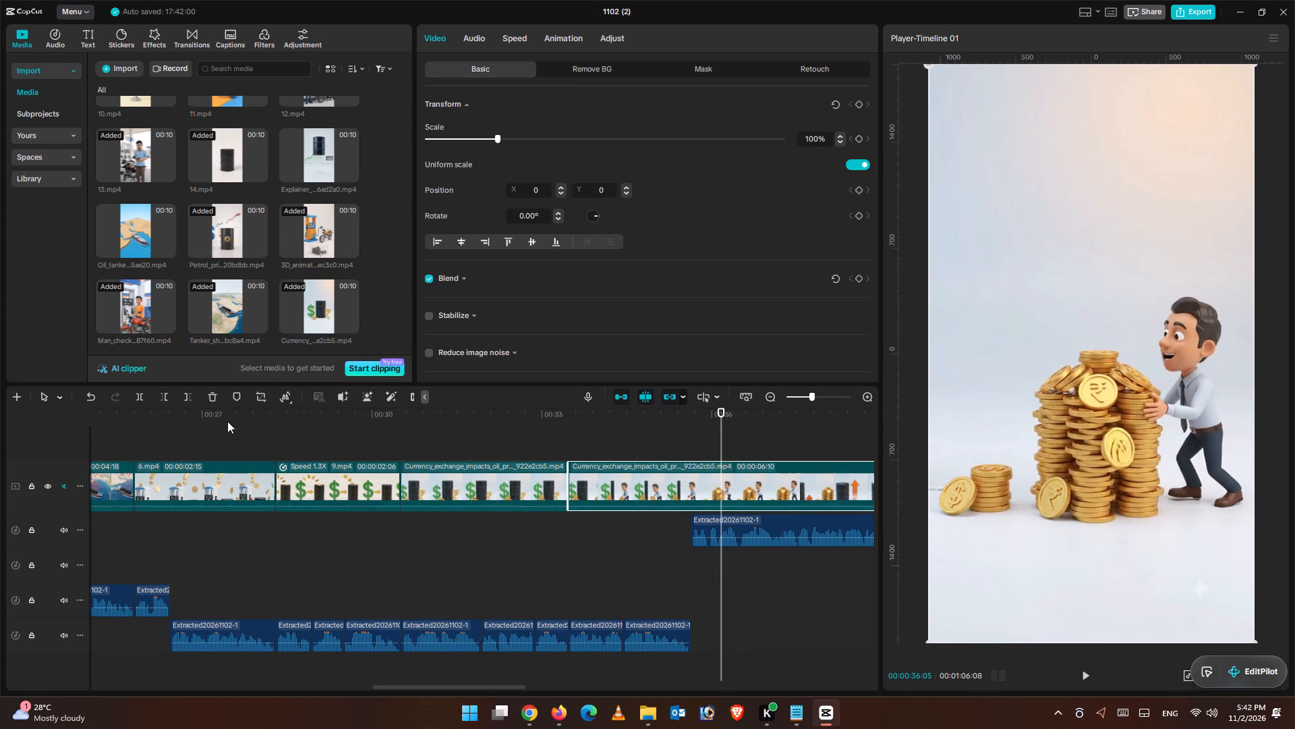
{"action": "left_click", "coordinate": [167, 398]}
{"action": "left_click", "coordinate": [500, 439]}
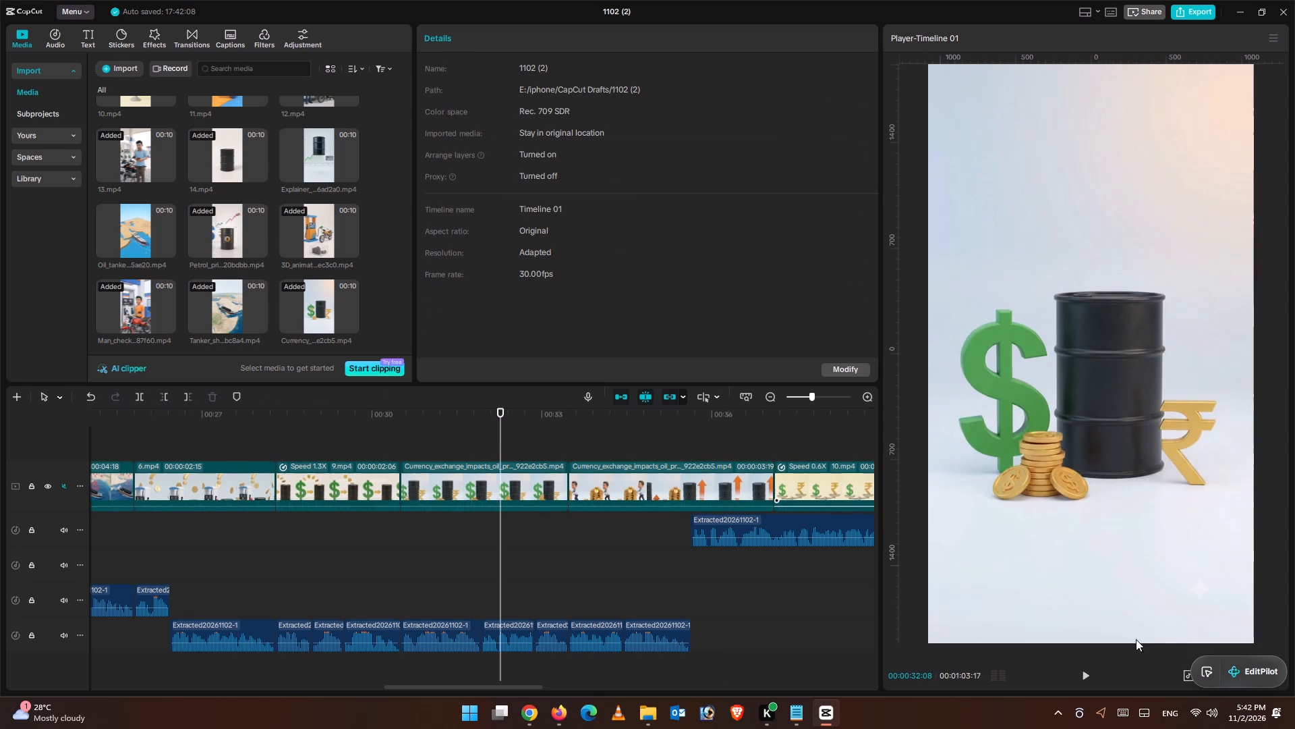
{"action": "left_click", "coordinate": [1090, 669]}
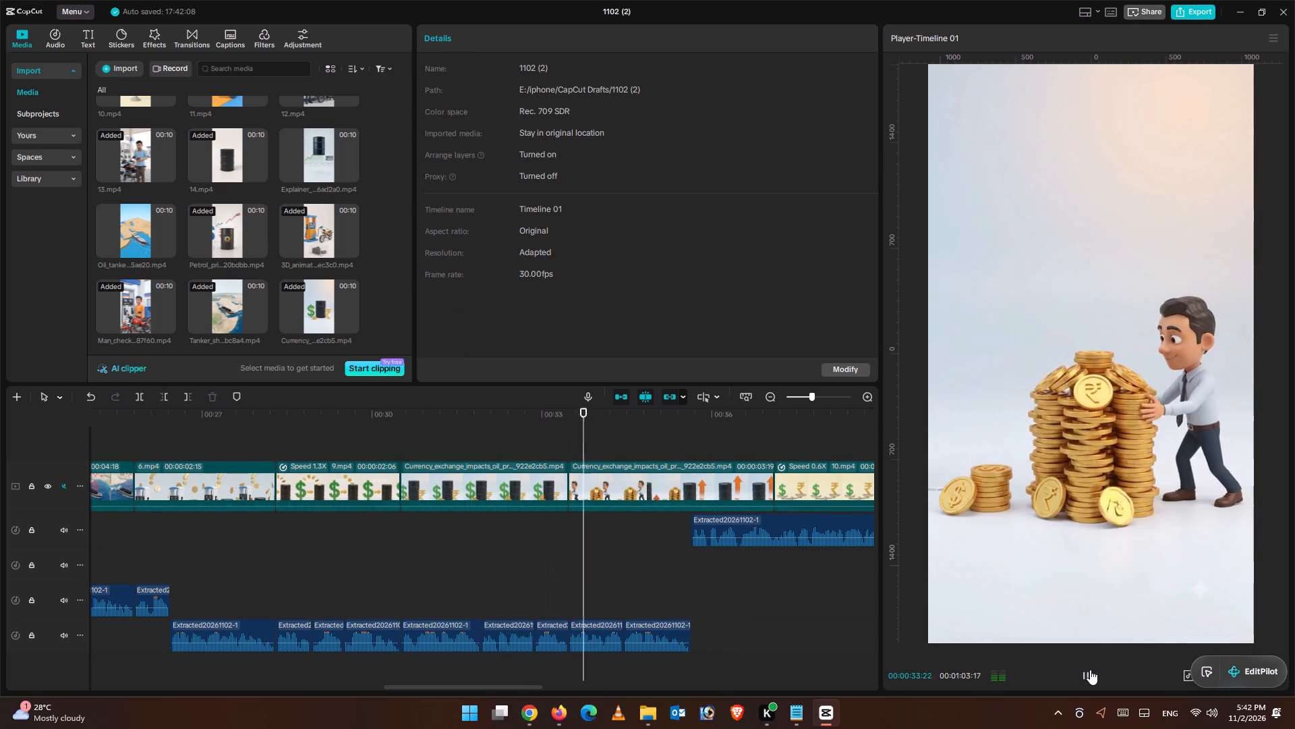
{"action": "left_click", "coordinate": [1090, 670]}
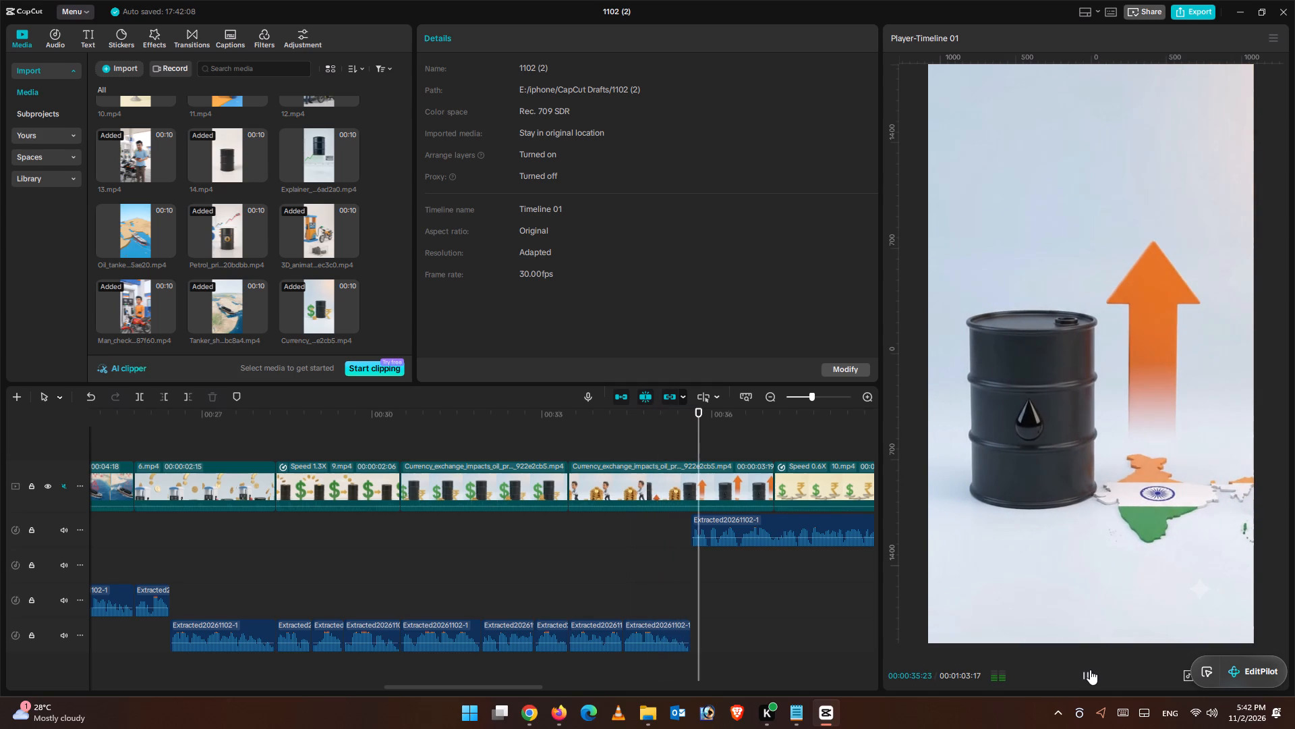
Move 10.mp4 off the main track onto an overlay track above the first currency exchange segment.
{"action": "left_click_drag", "start_coordinate": [698, 425], "coordinate": [690, 425]}
{"action": "left_click", "coordinate": [711, 485]}
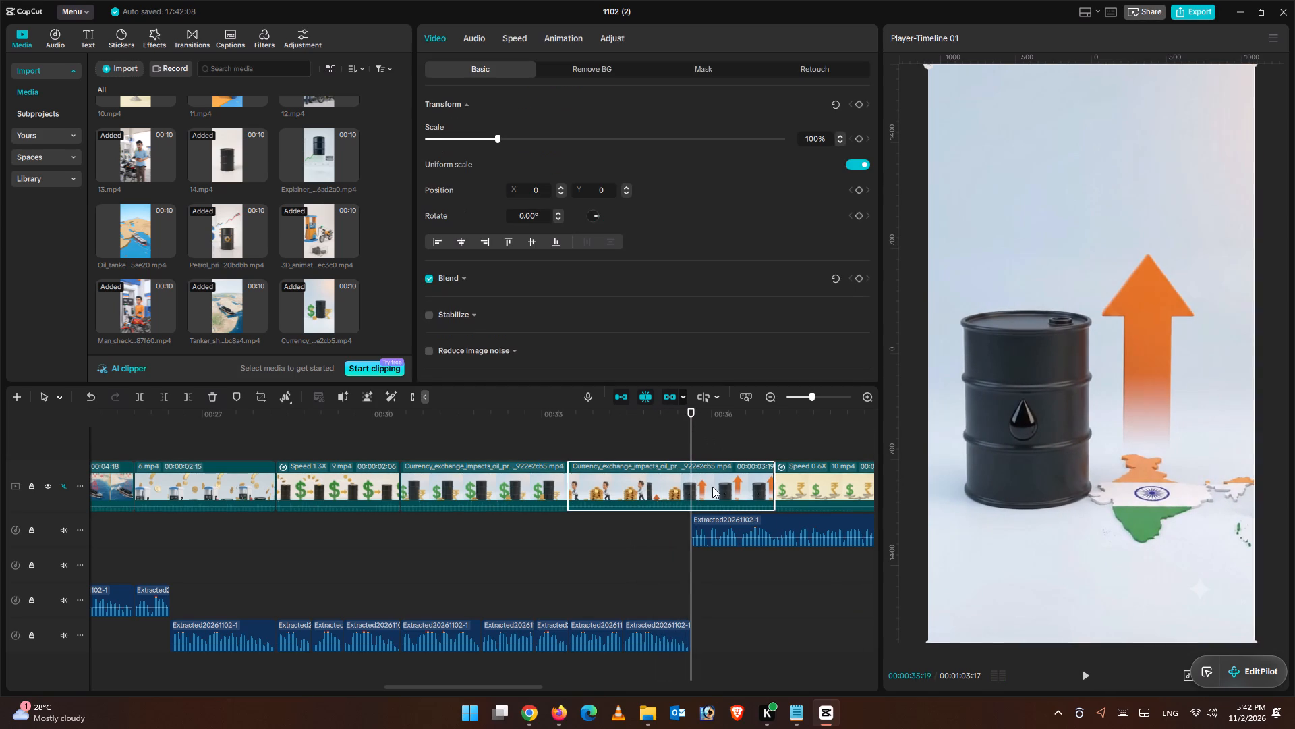
{"action": "left_click_drag", "start_coordinate": [837, 496], "coordinate": [473, 453]}
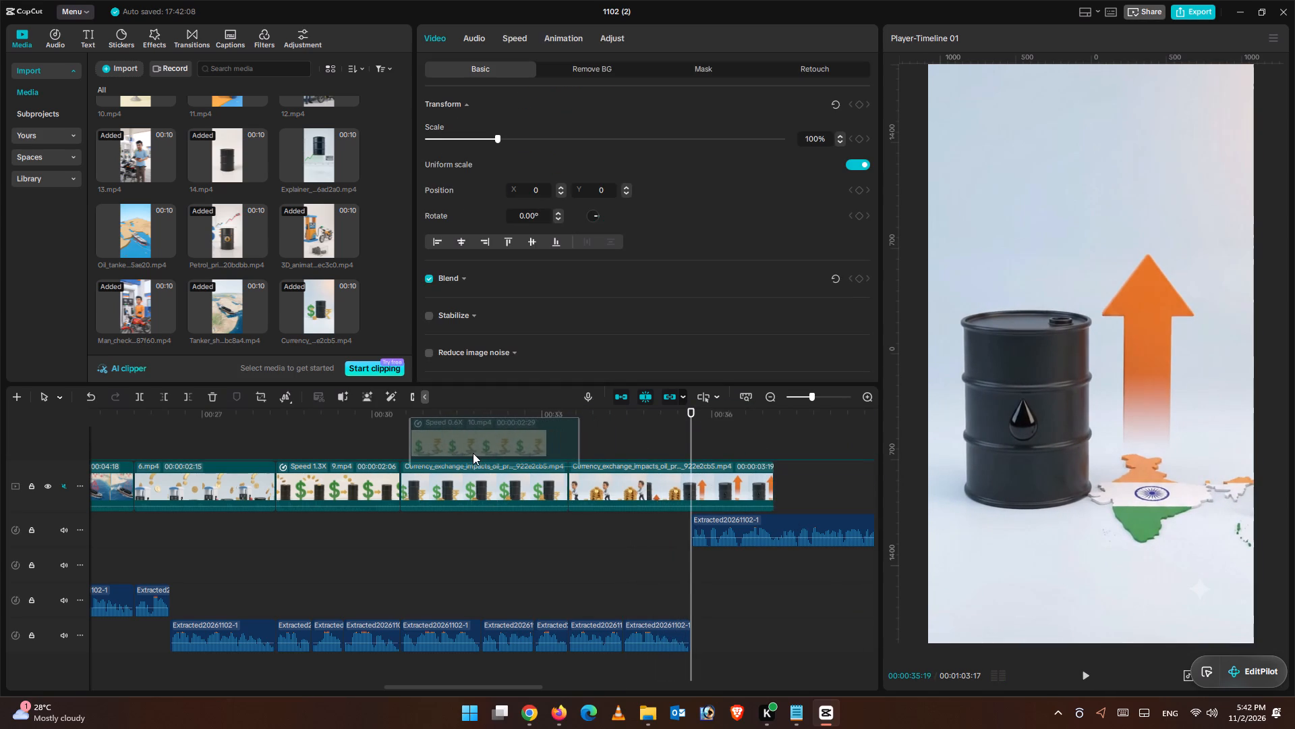
{"action": "left_click_drag", "start_coordinate": [473, 453], "coordinate": [461, 453]}
Trim the second currency exchange segment's end to 00:00:35:19, where the voice-over segment ends, and play on into the following clip.
{"action": "left_click", "coordinate": [683, 520]}
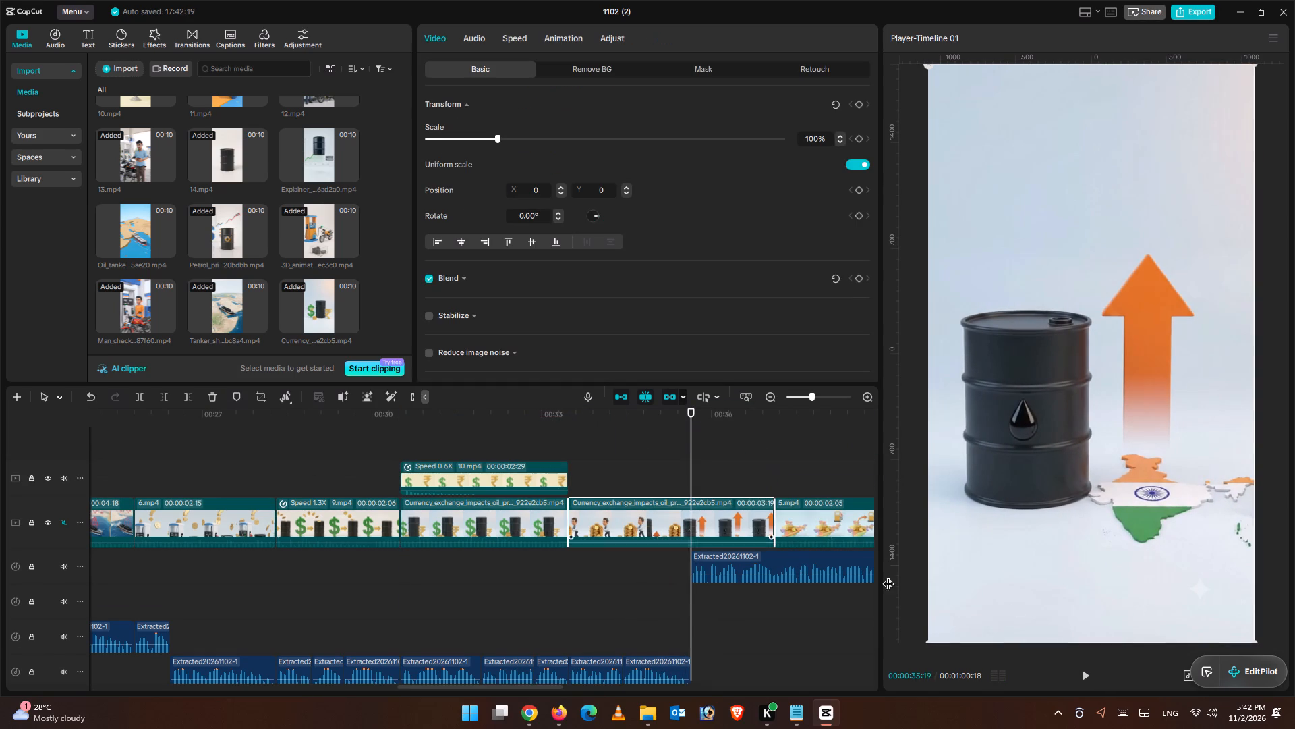
{"action": "left_click", "coordinate": [188, 397]}
{"action": "left_click", "coordinate": [1089, 675]}
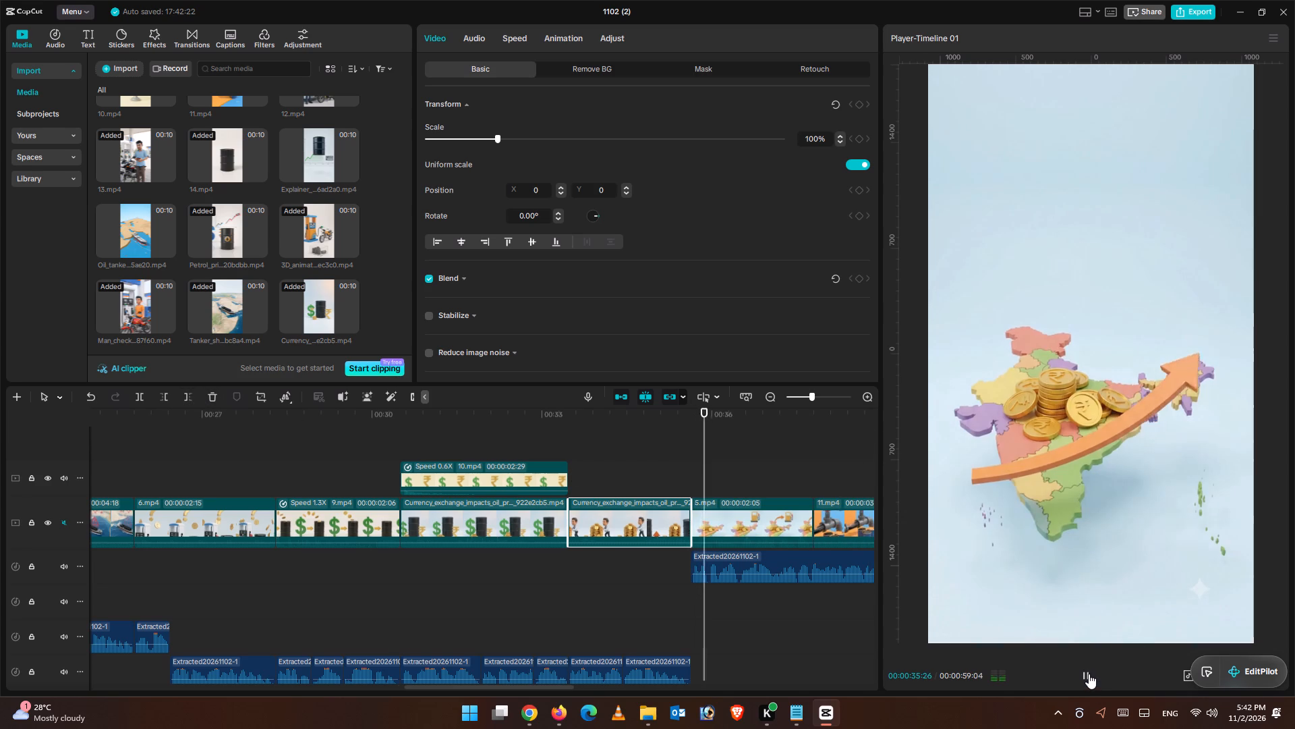
{"action": "left_click", "coordinate": [1087, 672]}
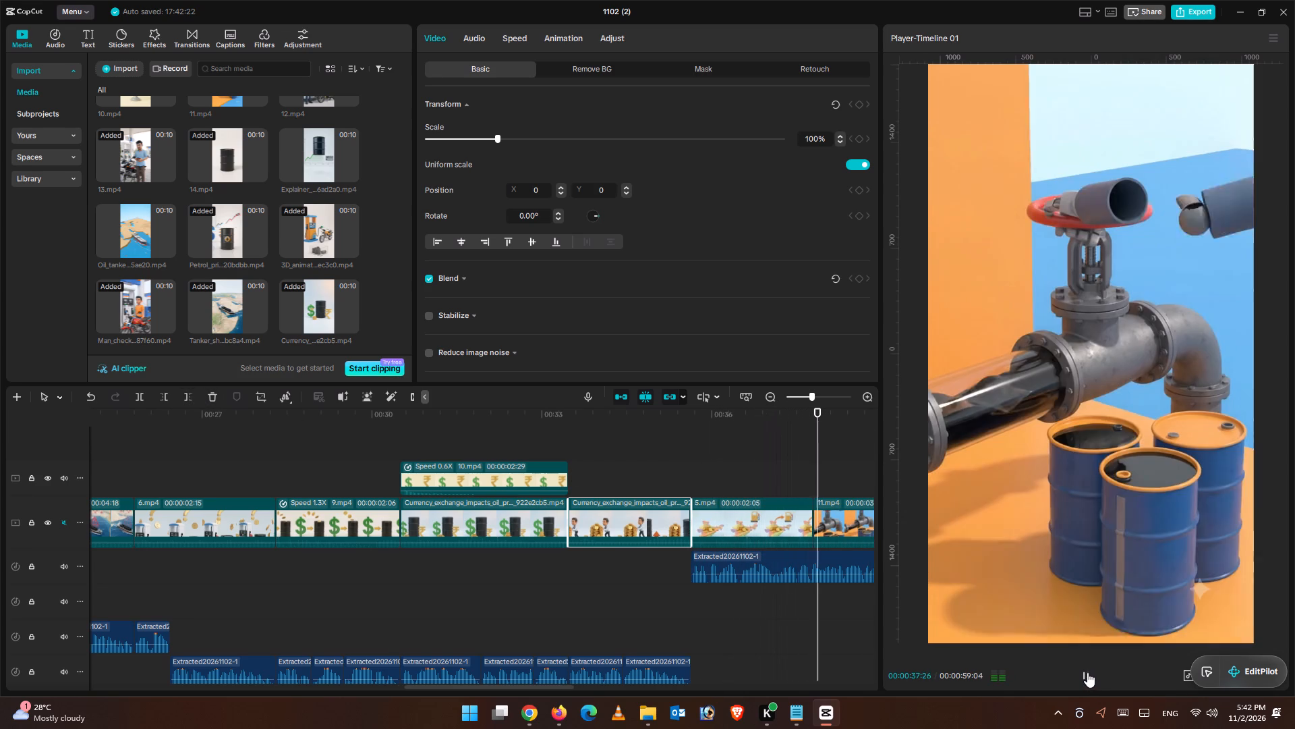
Move 5.mp4 onto an overlay track above the second currency exchange segment and play back the section from 00:00:32:14.
{"action": "left_click_drag", "start_coordinate": [733, 509], "coordinate": [616, 460]}
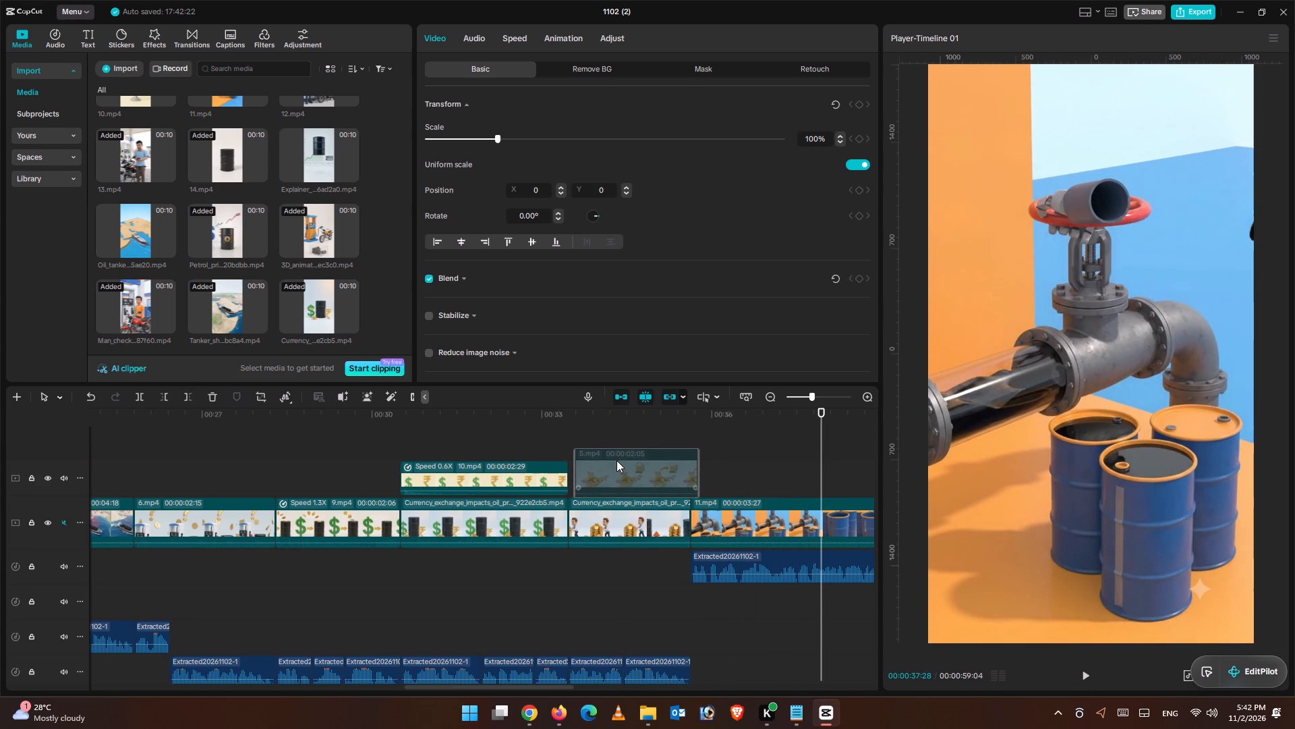
{"action": "left_click_drag", "start_coordinate": [616, 460], "coordinate": [613, 460]}
{"action": "left_click", "coordinate": [512, 435]}
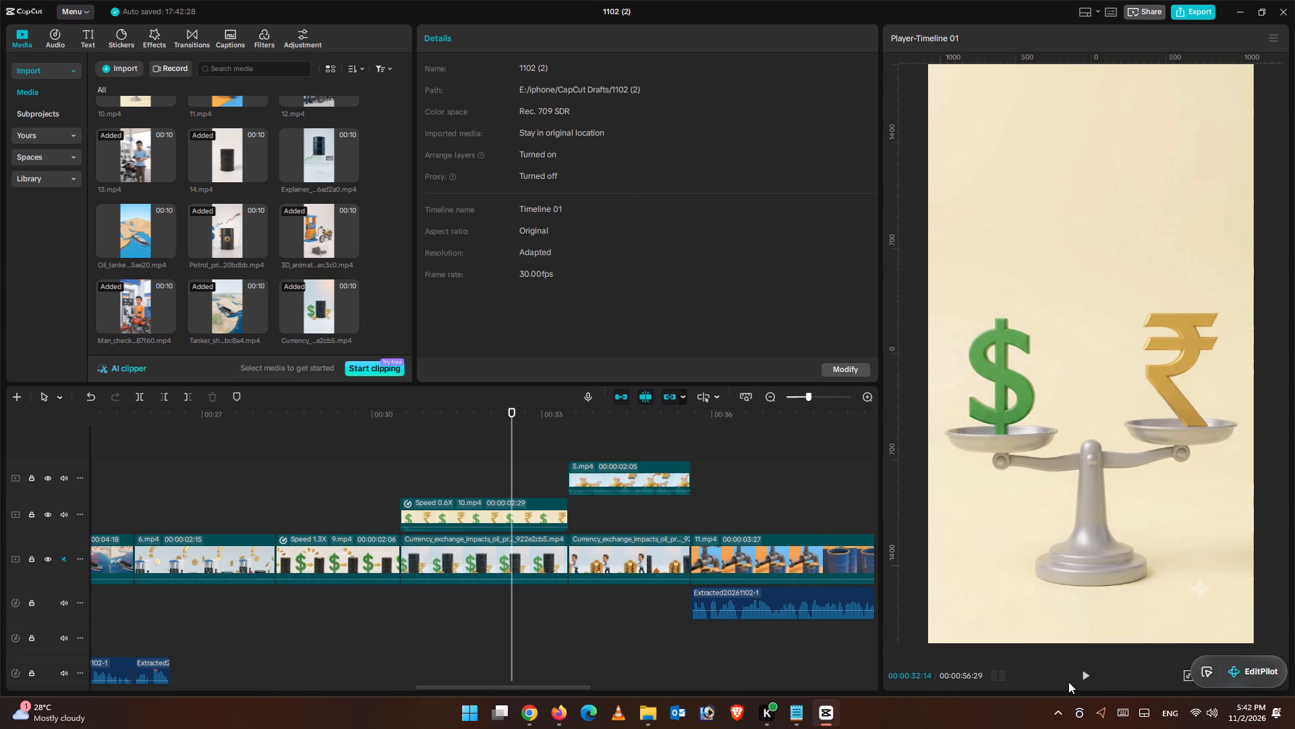
{"action": "left_click", "coordinate": [1077, 681]}
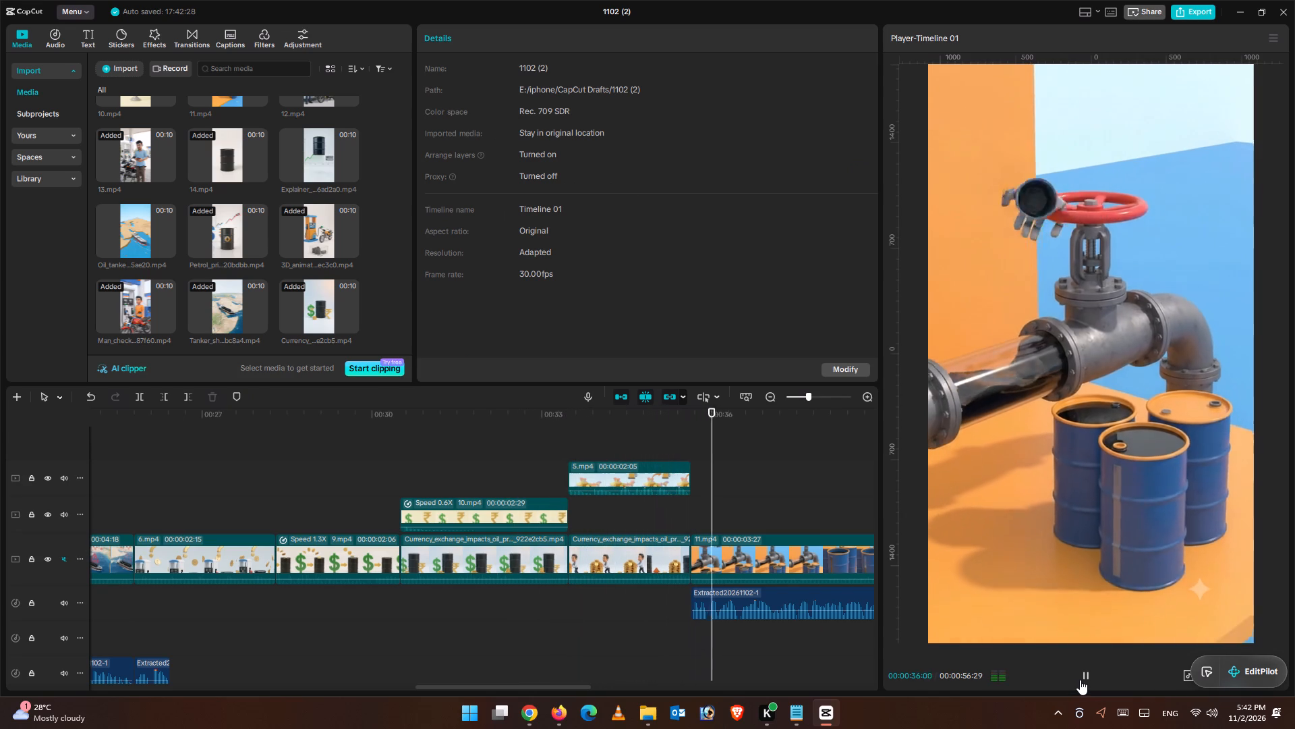
{"action": "left_click", "coordinate": [1080, 680]}
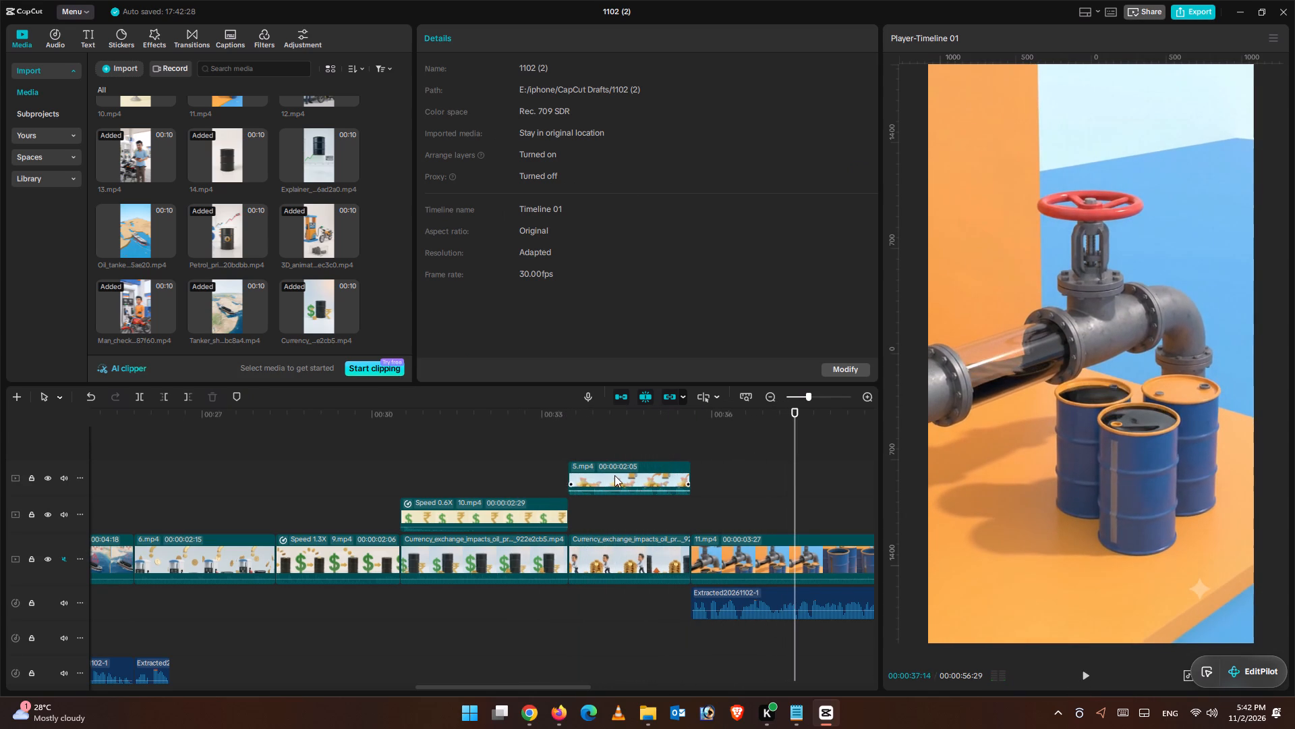
Delete the 5.mp4 and 10.mp4 overlay clips above the currency exchange segments.
{"action": "left_click", "coordinate": [614, 470]}
{"action": "left_click", "coordinate": [210, 398]}
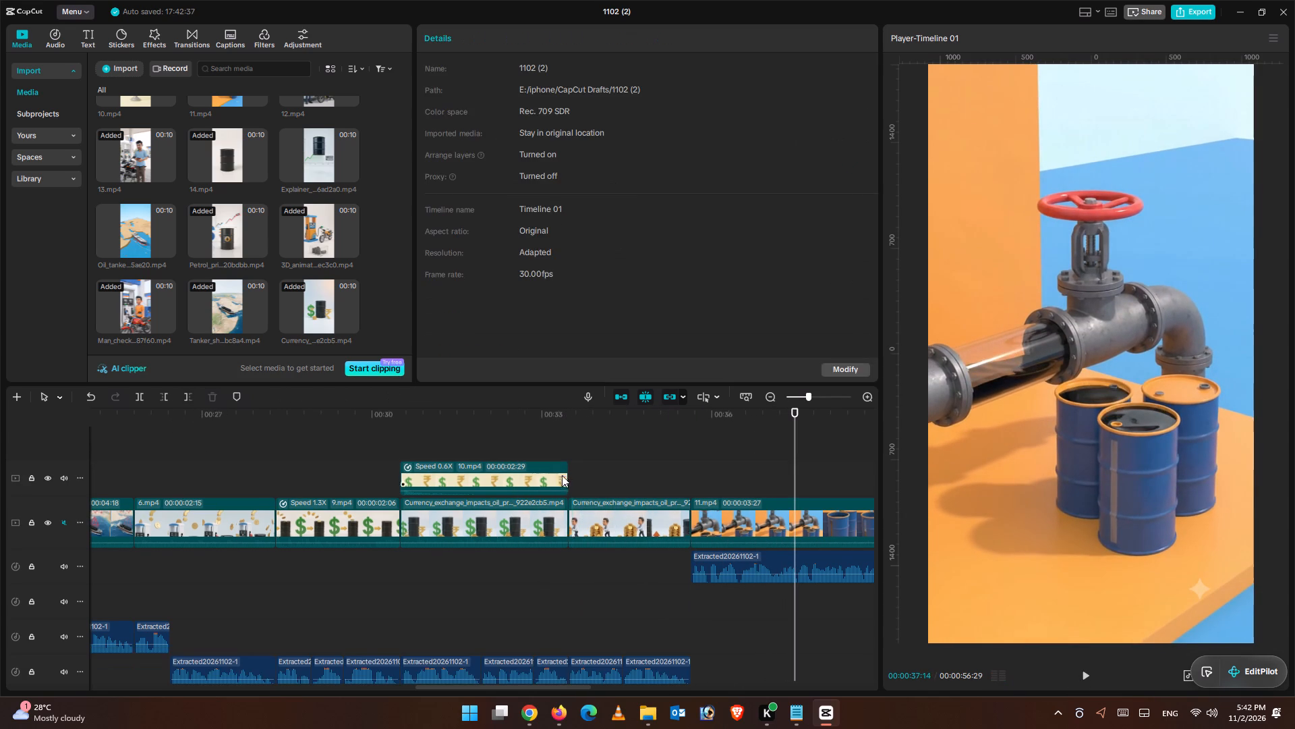
{"action": "left_click", "coordinate": [560, 472]}
{"action": "left_click", "coordinate": [213, 399]}
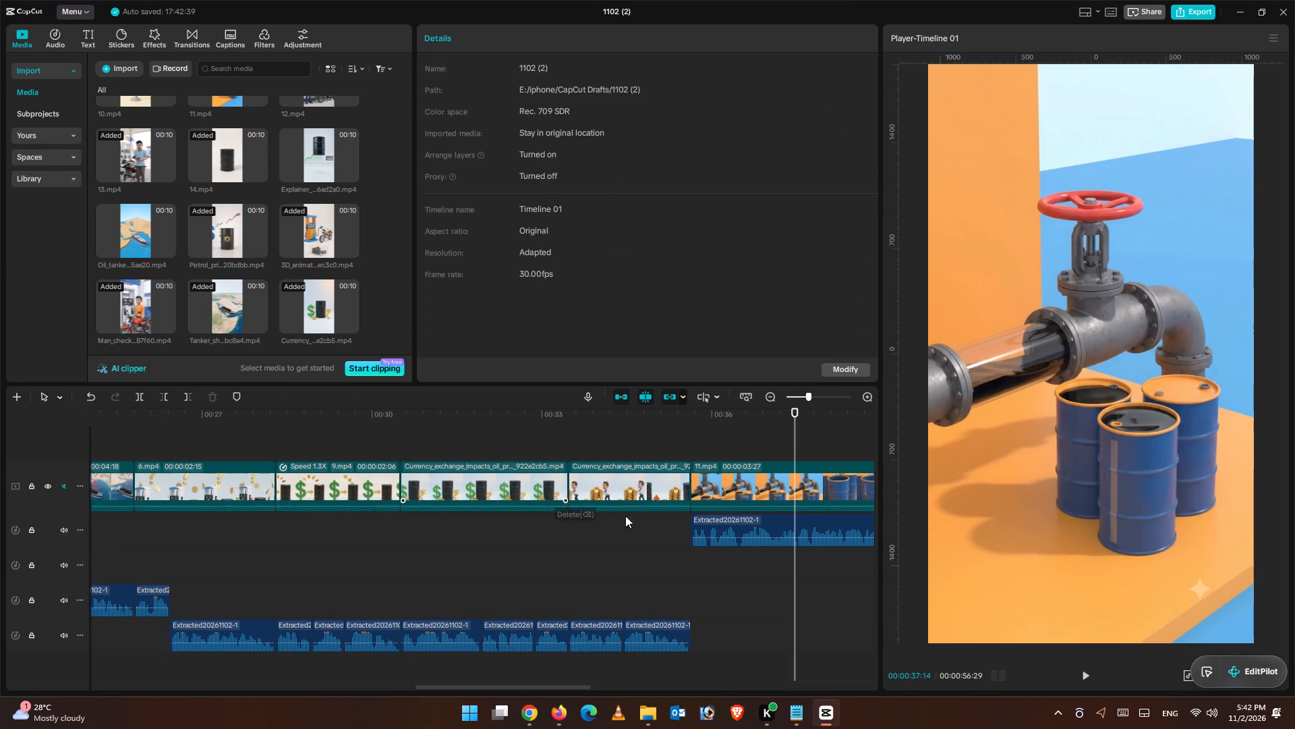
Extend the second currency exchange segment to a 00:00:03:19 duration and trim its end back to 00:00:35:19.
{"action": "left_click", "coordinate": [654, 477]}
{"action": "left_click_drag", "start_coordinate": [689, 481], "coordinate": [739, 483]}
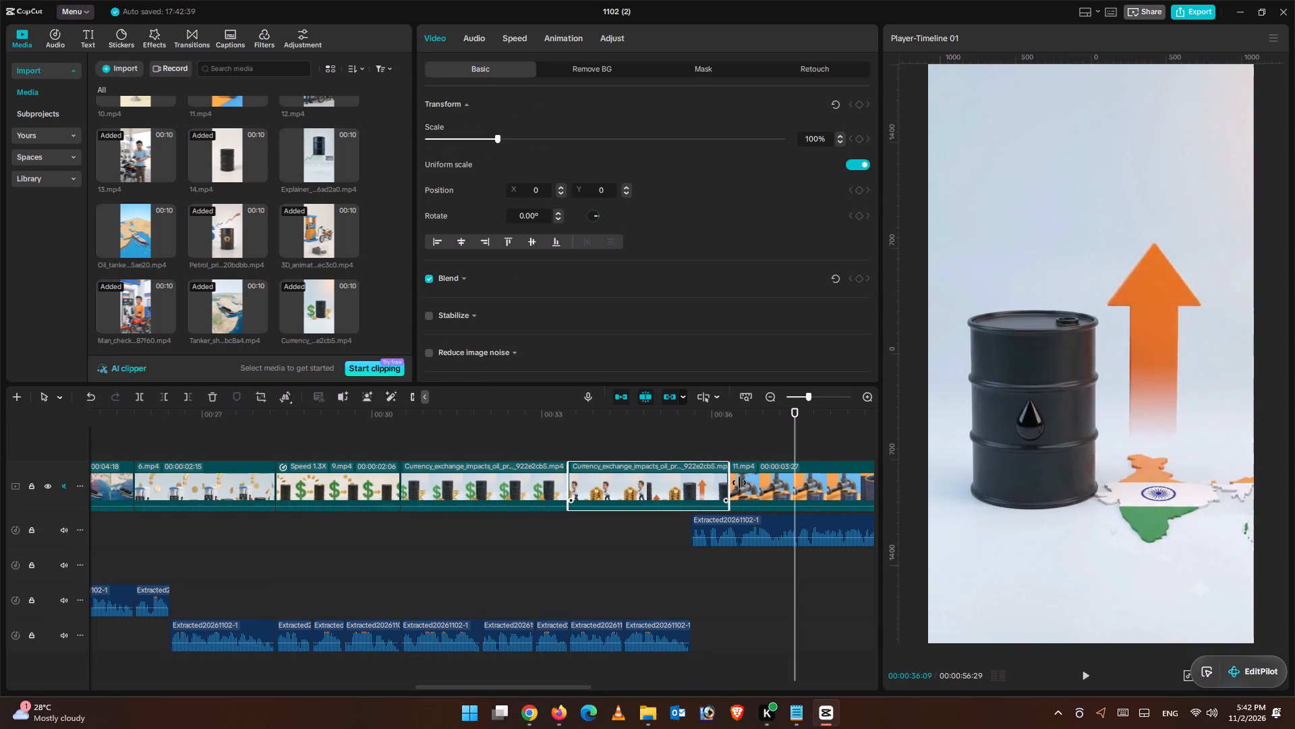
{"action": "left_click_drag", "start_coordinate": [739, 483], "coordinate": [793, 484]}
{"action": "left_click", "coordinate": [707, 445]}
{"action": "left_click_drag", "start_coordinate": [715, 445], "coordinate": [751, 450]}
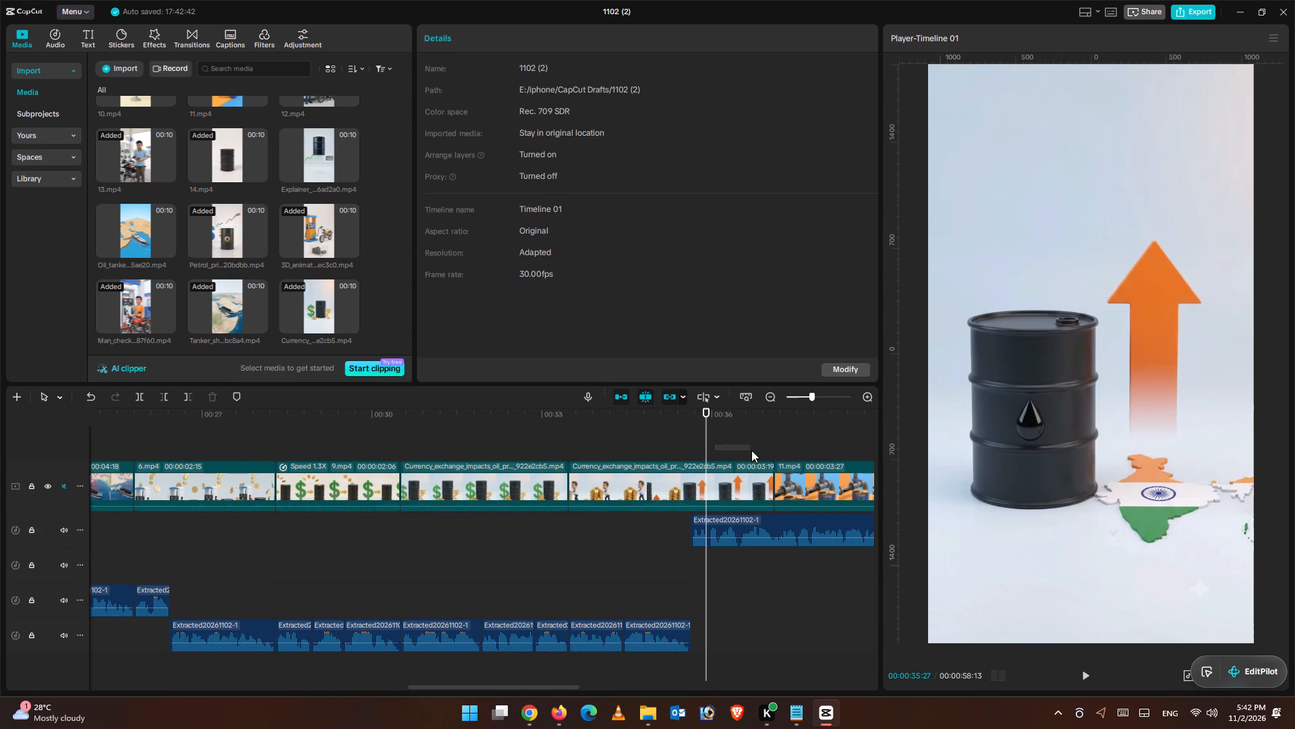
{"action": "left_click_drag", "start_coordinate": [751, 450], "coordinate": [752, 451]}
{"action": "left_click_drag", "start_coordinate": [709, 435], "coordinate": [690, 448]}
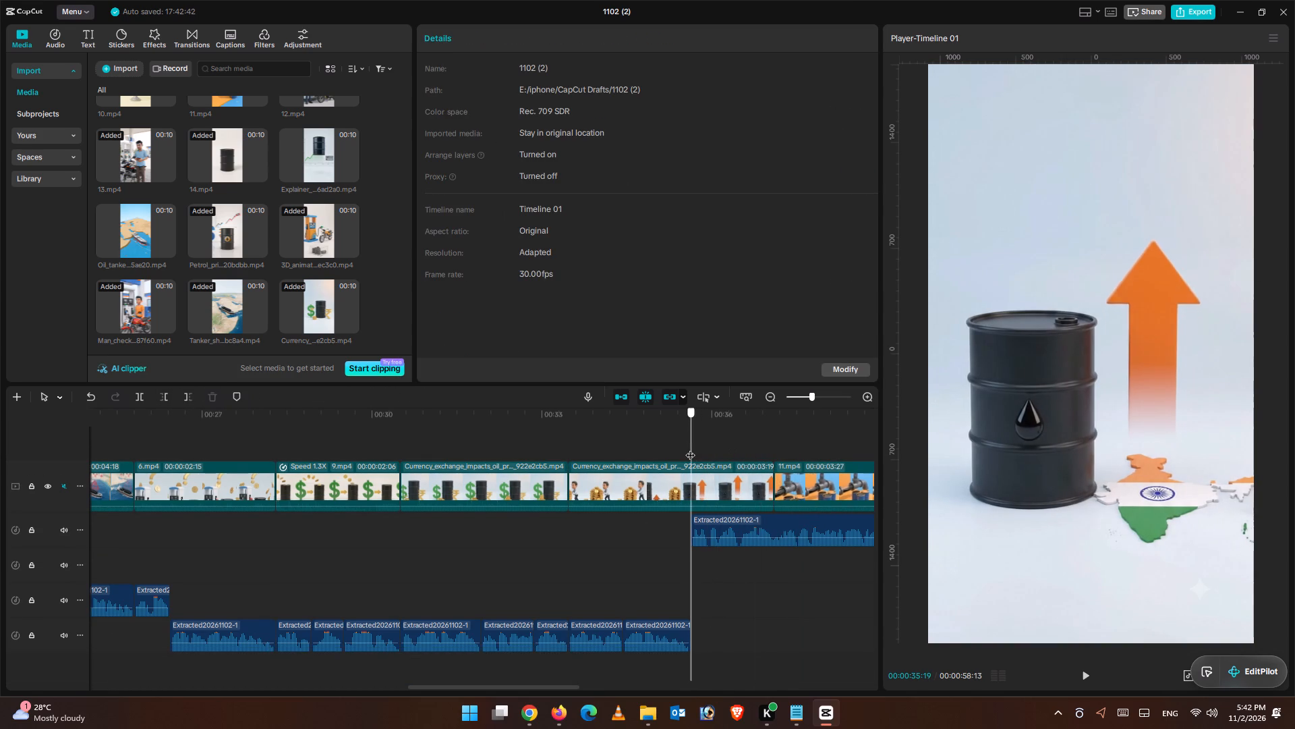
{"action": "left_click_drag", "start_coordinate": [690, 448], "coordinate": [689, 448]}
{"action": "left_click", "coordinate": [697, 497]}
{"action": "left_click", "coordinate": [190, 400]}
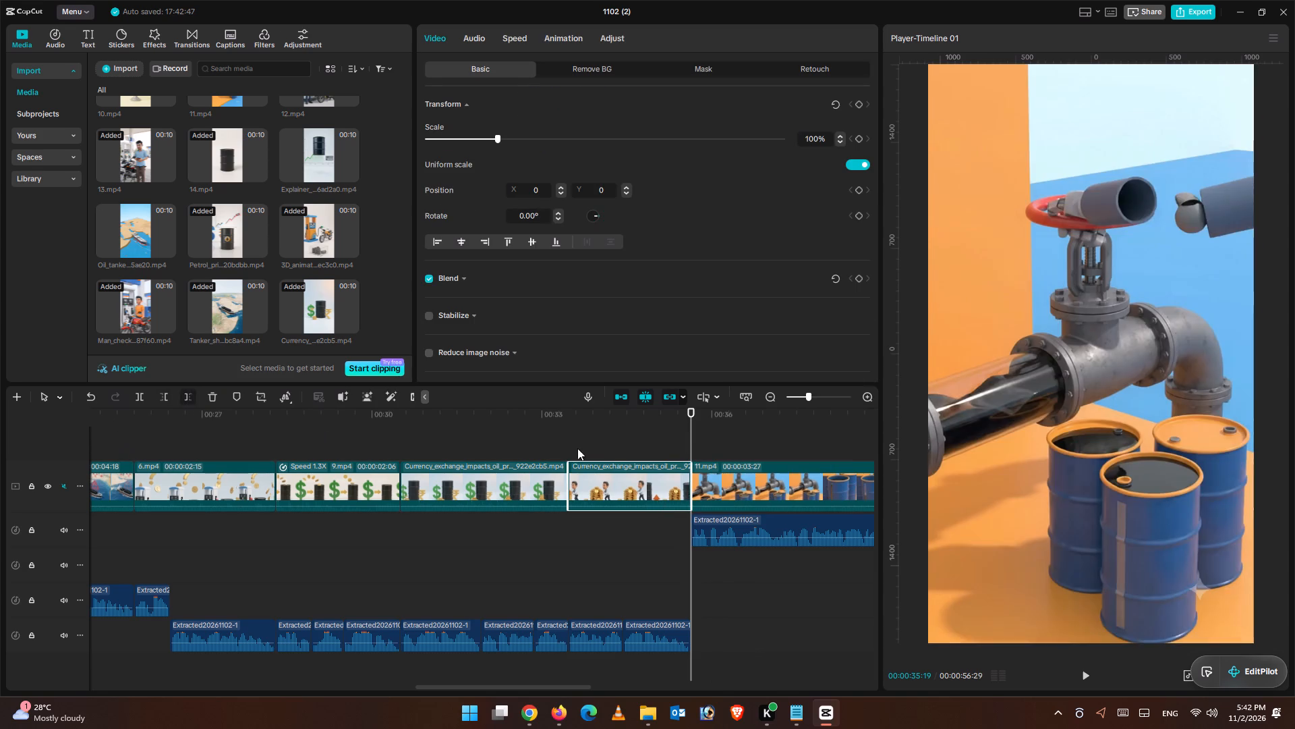
Play the video from the beginning through the currency exchange section, replaying that section from 00:00:32:26 to check the voice-over sync.
{"action": "left_click", "coordinate": [610, 435]}
{"action": "left_click_drag", "start_coordinate": [616, 410], "coordinate": [0, 387]}
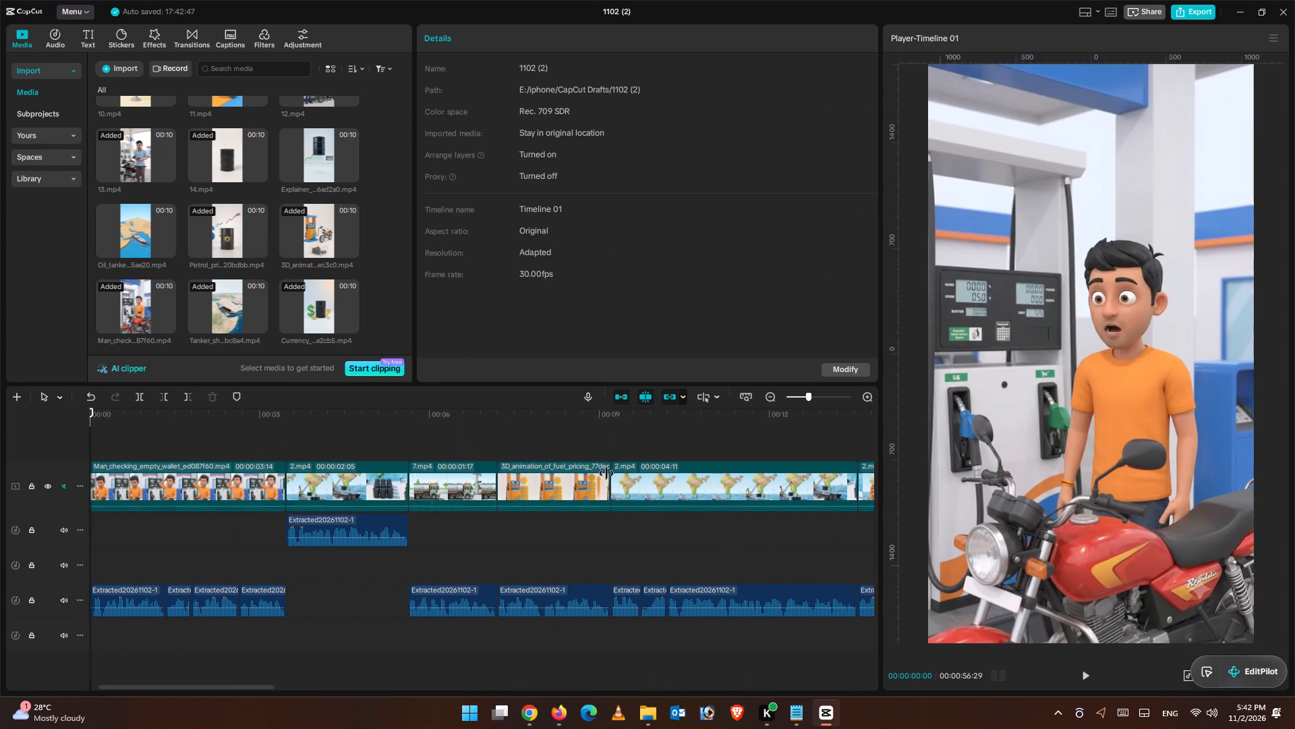
{"action": "left_click", "coordinate": [1090, 679]}
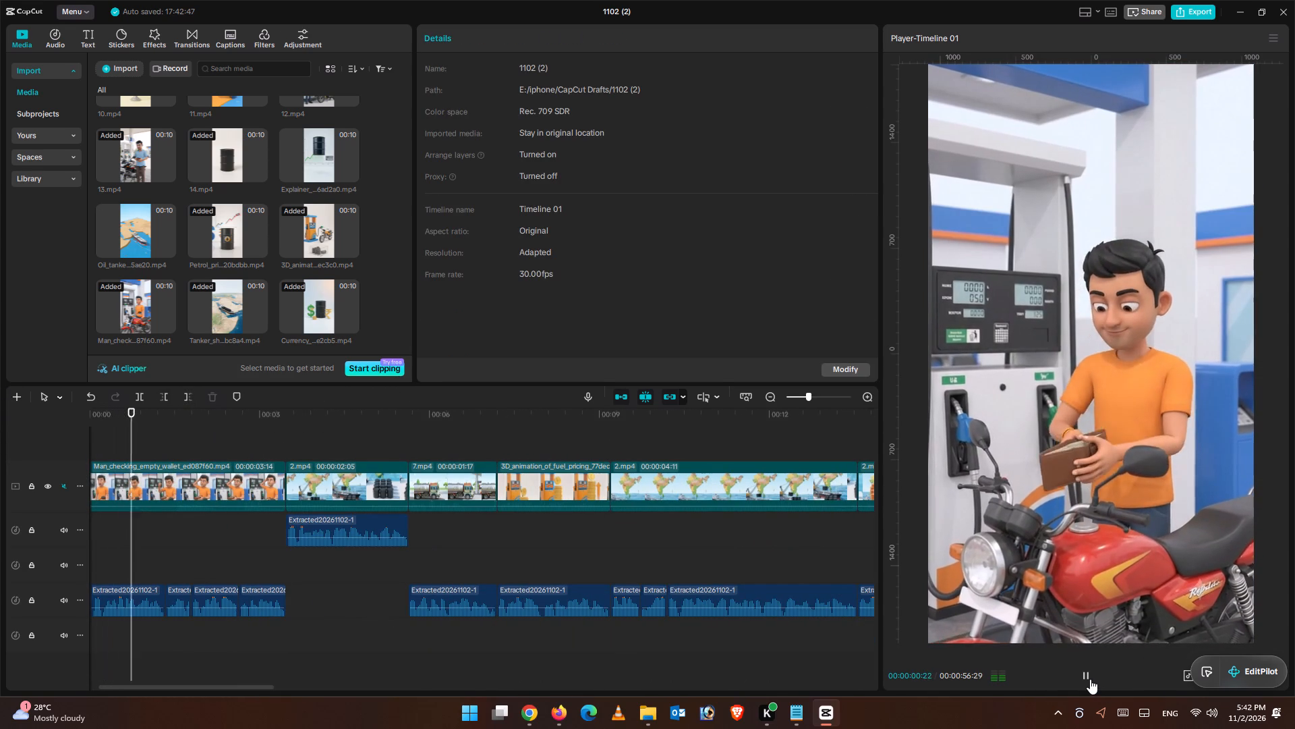
{"action": "key", "text": "ctrl+minus"}
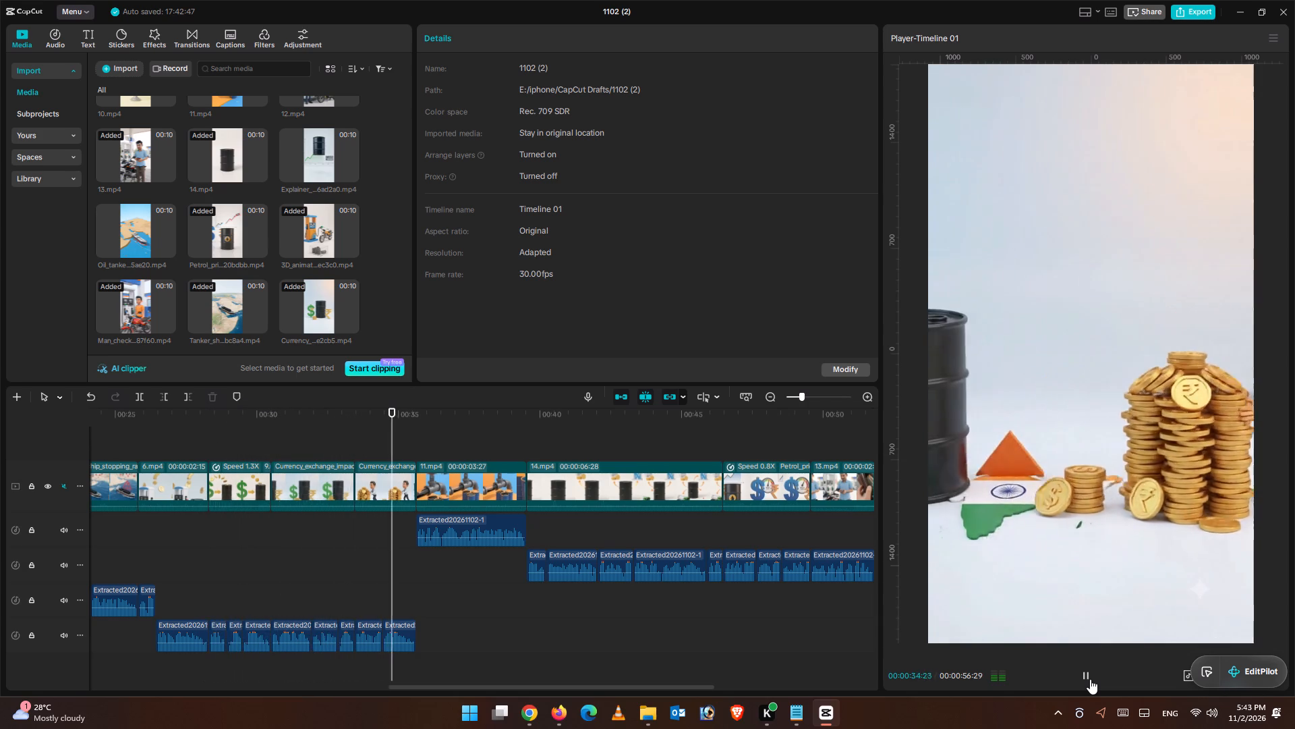
{"action": "left_click", "coordinate": [336, 440]}
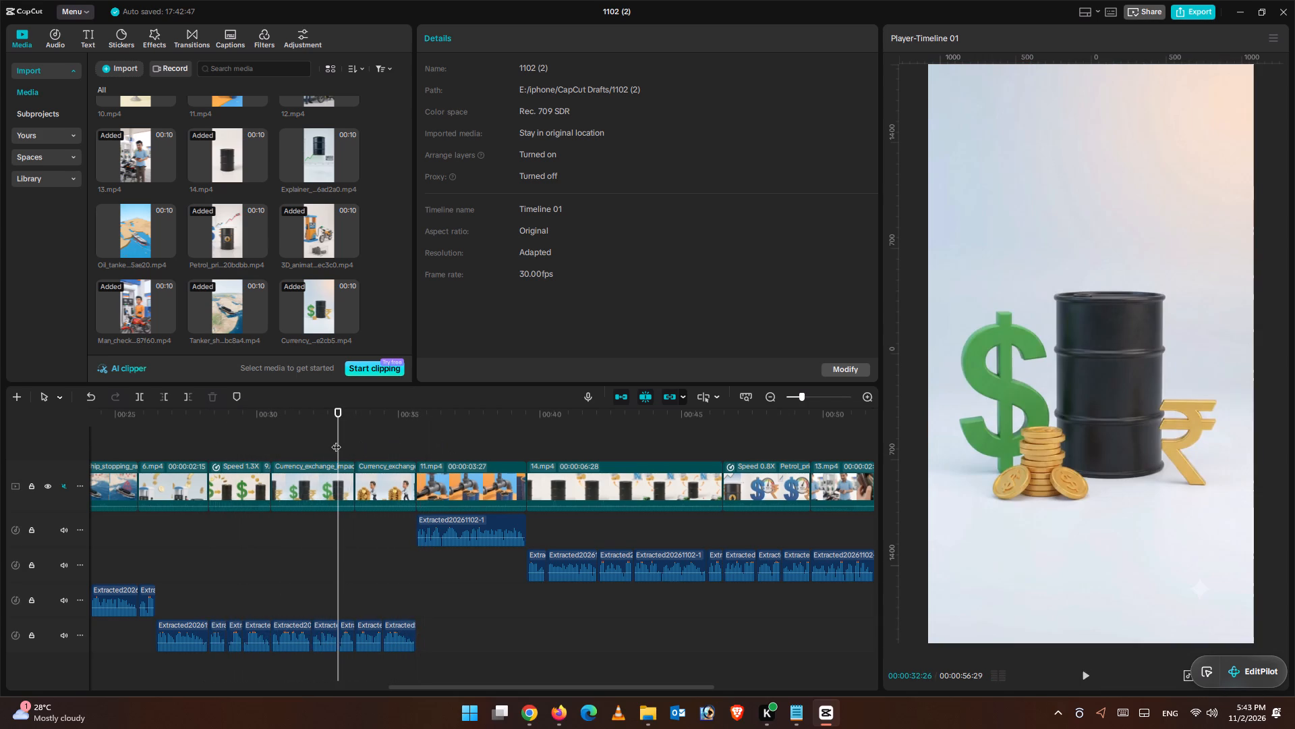
{"action": "key", "text": "ctrl+equal"}
{"action": "left_click", "coordinate": [1086, 675]}
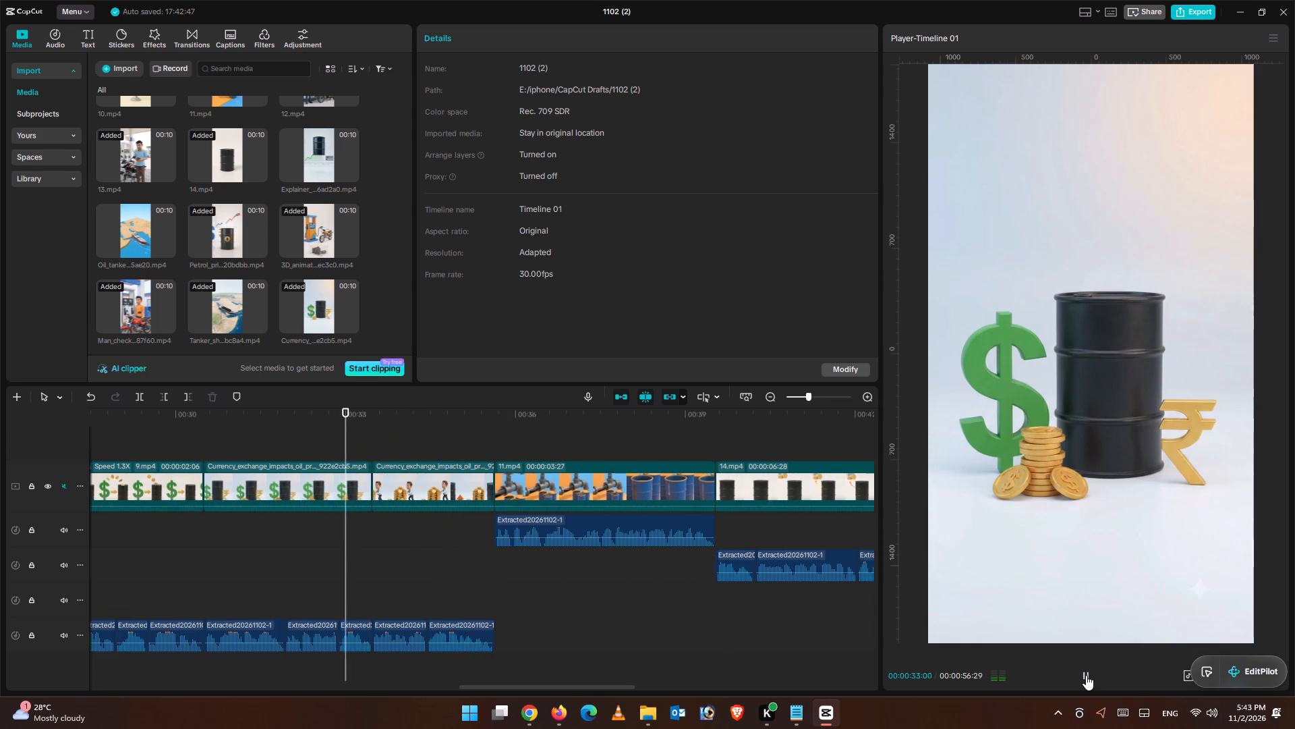
Pause playback and trim the end of the first currency exchange segment back to 00:00:33:02.
{"action": "left_click", "coordinate": [1086, 675]}
{"action": "left_click_drag", "start_coordinate": [371, 433], "coordinate": [367, 433]}
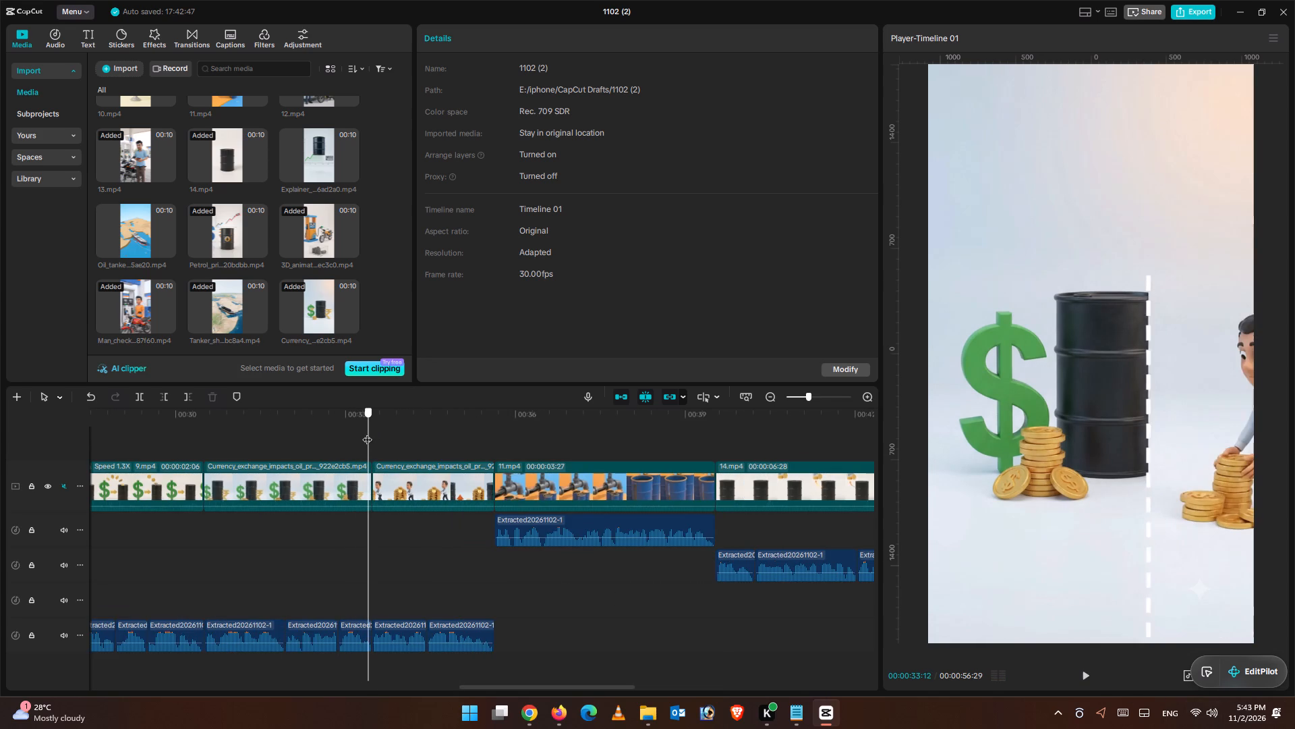
{"action": "left_click_drag", "start_coordinate": [367, 433], "coordinate": [353, 433]}
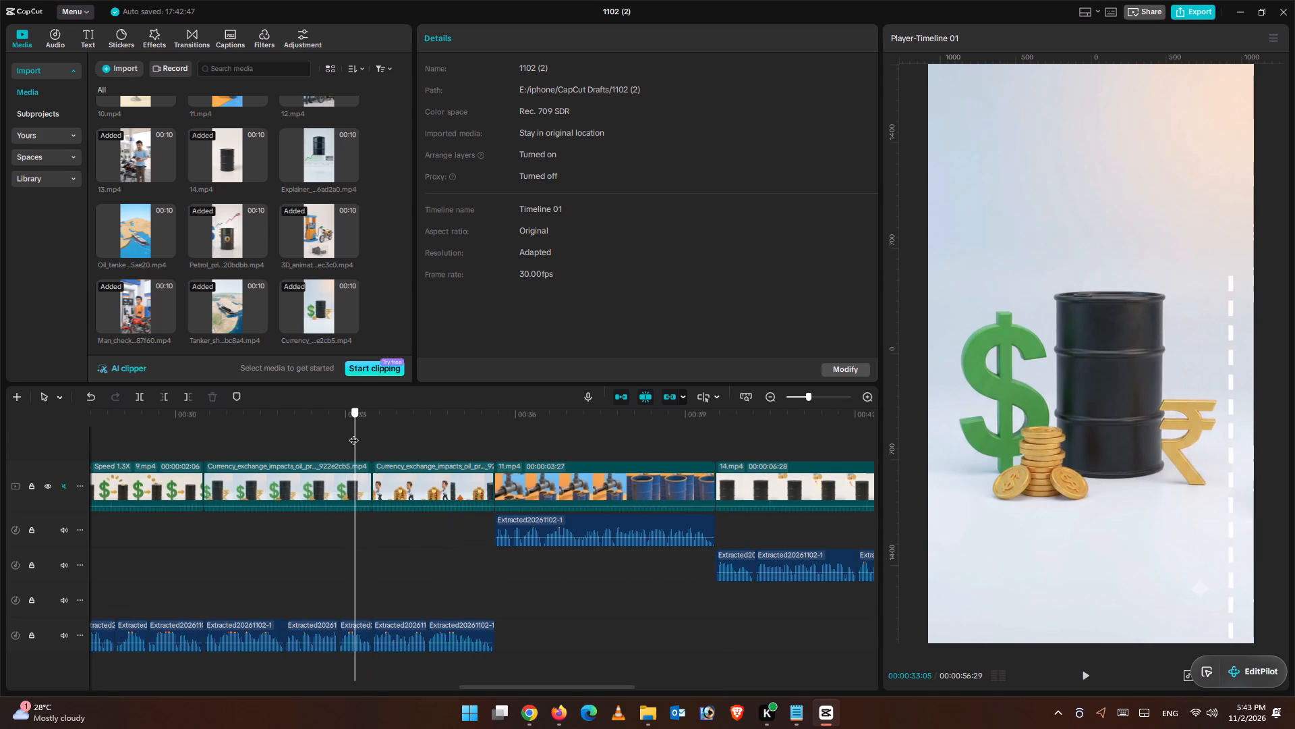
{"action": "left_click_drag", "start_coordinate": [353, 433], "coordinate": [350, 434]}
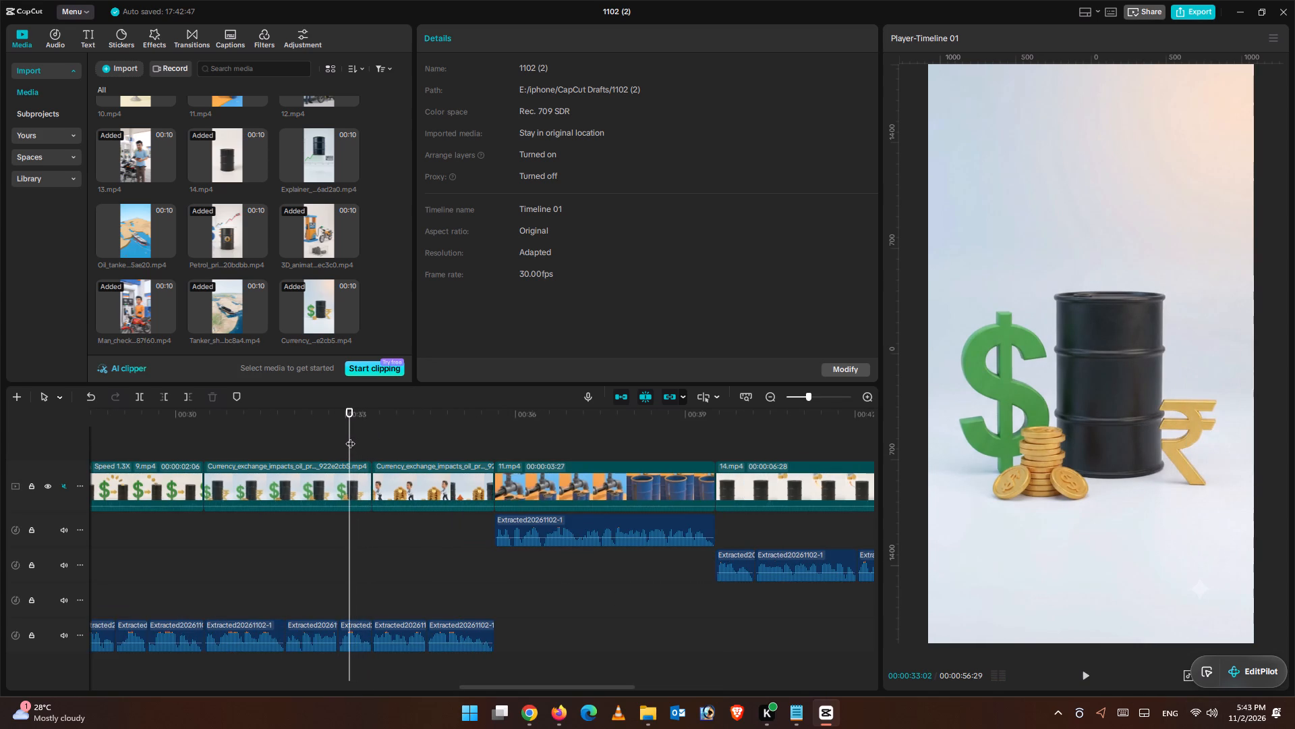
{"action": "left_click", "coordinate": [357, 489]}
{"action": "left_click", "coordinate": [190, 398]}
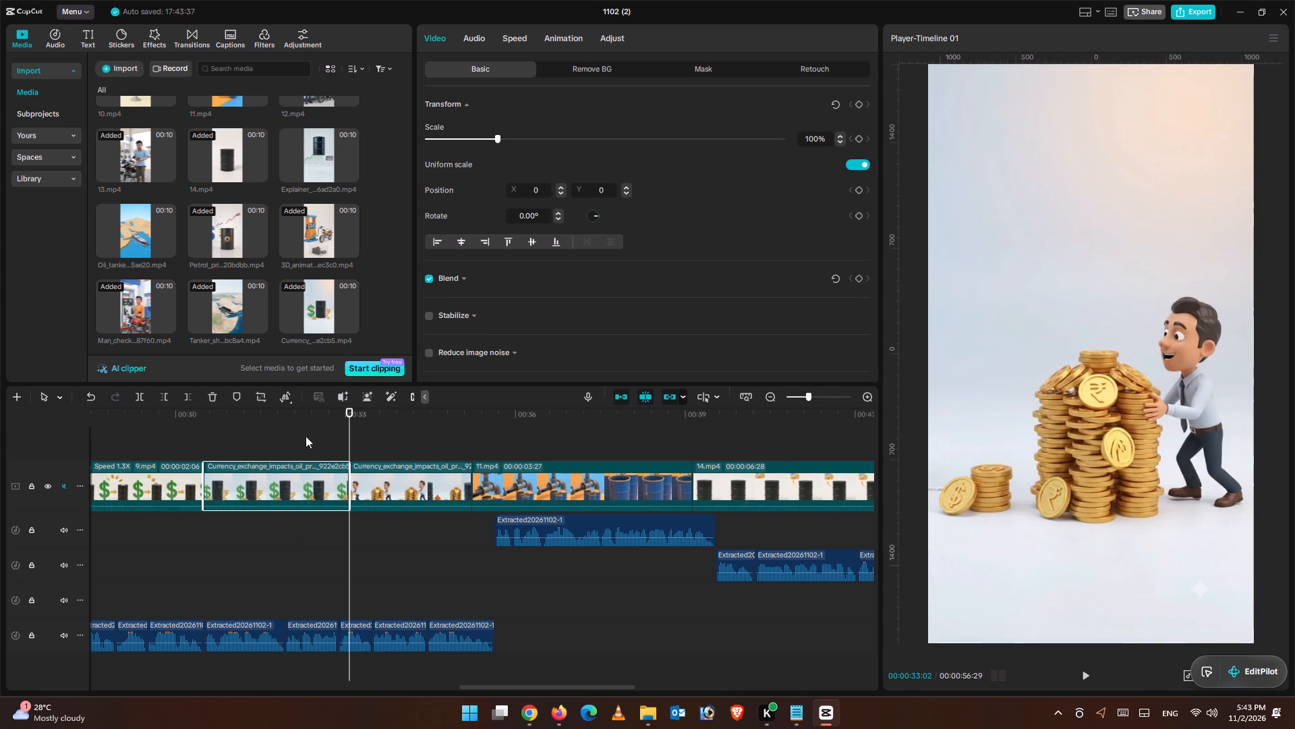
Slow the first currency exchange segment to a speed of 0.84x.
{"action": "left_click_drag", "start_coordinate": [345, 425], "coordinate": [374, 440]}
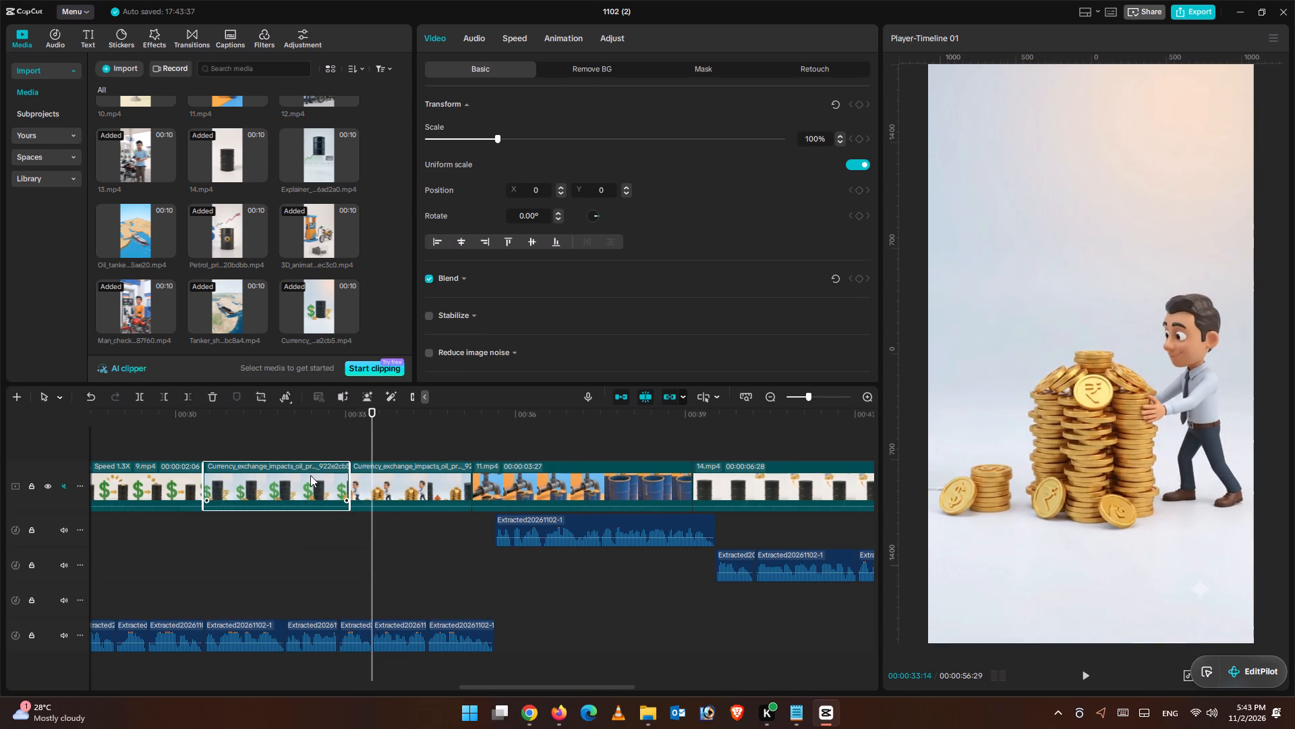
{"action": "left_click", "coordinate": [310, 475]}
{"action": "left_click", "coordinate": [516, 38]}
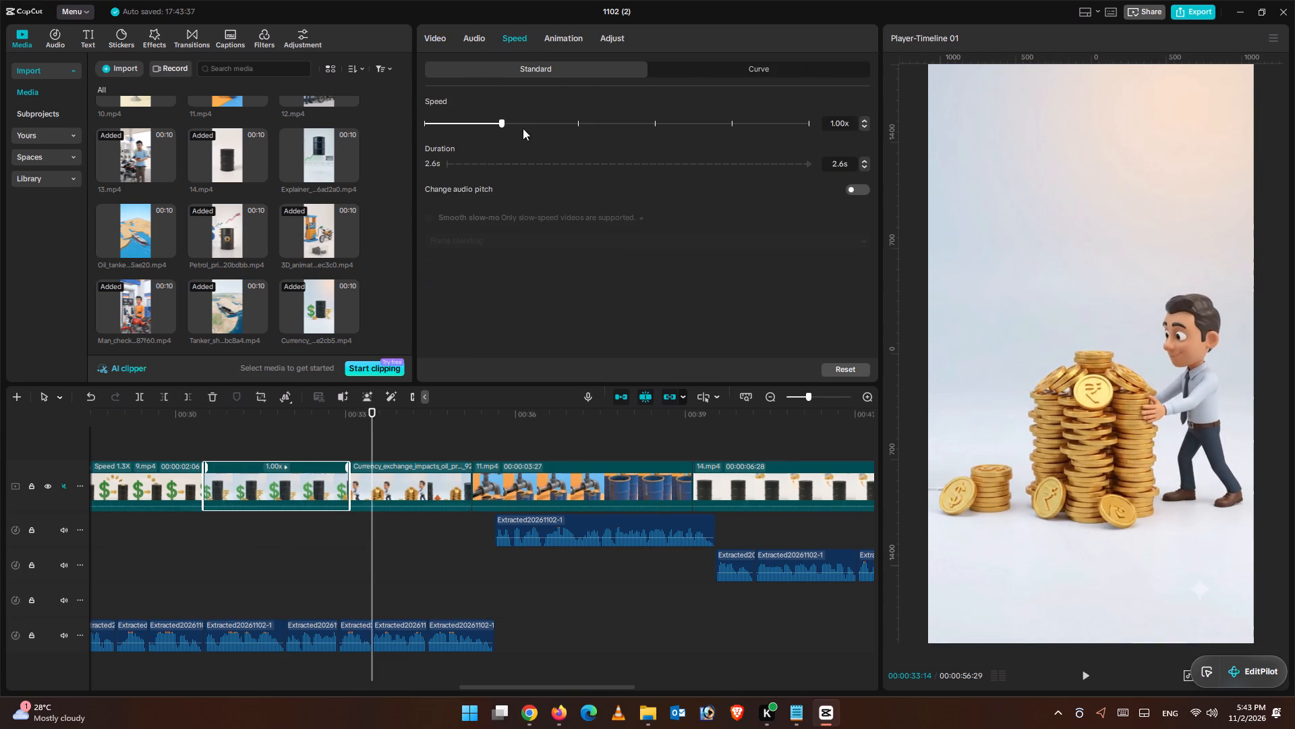
{"action": "left_click_drag", "start_coordinate": [498, 126], "coordinate": [488, 124]}
{"action": "left_click", "coordinate": [488, 124]}
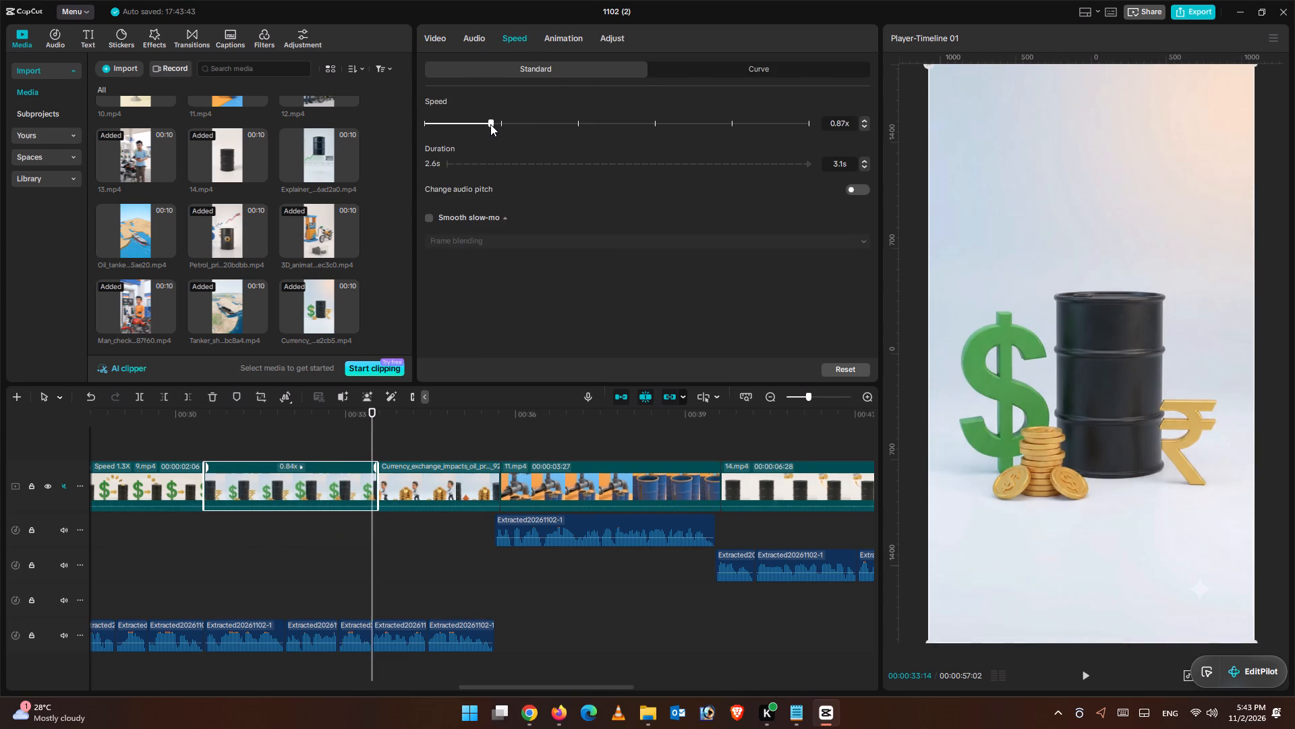
{"action": "left_click", "coordinate": [488, 128]}
Trim the end of the slowed currency exchange segment to 00:00:33:14, undoing the accidental trim of its start.
{"action": "left_click", "coordinate": [170, 397]}
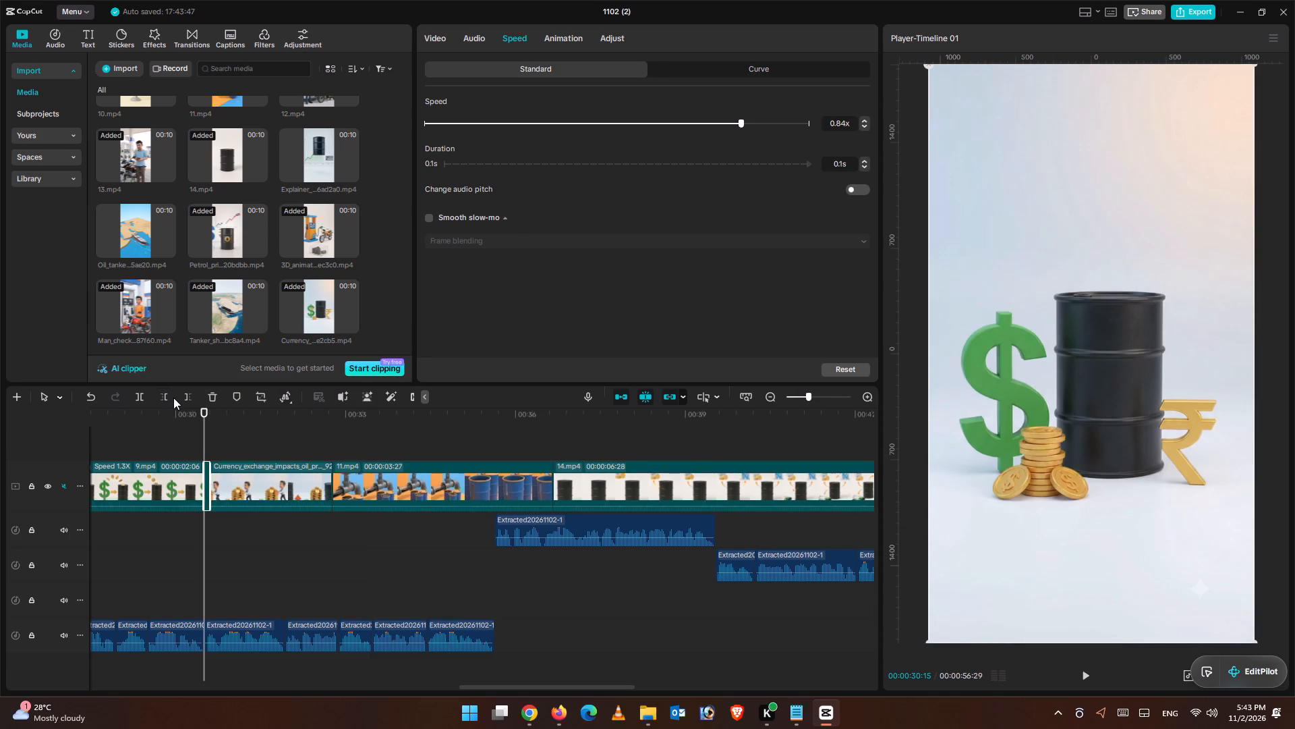
{"action": "key", "text": "ctrl+z"}
{"action": "double_click", "coordinate": [376, 432]}
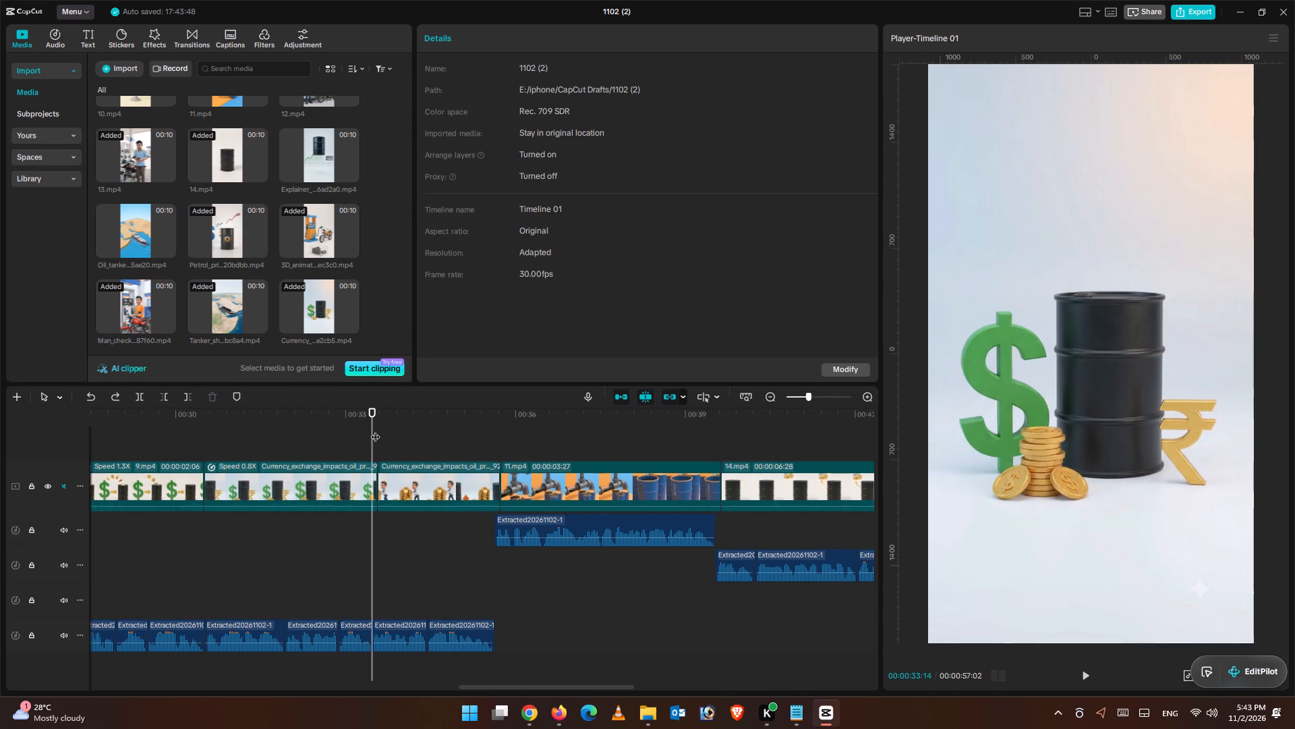
{"action": "left_click", "coordinate": [345, 469]}
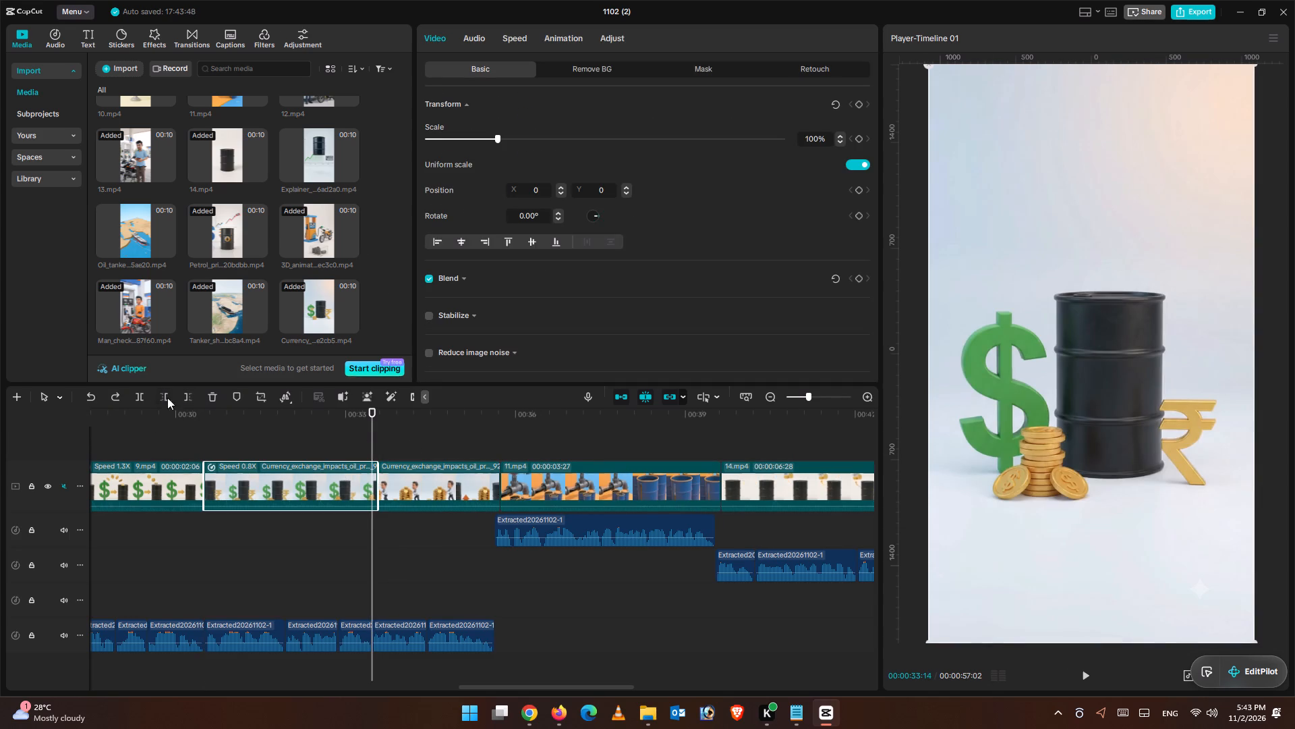
{"action": "left_click", "coordinate": [185, 398]}
Enable smooth slow-mo on the 0.84x currency exchange segment using the Optical flow method.
{"action": "left_click", "coordinate": [515, 42]}
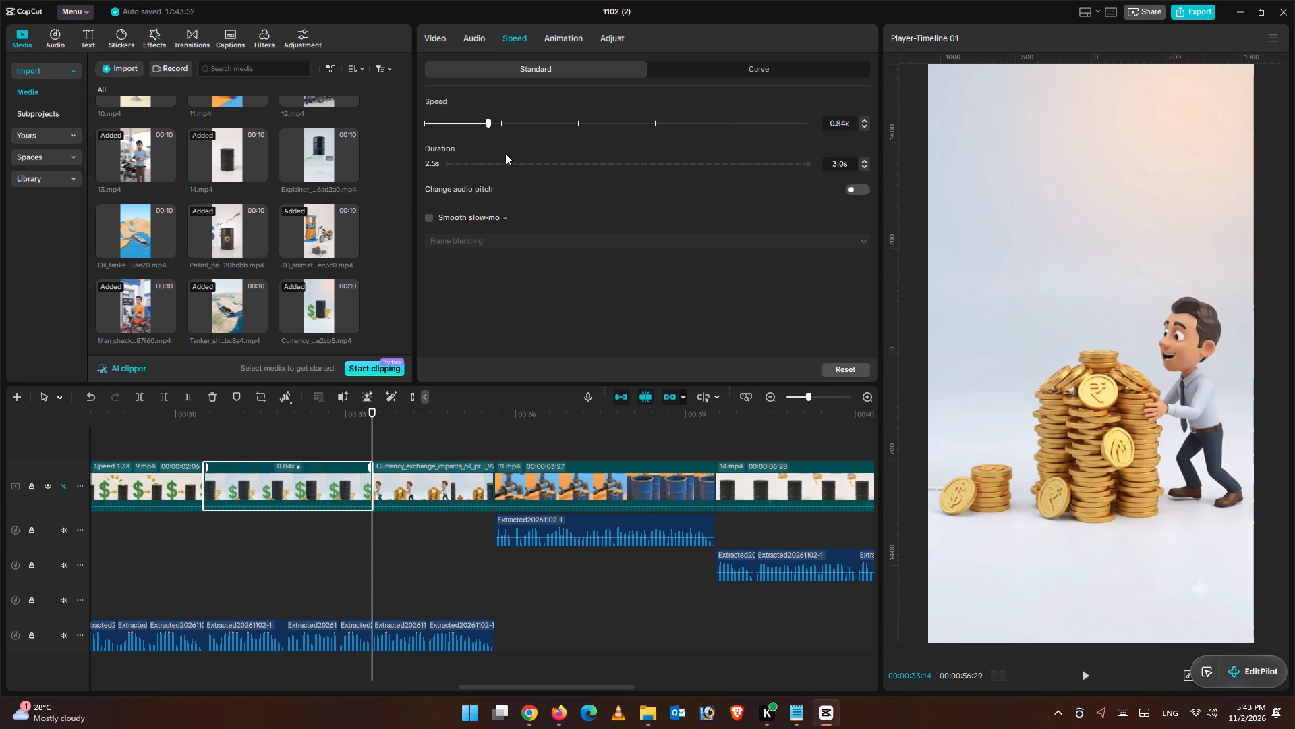
{"action": "left_click", "coordinate": [440, 224]}
{"action": "left_click", "coordinate": [429, 221]}
{"action": "left_click", "coordinate": [467, 246]}
{"action": "left_click", "coordinate": [484, 297]}
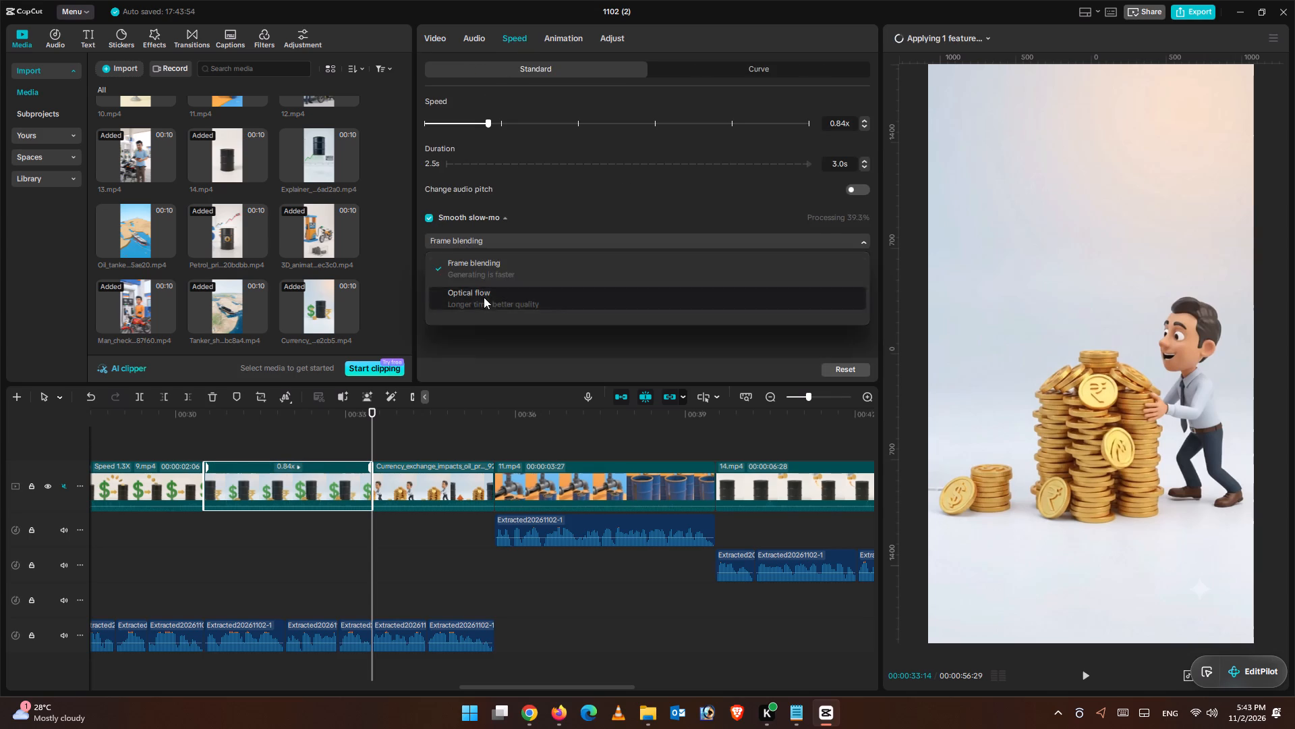
{"action": "left_click", "coordinate": [272, 445]}
Play back the currency exchange section, replaying it from 00:00:32:21 to check the visuals against the voice-over.
{"action": "left_click", "coordinate": [1076, 678]}
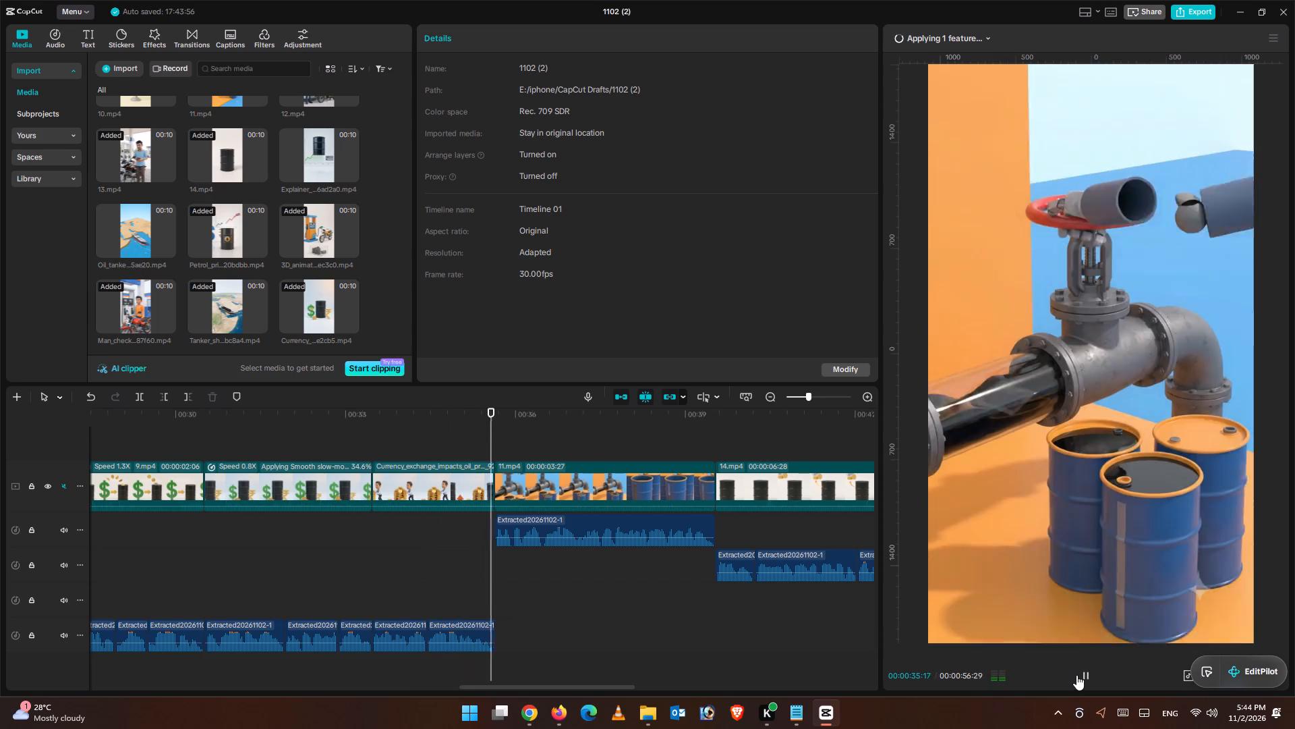
{"action": "left_click", "coordinate": [1076, 675]}
{"action": "left_click", "coordinate": [324, 426]}
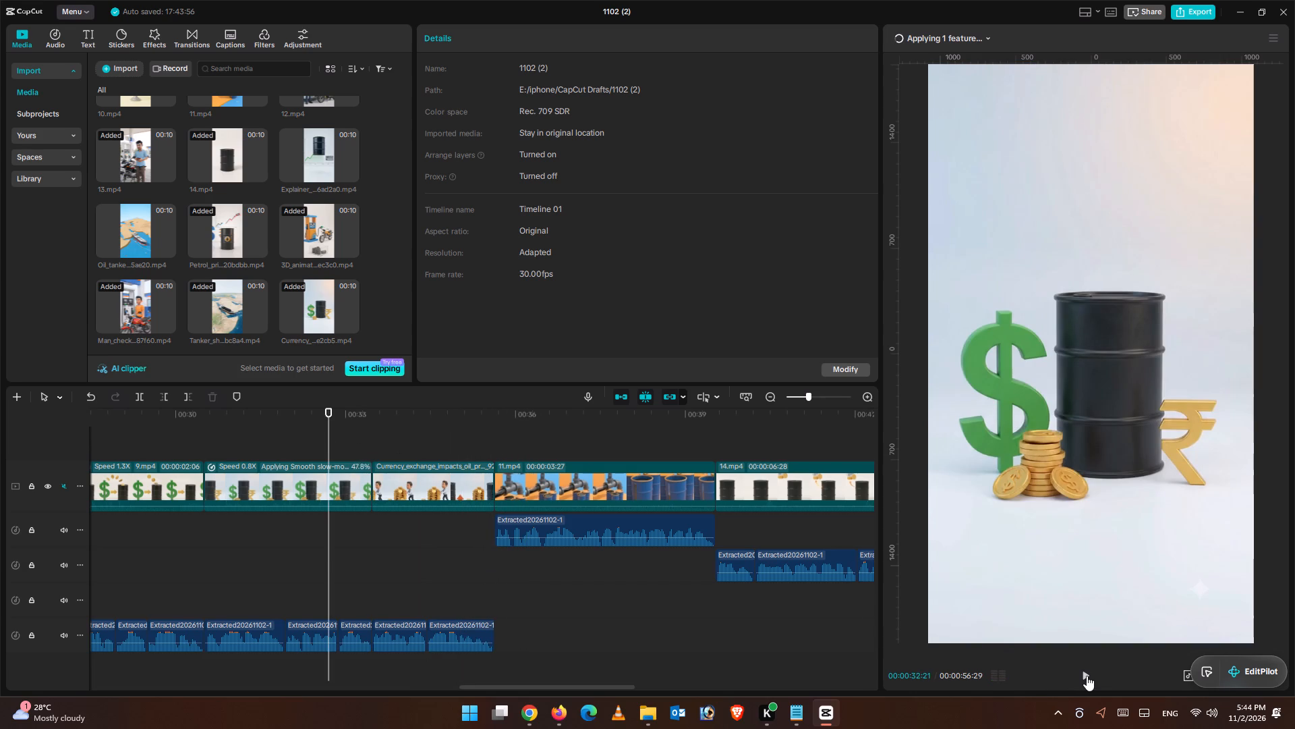
{"action": "left_click", "coordinate": [1089, 676]}
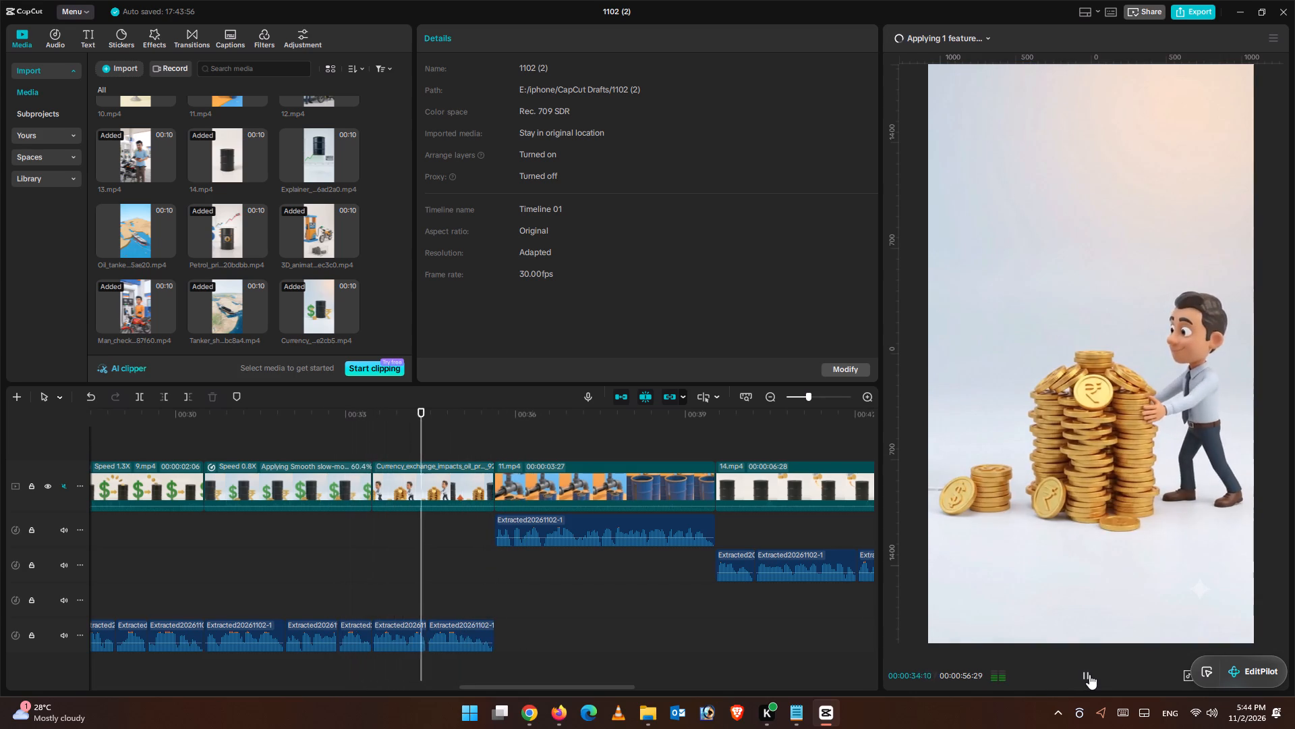
{"action": "left_click", "coordinate": [1090, 674]}
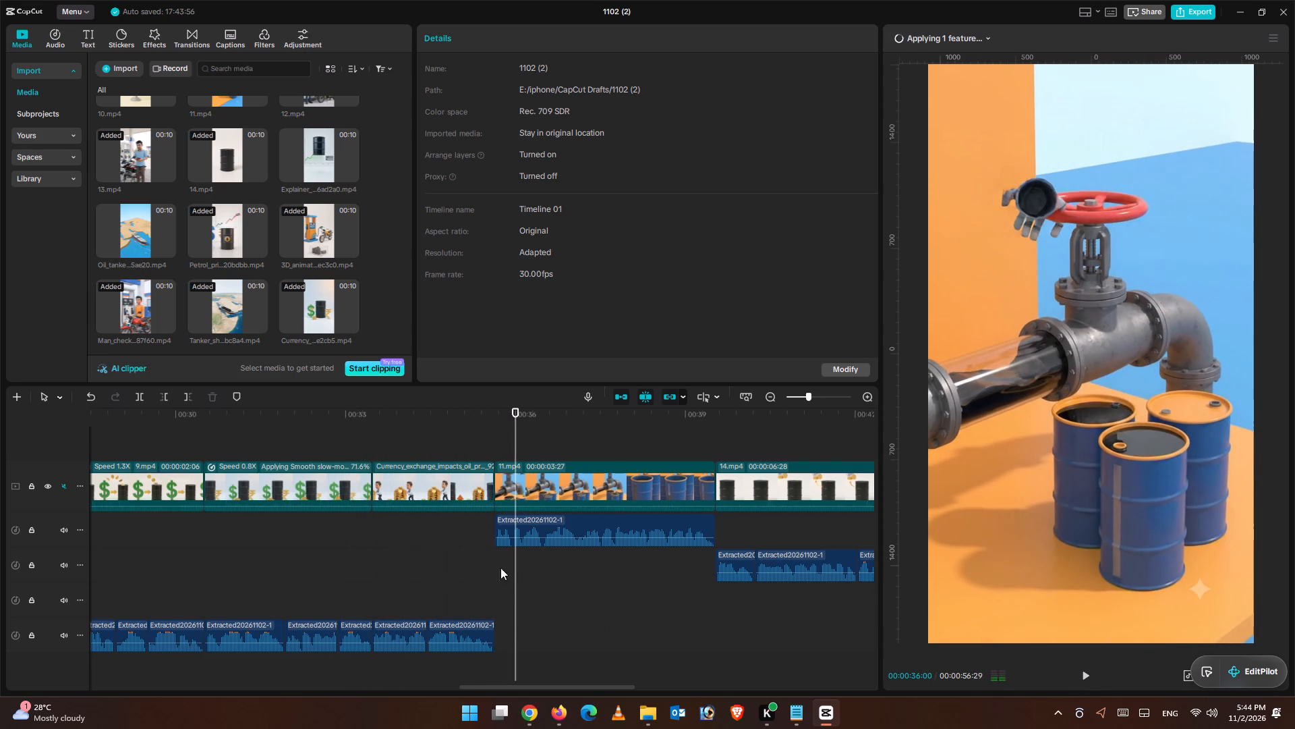
Review the transition into 11.mp4 from about 00:00:35:14, play through that clip and scrub its pipeline footage.
{"action": "left_click", "coordinate": [422, 489]}
{"action": "left_click", "coordinate": [471, 455]}
{"action": "left_click_drag", "start_coordinate": [471, 451], "coordinate": [485, 453]}
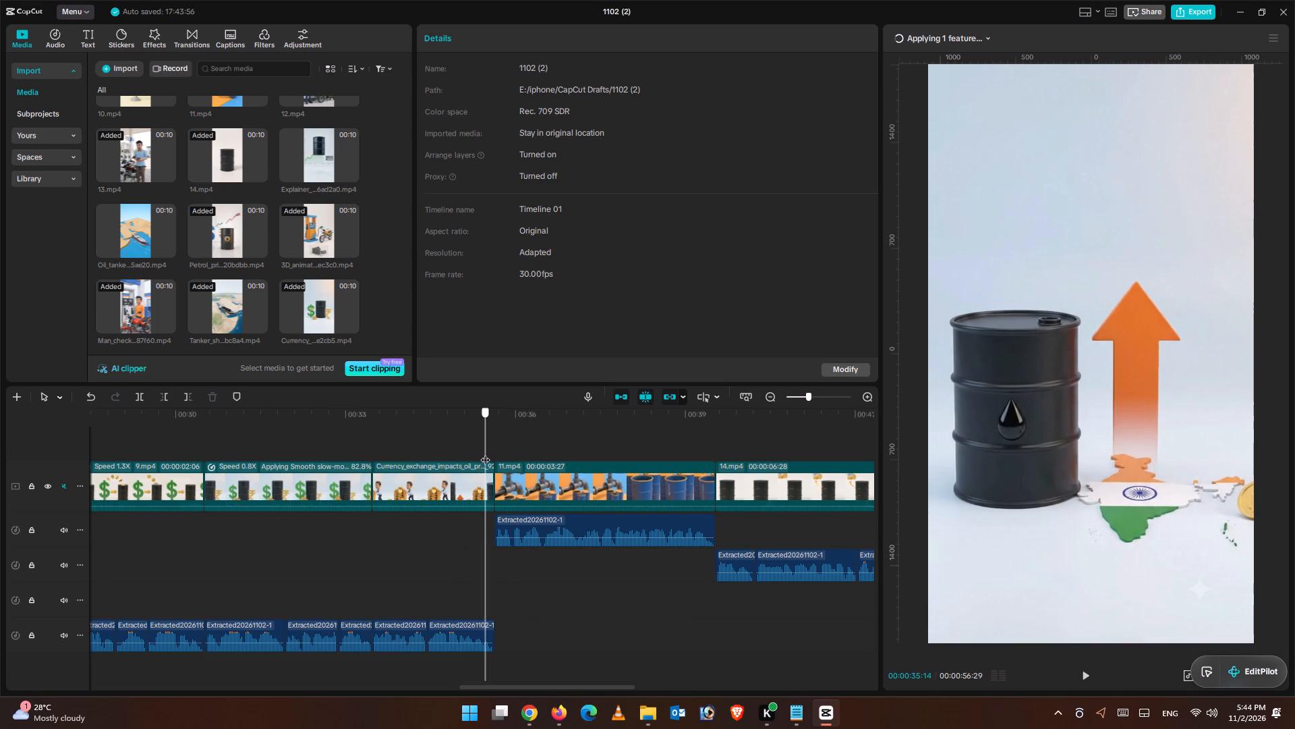
{"action": "left_click_drag", "start_coordinate": [485, 453], "coordinate": [488, 454]}
{"action": "left_click", "coordinate": [1081, 671]}
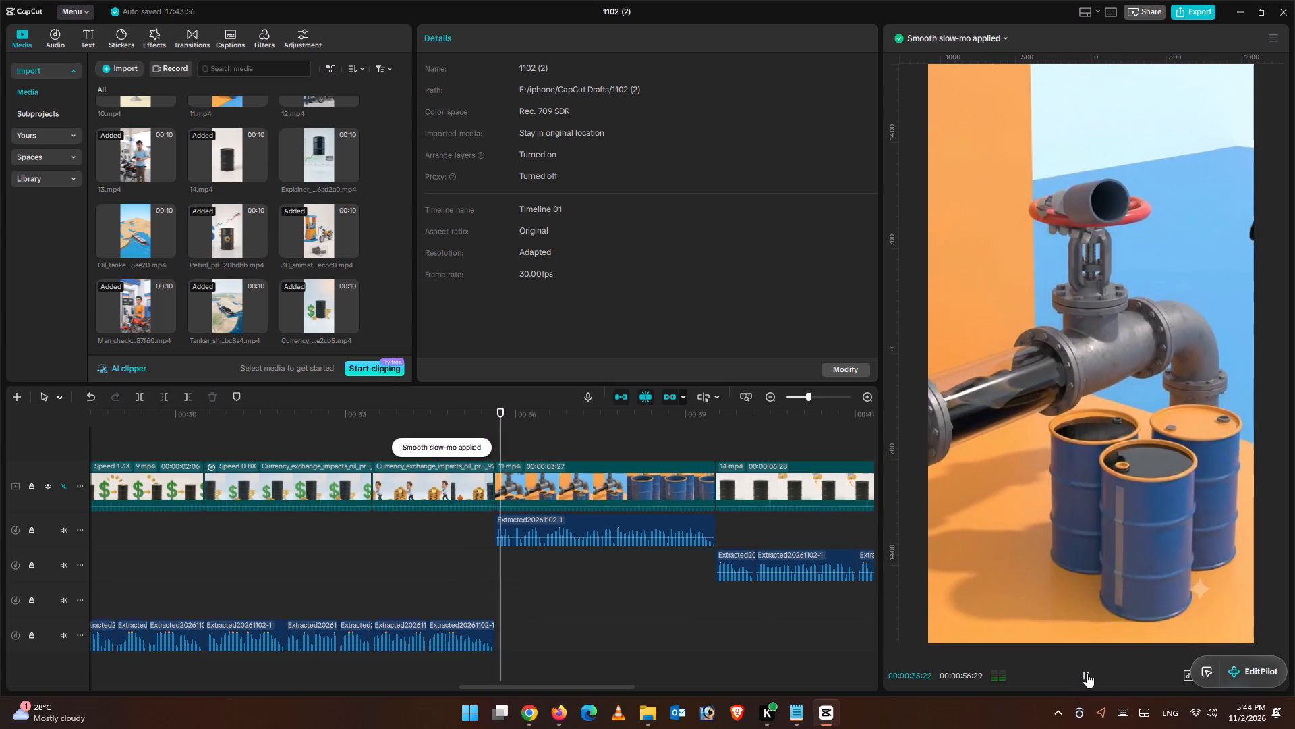
{"action": "key", "text": "ctrl+minus"}
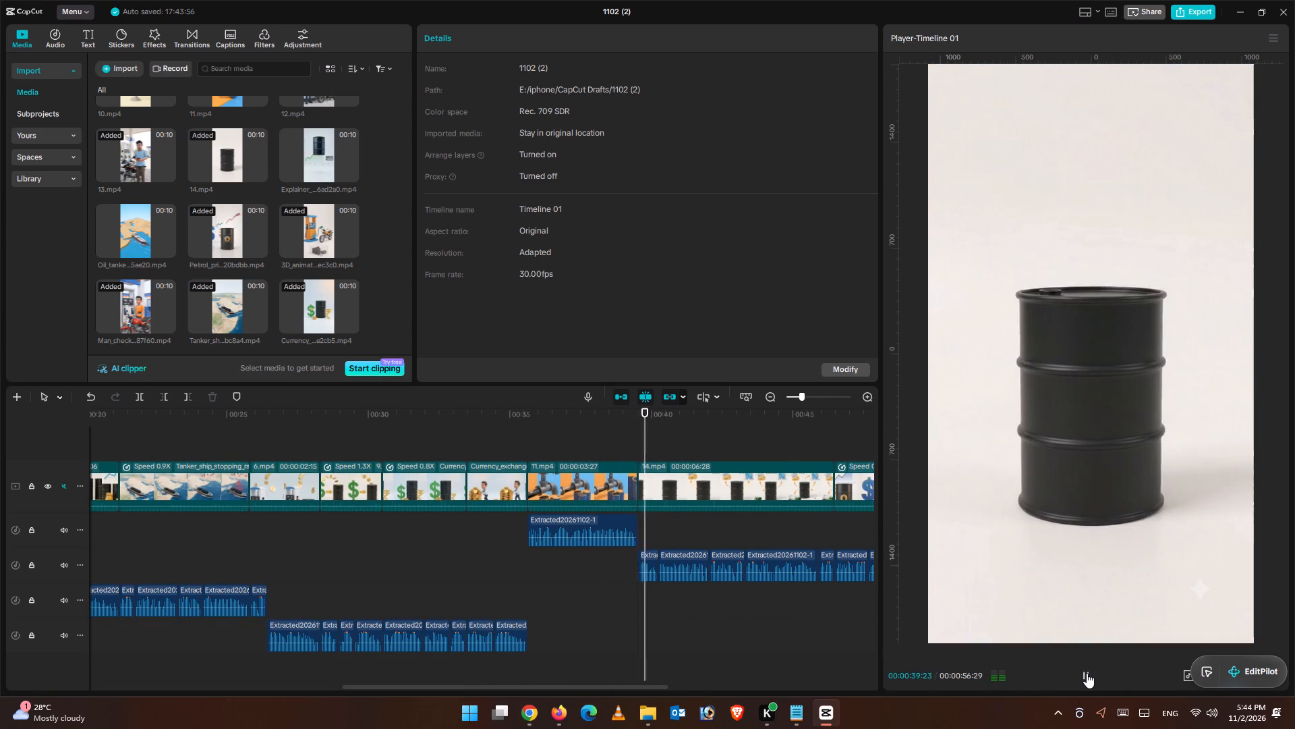
{"action": "left_click", "coordinate": [567, 429]}
{"action": "left_click_drag", "start_coordinate": [568, 431], "coordinate": [574, 456]}
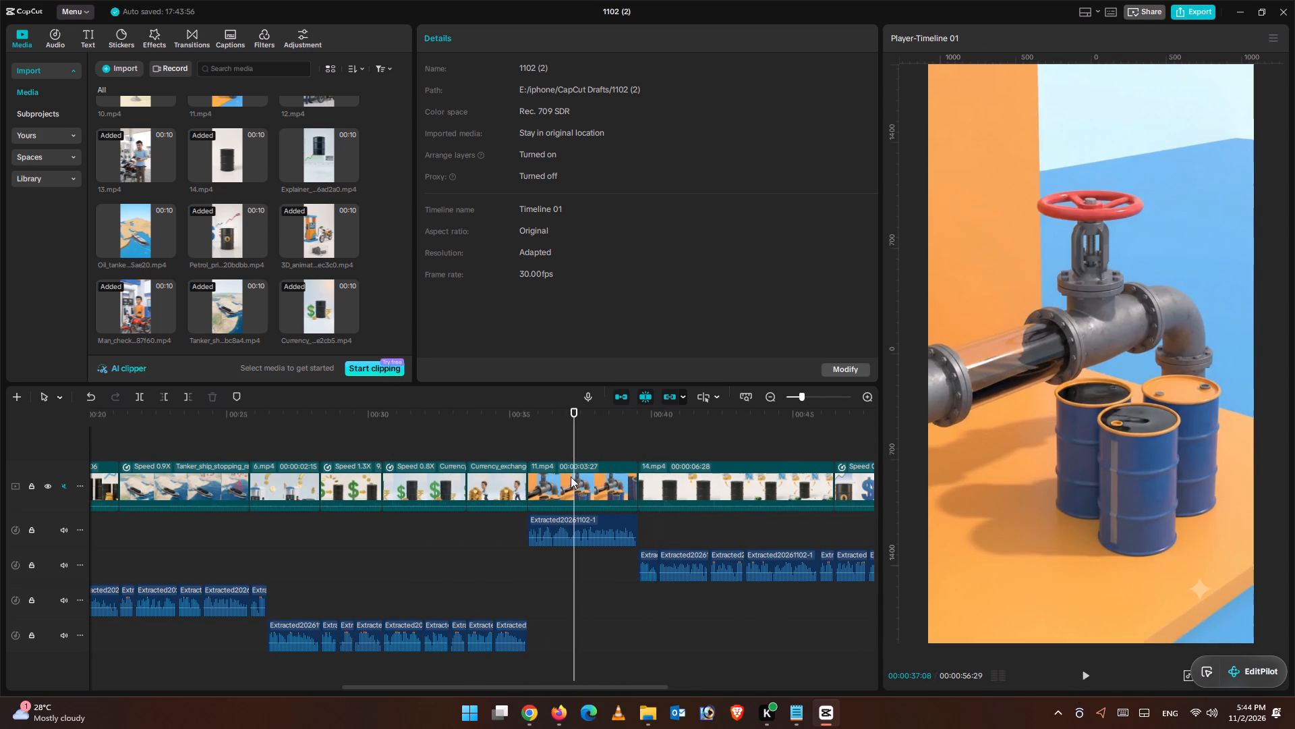
{"action": "left_click", "coordinate": [573, 481]}
{"action": "left_click_drag", "start_coordinate": [583, 418], "coordinate": [538, 415]}
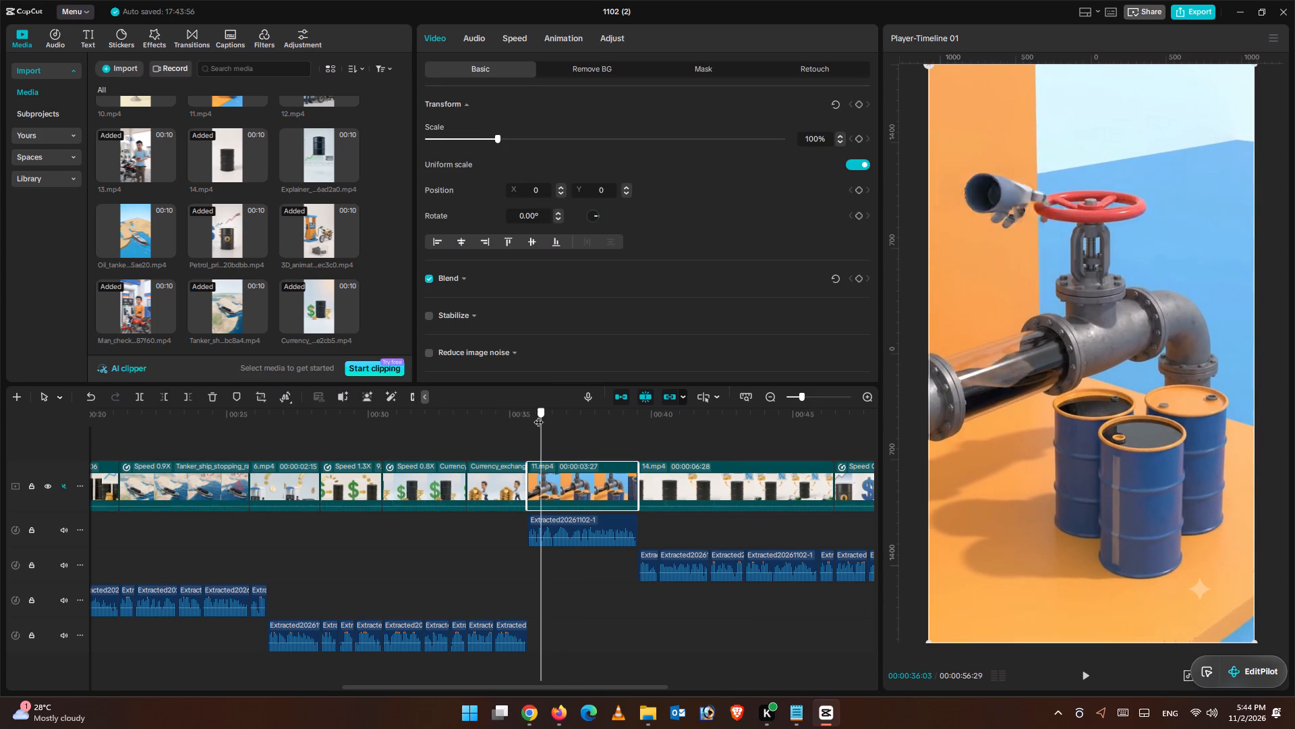
{"action": "left_click_drag", "start_coordinate": [538, 415], "coordinate": [543, 415]}
Preview imported clips including 14.mp4, the explainer, petrol price, currency, tanker ship, 4.mp4 and 6.mp4 to find a replacement for 11.mp4.
{"action": "left_click", "coordinate": [218, 170]}
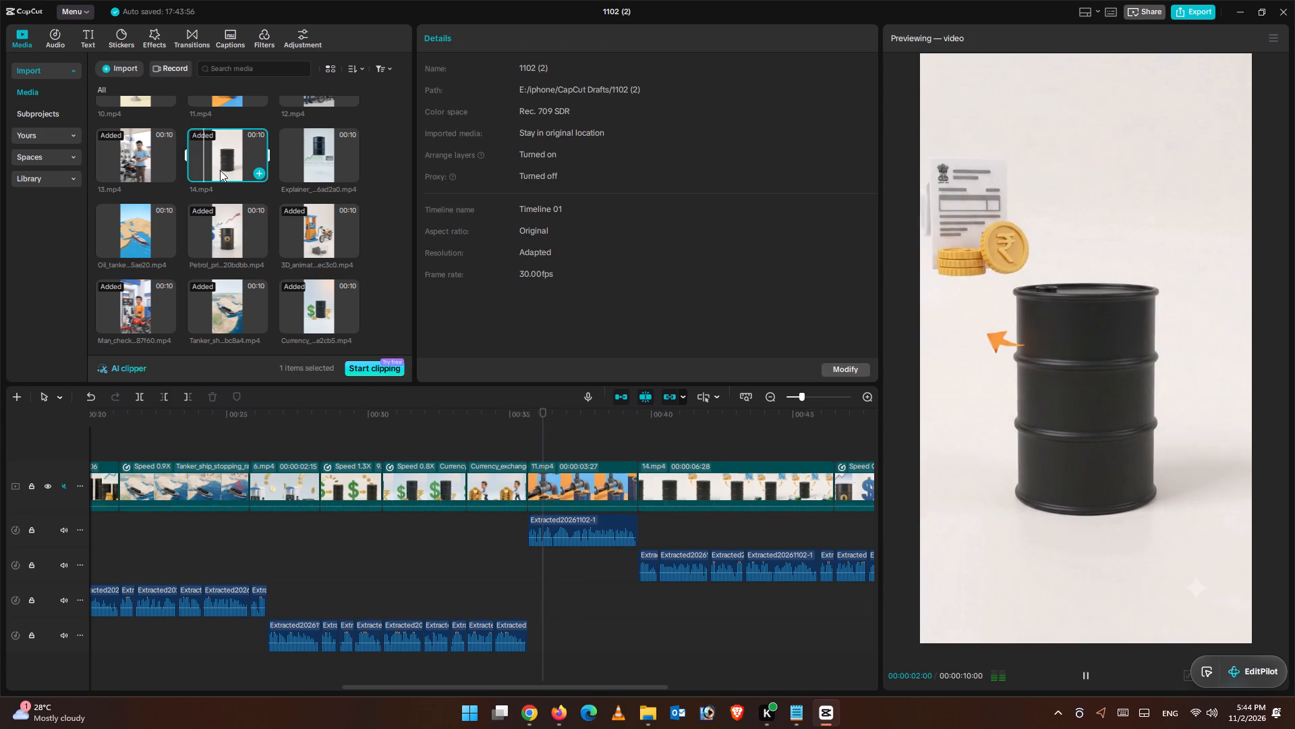
{"action": "left_click", "coordinate": [302, 155]}
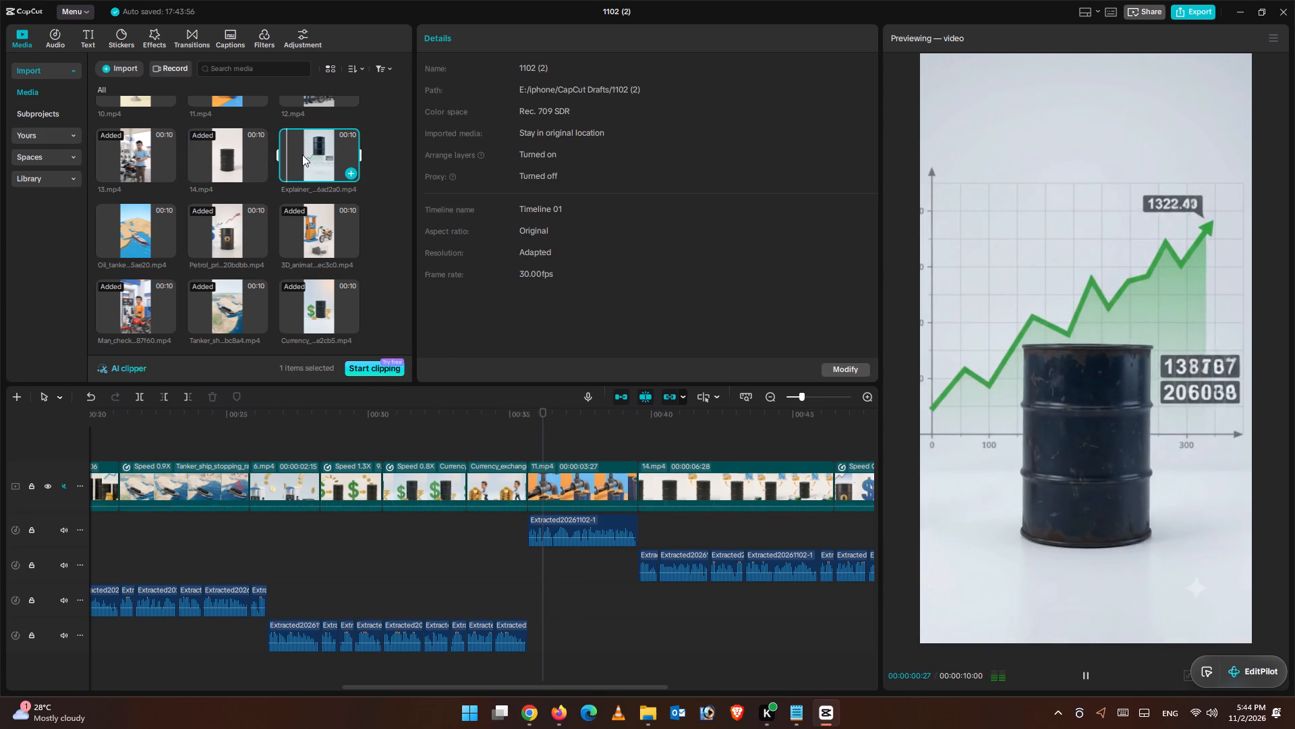
{"action": "left_click", "coordinate": [239, 220]}
{"action": "scroll", "coordinate": [268, 252], "scroll_direction": "down", "scroll_amount": 1}
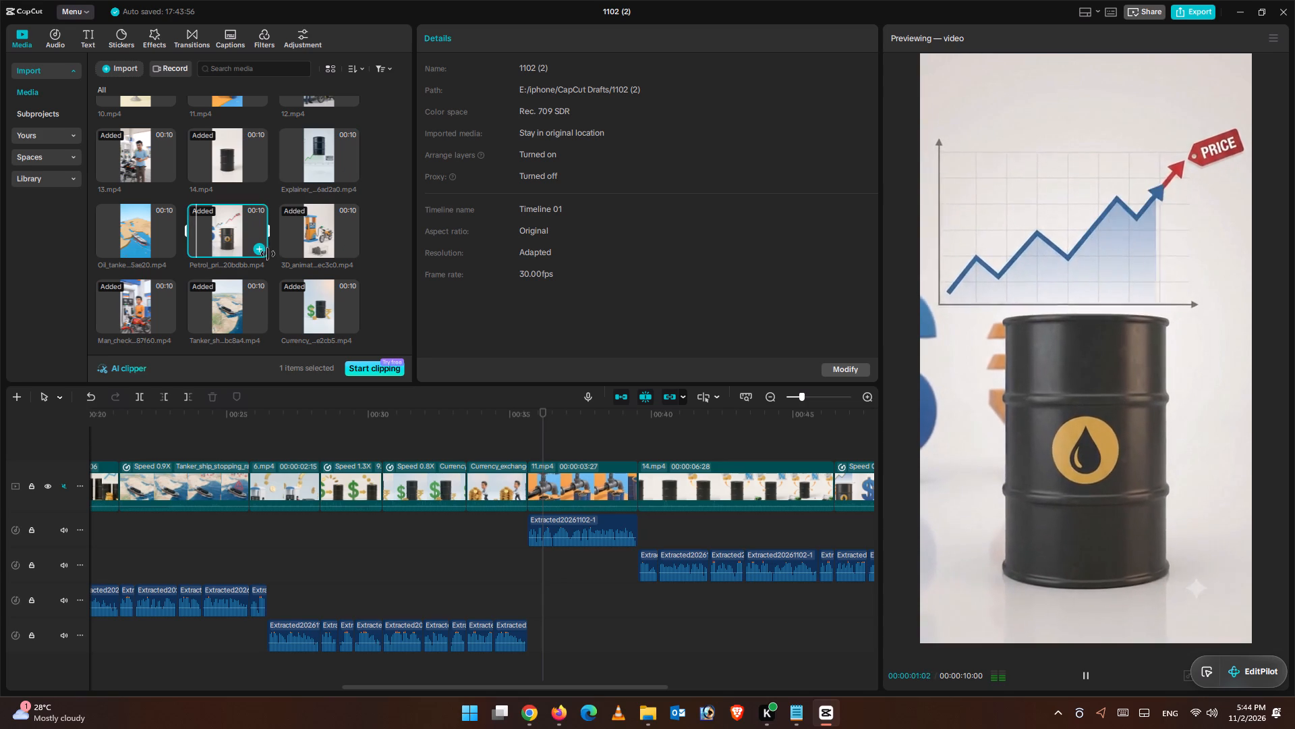
{"action": "left_click", "coordinate": [316, 292]}
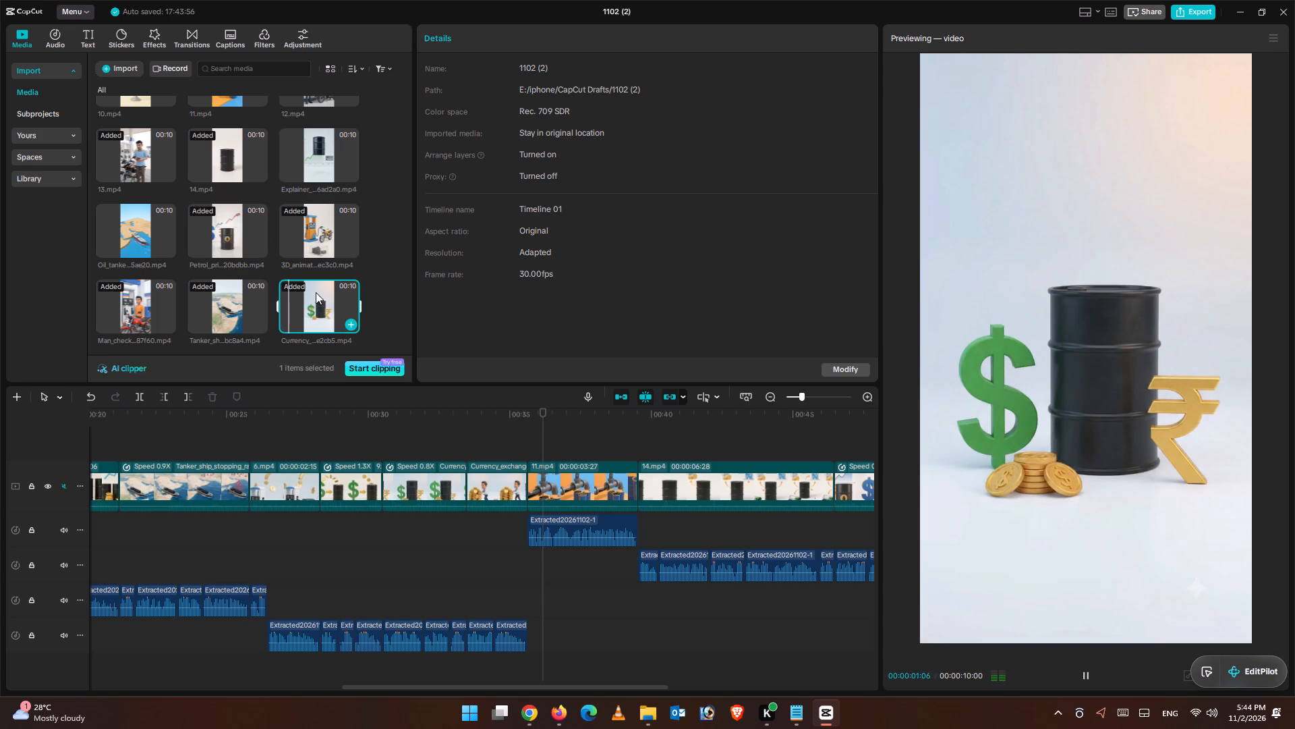
{"action": "scroll", "coordinate": [221, 299], "scroll_direction": "down", "scroll_amount": 1}
{"action": "left_click", "coordinate": [221, 299]}
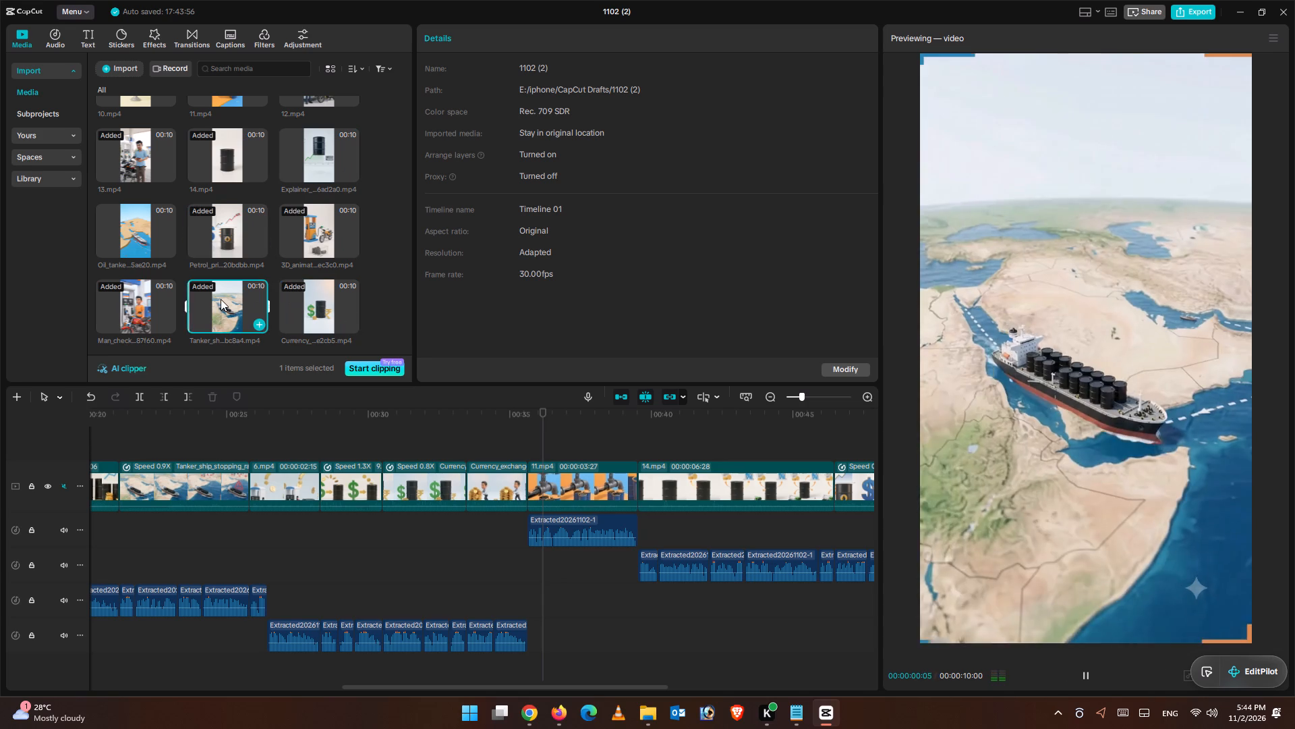
{"action": "scroll", "coordinate": [231, 302], "scroll_direction": "up", "scroll_amount": 4}
{"action": "left_click", "coordinate": [134, 163]}
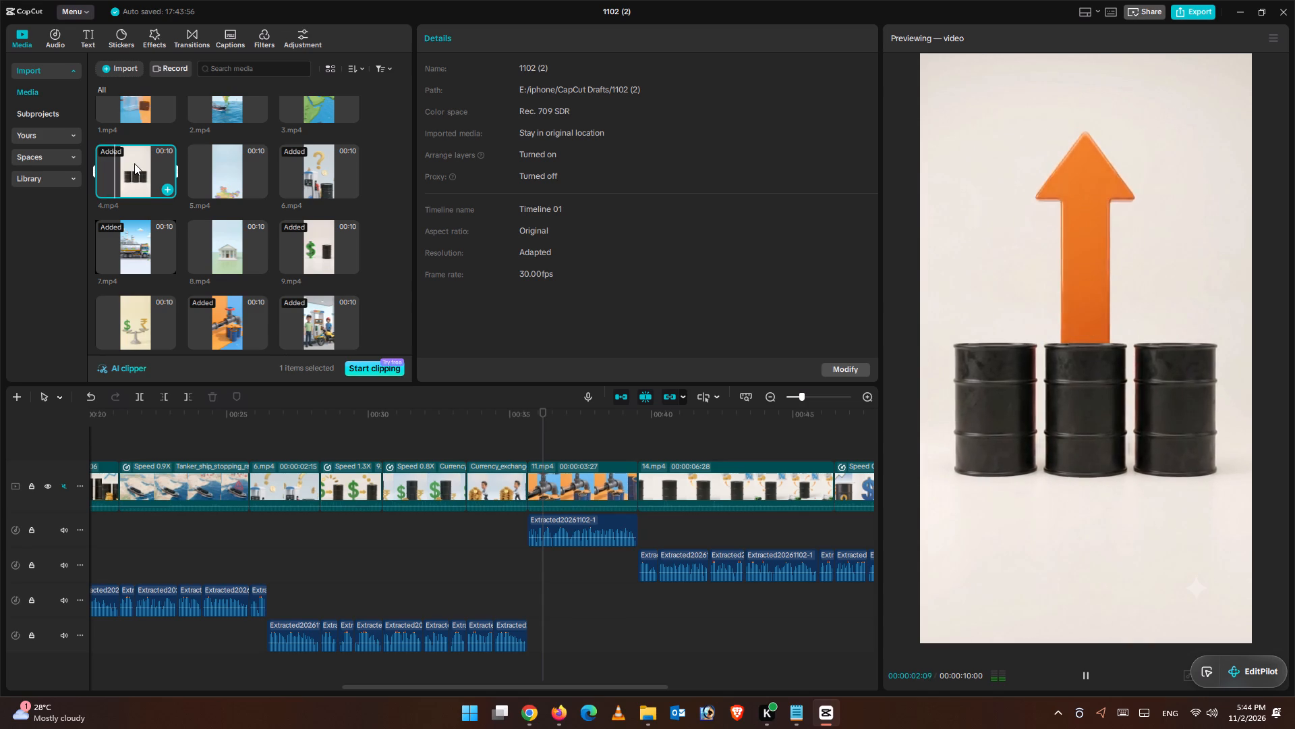
{"action": "scroll", "coordinate": [276, 256], "scroll_direction": "up", "scroll_amount": 2}
{"action": "left_click", "coordinate": [336, 203]}
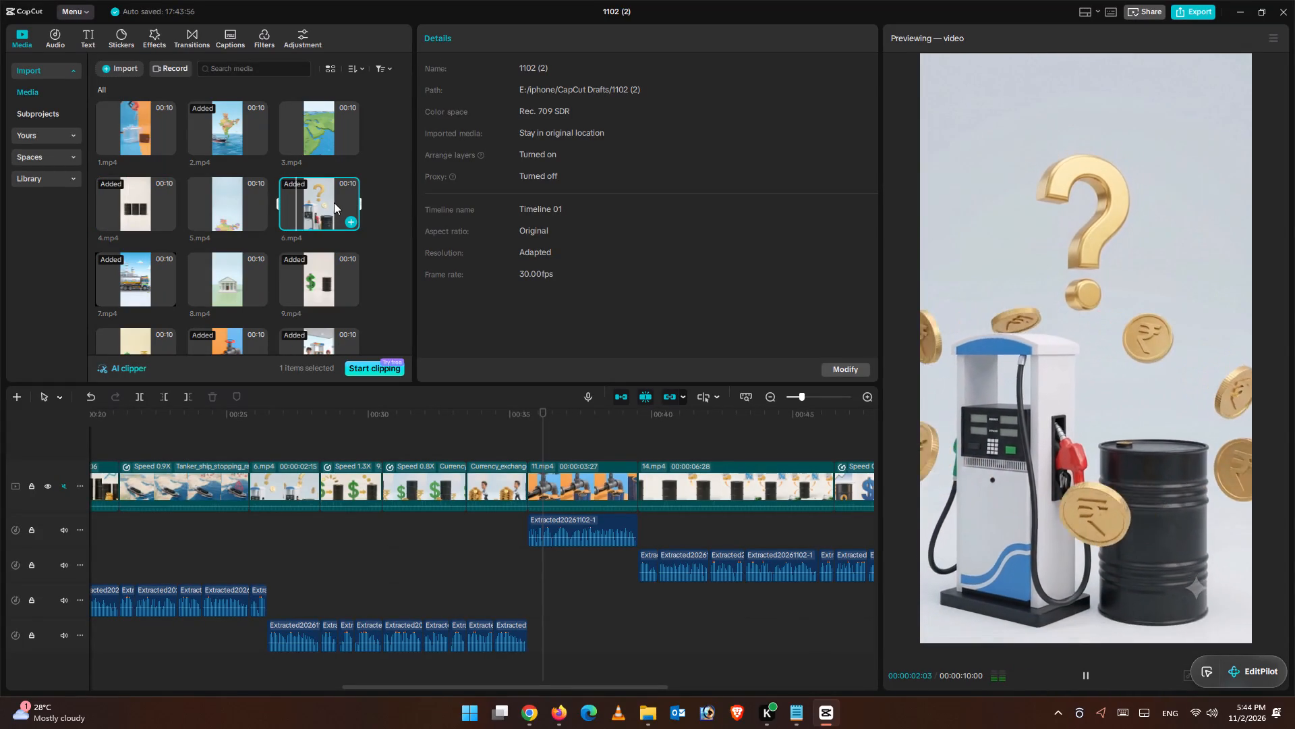
Insert 6.mp4 before 11.mp4 on the main track and trim its end to 00:00:39:16, matching the voice-over.
{"action": "left_click", "coordinate": [355, 222]}
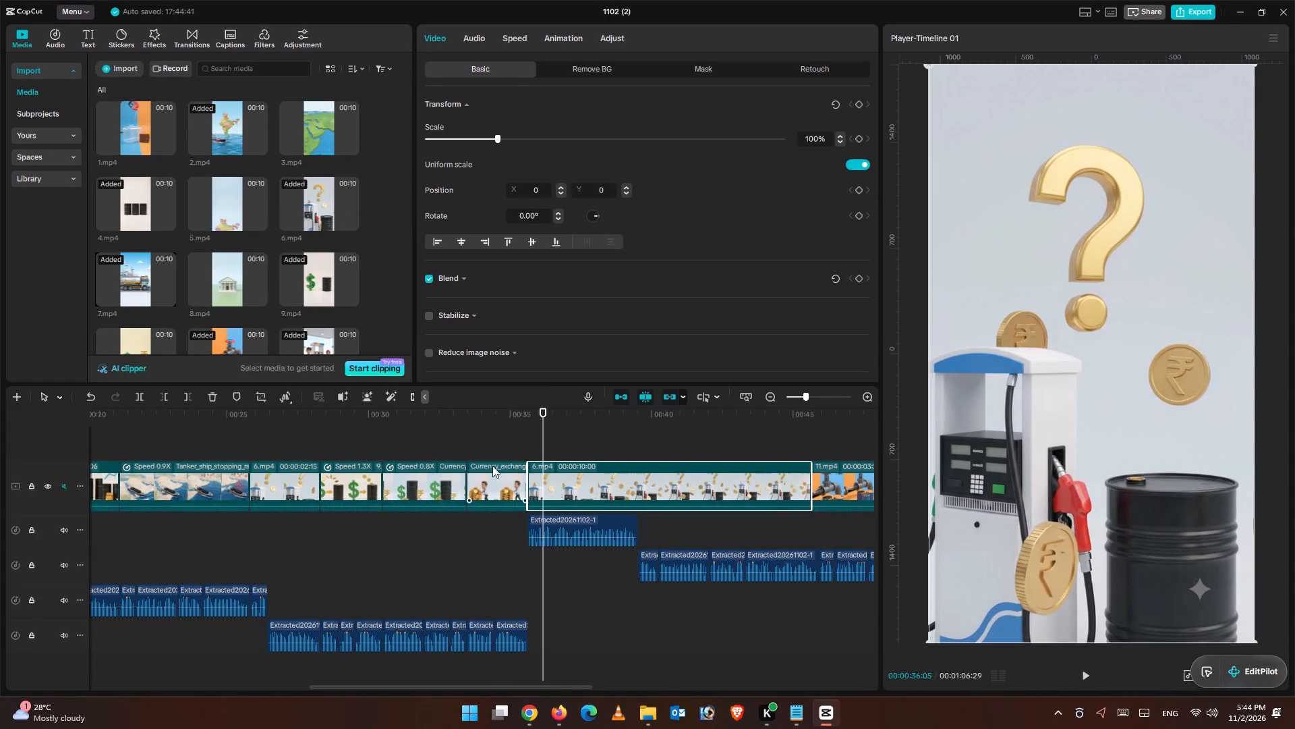
{"action": "left_click", "coordinate": [494, 453]}
{"action": "left_click", "coordinate": [1095, 672]}
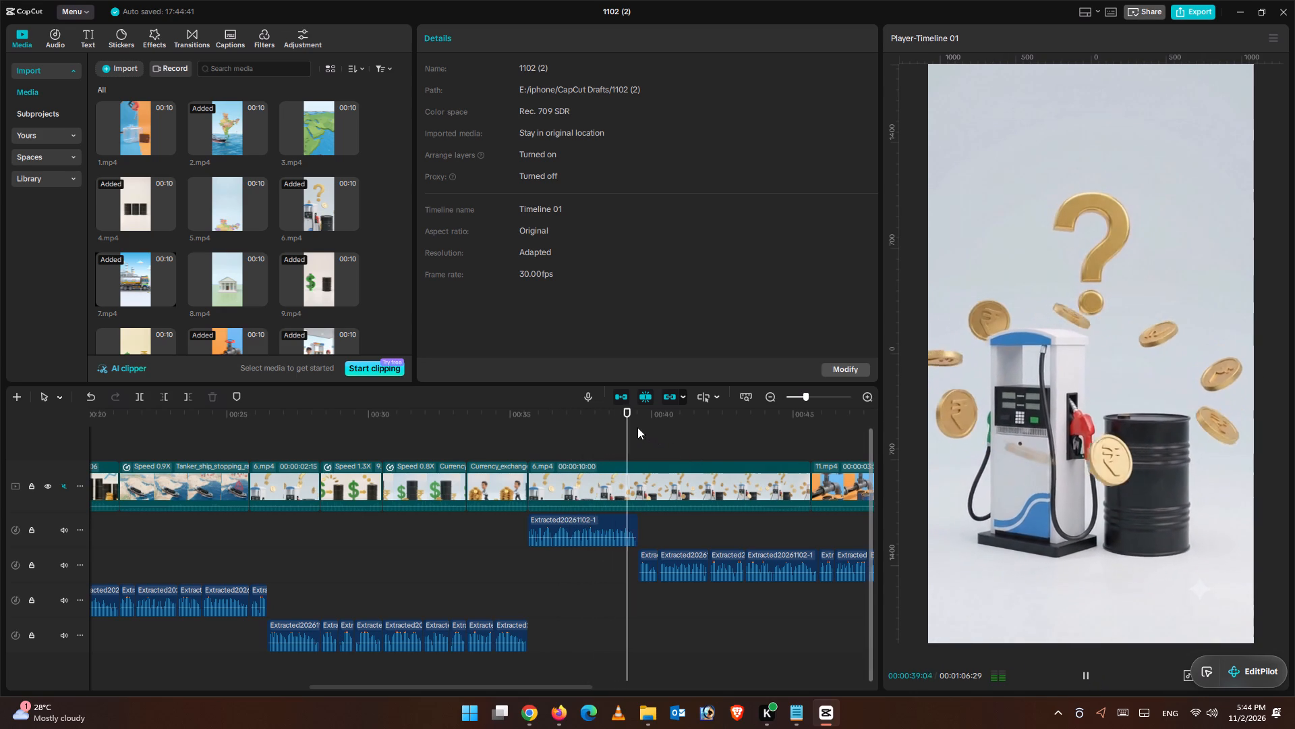
{"action": "left_click_drag", "start_coordinate": [630, 421], "coordinate": [636, 421]}
{"action": "left_click", "coordinate": [650, 493]}
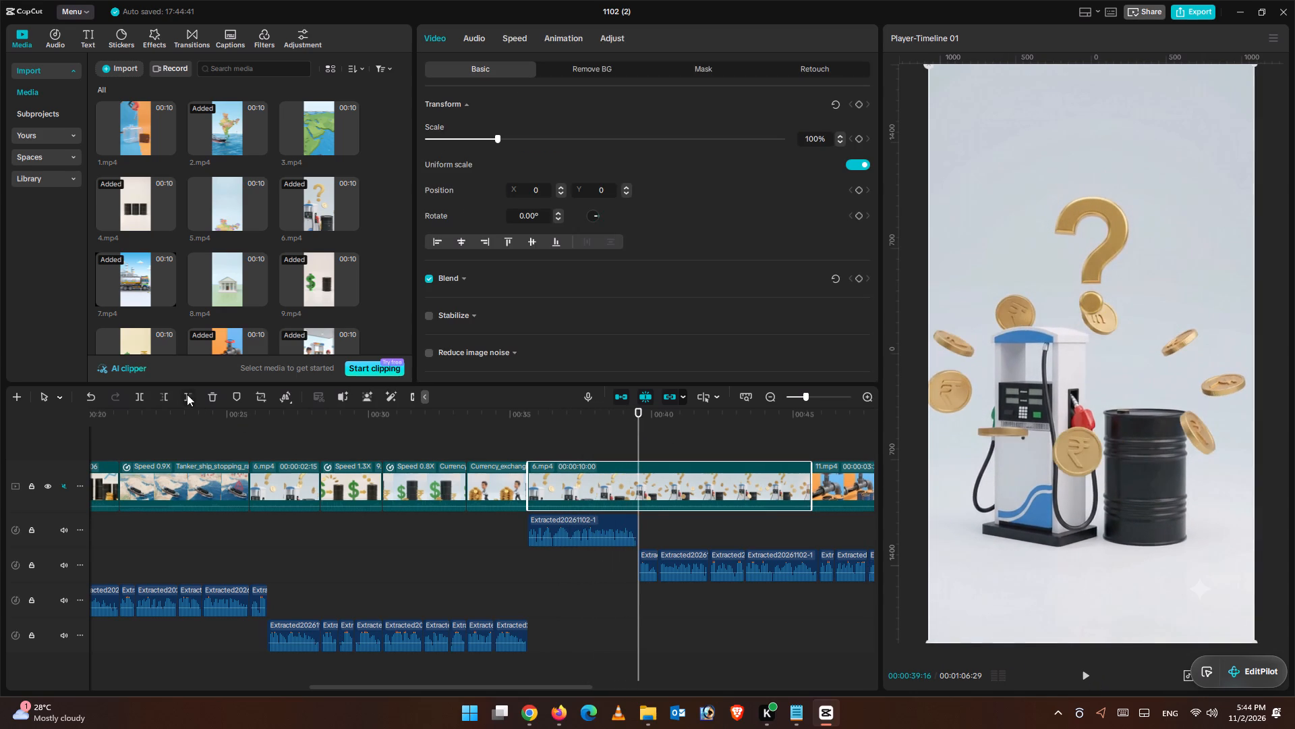
{"action": "left_click", "coordinate": [185, 394]}
Delete the 11.mp4 clip that follows the inserted 6.mp4 on the main track.
{"action": "left_click", "coordinate": [672, 484]}
{"action": "left_click", "coordinate": [214, 396]}
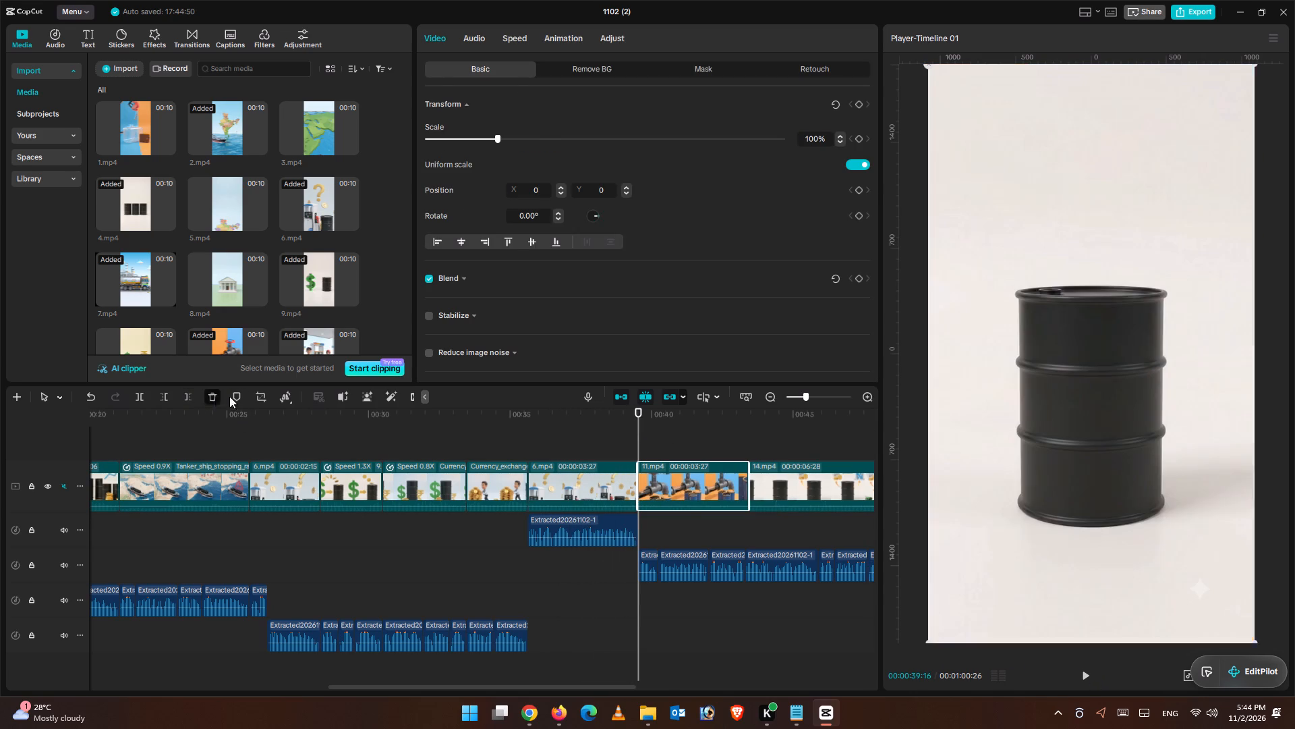
Play back the edit from 00:00:25:08, and restart playback from the beginning of the timeline to review the whole video.
{"action": "left_click", "coordinate": [388, 439]}
{"action": "left_click", "coordinate": [237, 445]}
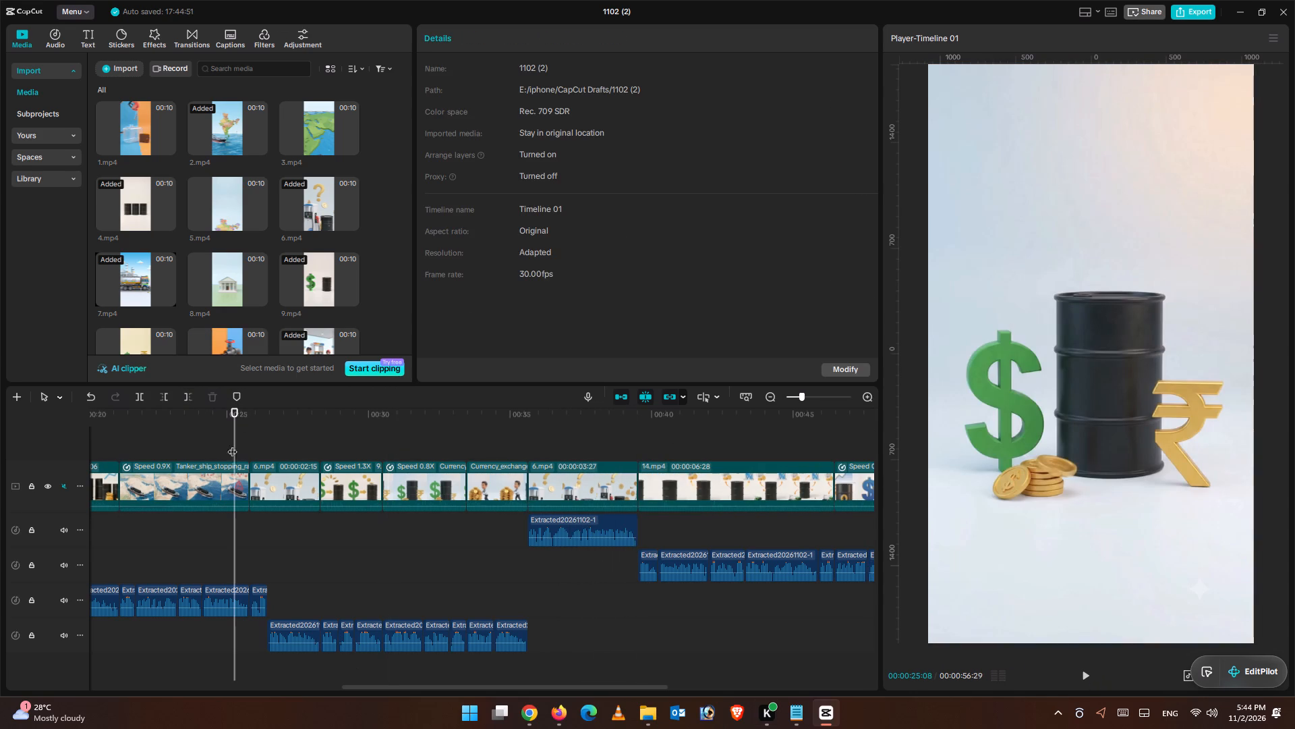
{"action": "left_click", "coordinate": [1092, 670]}
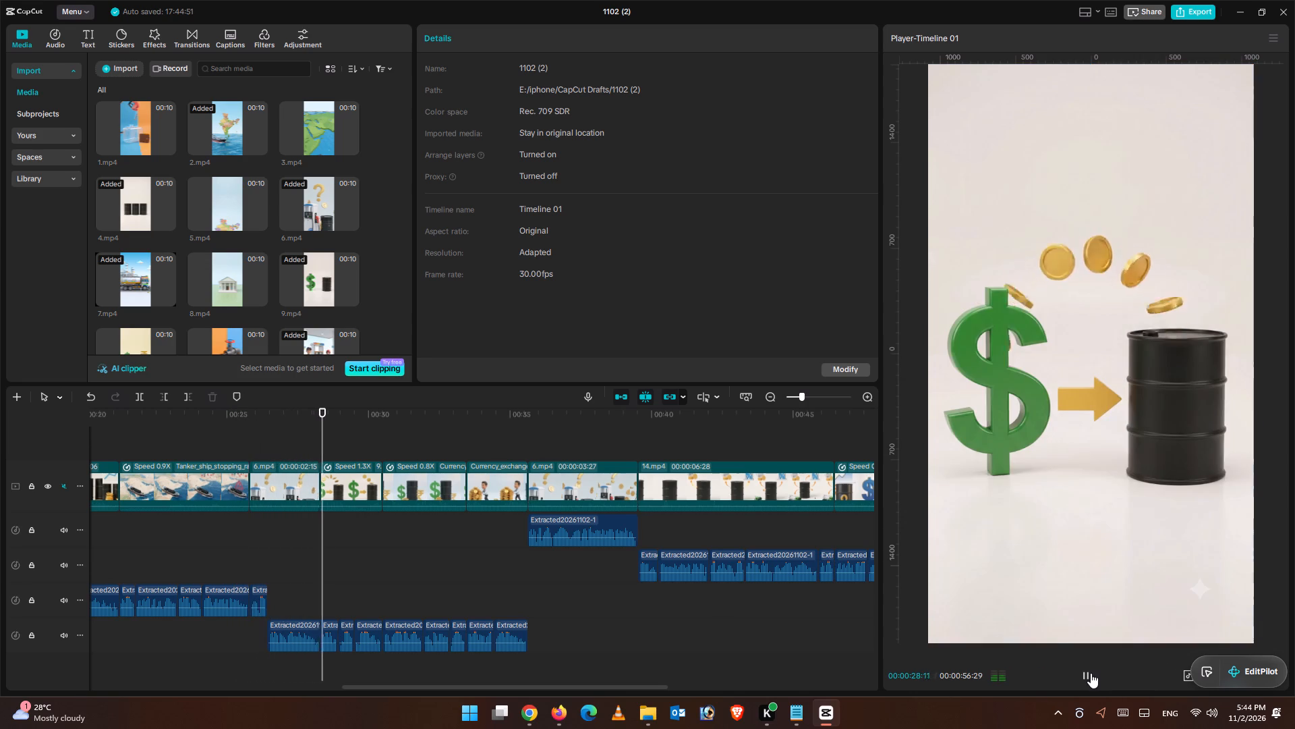
{"action": "left_click", "coordinate": [1091, 673]}
{"action": "left_click", "coordinate": [1091, 673]}
{"action": "left_click_drag", "start_coordinate": [364, 419], "coordinate": [0, 414]}
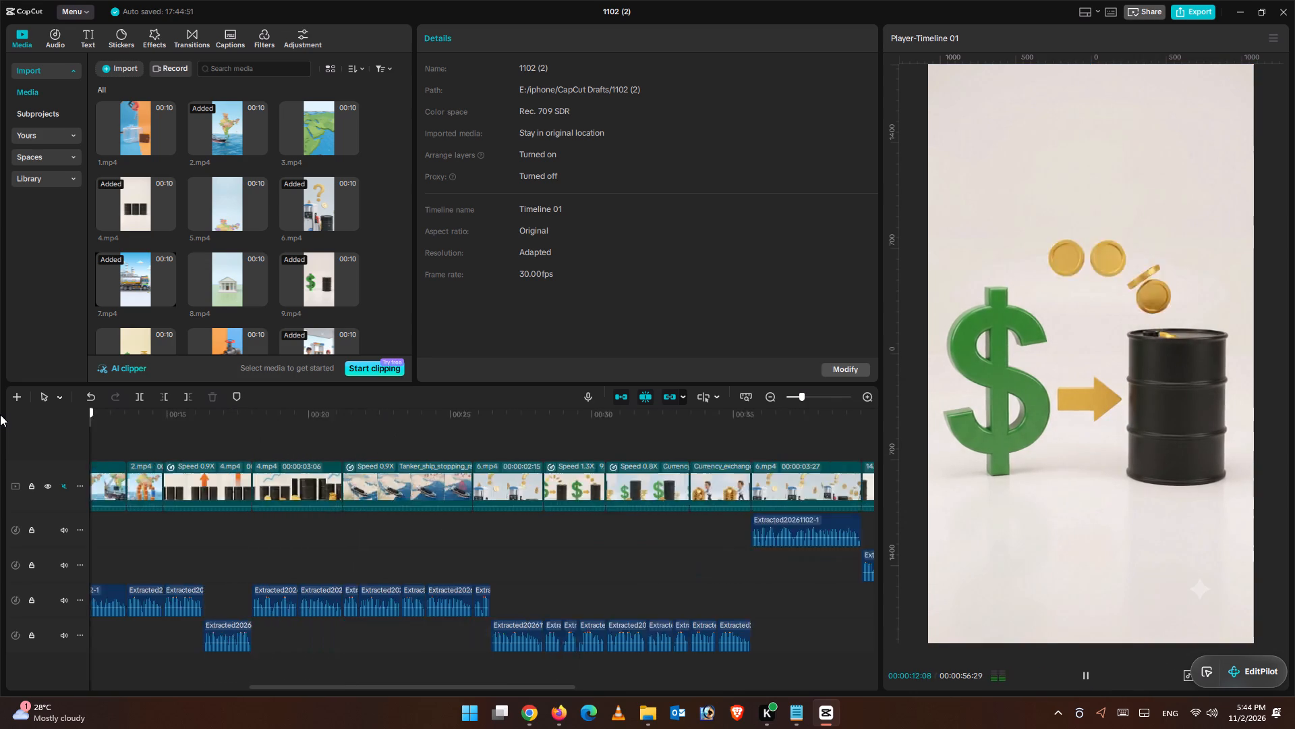
{"action": "left_click_drag", "start_coordinate": [0, 414], "coordinate": [0, 405]}
{"action": "left_click", "coordinate": [1086, 679]}
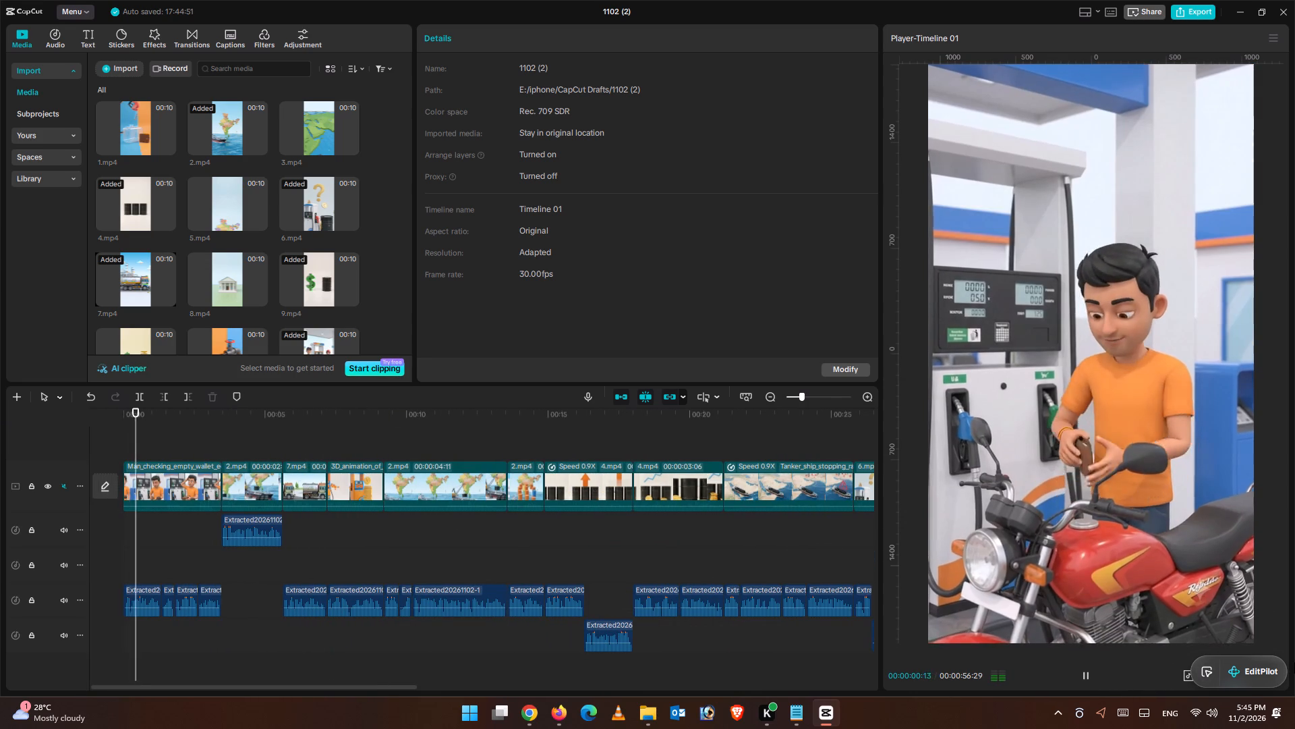
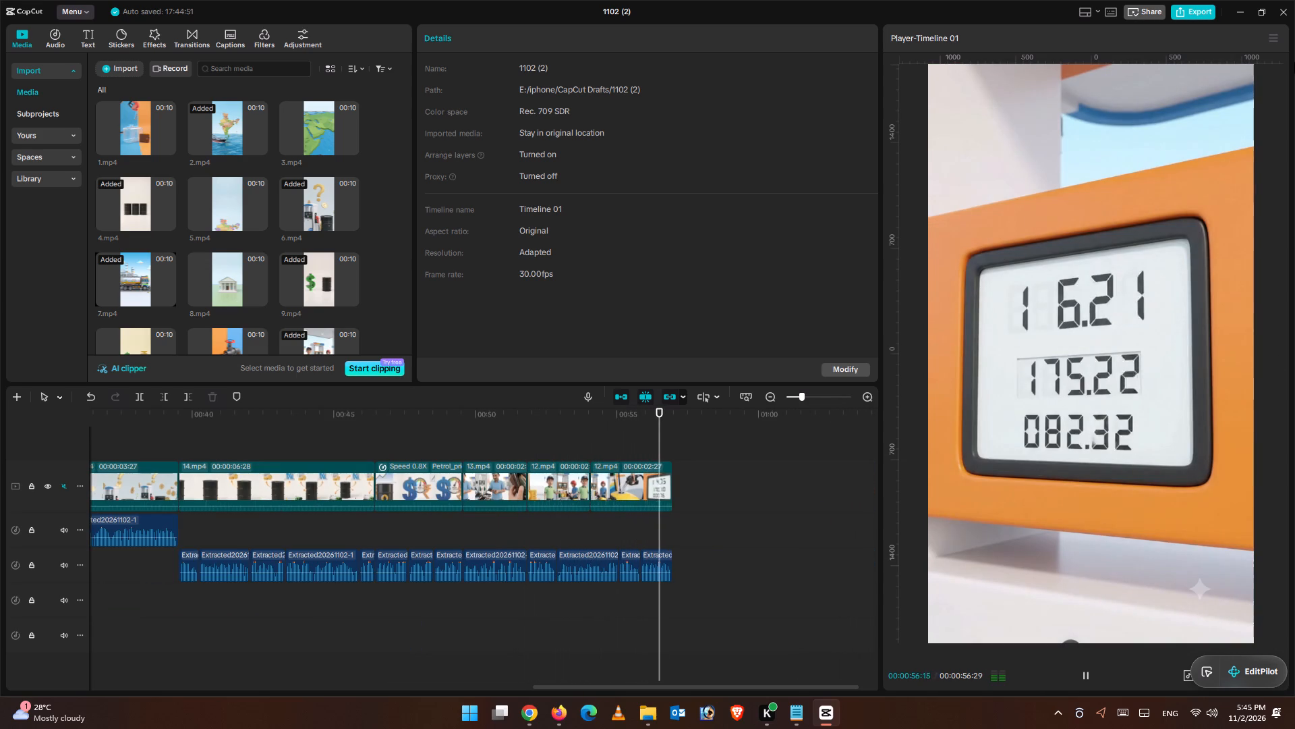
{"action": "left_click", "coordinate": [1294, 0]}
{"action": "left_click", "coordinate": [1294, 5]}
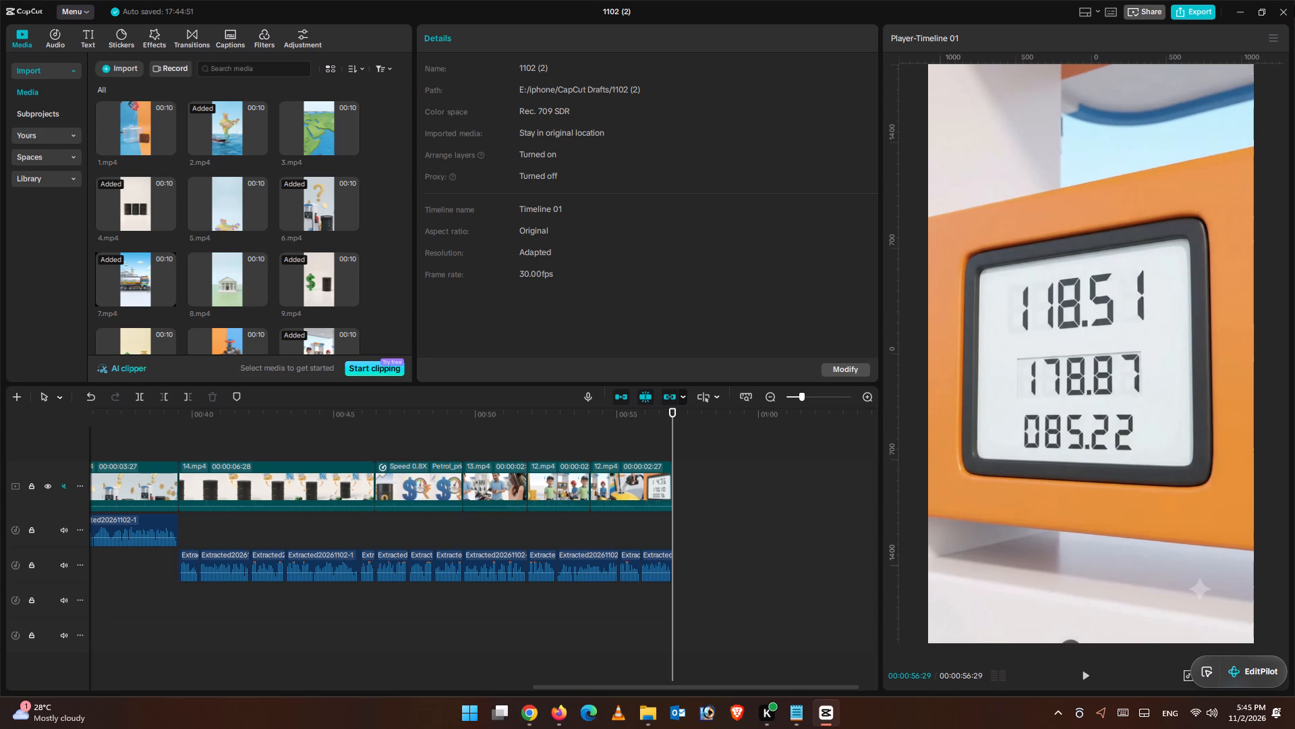